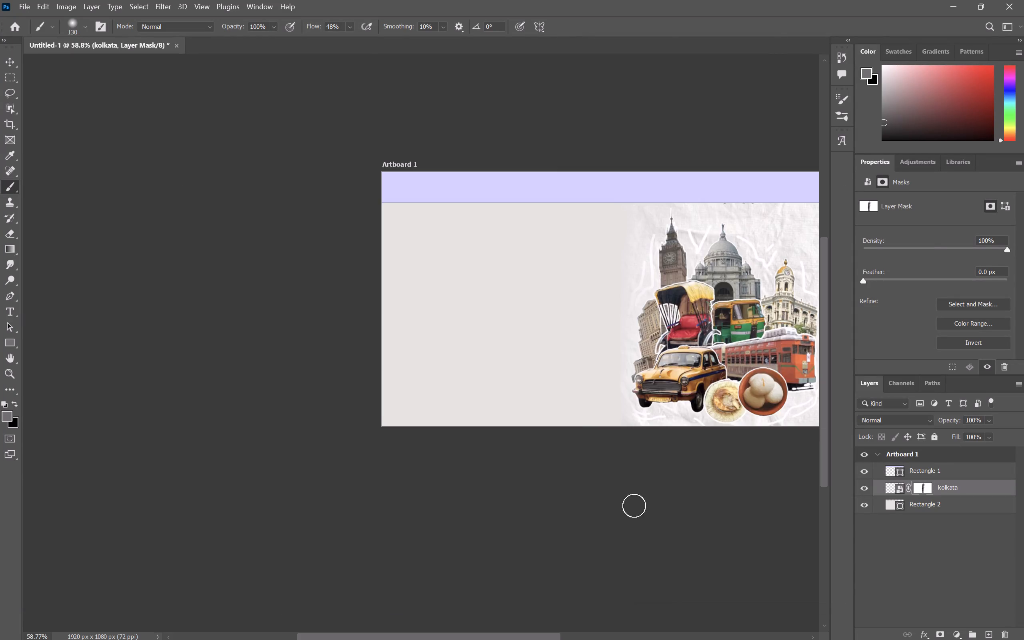
Switch from Photoshop to the Pinterest page with the Kolkata reference image in Chrome.
{"action": "key", "text": "alt+Tab"}
{"action": "key", "text": "alt+Tab"}
{"action": "key", "text": "alt+Tab"}
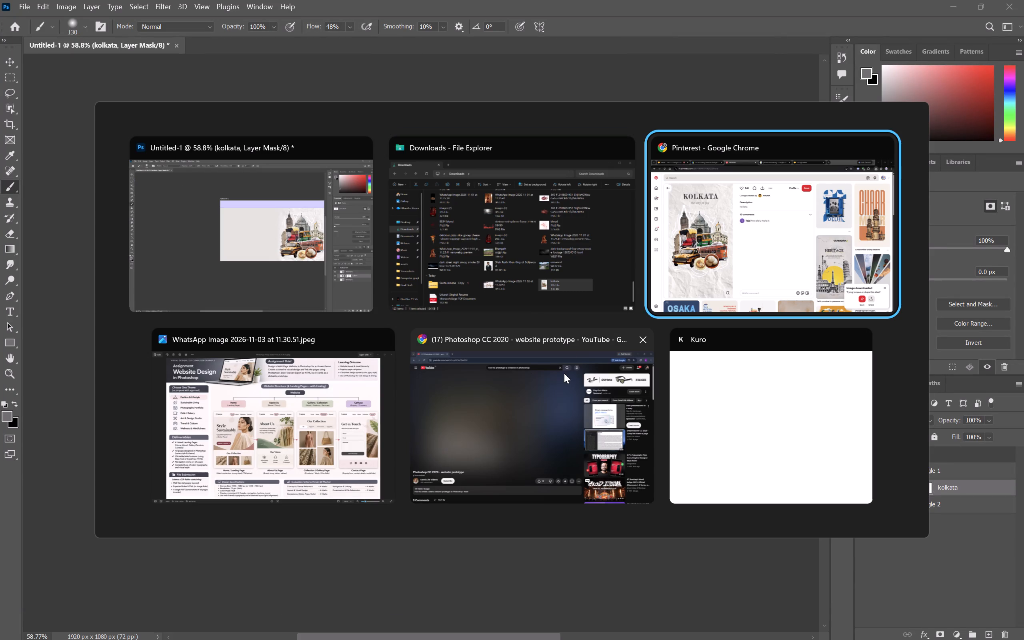
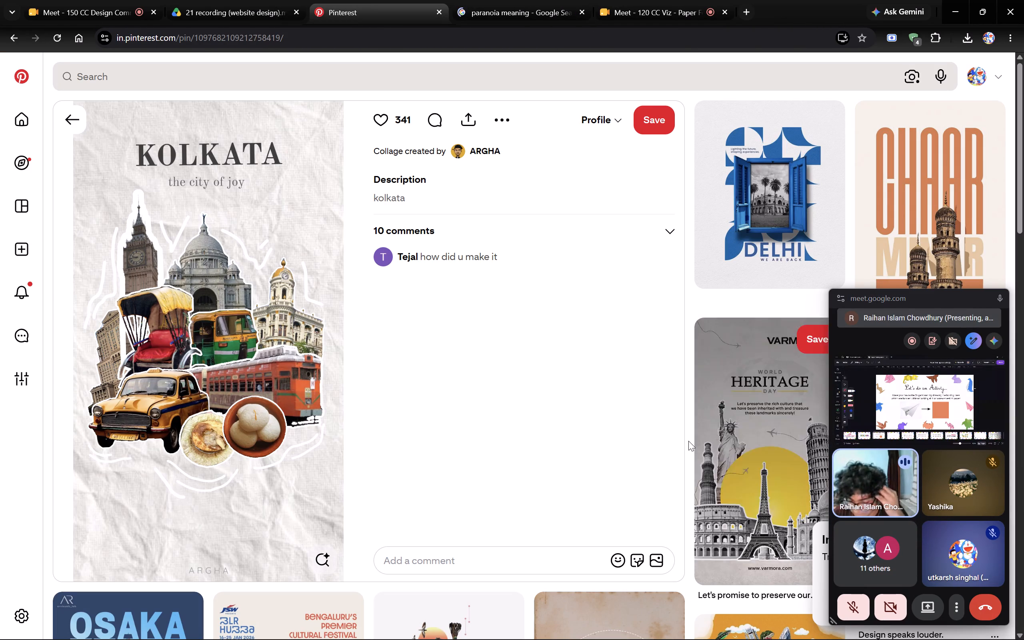
Browse the related city and culture poster designs below the Kolkata collage pin for visual reference.
{"action": "scroll", "coordinate": [730, 490], "scroll_direction": "up", "scroll_amount": 1}
{"action": "scroll", "coordinate": [730, 490], "scroll_direction": "down", "scroll_amount": 6}
{"action": "scroll", "coordinate": [730, 490], "scroll_direction": "left", "scroll_amount": 1}
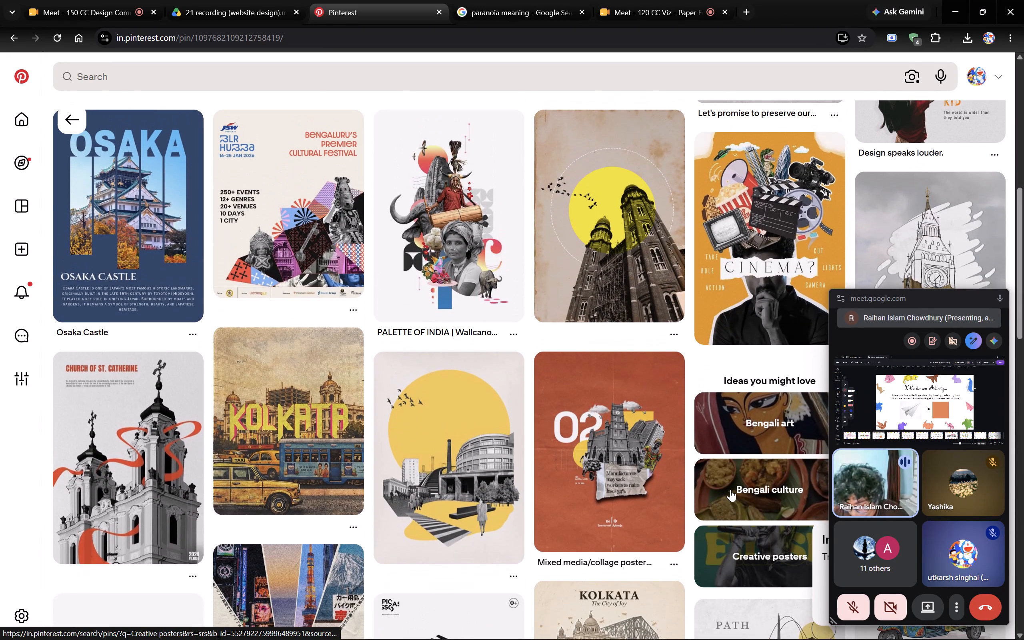
{"action": "scroll", "coordinate": [730, 490], "scroll_direction": "left", "scroll_amount": 1}
{"action": "scroll", "coordinate": [730, 490], "scroll_direction": "up", "scroll_amount": 1}
Switch back to Photoshop and examine the masked Kolkata collage on Artboard 1 up close and in the overall layout.
{"action": "key", "text": "alt+Tab"}
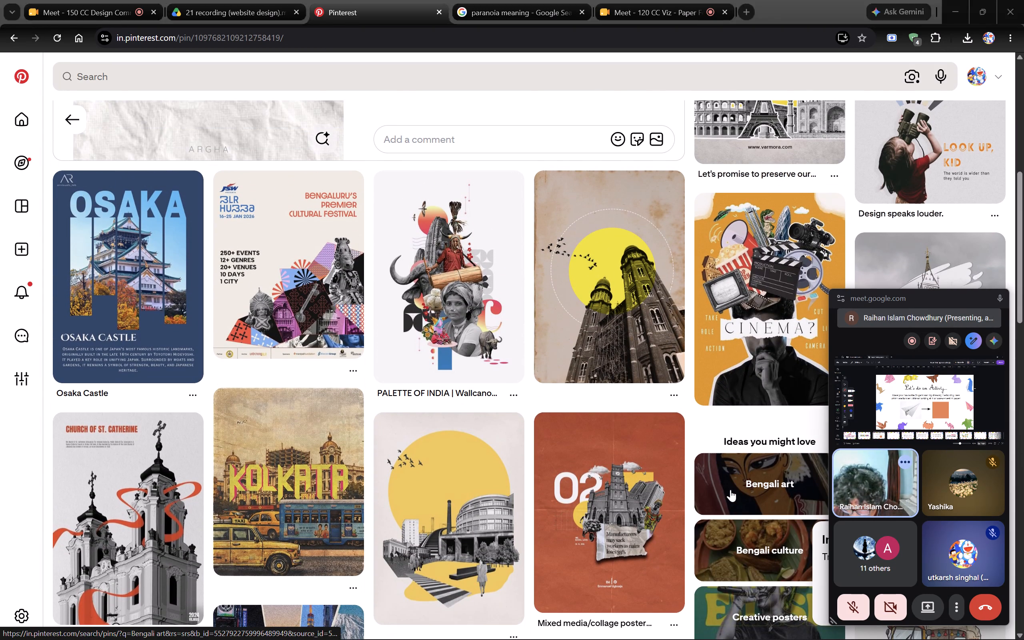
{"action": "scroll", "coordinate": [742, 509], "scroll_direction": "up", "scroll_amount": 1}
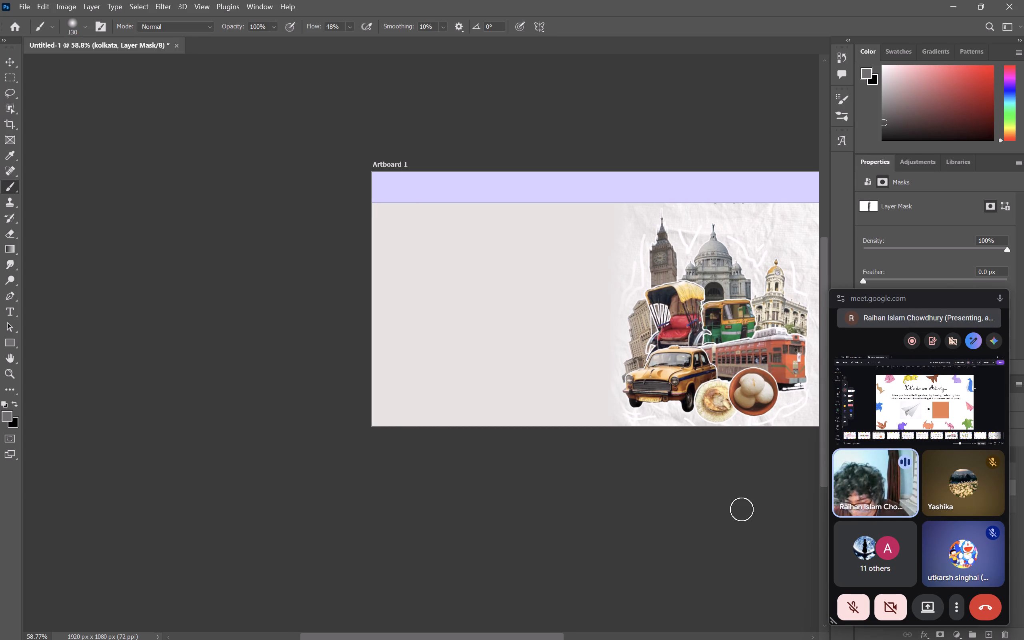
{"action": "scroll", "coordinate": [742, 509], "scroll_direction": "up", "scroll_amount": 1}
{"action": "scroll", "coordinate": [665, 369], "scroll_direction": "up", "scroll_amount": 2, "text": "alt"}
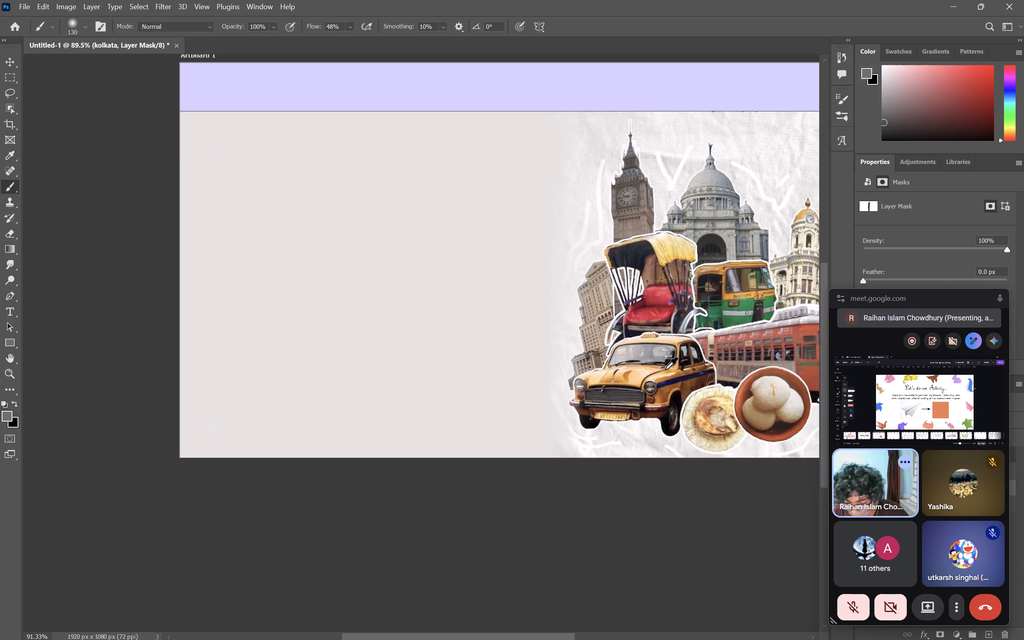
{"action": "scroll", "coordinate": [665, 369], "scroll_direction": "up", "scroll_amount": 2, "text": "alt"}
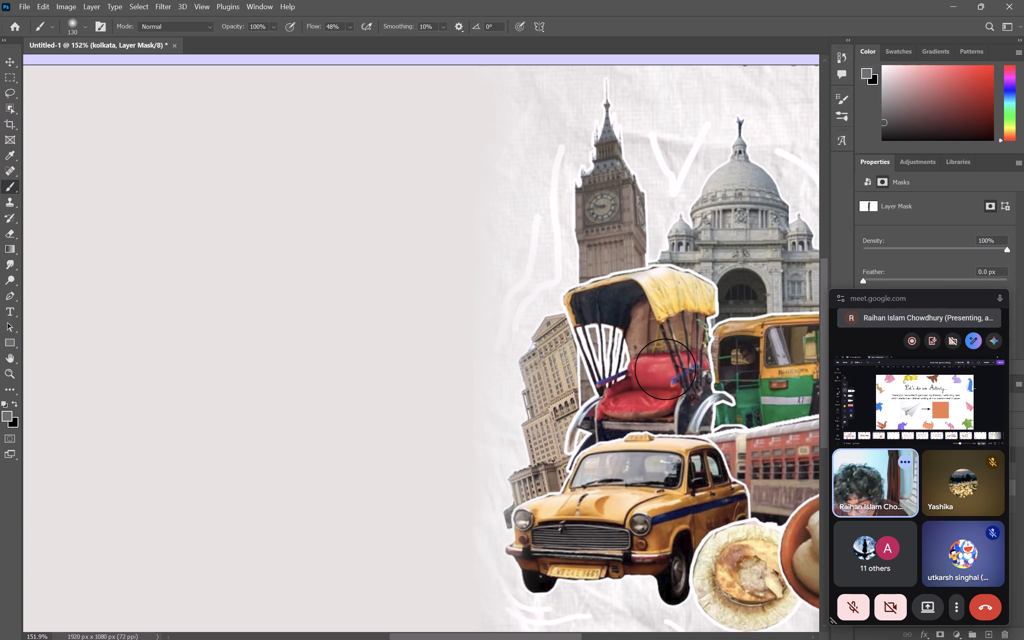
{"action": "scroll", "coordinate": [665, 369], "scroll_direction": "down", "scroll_amount": 2, "text": "alt"}
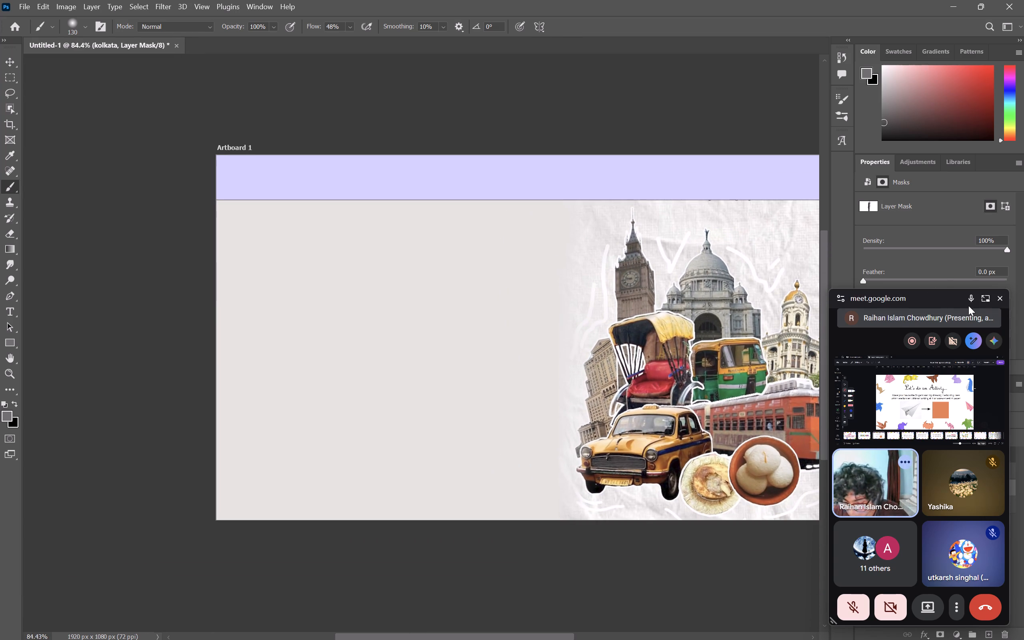
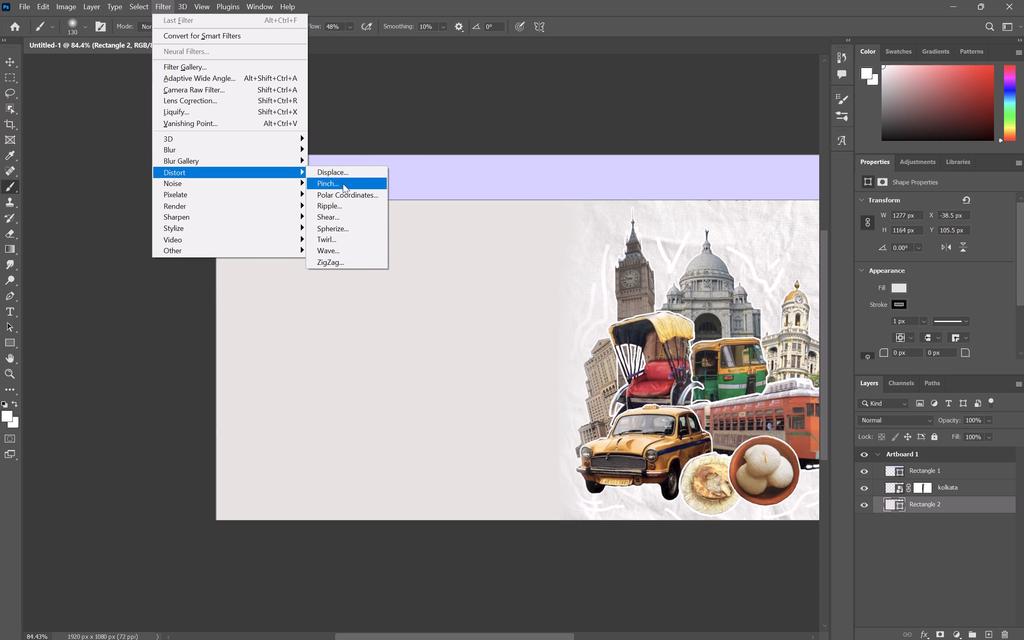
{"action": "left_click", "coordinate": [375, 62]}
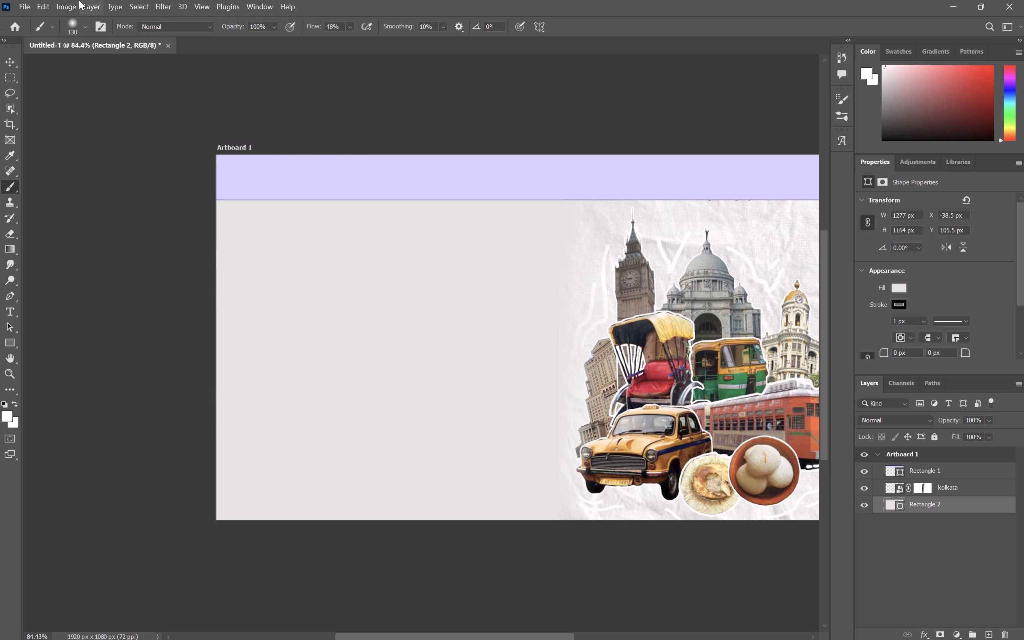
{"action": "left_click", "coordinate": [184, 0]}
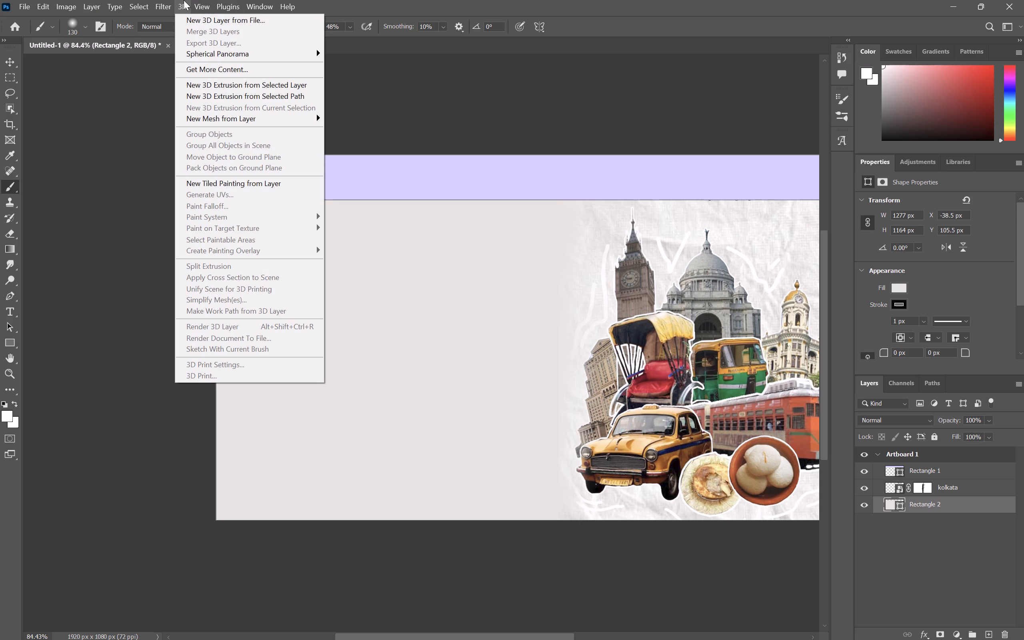
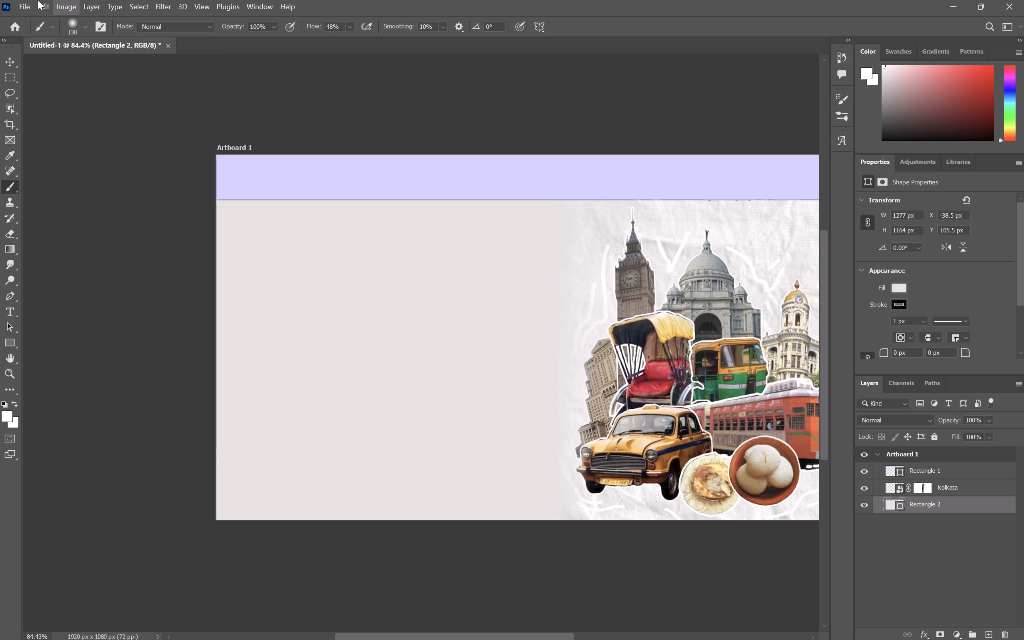
Switch to Chrome and search Google in a new tab for "how to add wrap effect in photoshop element".
{"action": "key", "text": "alt+Tab"}
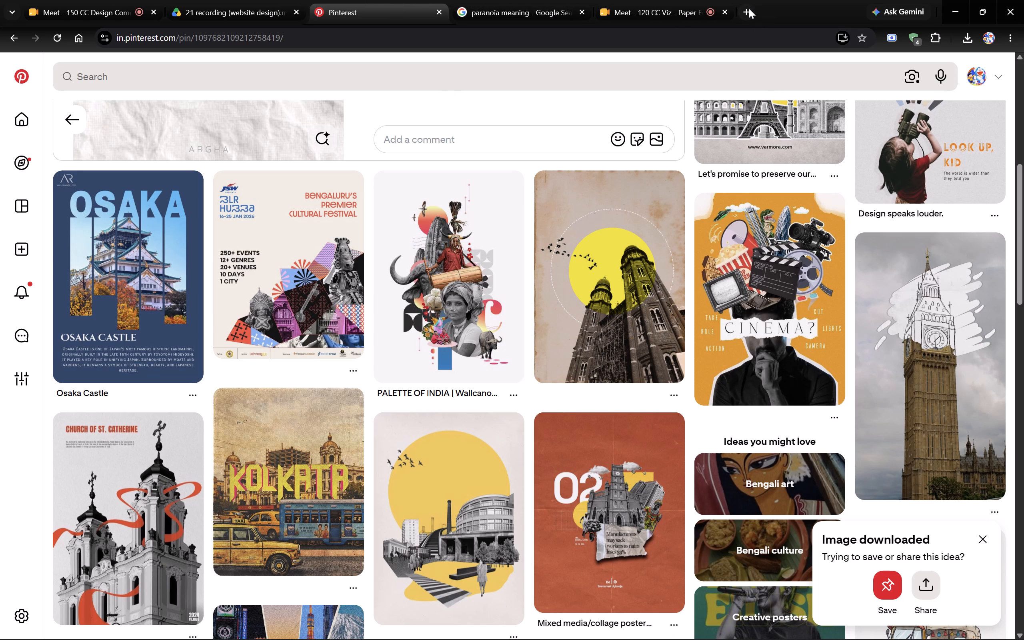
{"action": "left_click", "coordinate": [749, 8]}
{"action": "type", "text": "ho"}
{"action": "type", "text": "w to add wrap effect in"}
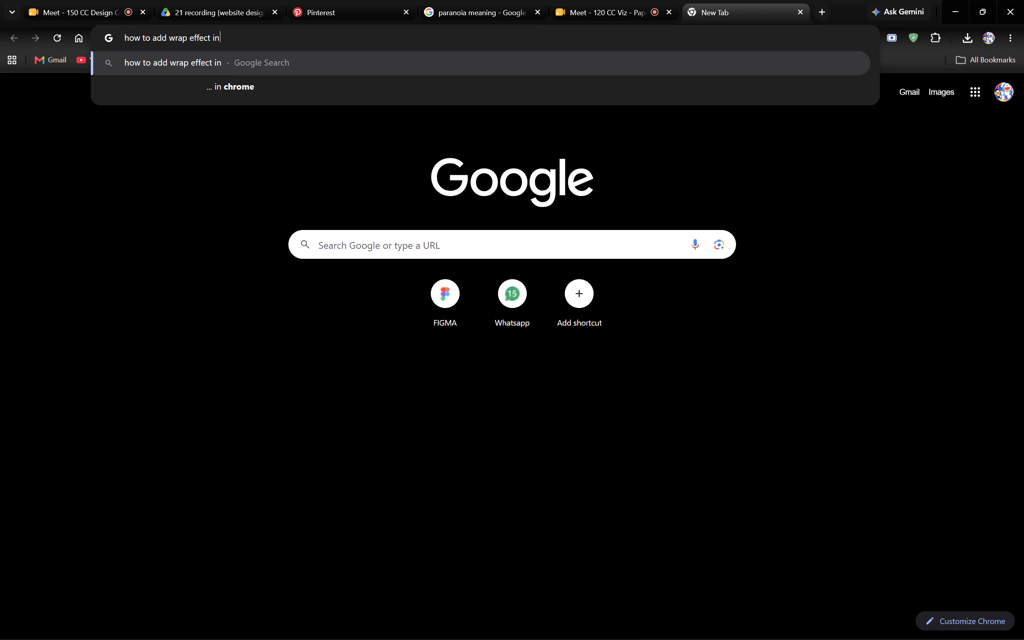
{"action": "key", "text": "space"}
{"action": "type", "text": "photoshop"}
{"action": "key", "text": "space"}
{"action": "type", "text": "element"}
{"action": "key", "text": "Return"}
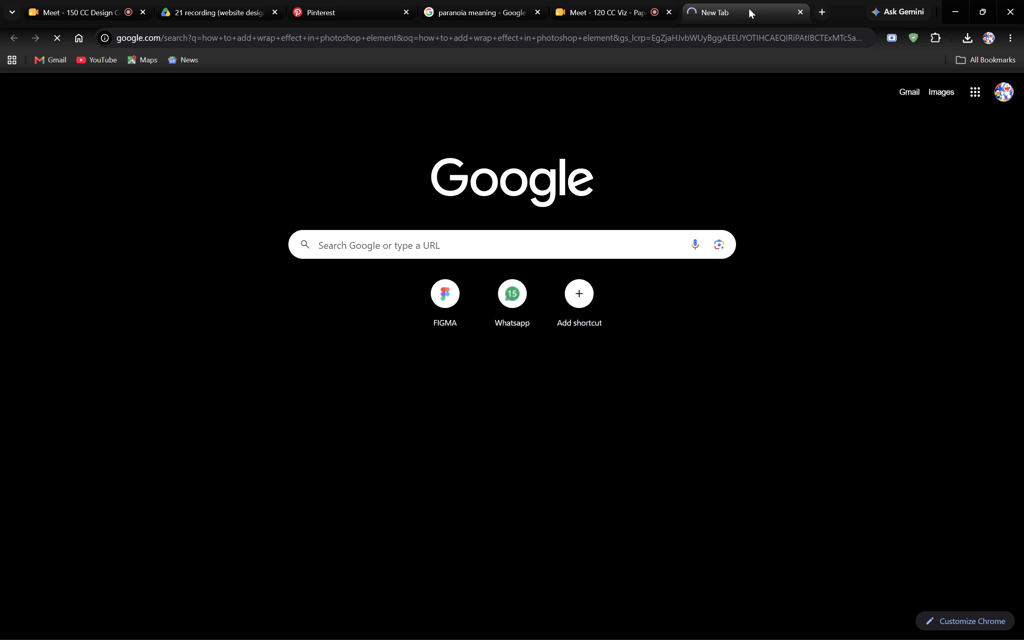
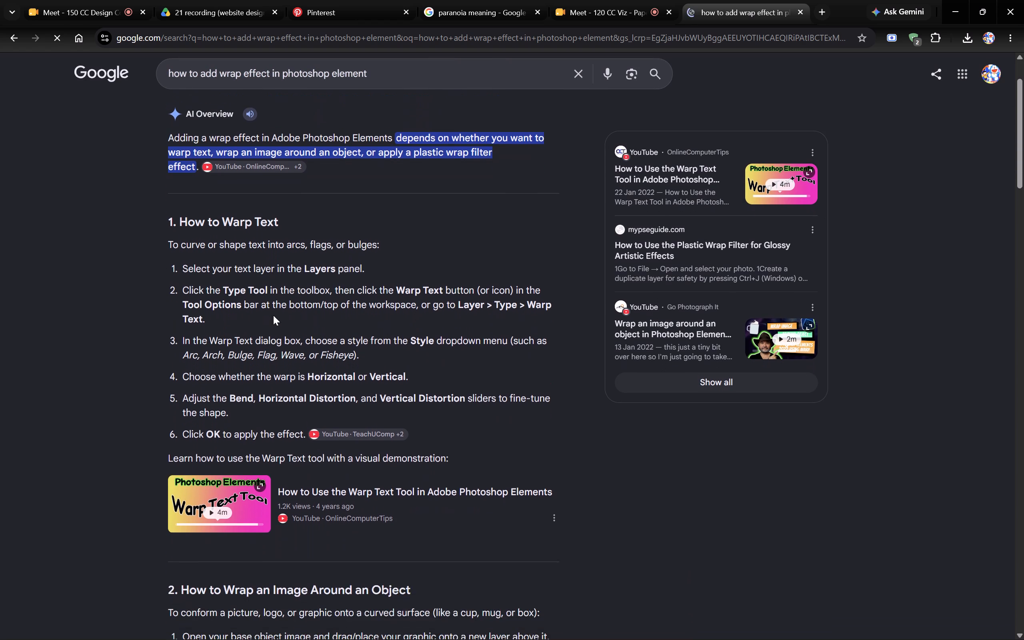
Examine the search overview's instructions for warping text, wrapping an image around an object and applying a plastic wrap effect.
{"action": "scroll", "coordinate": [273, 315], "scroll_direction": "down", "scroll_amount": 3}
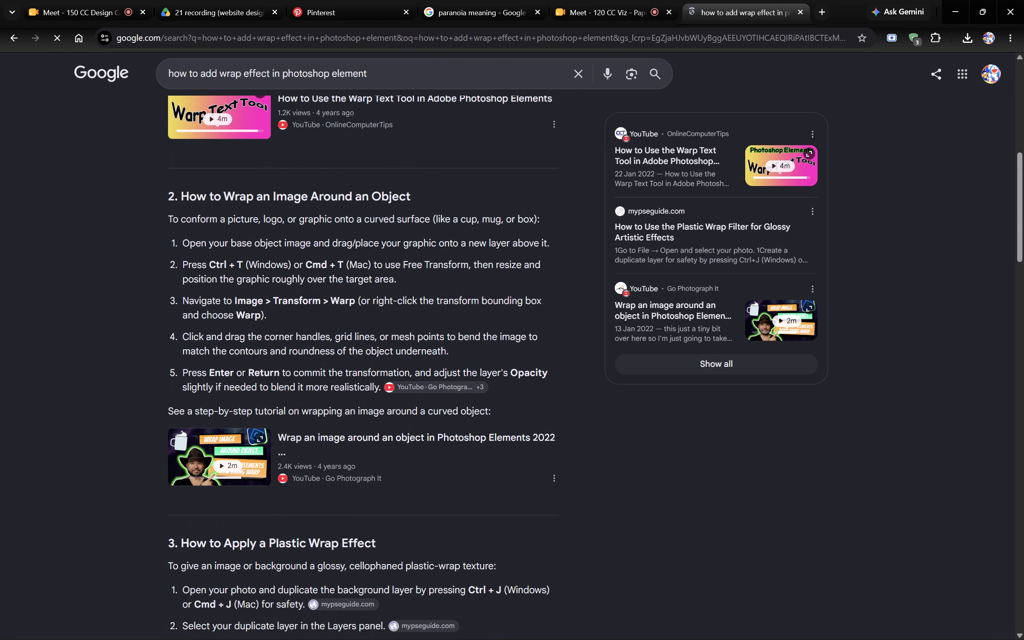
{"action": "scroll", "coordinate": [242, 344], "scroll_direction": "down", "scroll_amount": 3}
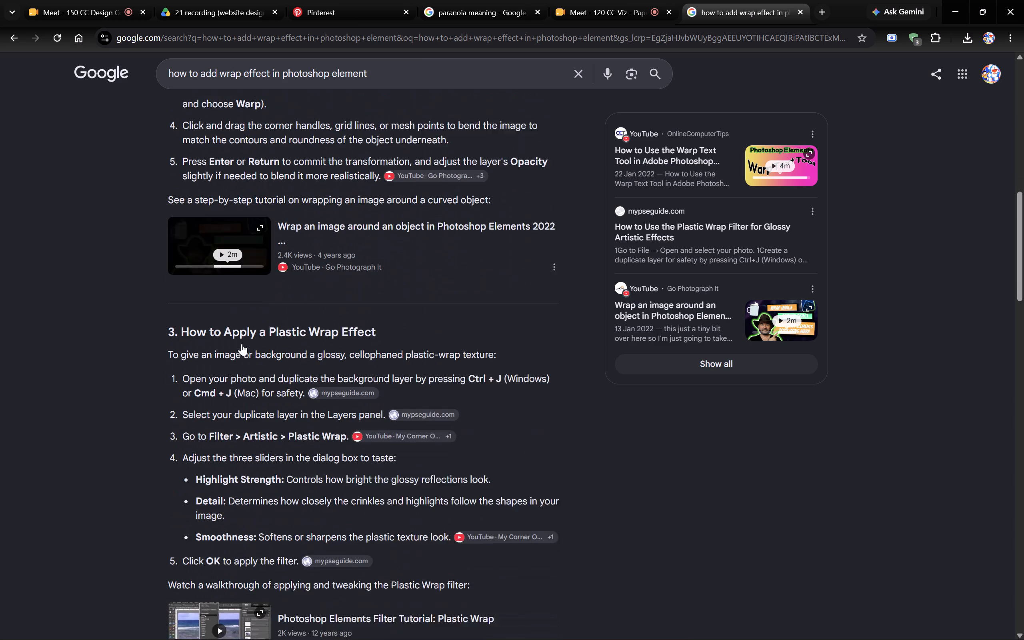
{"action": "scroll", "coordinate": [242, 344], "scroll_direction": "down", "scroll_amount": 1}
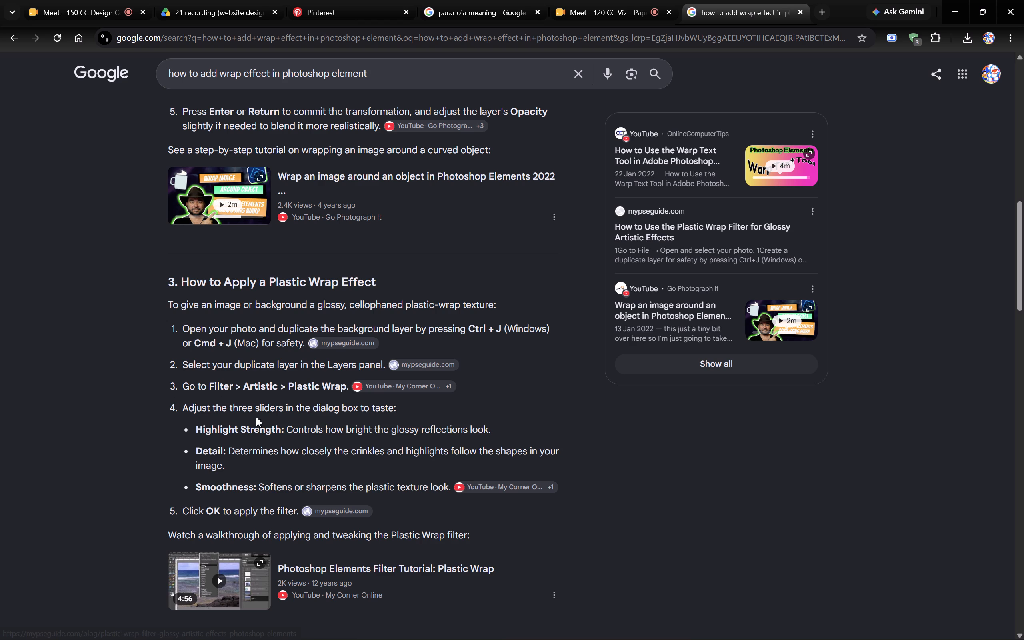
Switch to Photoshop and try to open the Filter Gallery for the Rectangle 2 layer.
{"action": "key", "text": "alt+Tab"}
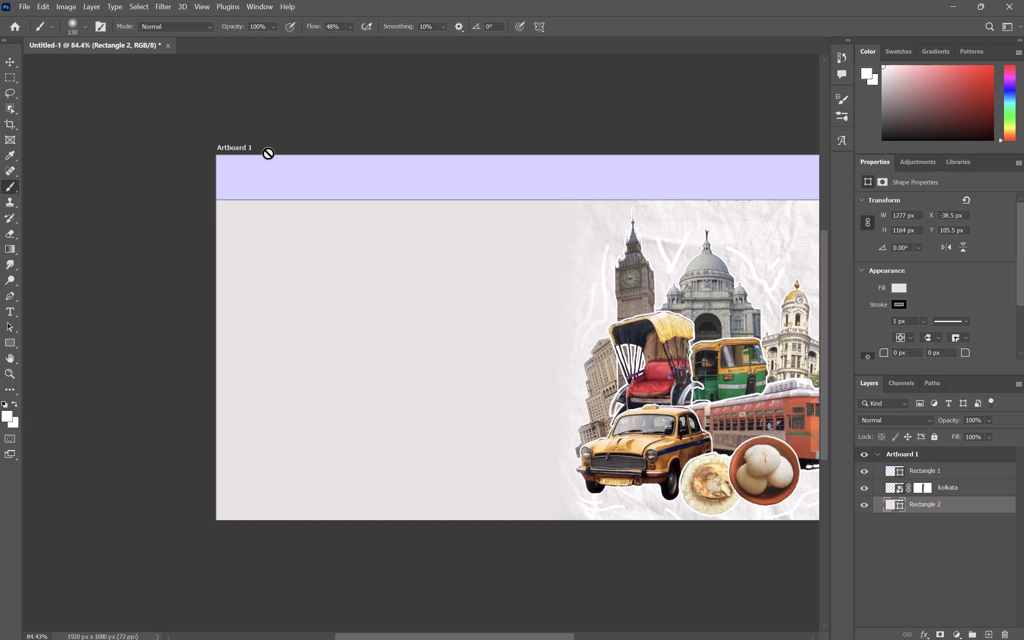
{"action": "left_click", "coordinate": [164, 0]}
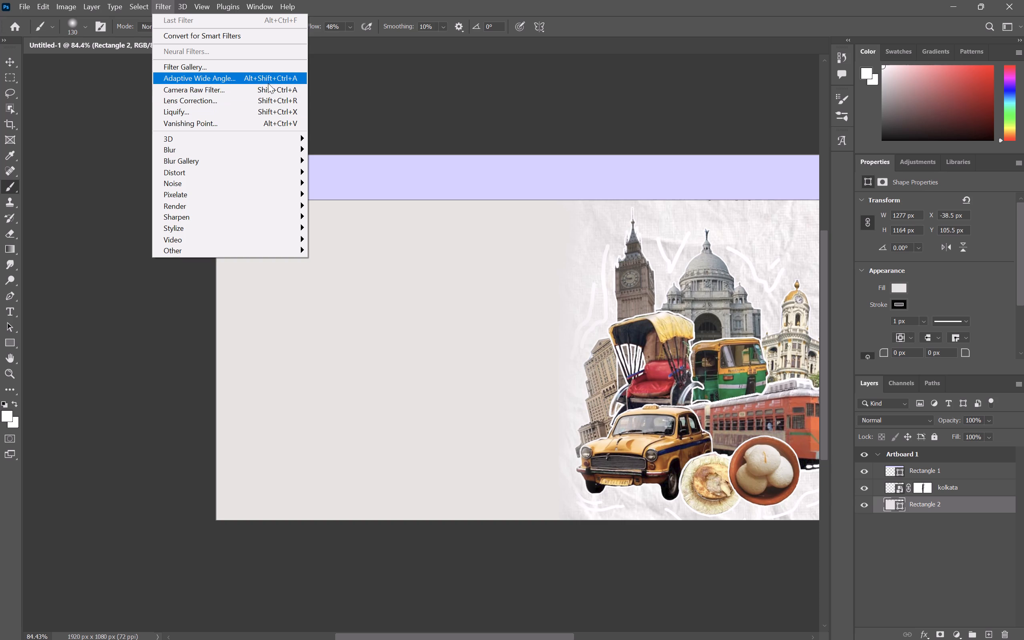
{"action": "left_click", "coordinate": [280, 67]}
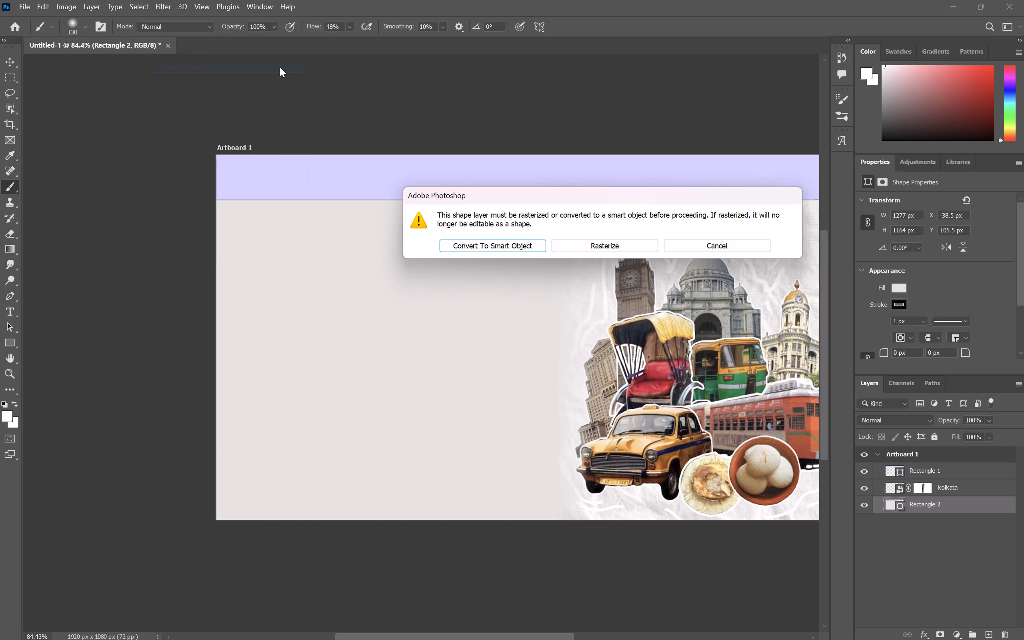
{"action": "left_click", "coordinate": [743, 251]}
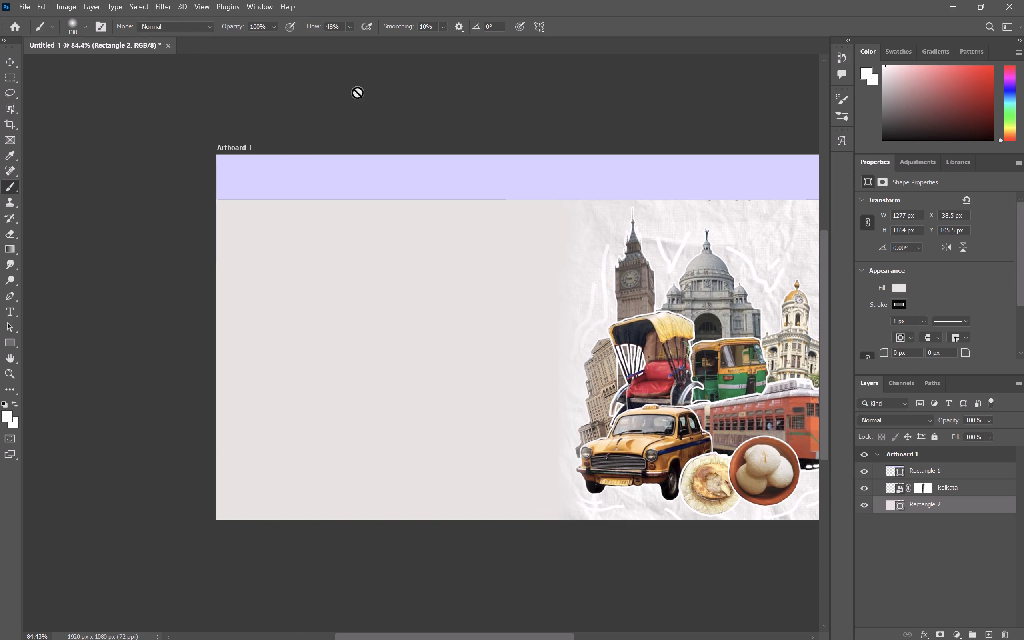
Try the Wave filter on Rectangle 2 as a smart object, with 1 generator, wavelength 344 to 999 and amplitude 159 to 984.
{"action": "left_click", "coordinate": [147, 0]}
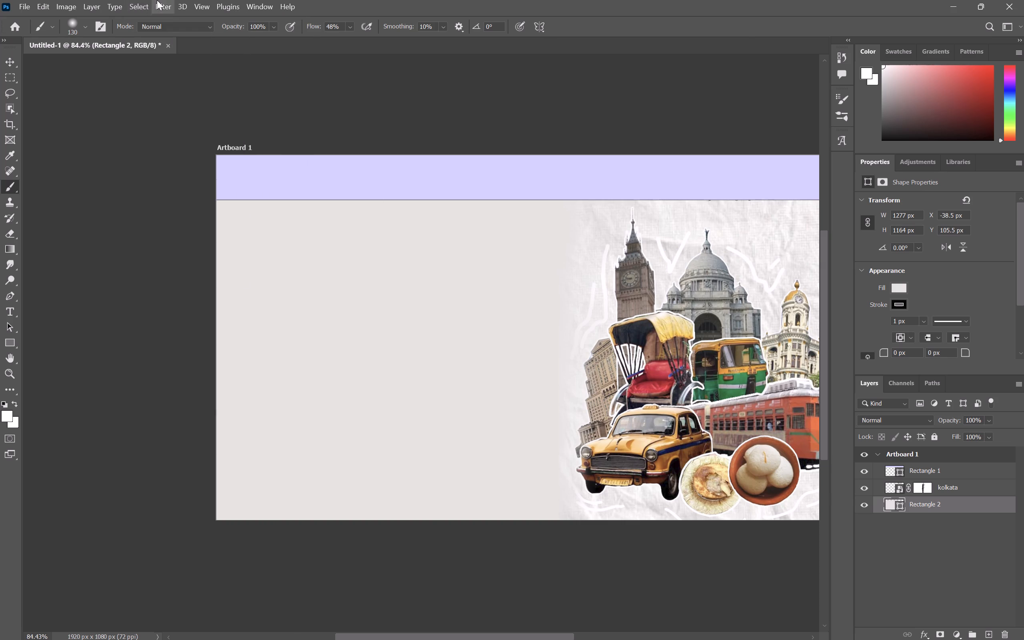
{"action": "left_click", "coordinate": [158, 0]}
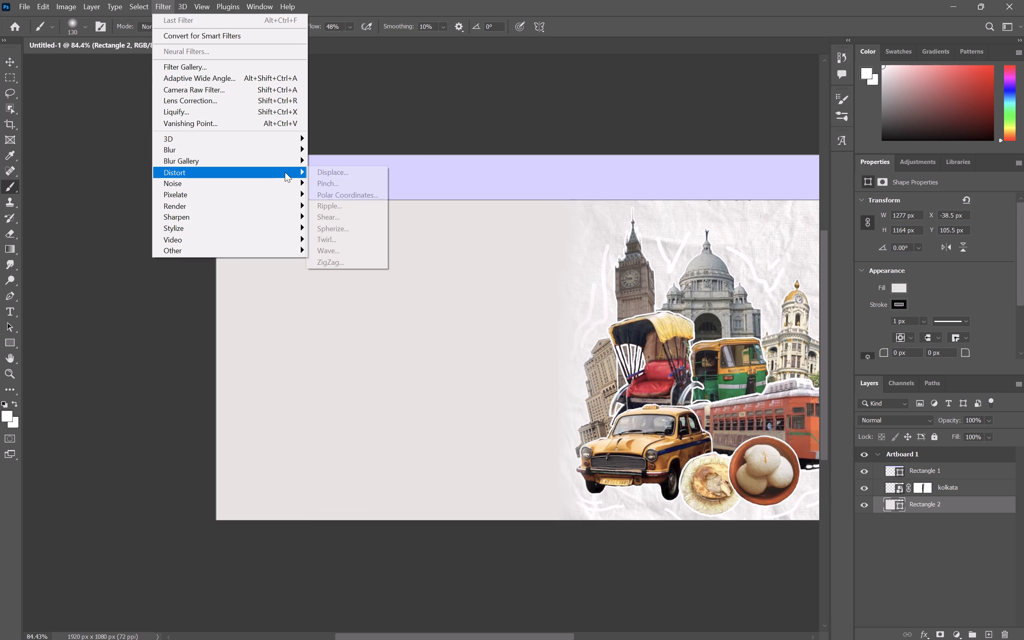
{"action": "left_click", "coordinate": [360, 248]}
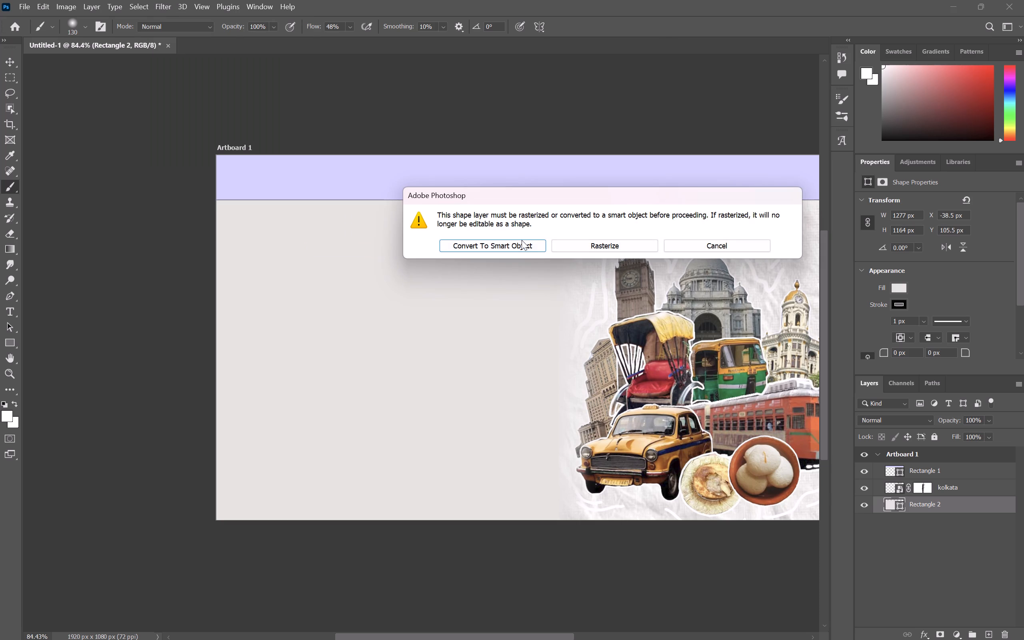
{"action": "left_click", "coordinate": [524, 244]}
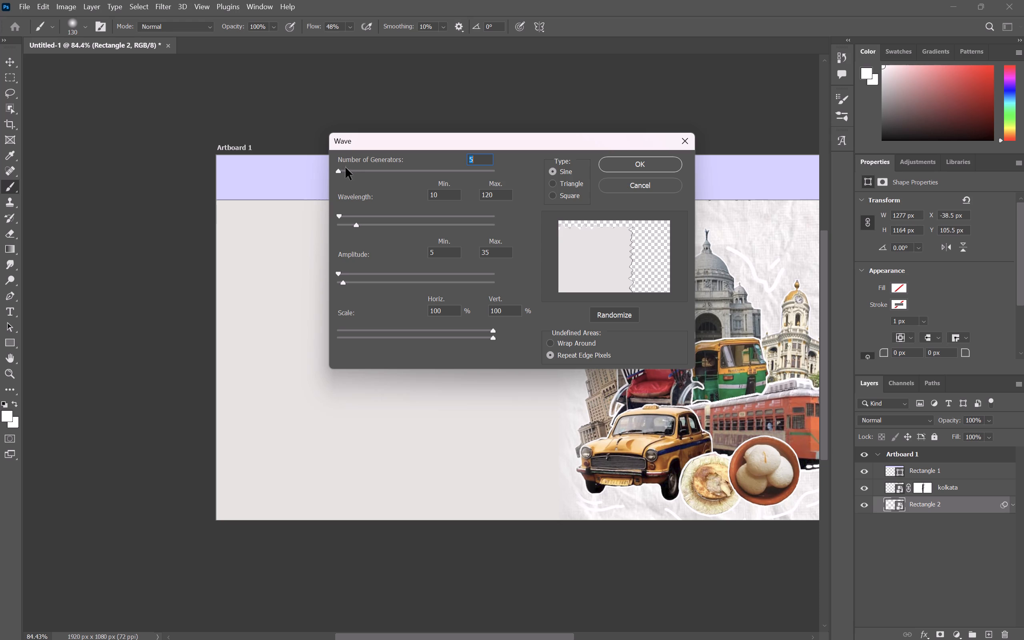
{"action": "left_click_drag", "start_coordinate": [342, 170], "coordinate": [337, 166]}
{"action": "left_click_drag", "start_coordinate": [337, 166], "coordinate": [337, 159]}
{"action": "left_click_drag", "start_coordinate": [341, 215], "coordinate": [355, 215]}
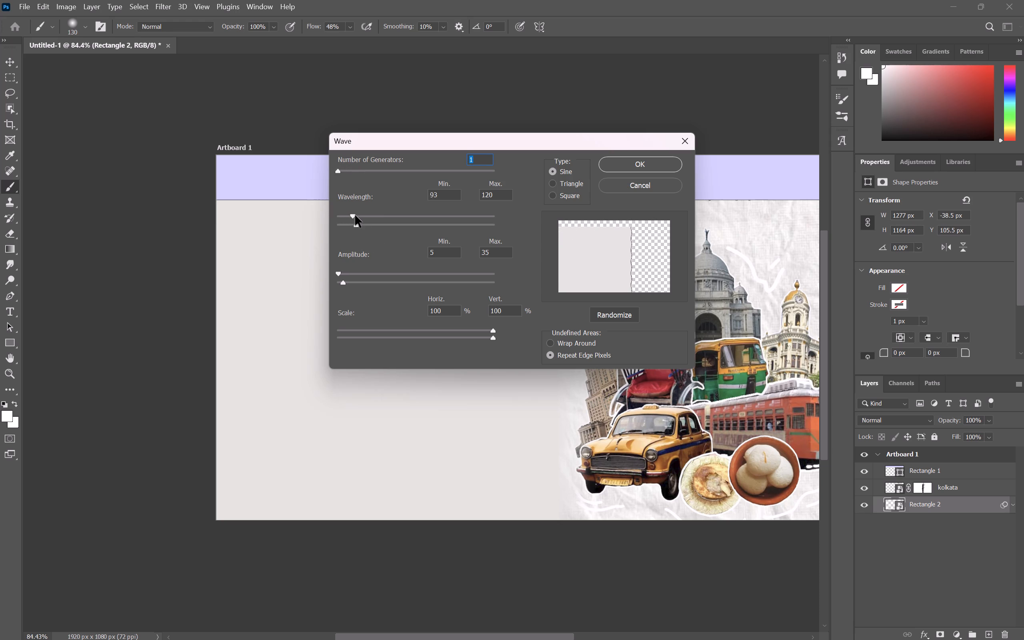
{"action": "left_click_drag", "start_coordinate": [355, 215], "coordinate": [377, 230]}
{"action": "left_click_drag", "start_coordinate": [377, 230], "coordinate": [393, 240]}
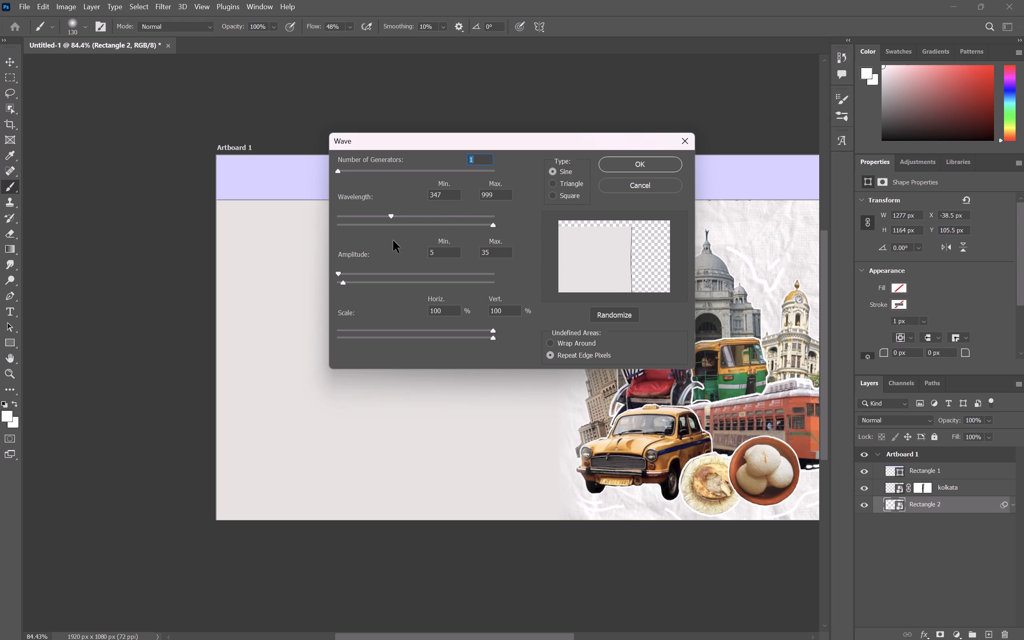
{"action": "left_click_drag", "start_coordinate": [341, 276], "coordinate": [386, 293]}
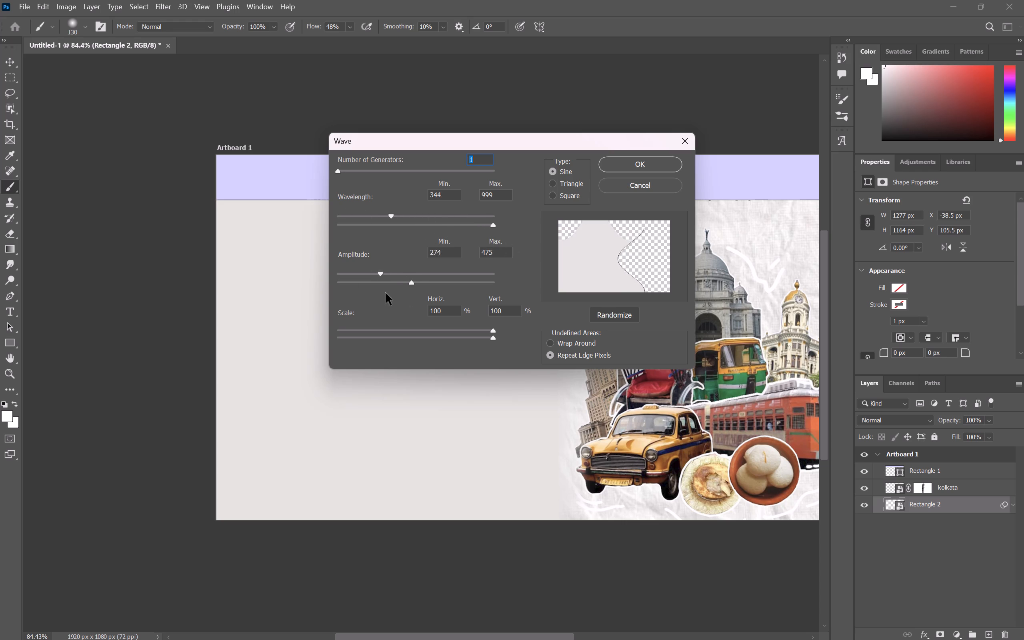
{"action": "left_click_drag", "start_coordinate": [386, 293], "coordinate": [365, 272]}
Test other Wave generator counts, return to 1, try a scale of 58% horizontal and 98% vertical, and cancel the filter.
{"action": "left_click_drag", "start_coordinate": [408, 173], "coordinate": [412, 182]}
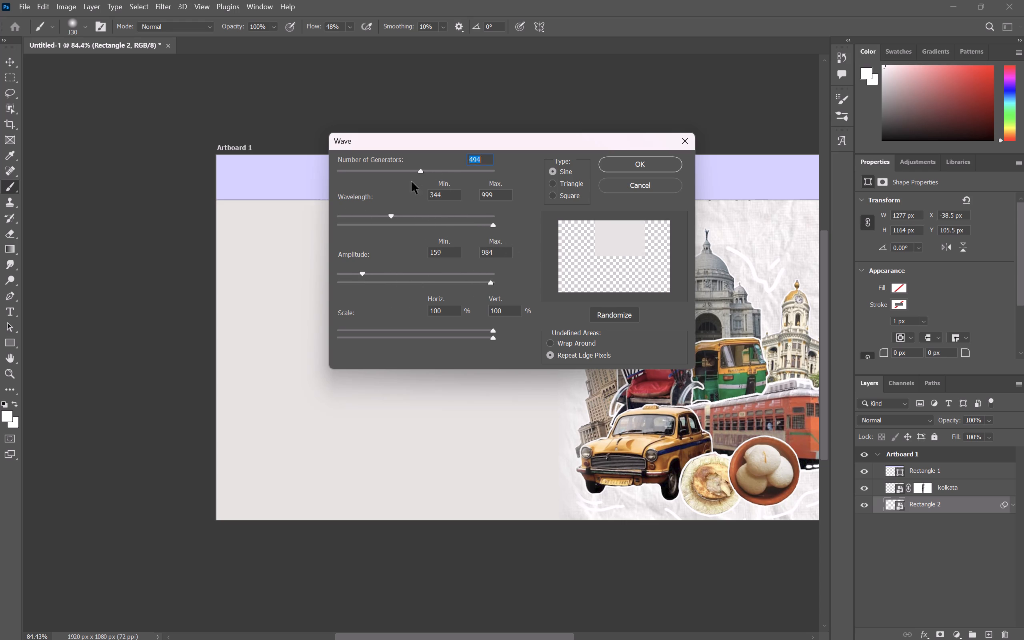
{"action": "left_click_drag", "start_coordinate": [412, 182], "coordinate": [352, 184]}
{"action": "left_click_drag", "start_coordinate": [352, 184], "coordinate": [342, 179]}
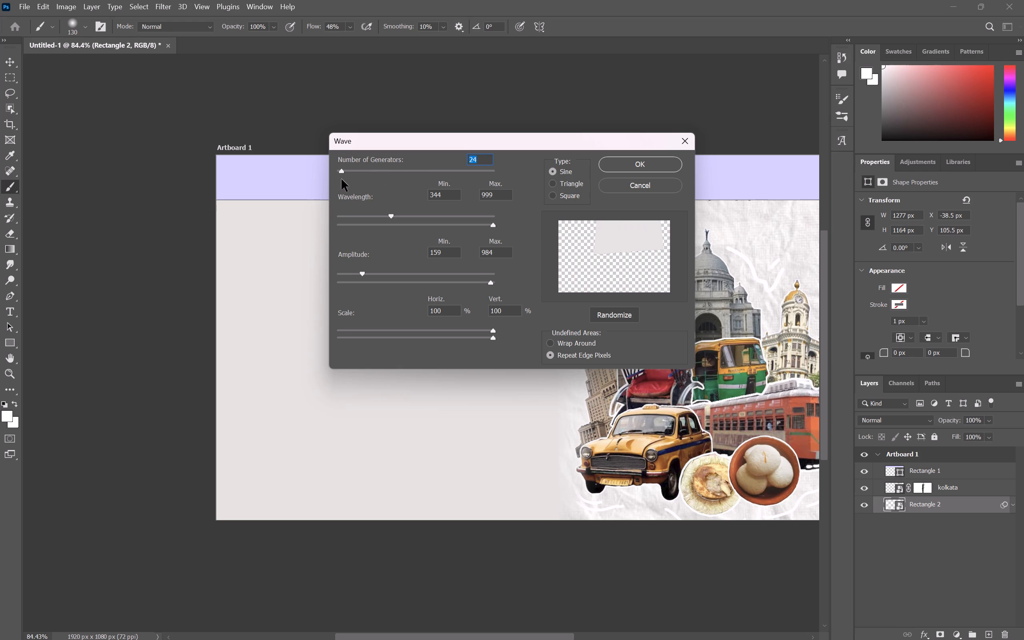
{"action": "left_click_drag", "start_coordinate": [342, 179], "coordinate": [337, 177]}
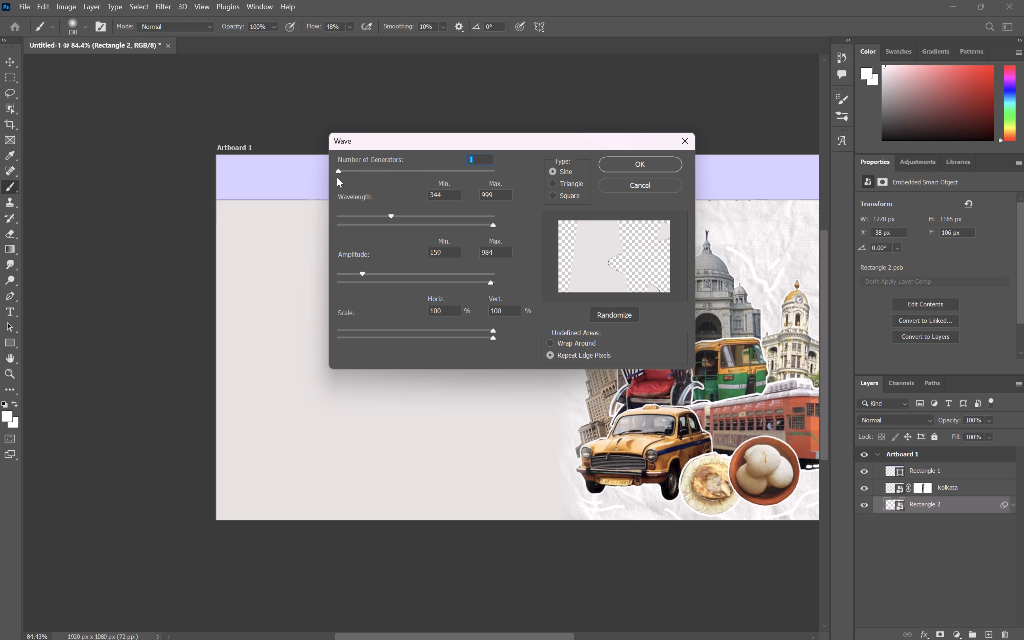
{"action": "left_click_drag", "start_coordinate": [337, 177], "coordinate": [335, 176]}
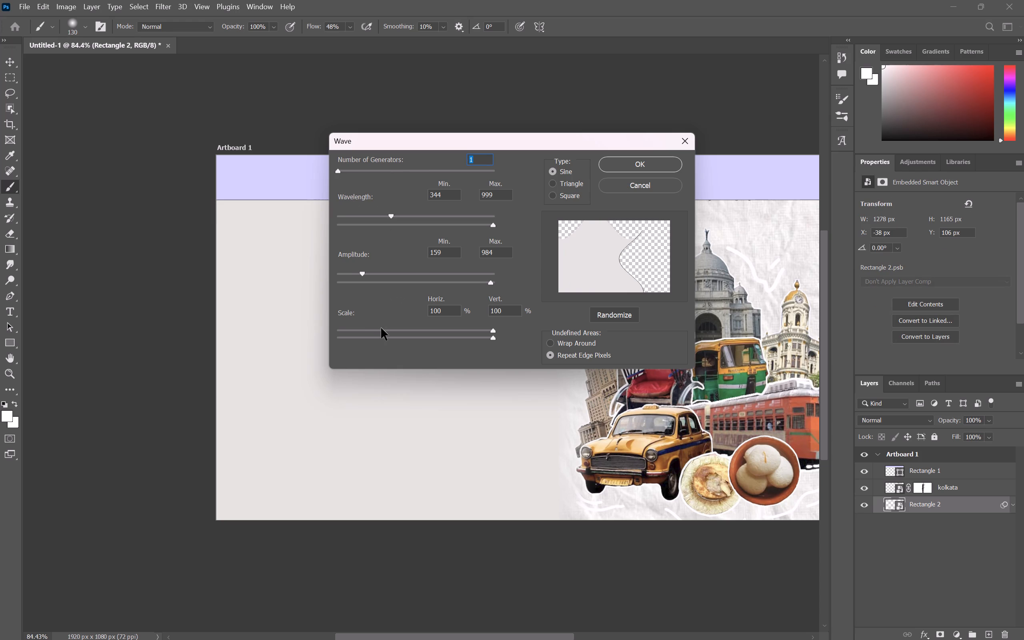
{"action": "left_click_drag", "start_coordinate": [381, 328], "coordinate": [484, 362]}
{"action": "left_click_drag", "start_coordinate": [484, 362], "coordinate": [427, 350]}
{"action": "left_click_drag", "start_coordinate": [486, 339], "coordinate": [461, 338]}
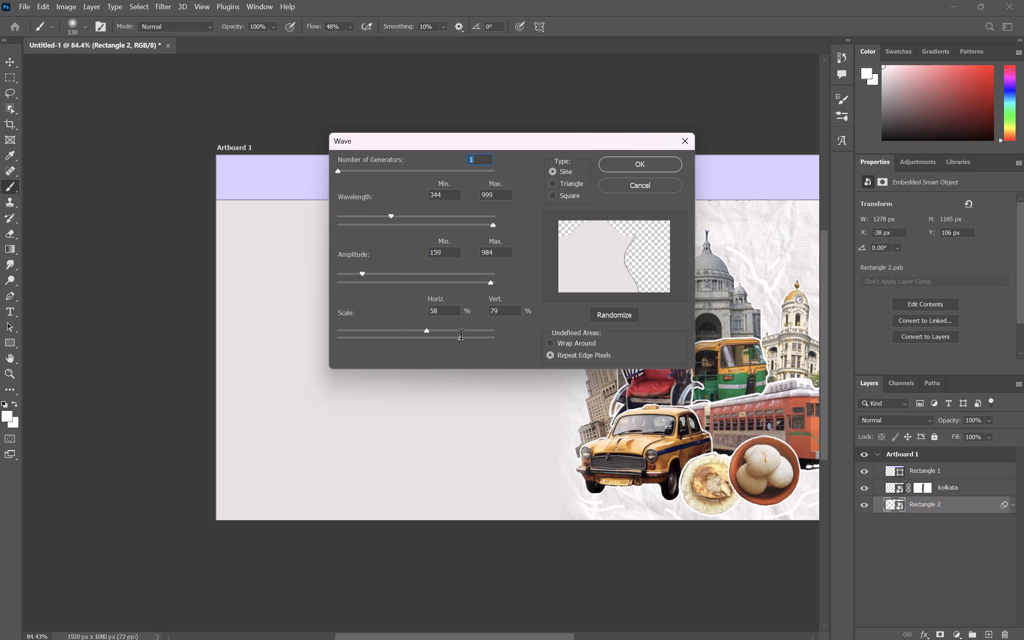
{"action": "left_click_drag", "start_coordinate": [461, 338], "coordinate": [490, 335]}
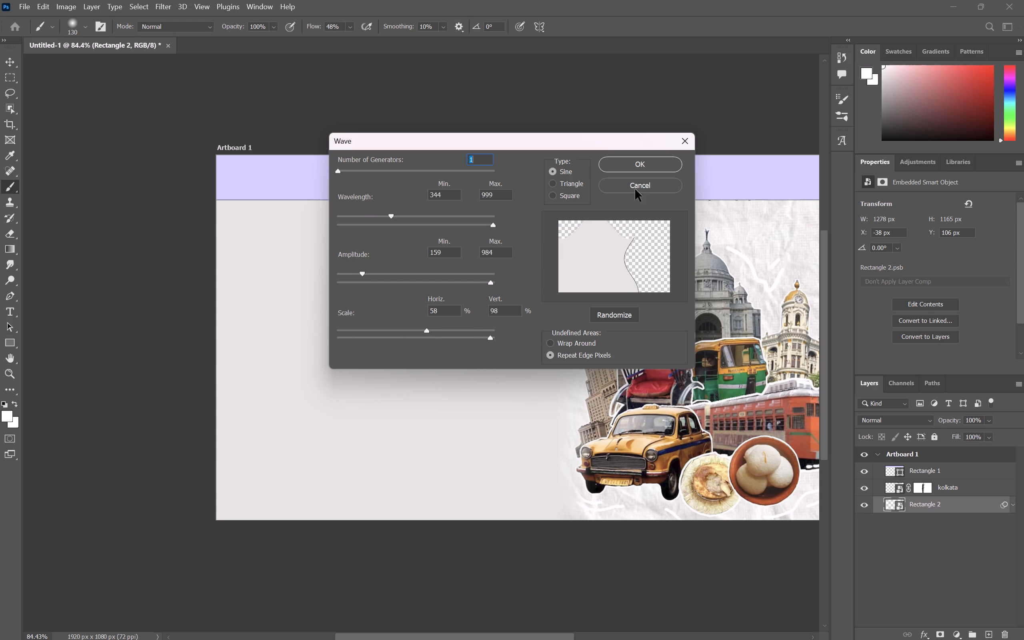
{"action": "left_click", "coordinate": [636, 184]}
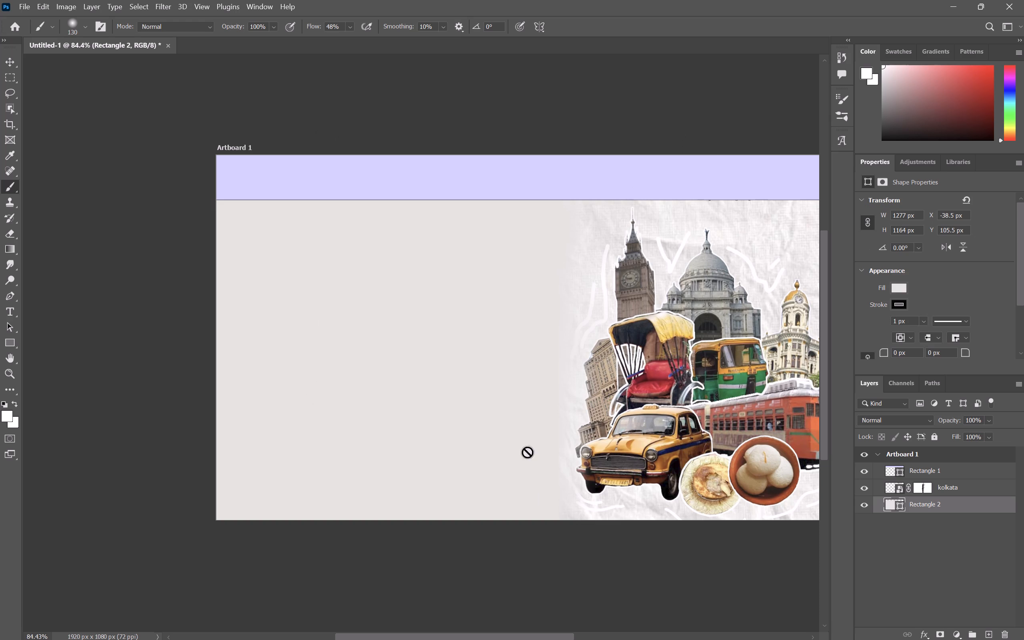
Delete the lavender Rectangle 1 header band from the artboard and activate the Rectangle tool.
{"action": "left_click", "coordinate": [926, 472]}
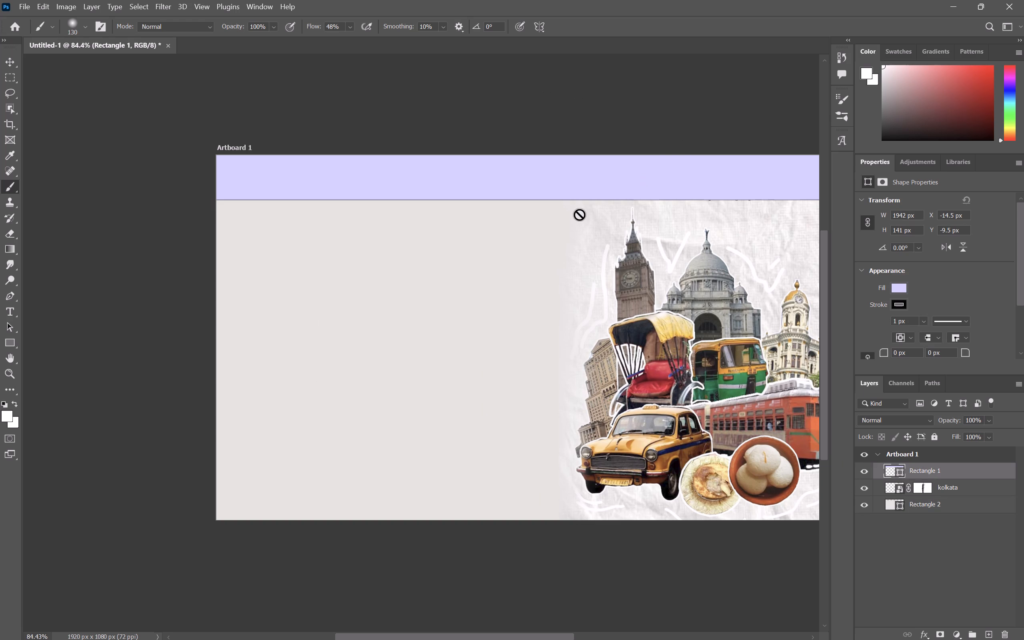
{"action": "key", "text": "BackSpace"}
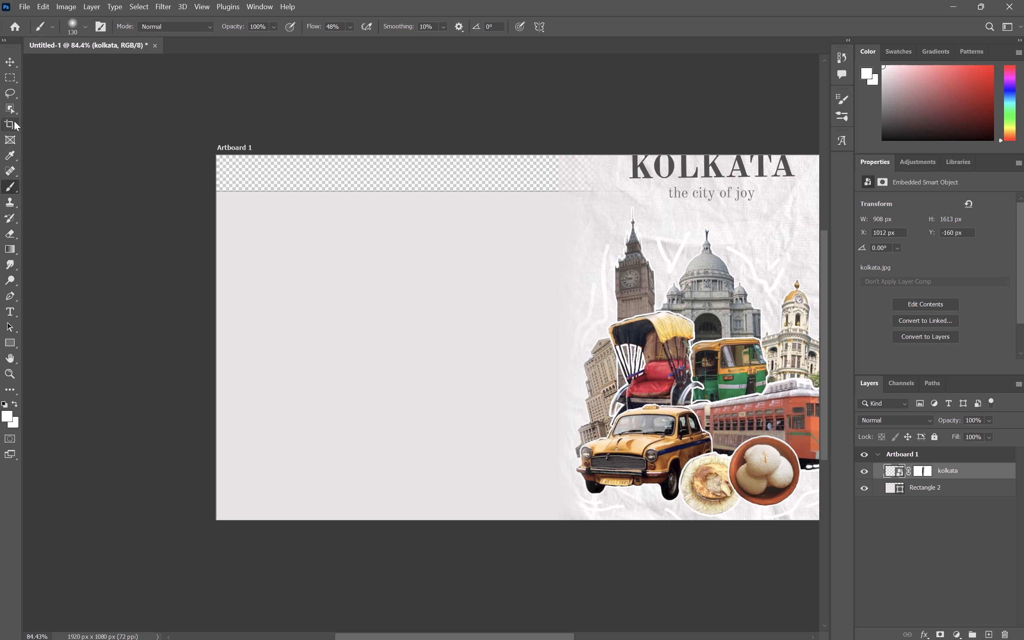
{"action": "left_click", "coordinate": [4, 348]}
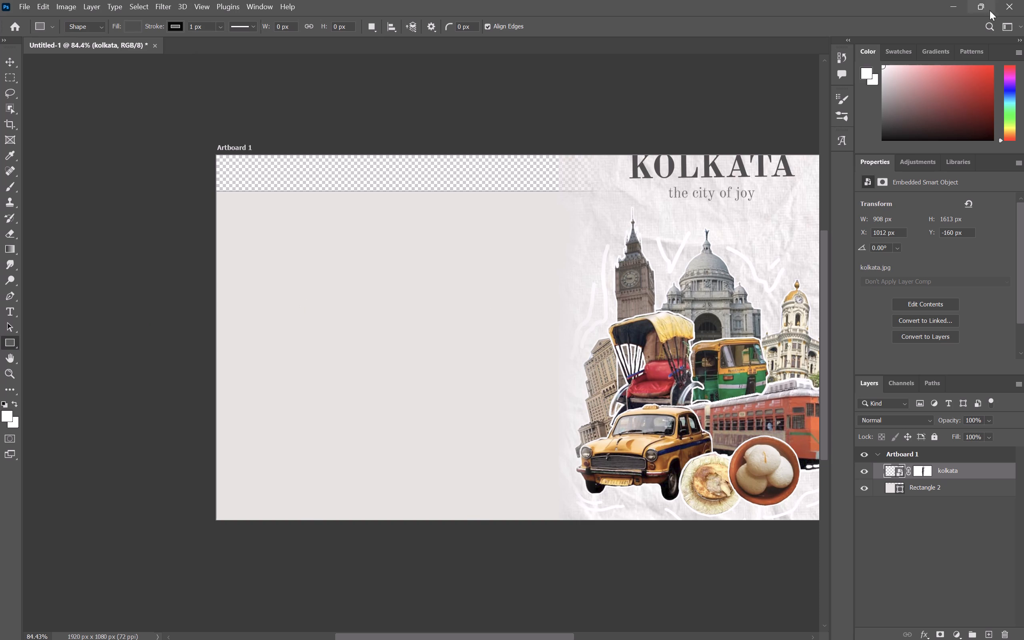
Switch to Chrome, search for colours that complement a grey background in a web design, and read the suggested palettes.
{"action": "key", "text": "alt+Tab"}
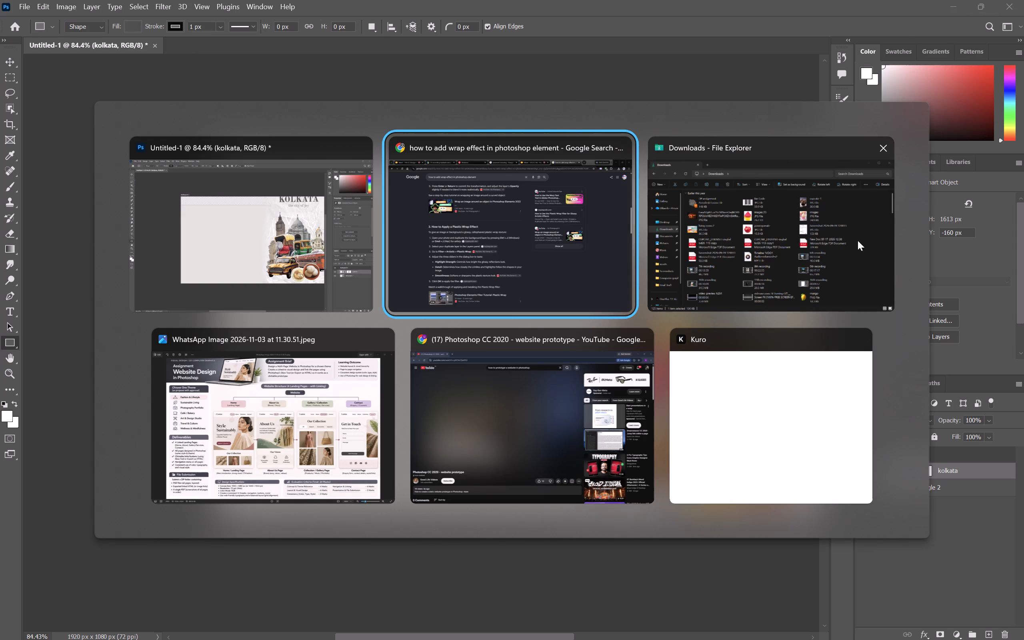
{"action": "left_click", "coordinate": [711, 40]}
{"action": "type", "text": "wht cl"}
{"action": "key", "text": "BackSpace"}
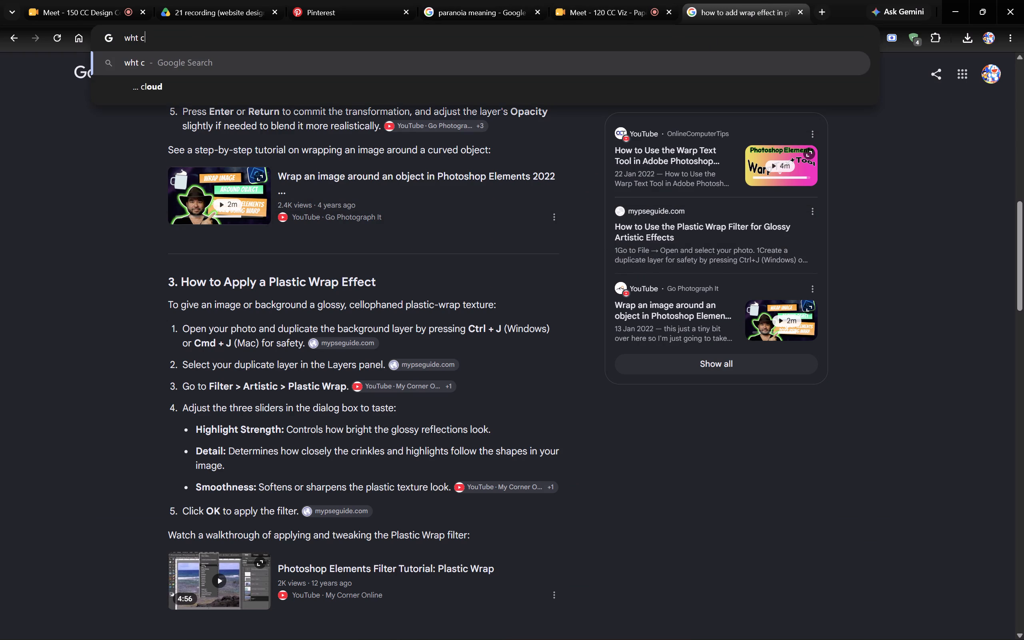
{"action": "type", "text": "oor compliment grey"}
{"action": "key", "text": "space"}
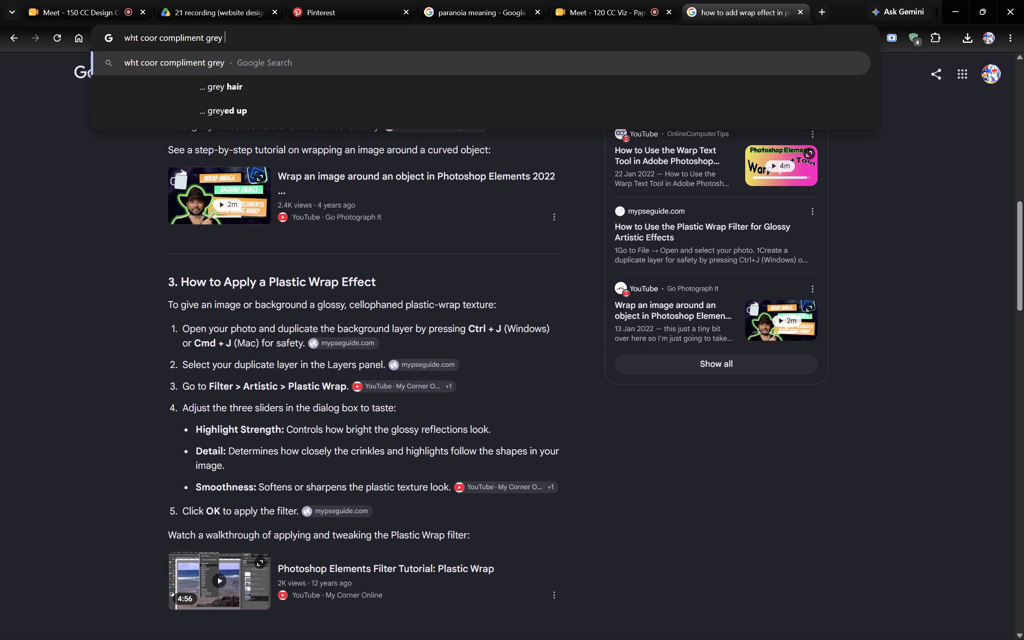
{"action": "type", "text": "in a"}
{"action": "key", "text": "space"}
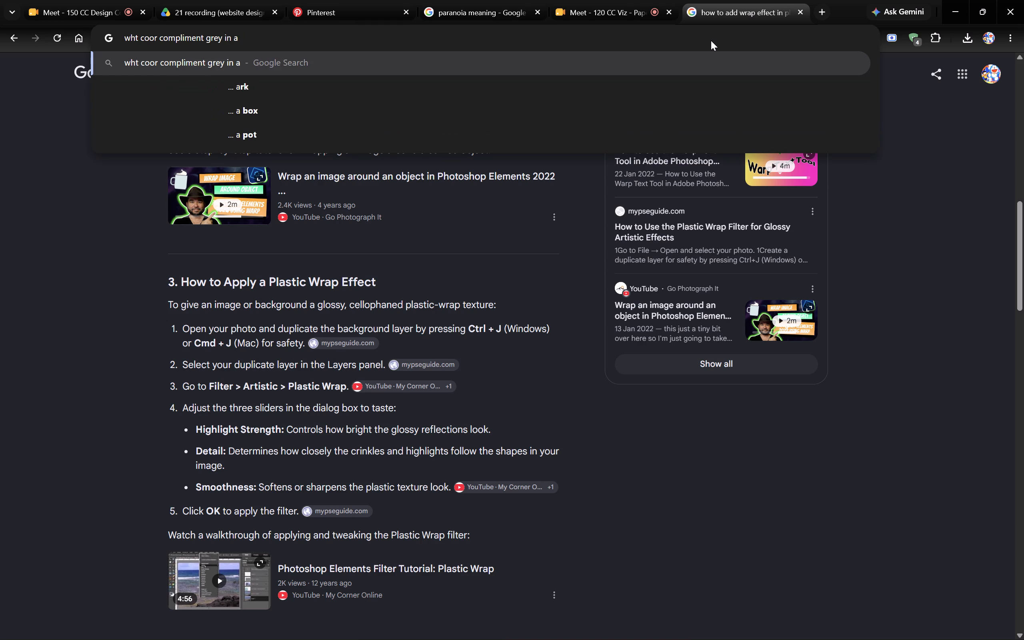
{"action": "type", "text": "we"}
{"action": "key", "text": "BackSpace"}
{"action": "key", "text": "BackSpace"}
{"action": "key", "text": "BackSpace"}
{"action": "key", "text": "BackSpace"}
{"action": "key", "text": "BackSpace"}
{"action": "key", "text": "BackSpace"}
{"action": "key", "text": "BackSpace"}
{"action": "type", "text": "background in a"}
{"action": "key", "text": "space"}
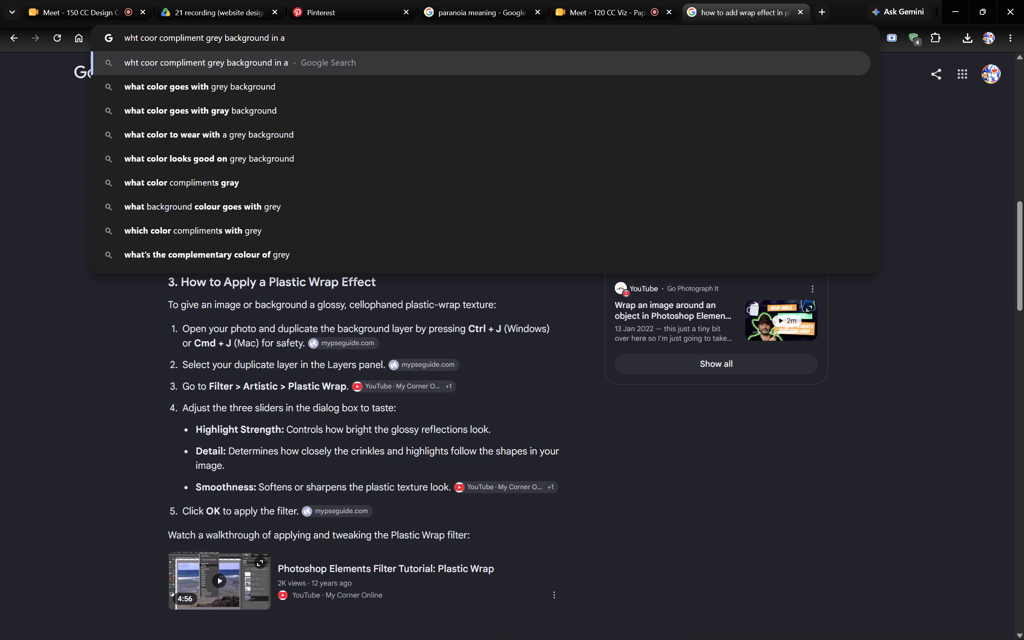
{"action": "type", "text": "web design"}
{"action": "key", "text": "Return"}
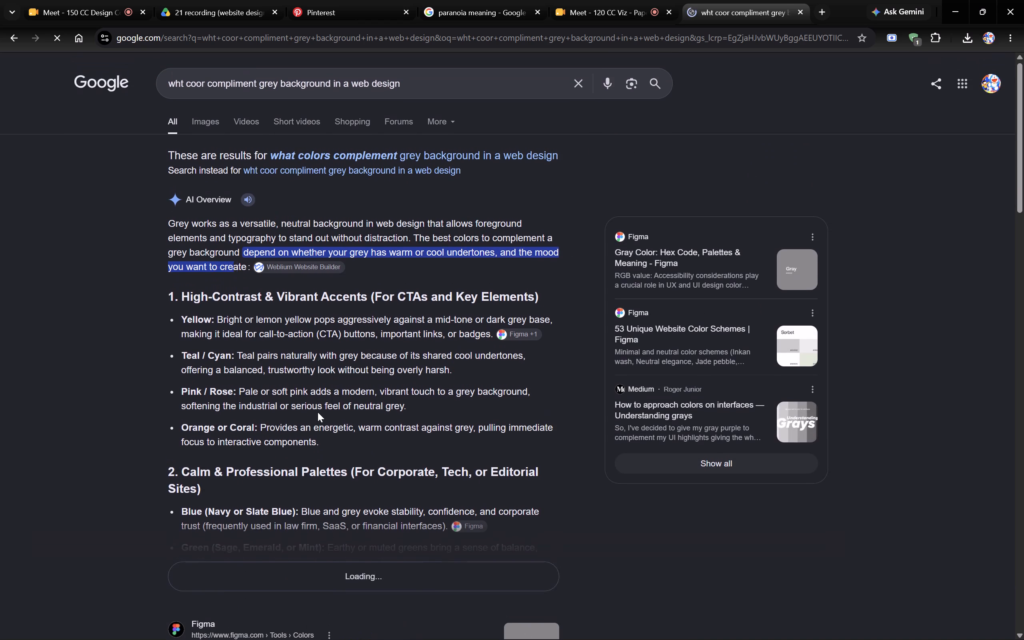
{"action": "scroll", "coordinate": [372, 330], "scroll_direction": "down", "scroll_amount": 2}
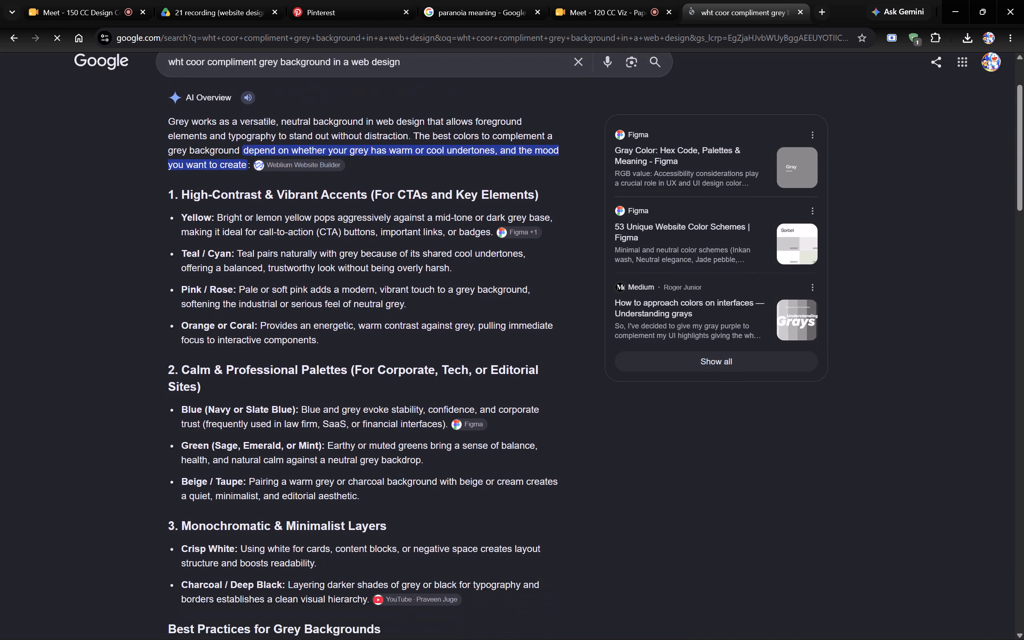
{"action": "scroll", "coordinate": [372, 330], "scroll_direction": "down", "scroll_amount": 4}
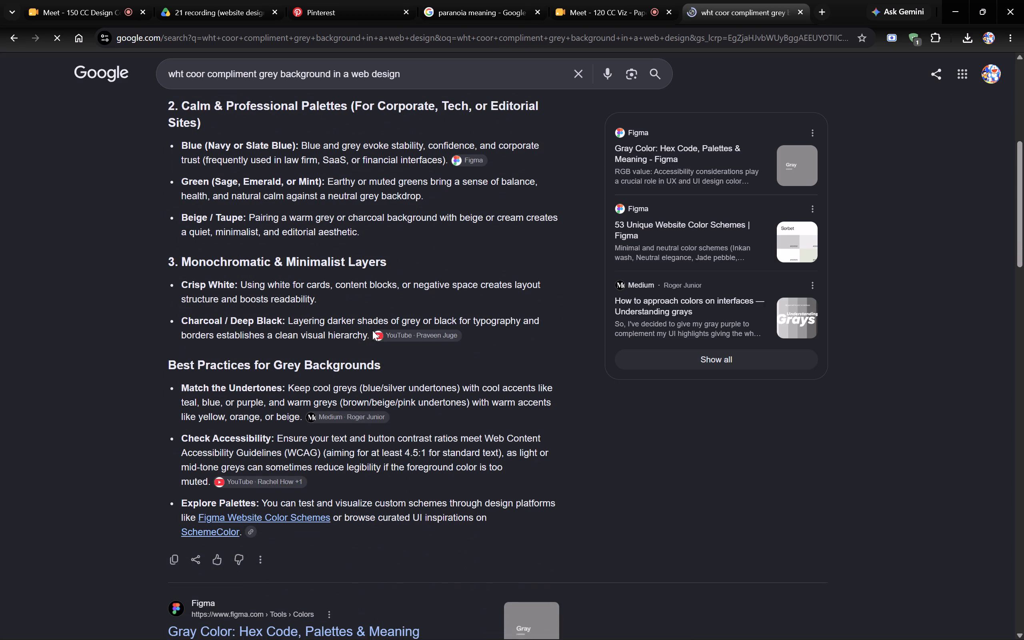
Refine the colour search by adding "with hex code" to the query.
{"action": "left_click", "coordinate": [421, 75]}
{"action": "key", "text": "space"}
{"action": "type", "text": "with hex code"}
{"action": "key", "text": "Return"}
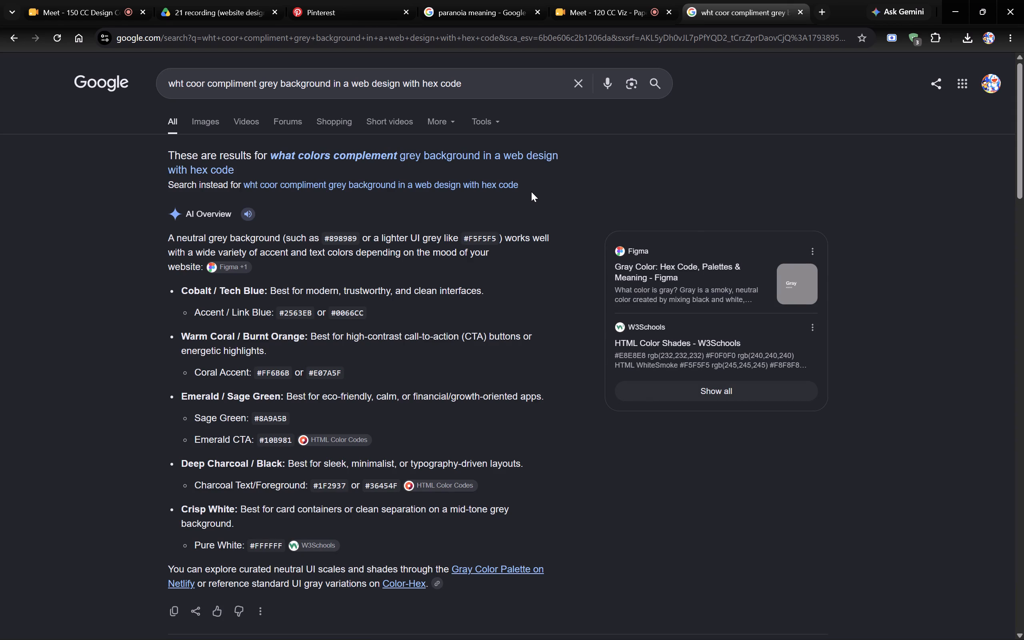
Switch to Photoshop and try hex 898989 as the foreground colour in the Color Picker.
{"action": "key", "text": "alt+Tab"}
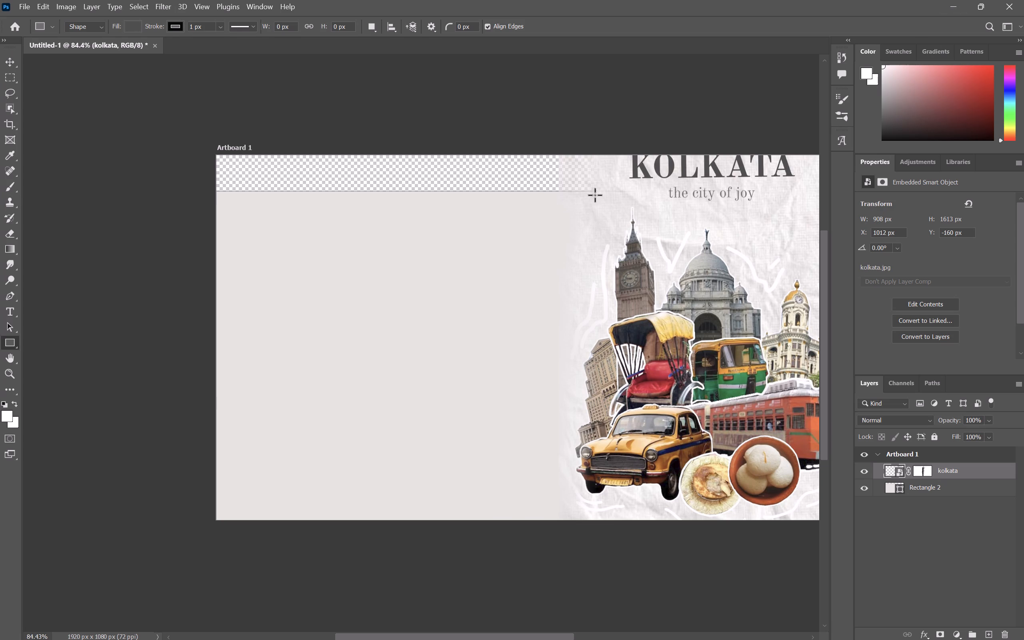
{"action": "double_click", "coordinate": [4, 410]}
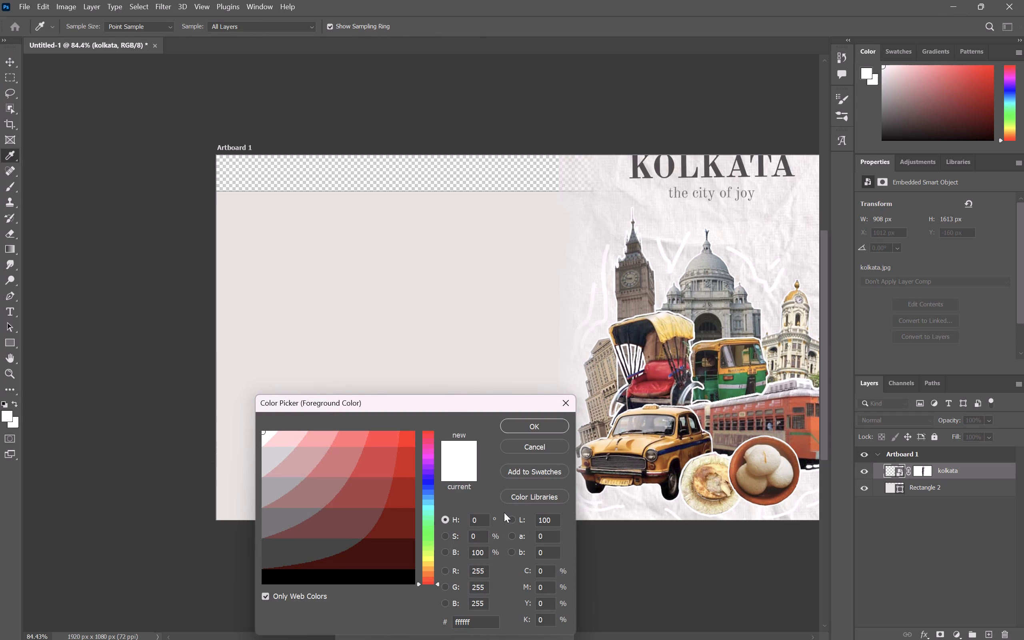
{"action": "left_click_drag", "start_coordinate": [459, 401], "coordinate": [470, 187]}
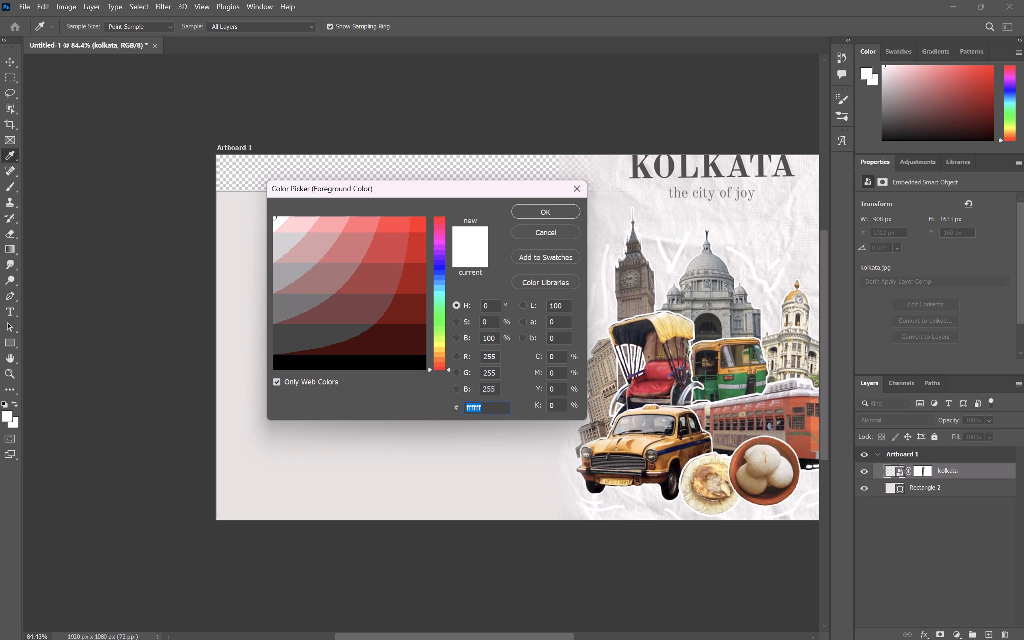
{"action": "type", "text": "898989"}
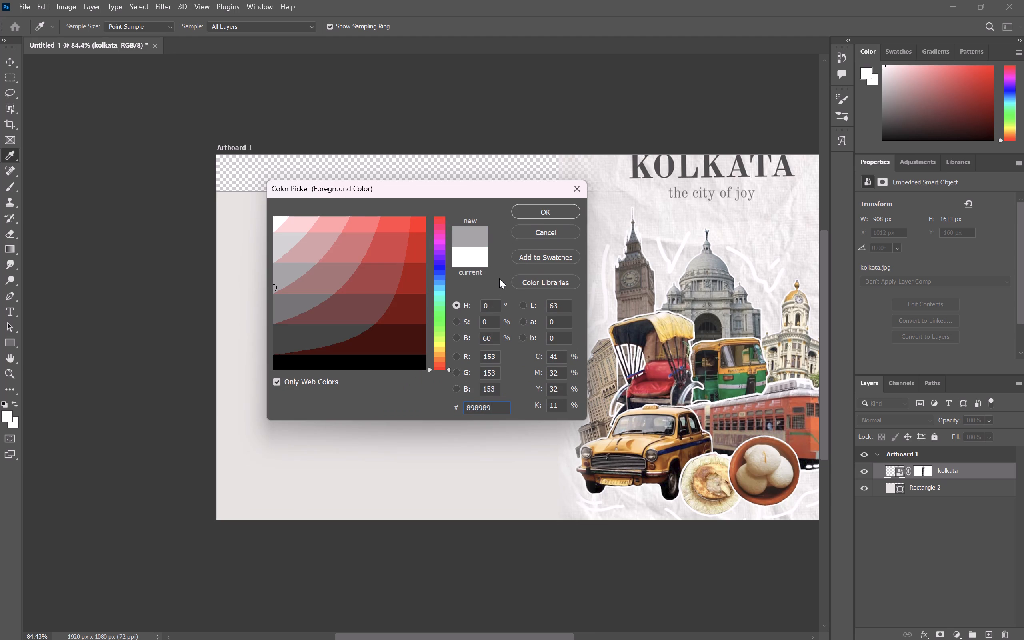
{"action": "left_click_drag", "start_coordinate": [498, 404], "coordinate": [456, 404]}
Return to Chrome and edit the search query, correcting "coor" to "color" and replacing "grey" with "#fffff".
{"action": "key", "text": "alt+Tab"}
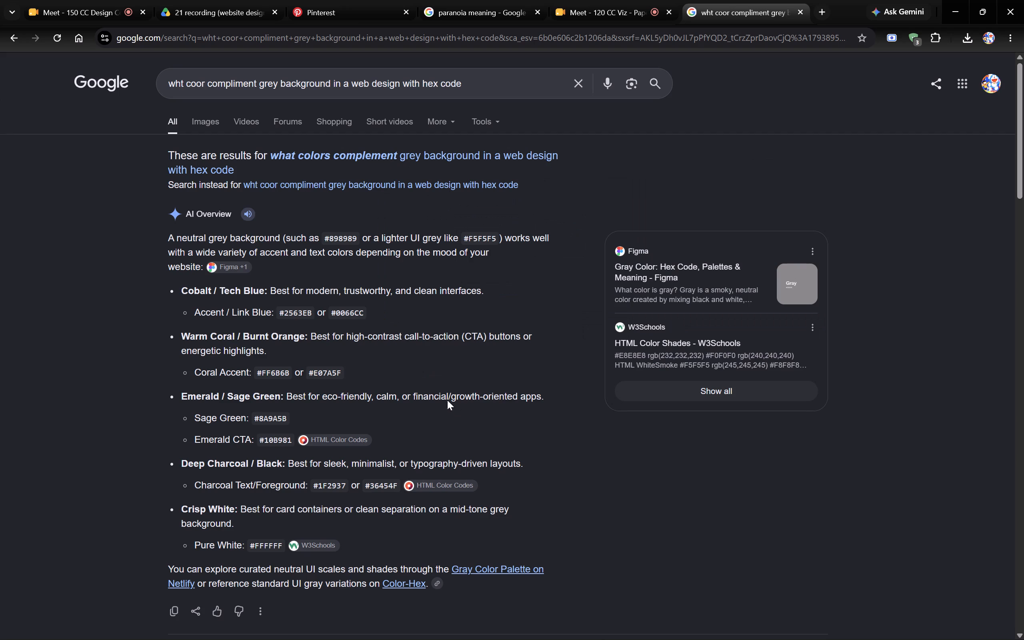
{"action": "left_click", "coordinate": [198, 82]}
{"action": "key", "text": "l"}
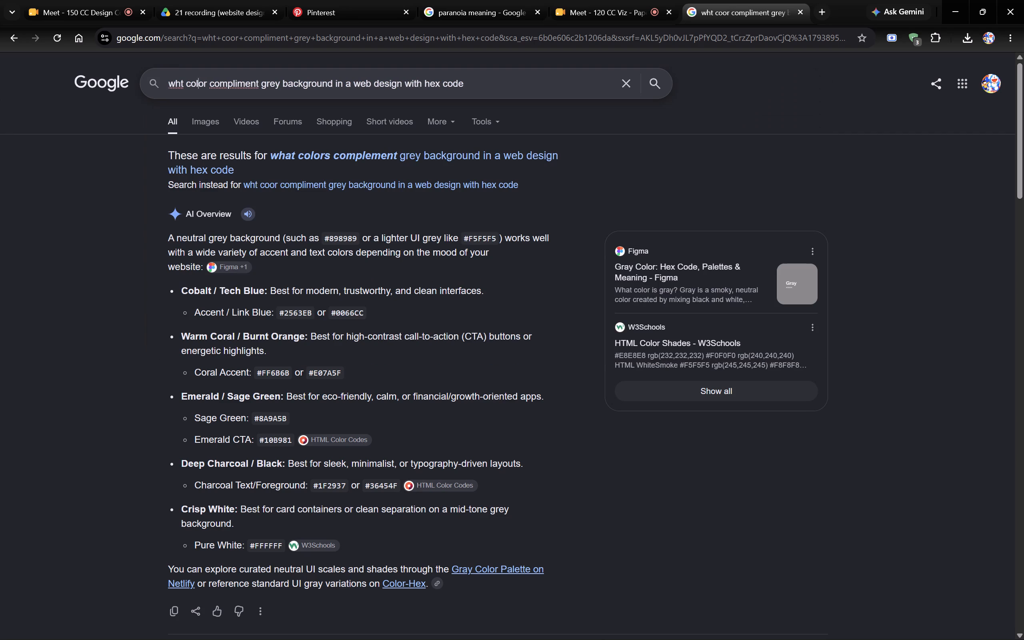
{"action": "left_click_drag", "start_coordinate": [281, 82], "coordinate": [259, 84]}
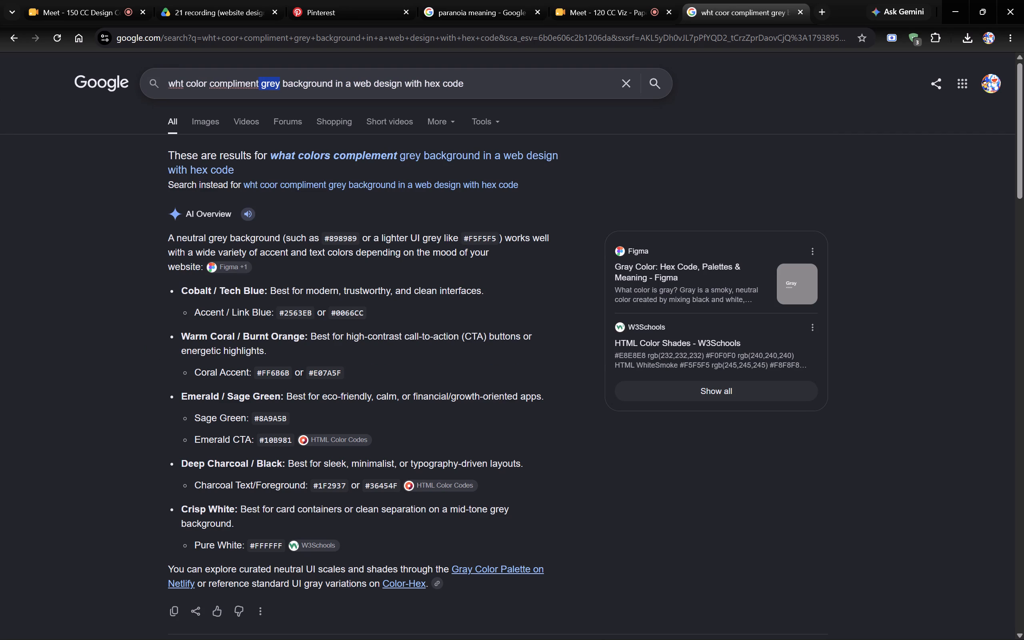
{"action": "left_click", "coordinate": [265, 83]}
{"action": "double_click", "coordinate": [264, 84]}
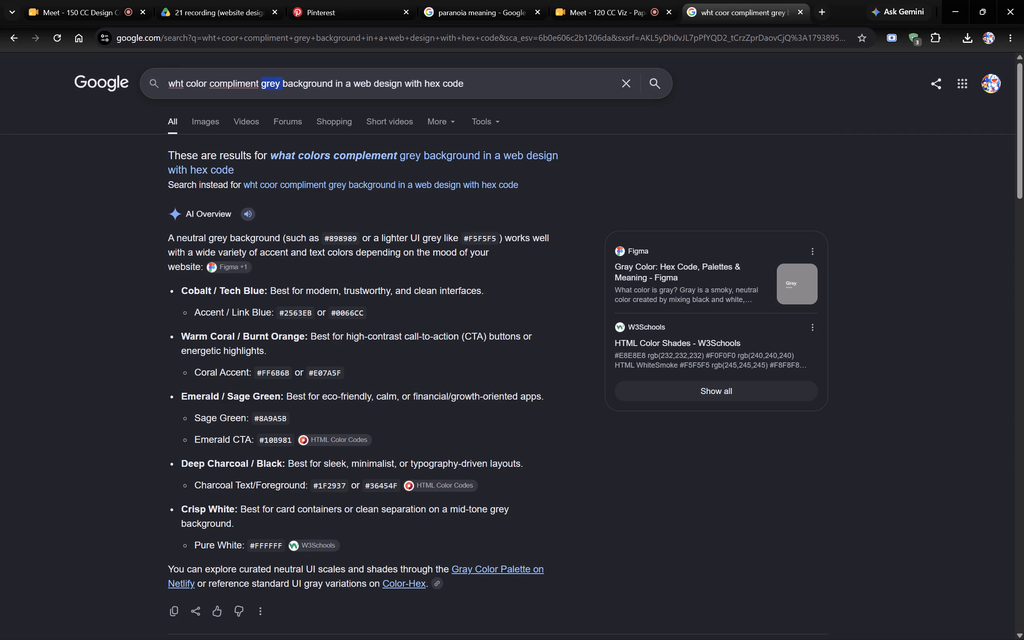
{"action": "left_click", "coordinate": [262, 83]}
{"action": "key", "text": "shift+numbersign"}
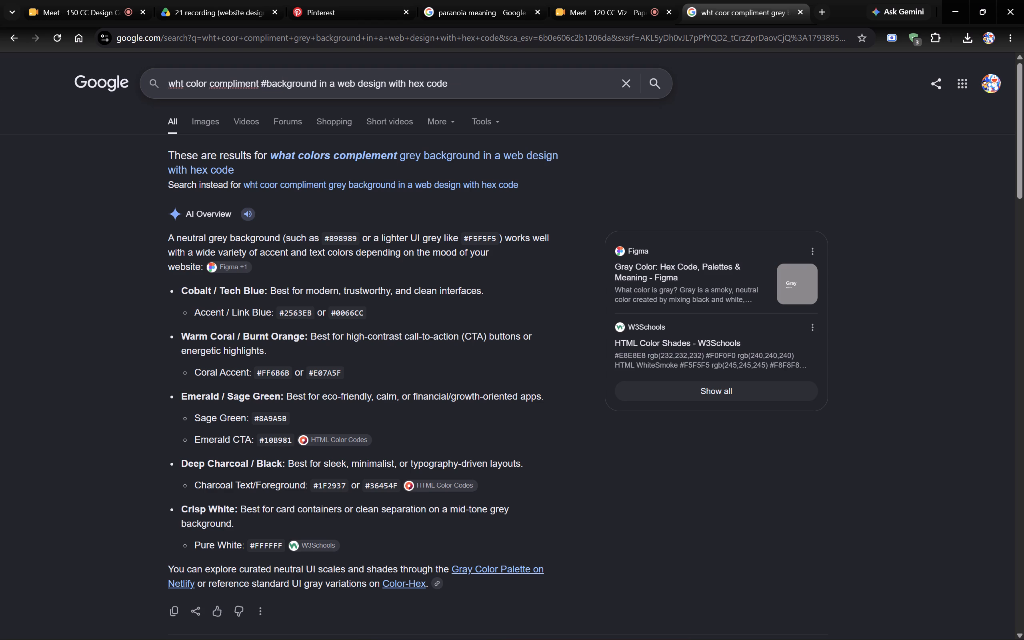
{"action": "type", "text": "fffff"}
Cancel the grey colour change in Photoshop, check the foreground colour's hex code, and complete the code in the Chrome query as "#ffffff".
{"action": "key", "text": "alt+Tab"}
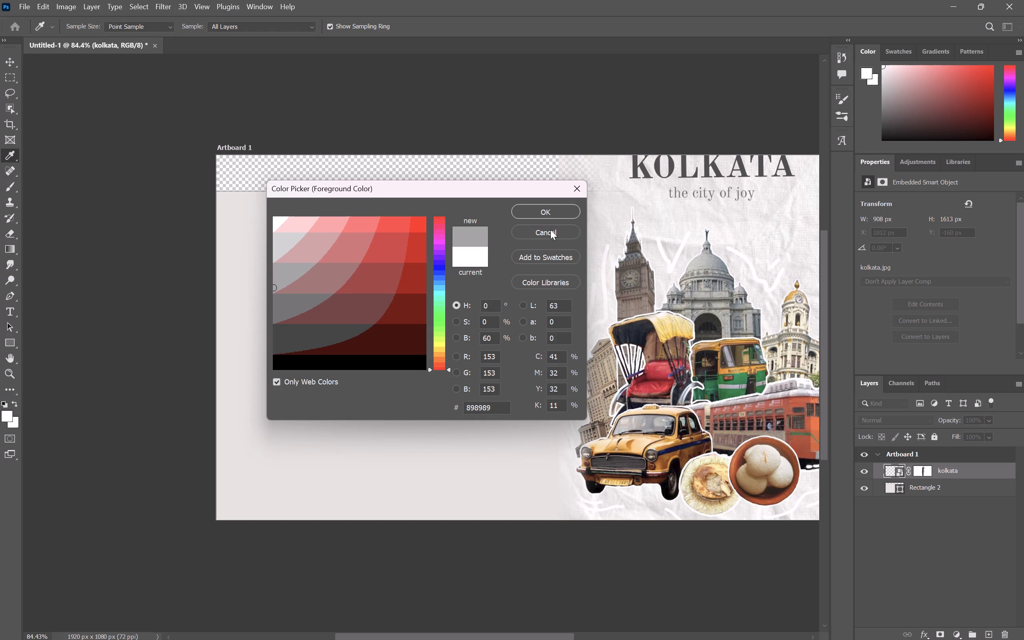
{"action": "left_click", "coordinate": [550, 230]}
{"action": "double_click", "coordinate": [4, 418]}
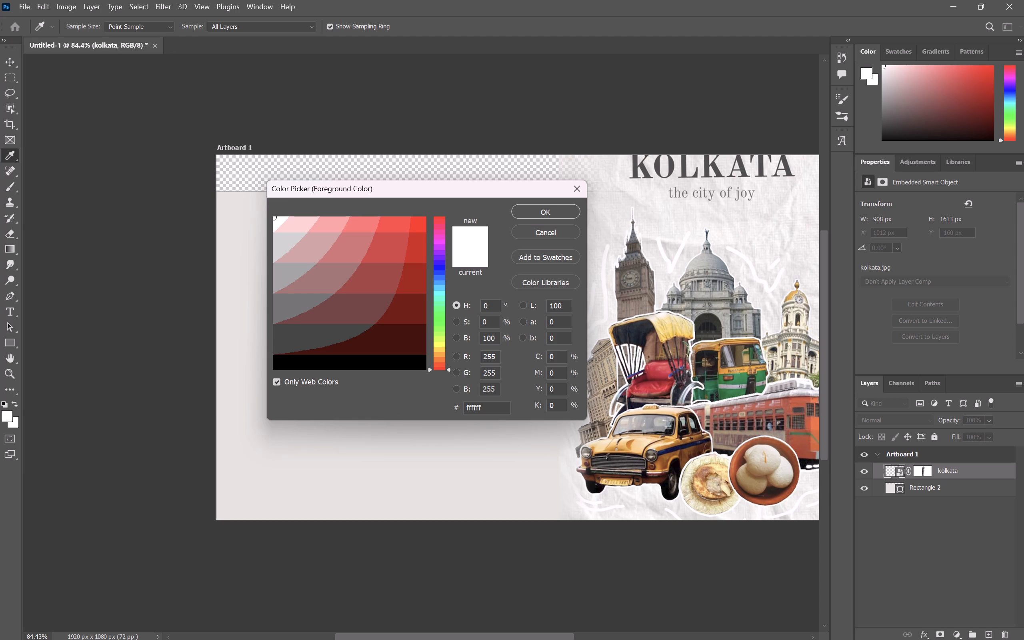
{"action": "key", "text": "alt+Tab"}
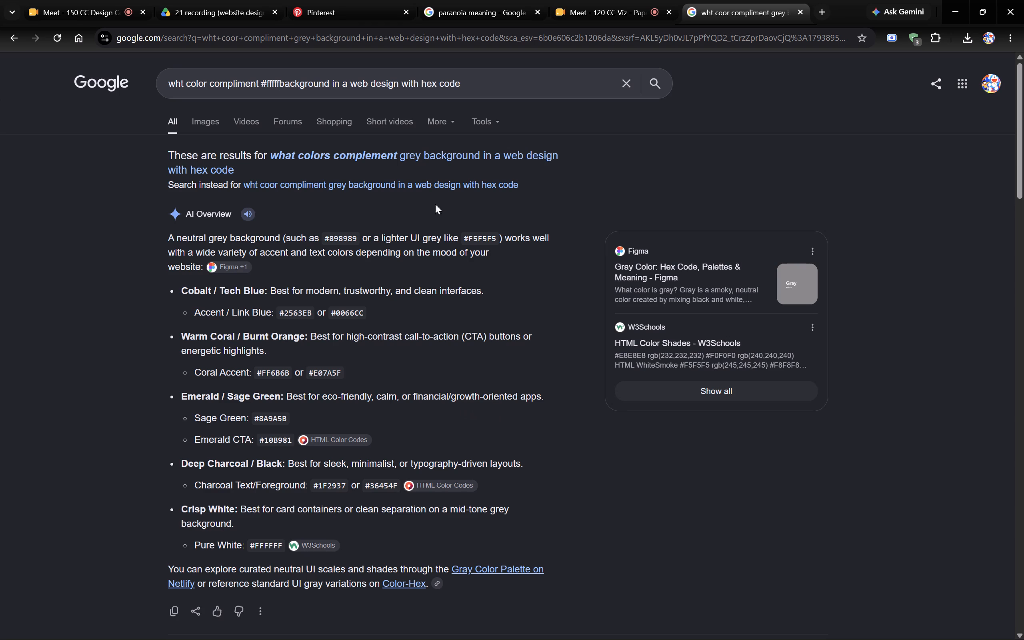
{"action": "type", "text": "f"}
{"action": "key", "text": "space"}
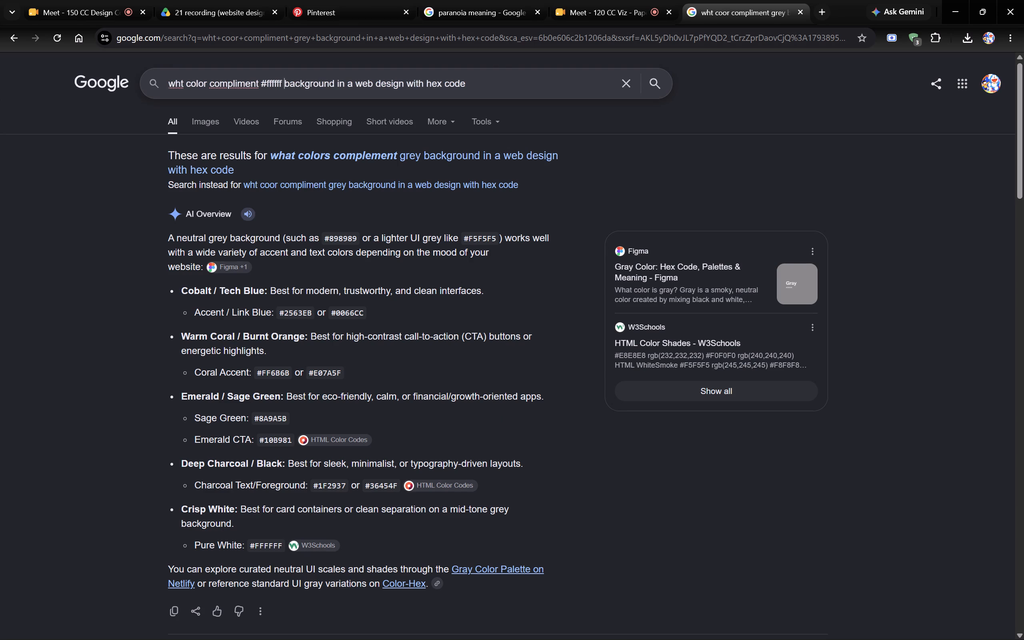
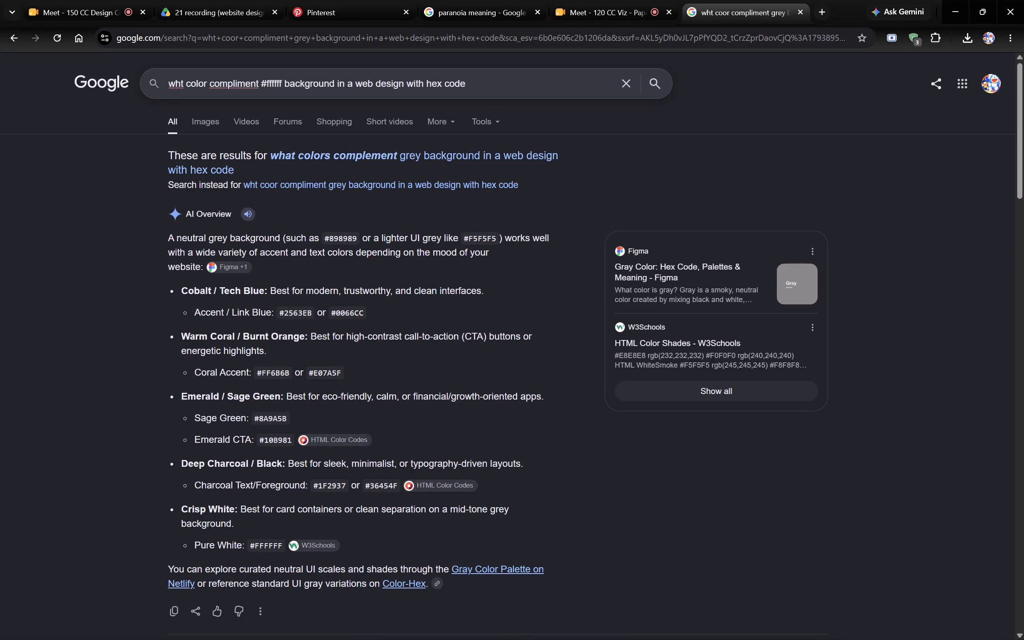
Run the Google search for colours that complement a #ffffff web design background, with hex codes.
{"action": "key", "text": "Return"}
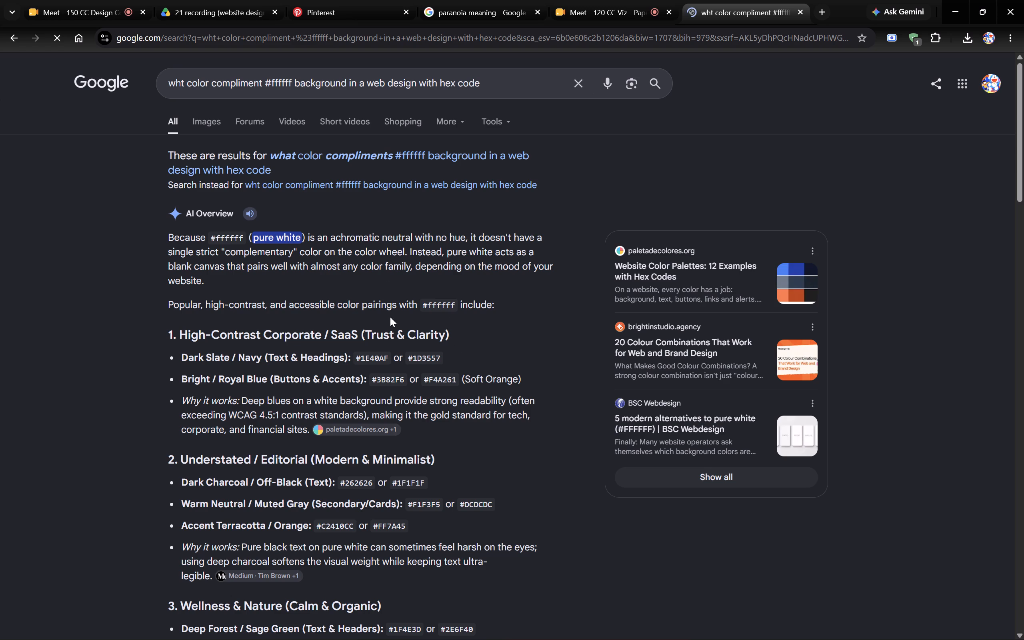
Switch to Photoshop and cancel the foreground Color Picker without changing the colour.
{"action": "key", "text": "alt+Tab"}
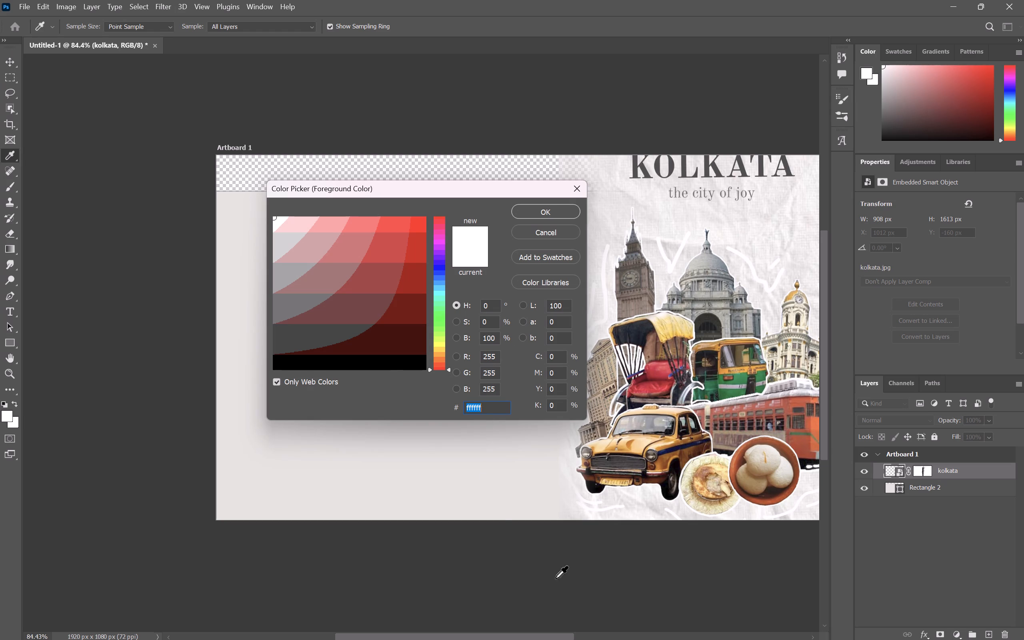
{"action": "key", "text": "alt+Tab"}
{"action": "key", "text": "alt+Tab"}
{"action": "left_click", "coordinate": [556, 233]}
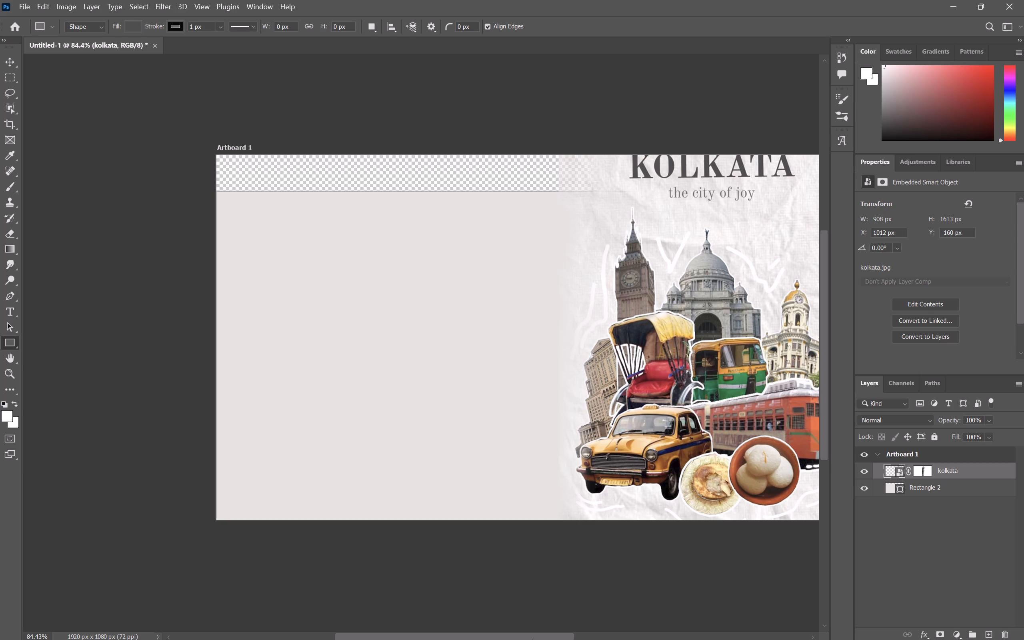
{"action": "left_click", "coordinate": [785, 627]}
Copy the first Dark Slate / Navy hex code, 1E40AF, from the Chrome results and apply it as Photoshop's foreground colour.
{"action": "key", "text": "alt+Tab"}
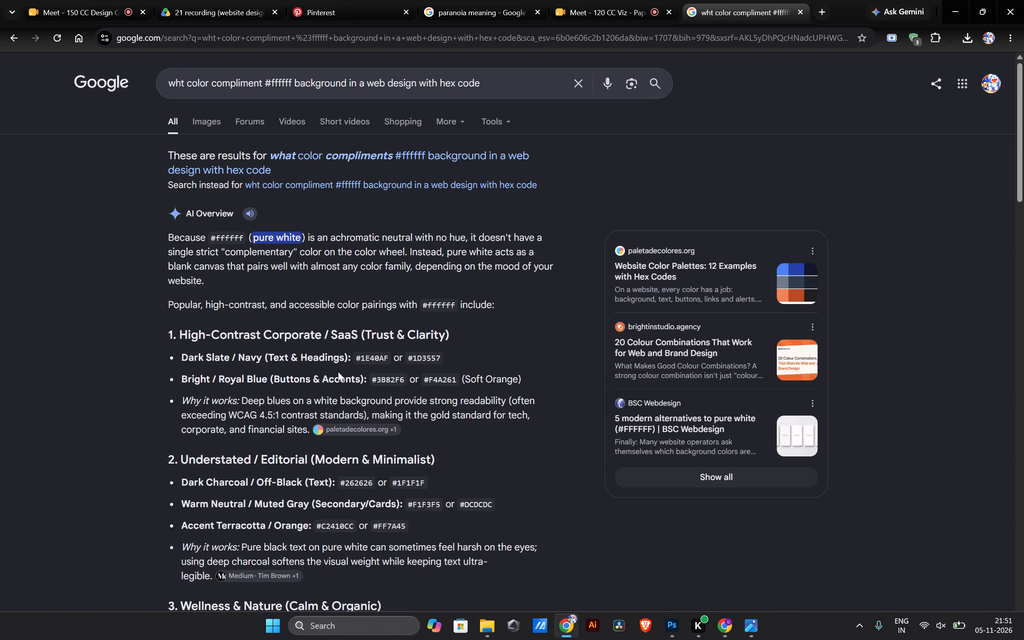
{"action": "left_click_drag", "start_coordinate": [361, 357], "coordinate": [382, 359]}
{"action": "left_click_drag", "start_coordinate": [382, 359], "coordinate": [387, 359]}
{"action": "key", "text": "ctrl+c"}
{"action": "key", "text": "alt+Tab"}
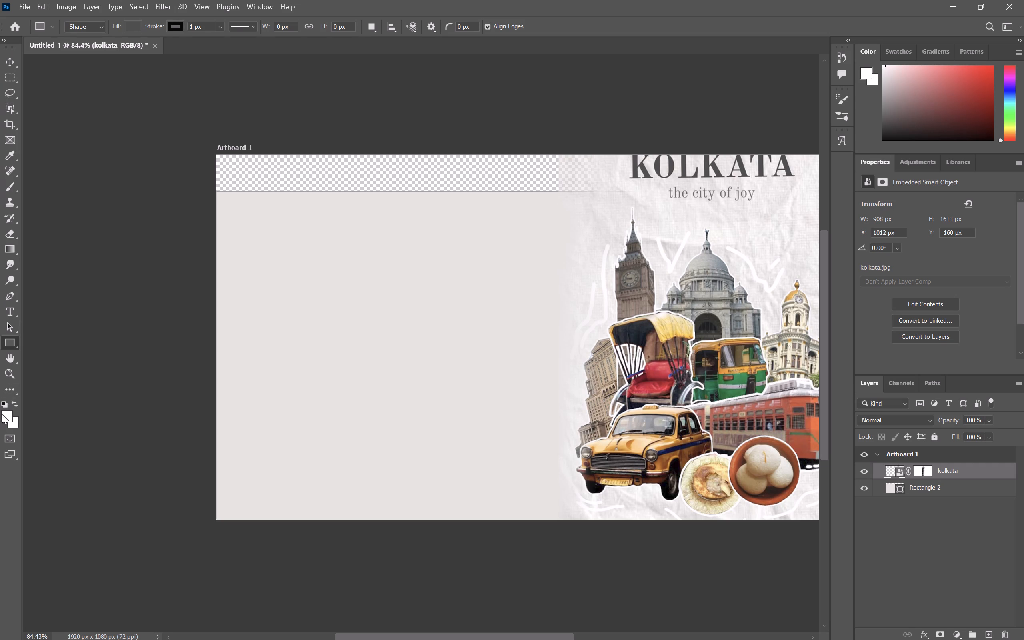
{"action": "double_click", "coordinate": [2, 414]}
{"action": "left_click", "coordinate": [488, 407]}
{"action": "key", "text": "ctrl+a"}
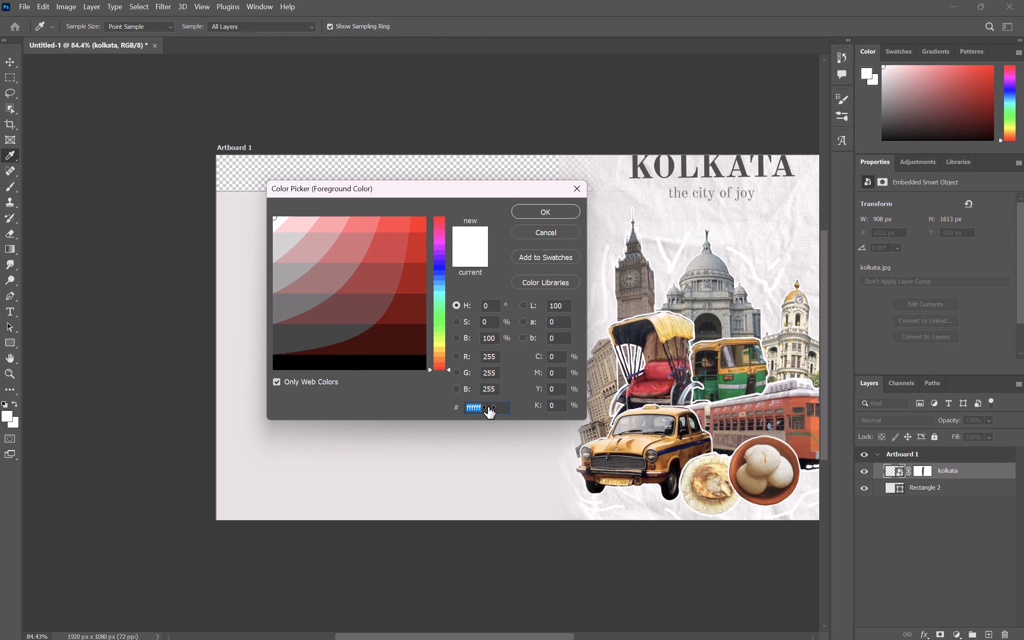
{"action": "key", "text": "ctrl+v"}
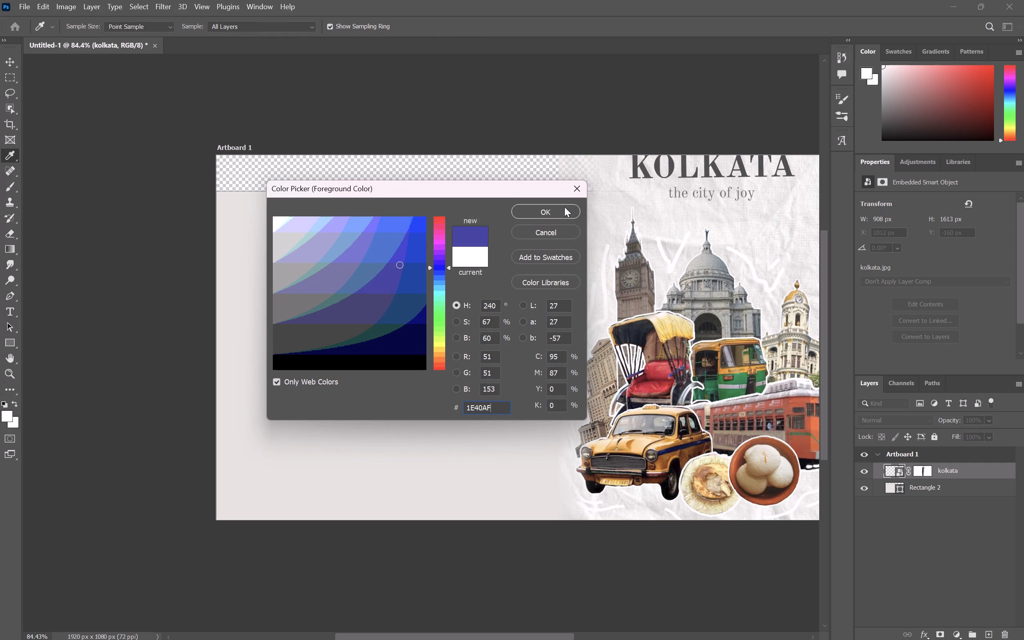
{"action": "left_click", "coordinate": [564, 207]}
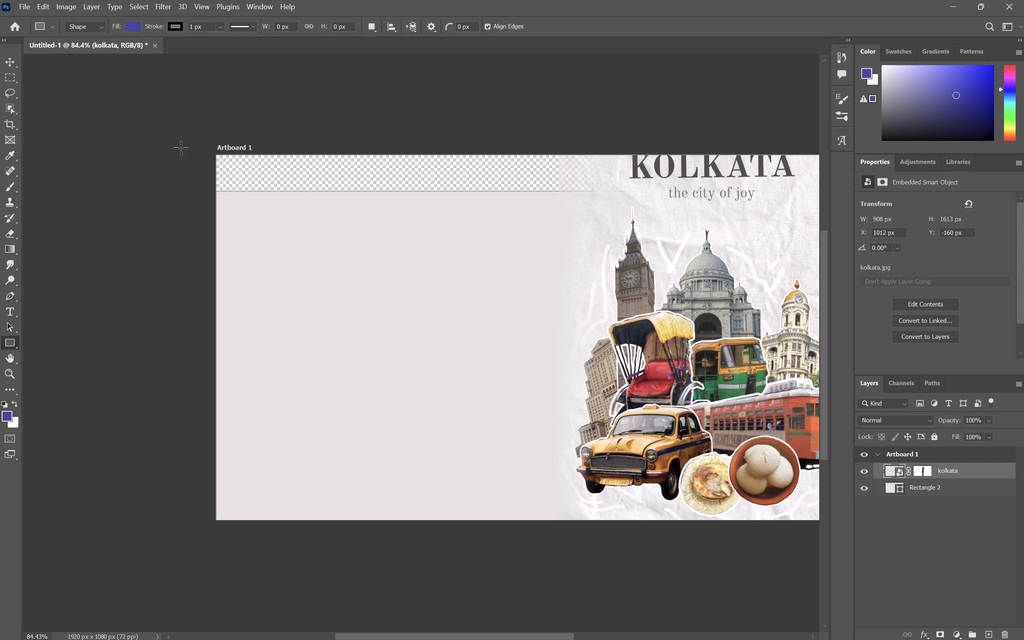
Draw a rectangle header band about 1956 x 140 px across the top edge of the artboard.
{"action": "left_click_drag", "start_coordinate": [208, 151], "coordinate": [848, 195]}
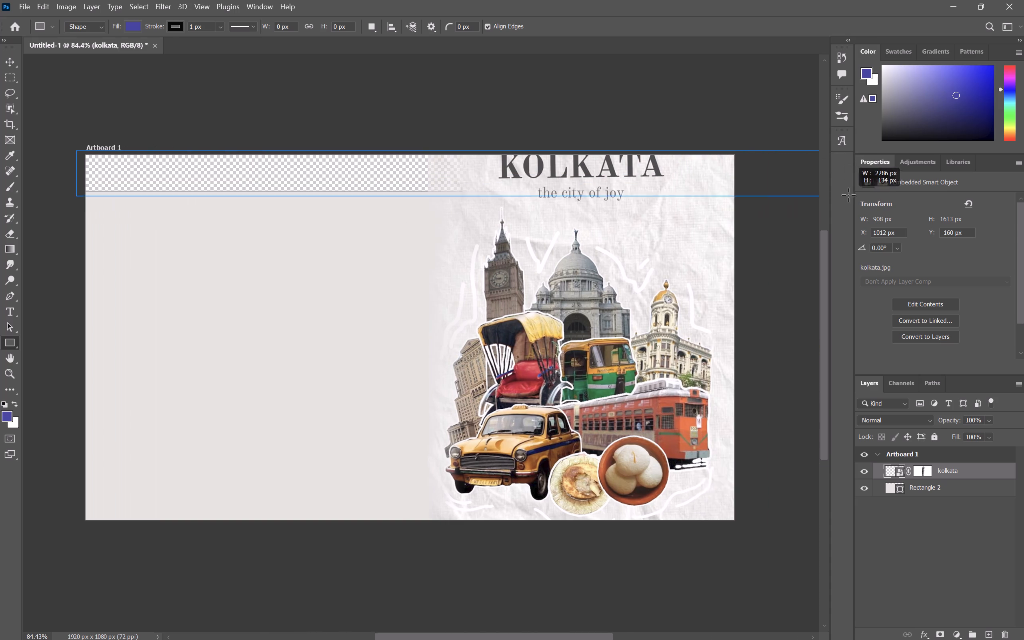
{"action": "left_click_drag", "start_coordinate": [848, 195], "coordinate": [690, 198]}
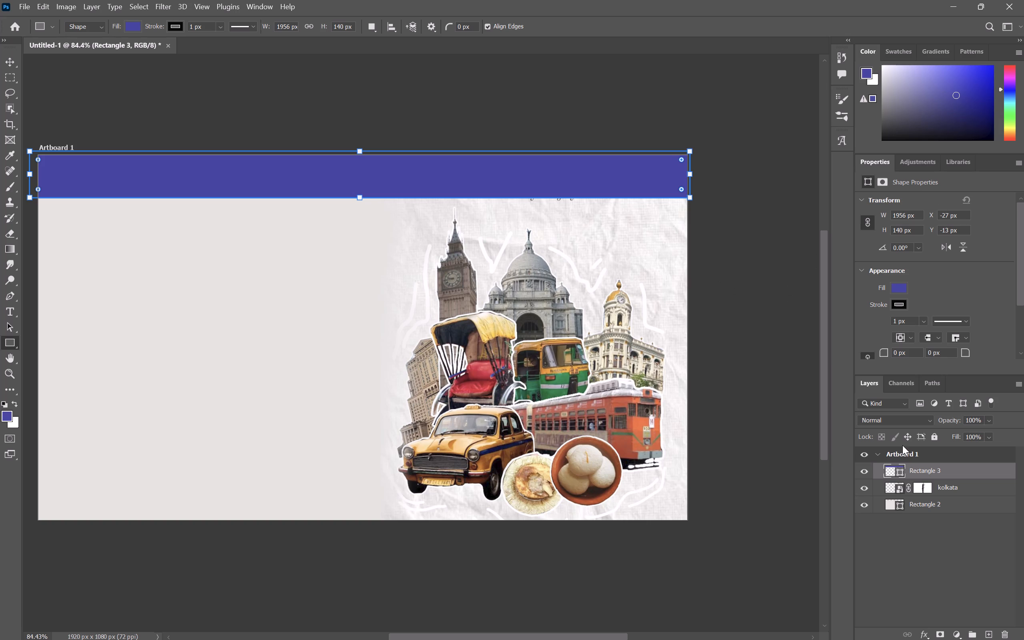
Open the header band's fill swatches and look through the RGB and Grayscale colour groups.
{"action": "double_click", "coordinate": [900, 282]}
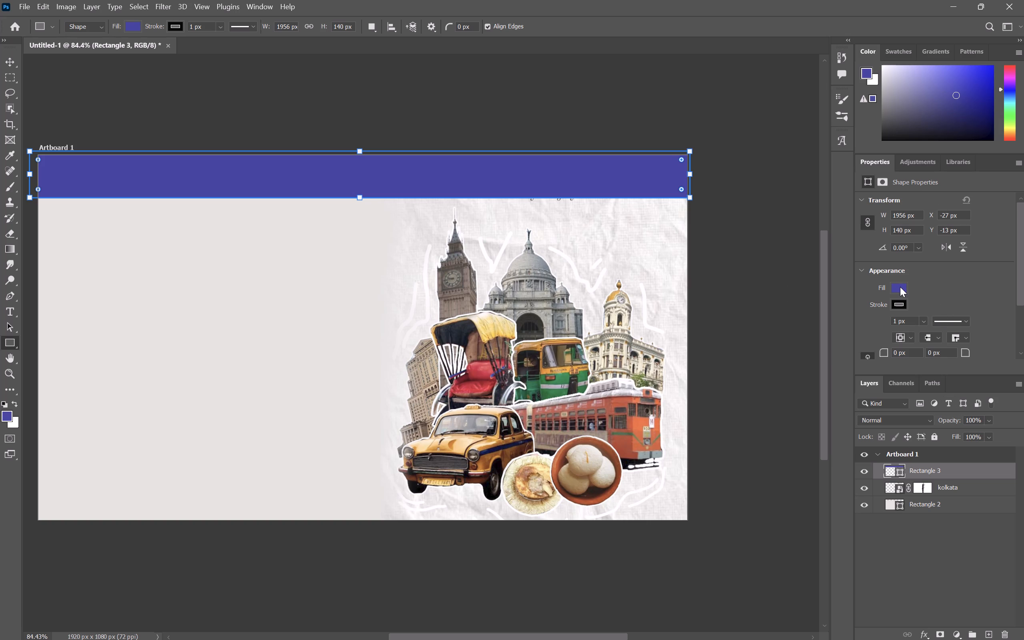
{"action": "triple_click", "coordinate": [900, 287]}
{"action": "triple_click", "coordinate": [900, 287]}
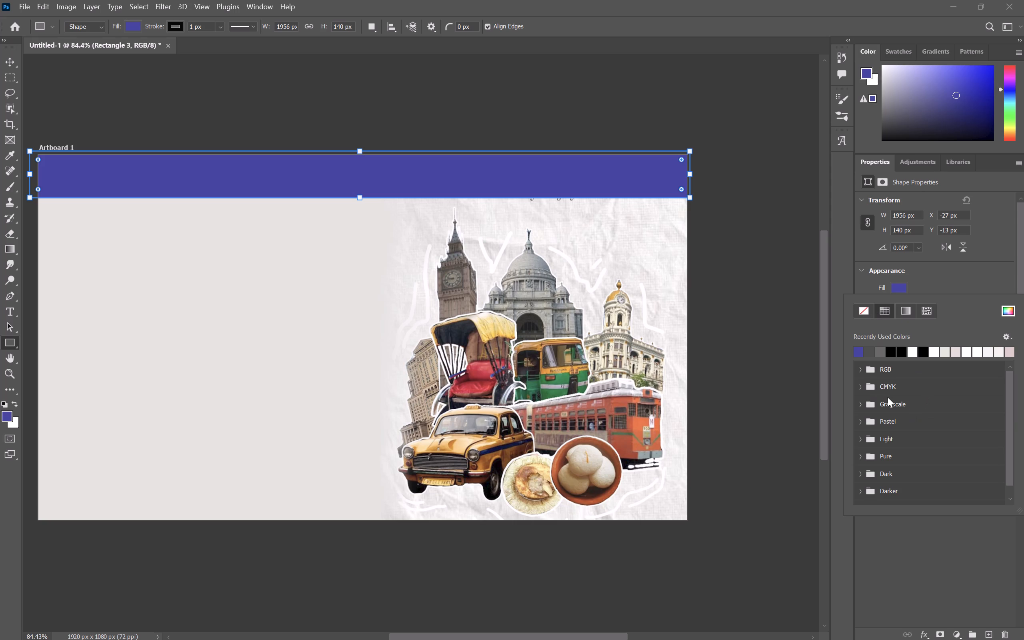
{"action": "left_click", "coordinate": [876, 366]}
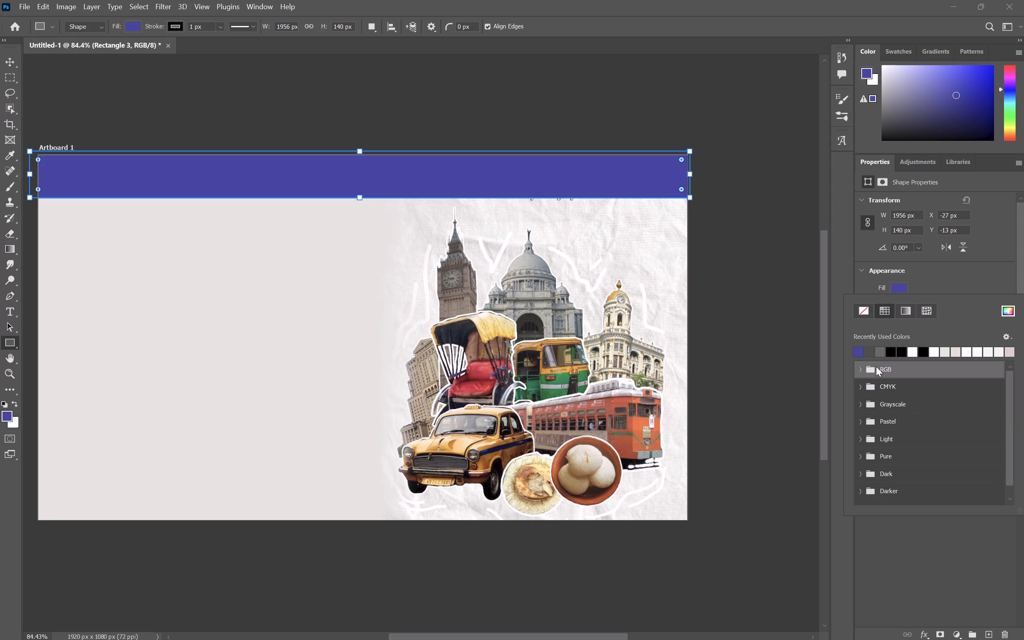
{"action": "left_click", "coordinate": [859, 372]}
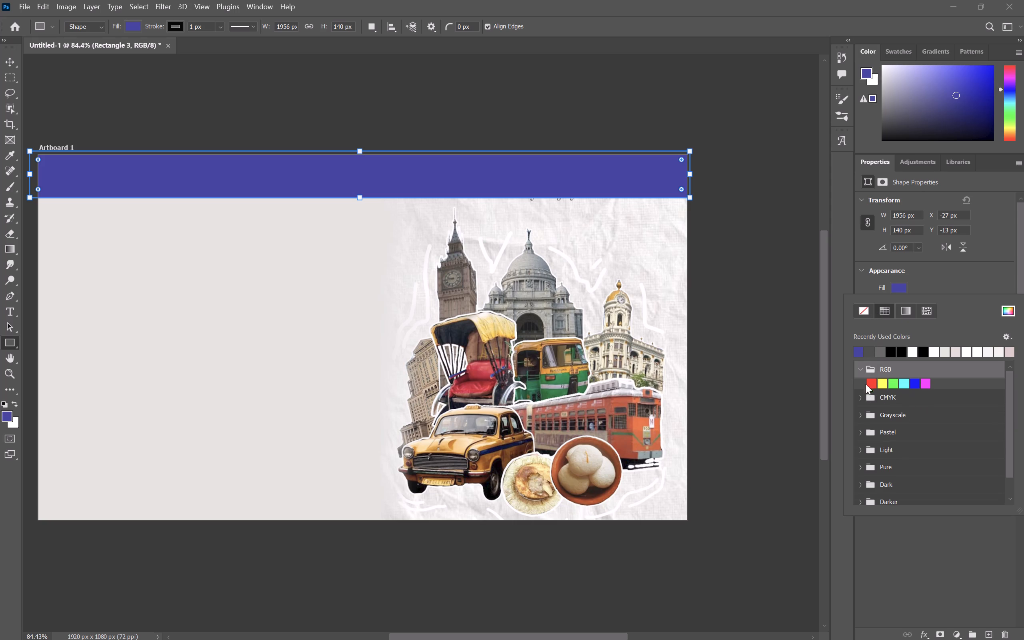
{"action": "left_click", "coordinate": [861, 369]}
{"action": "left_click", "coordinate": [862, 364]}
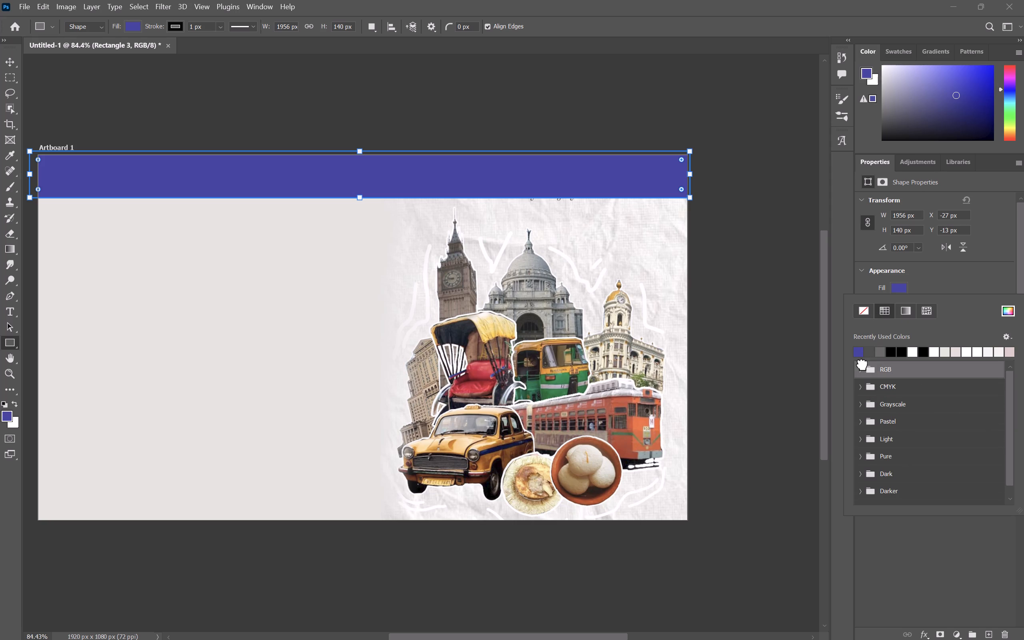
{"action": "scroll", "coordinate": [883, 439], "scroll_direction": "down", "scroll_amount": 2}
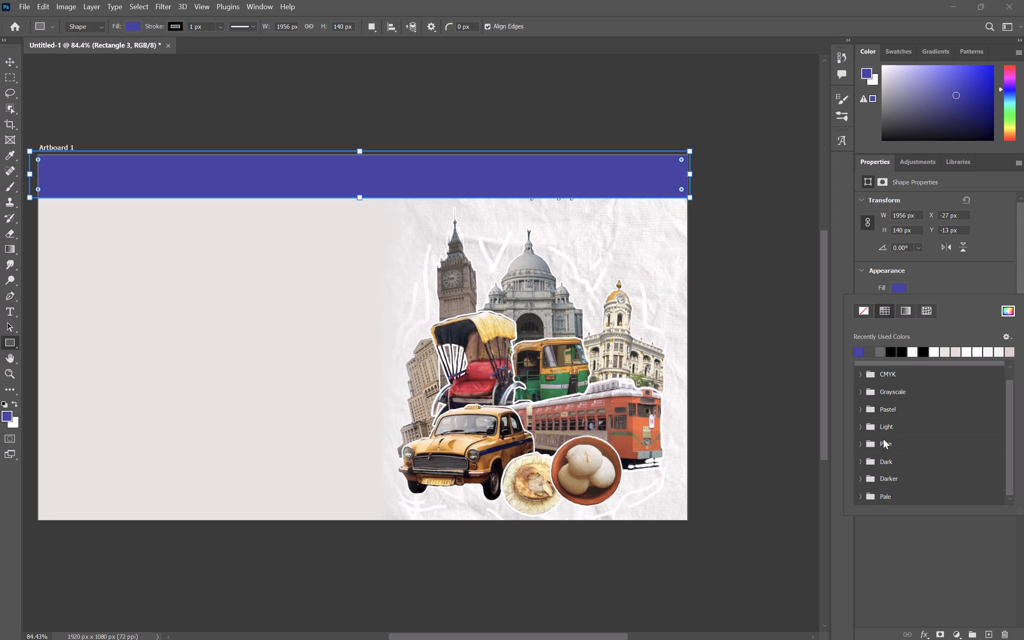
{"action": "left_click", "coordinate": [859, 387]}
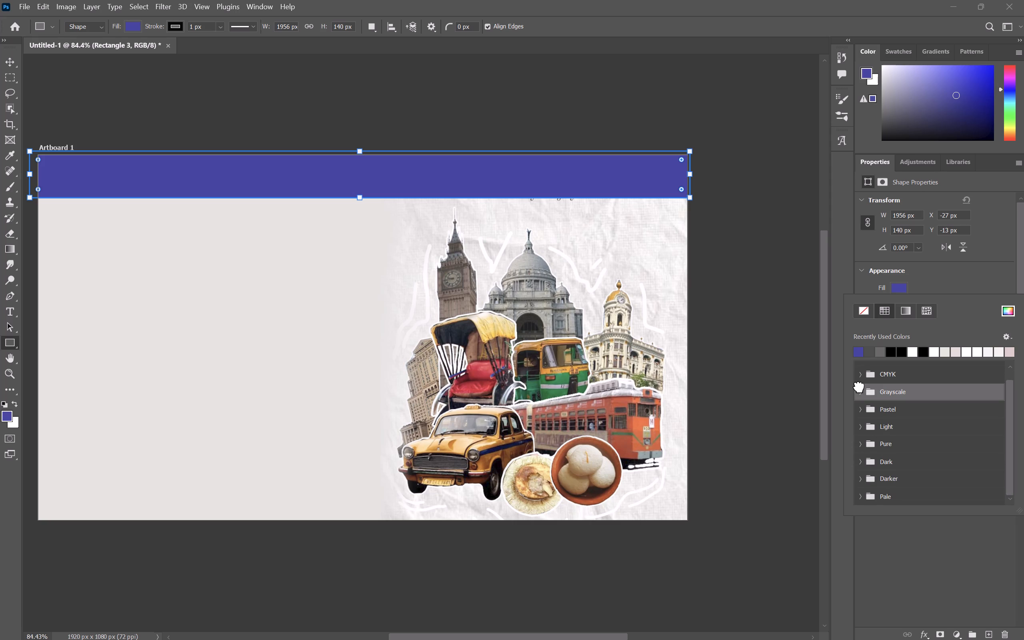
{"action": "left_click", "coordinate": [862, 393]}
{"action": "left_click", "coordinate": [862, 393]}
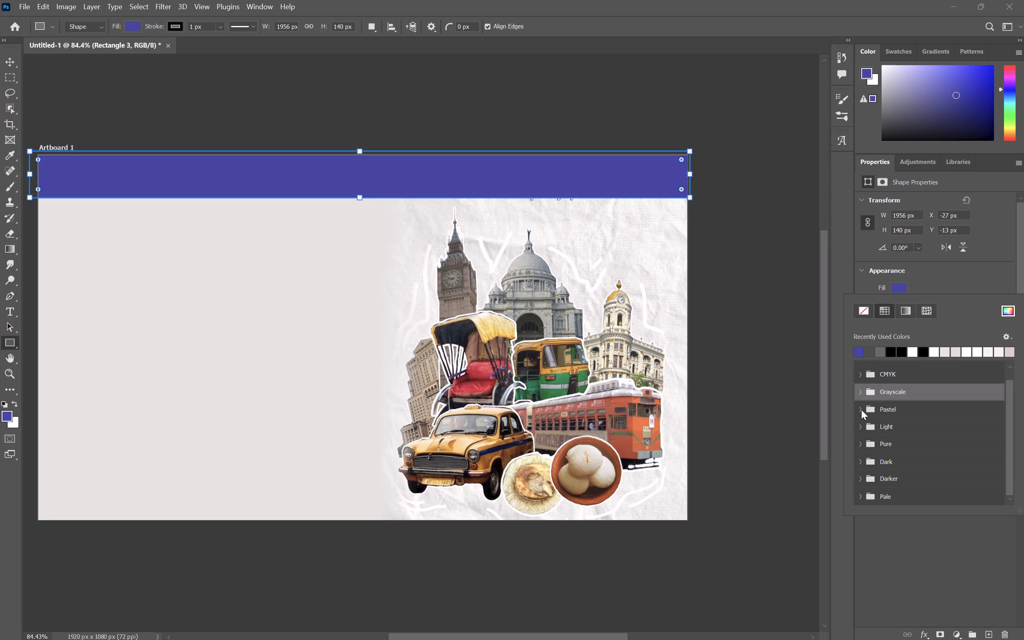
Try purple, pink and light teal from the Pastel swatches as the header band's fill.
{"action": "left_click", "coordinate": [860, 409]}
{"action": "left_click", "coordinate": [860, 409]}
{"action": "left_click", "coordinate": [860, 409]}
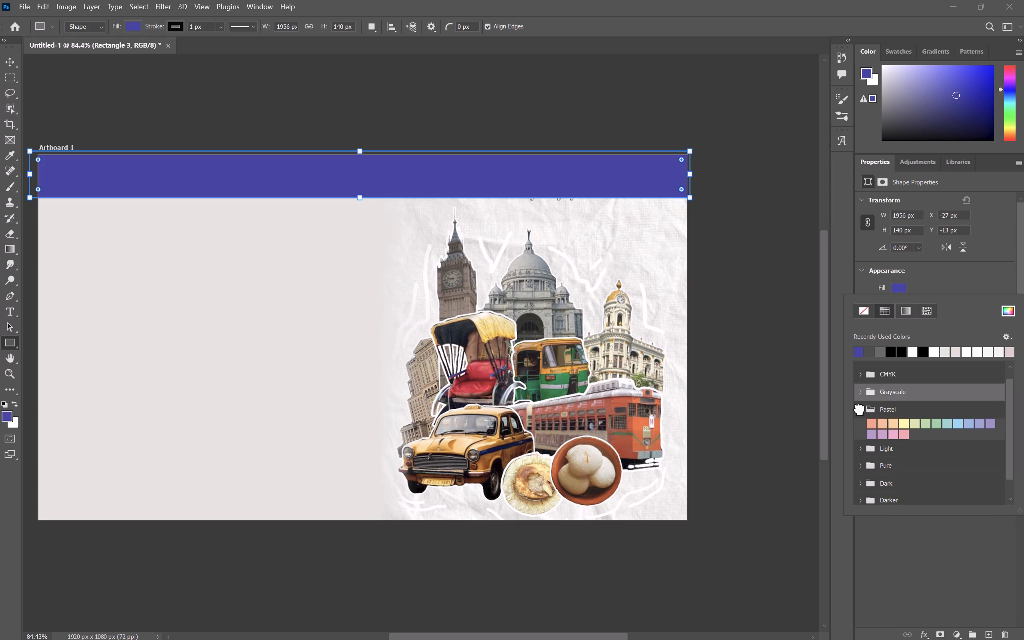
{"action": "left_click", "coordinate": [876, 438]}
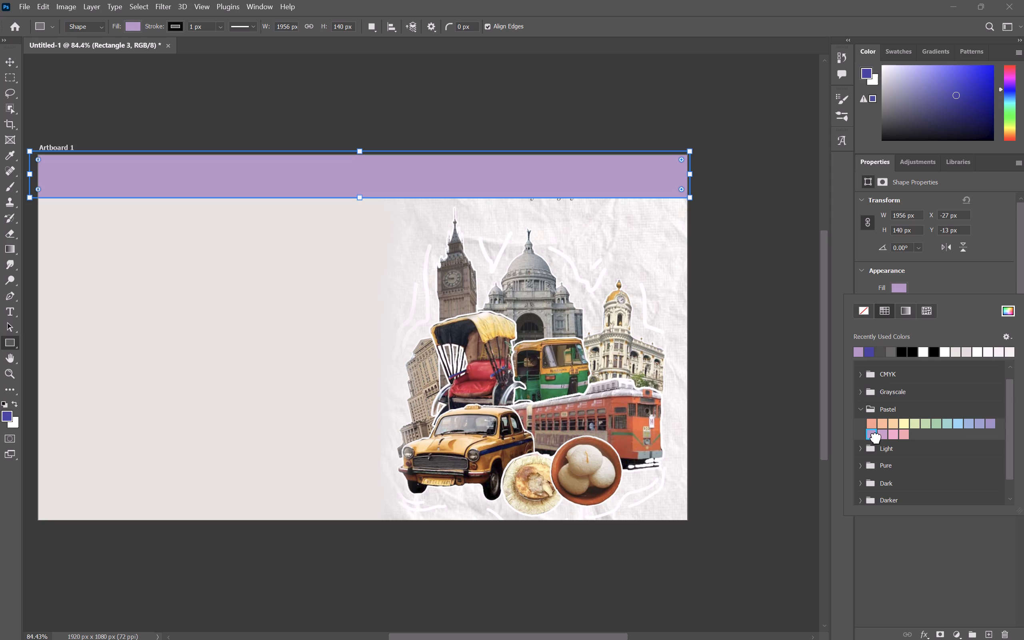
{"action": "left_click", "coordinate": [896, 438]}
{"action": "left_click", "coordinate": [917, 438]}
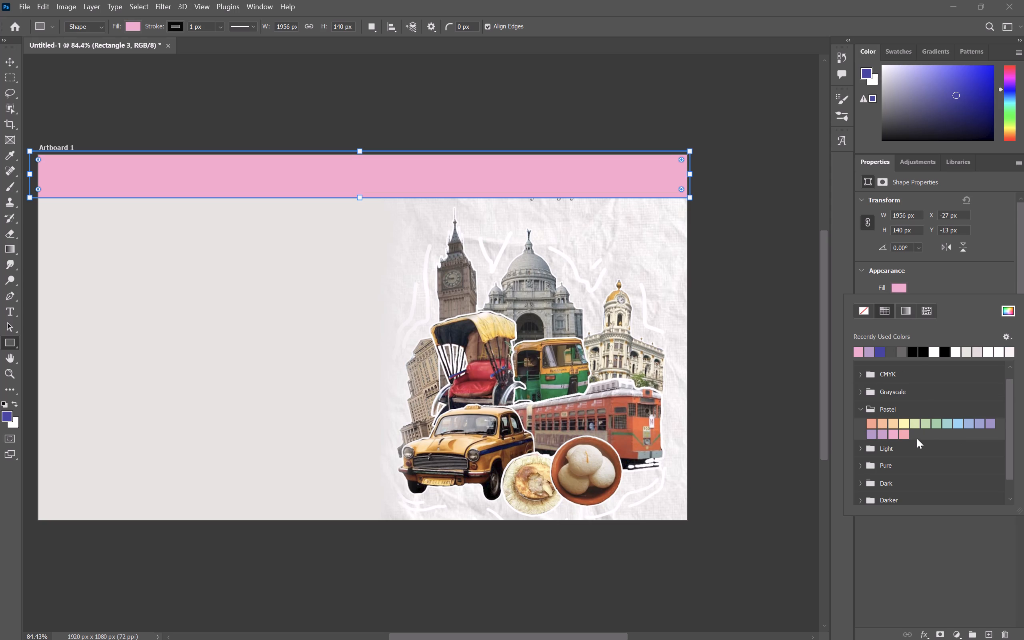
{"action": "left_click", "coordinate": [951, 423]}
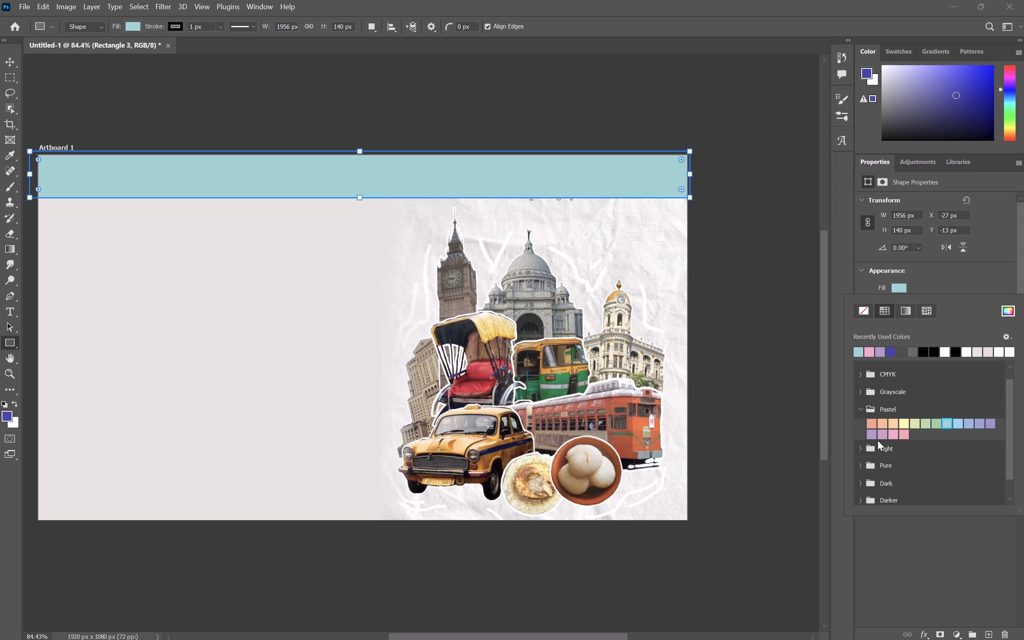
Try blue and green from the Light swatches on the header band, ending with the yellow fill.
{"action": "left_click", "coordinate": [864, 446]}
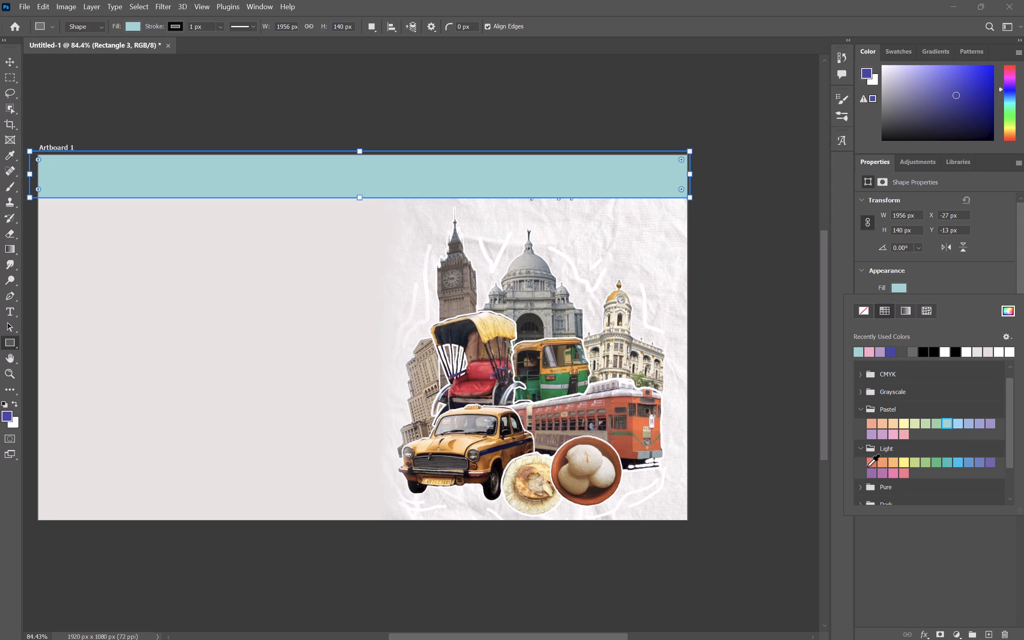
{"action": "left_click", "coordinate": [862, 407]}
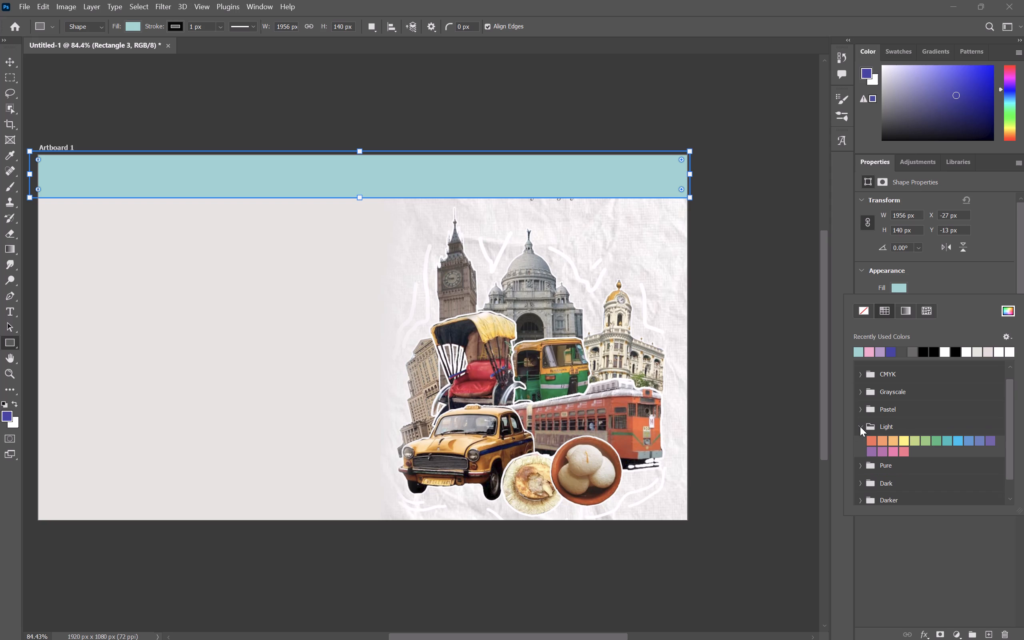
{"action": "left_click", "coordinate": [961, 435]}
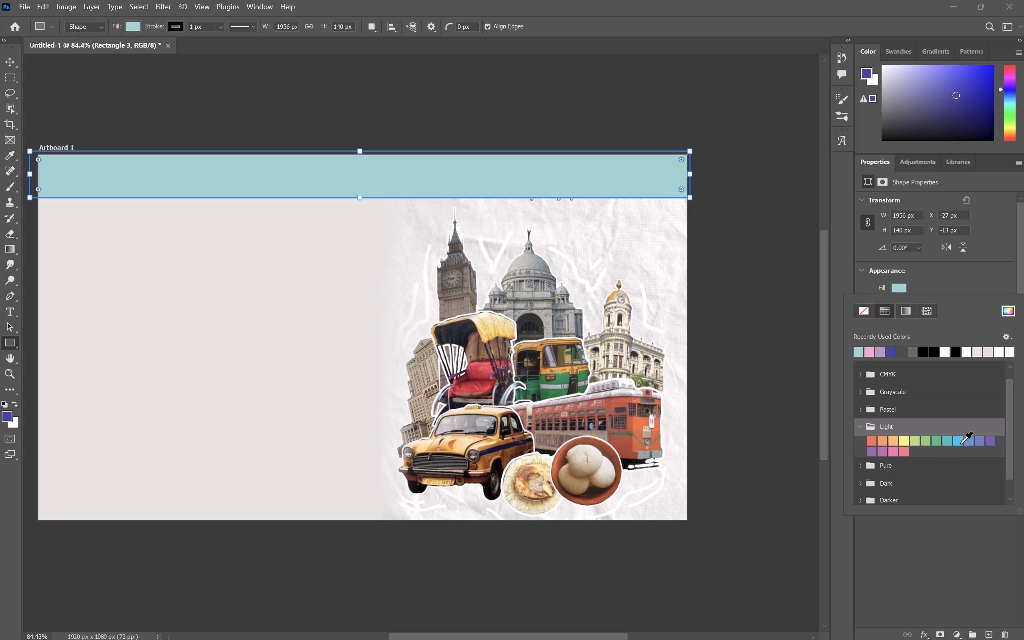
{"action": "left_click", "coordinate": [960, 444]}
{"action": "left_click", "coordinate": [928, 444]}
{"action": "left_click", "coordinate": [902, 444]}
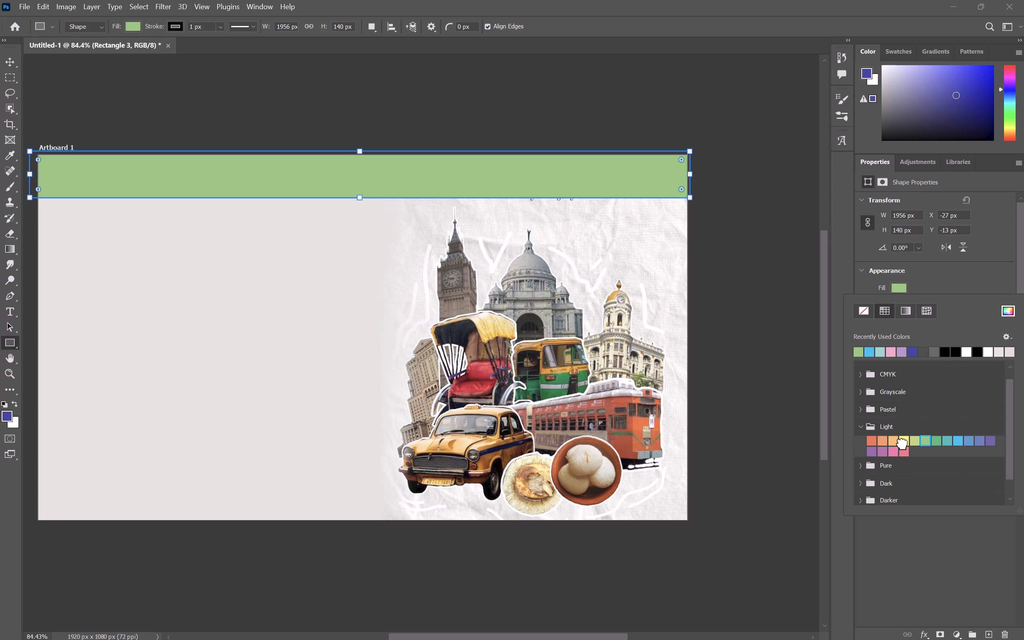
{"action": "left_click", "coordinate": [858, 422]}
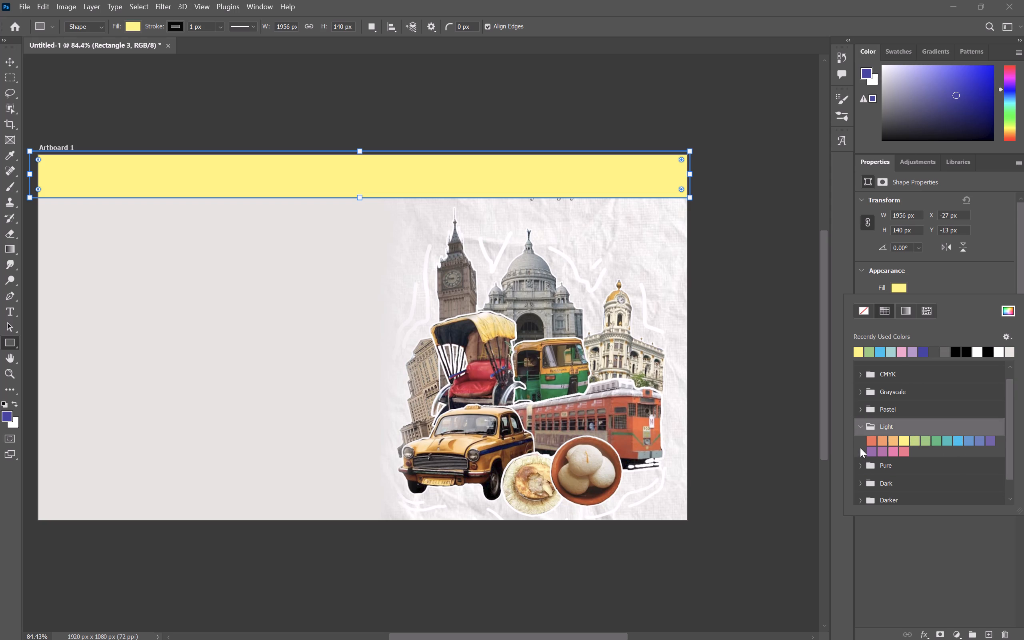
{"action": "left_click", "coordinate": [857, 423]}
{"action": "left_click", "coordinate": [862, 426]}
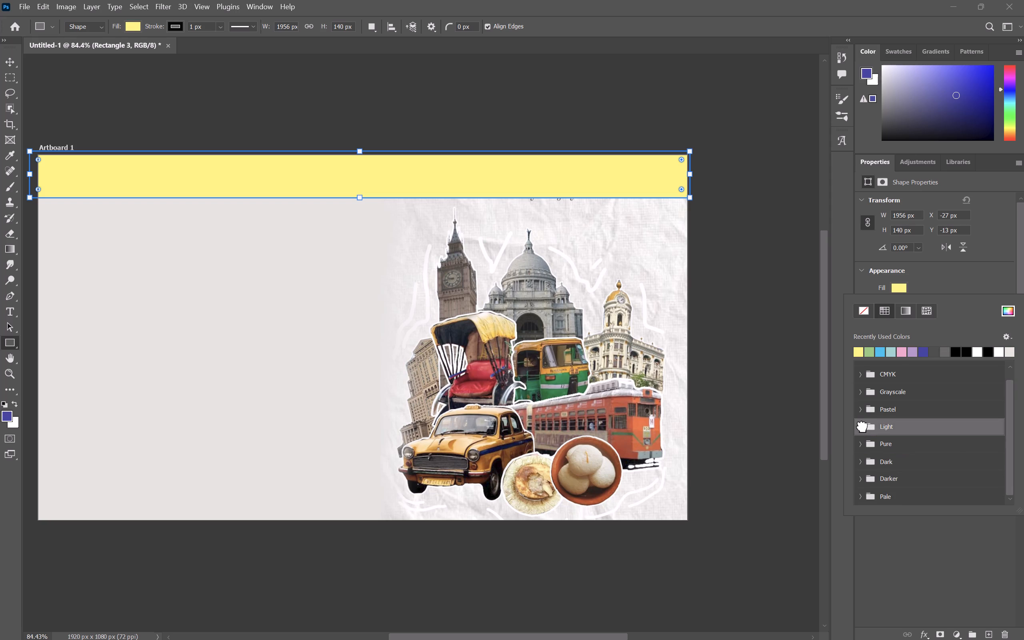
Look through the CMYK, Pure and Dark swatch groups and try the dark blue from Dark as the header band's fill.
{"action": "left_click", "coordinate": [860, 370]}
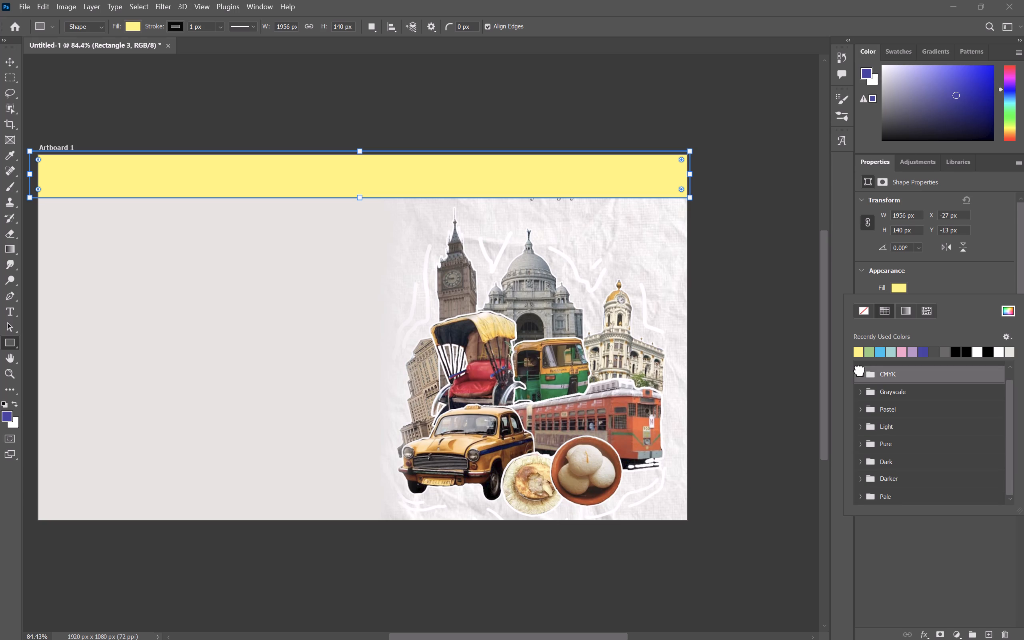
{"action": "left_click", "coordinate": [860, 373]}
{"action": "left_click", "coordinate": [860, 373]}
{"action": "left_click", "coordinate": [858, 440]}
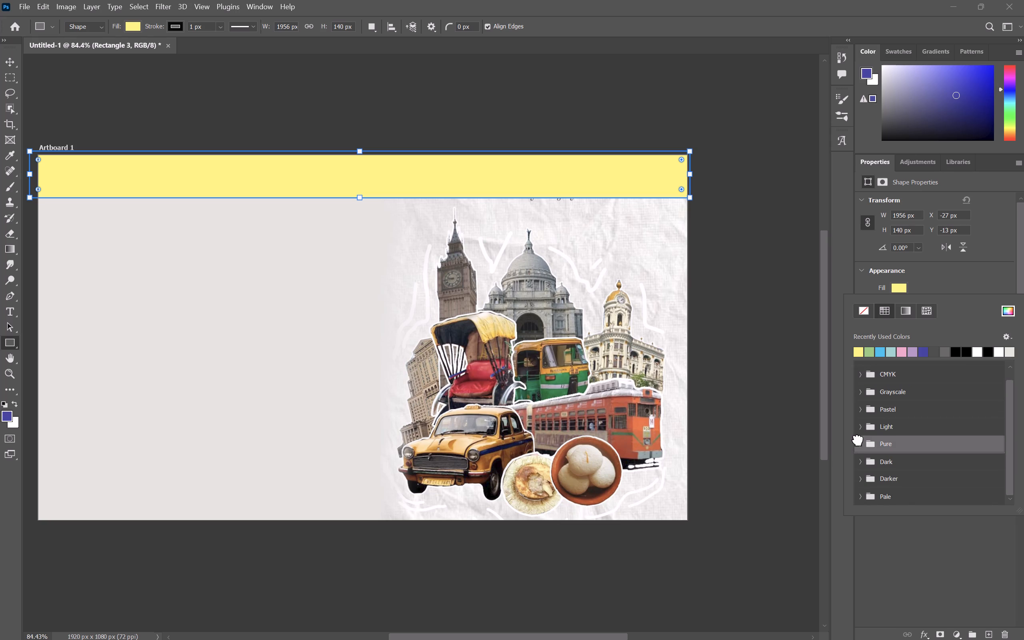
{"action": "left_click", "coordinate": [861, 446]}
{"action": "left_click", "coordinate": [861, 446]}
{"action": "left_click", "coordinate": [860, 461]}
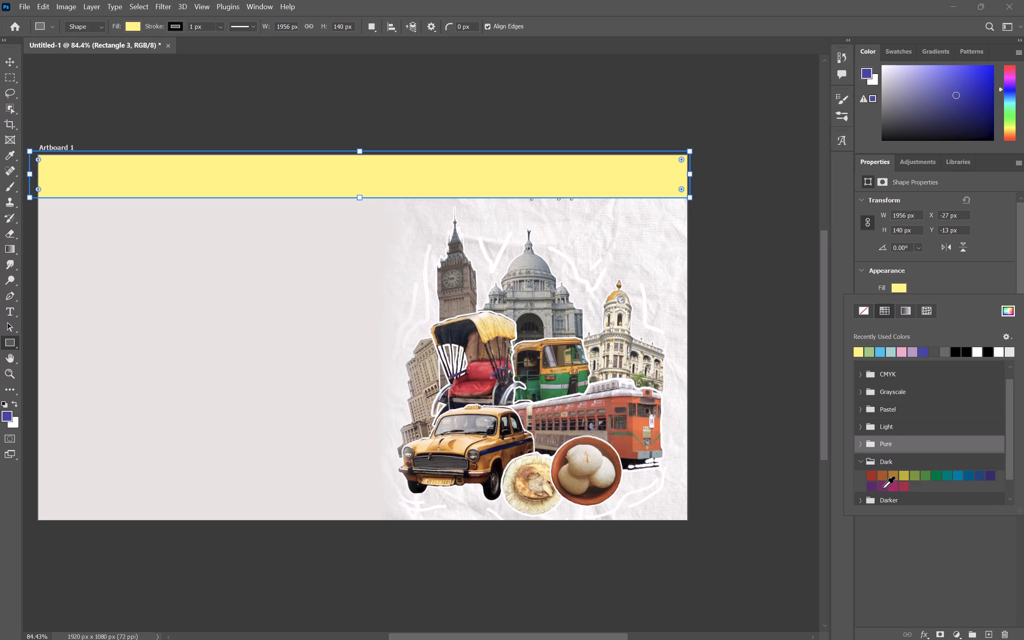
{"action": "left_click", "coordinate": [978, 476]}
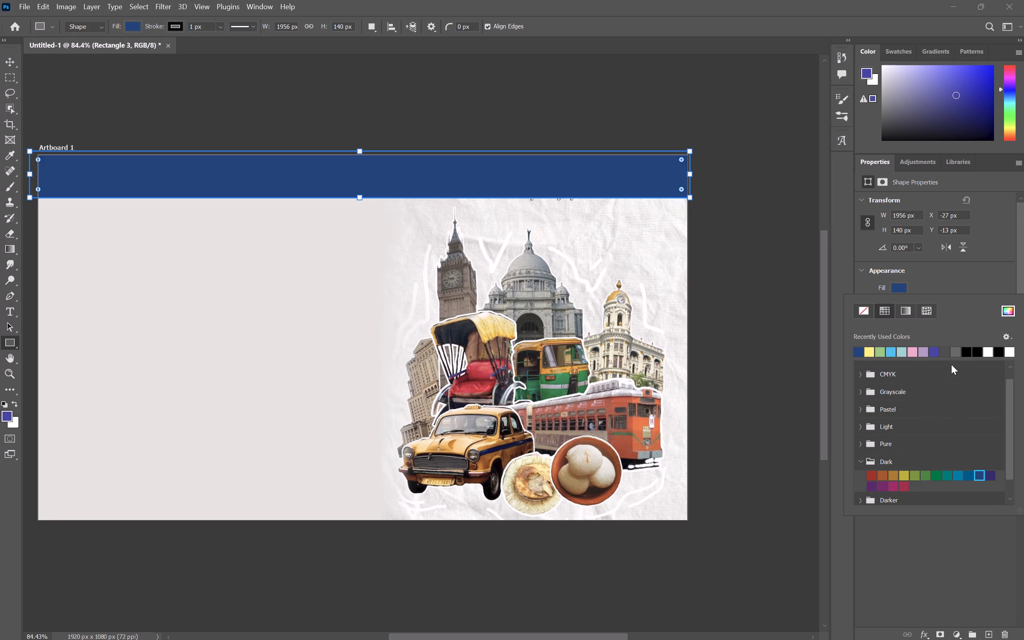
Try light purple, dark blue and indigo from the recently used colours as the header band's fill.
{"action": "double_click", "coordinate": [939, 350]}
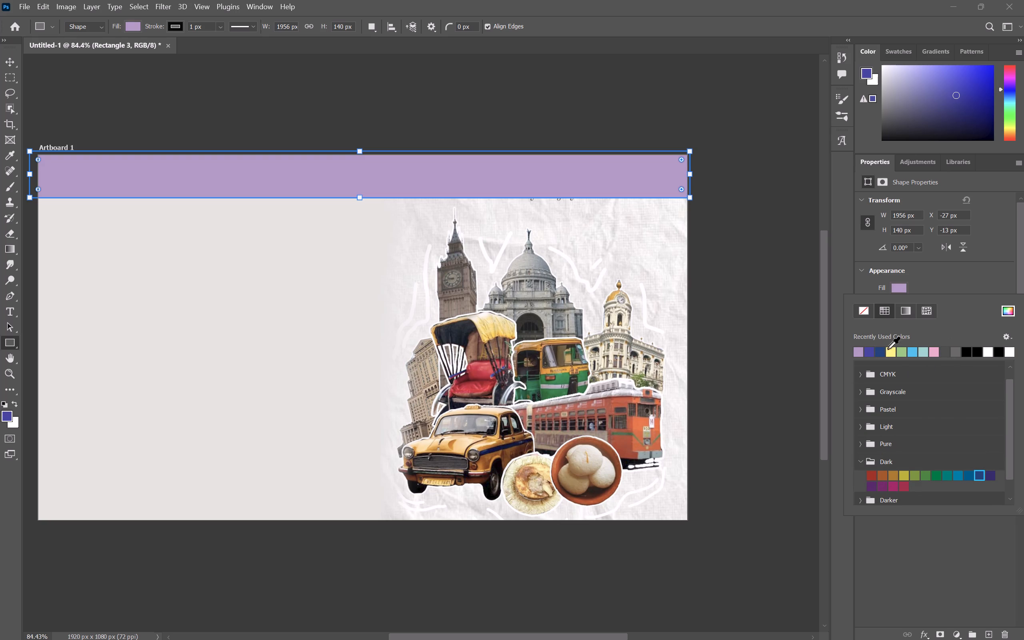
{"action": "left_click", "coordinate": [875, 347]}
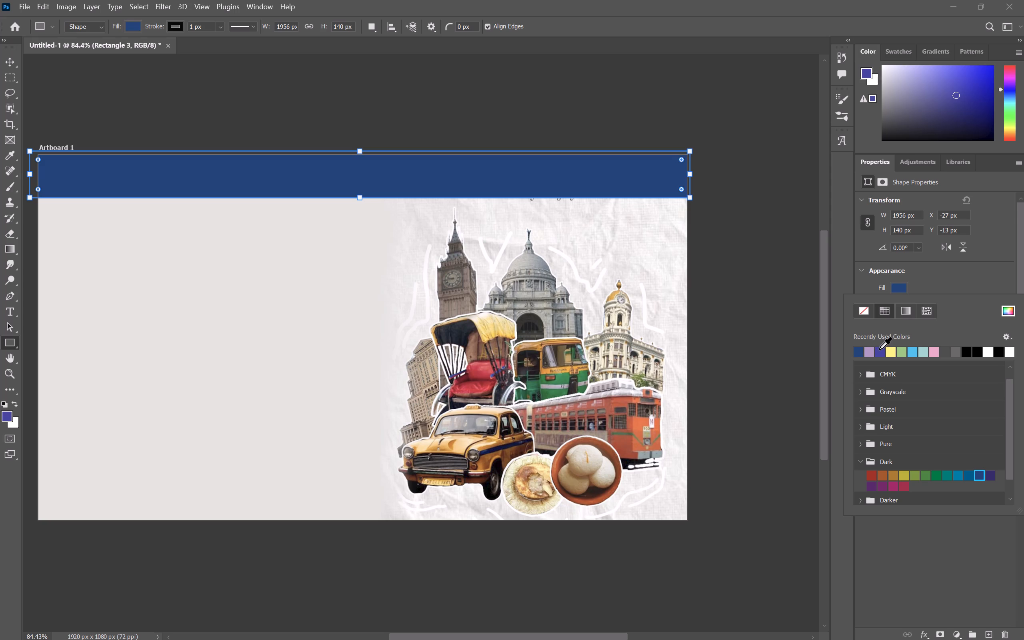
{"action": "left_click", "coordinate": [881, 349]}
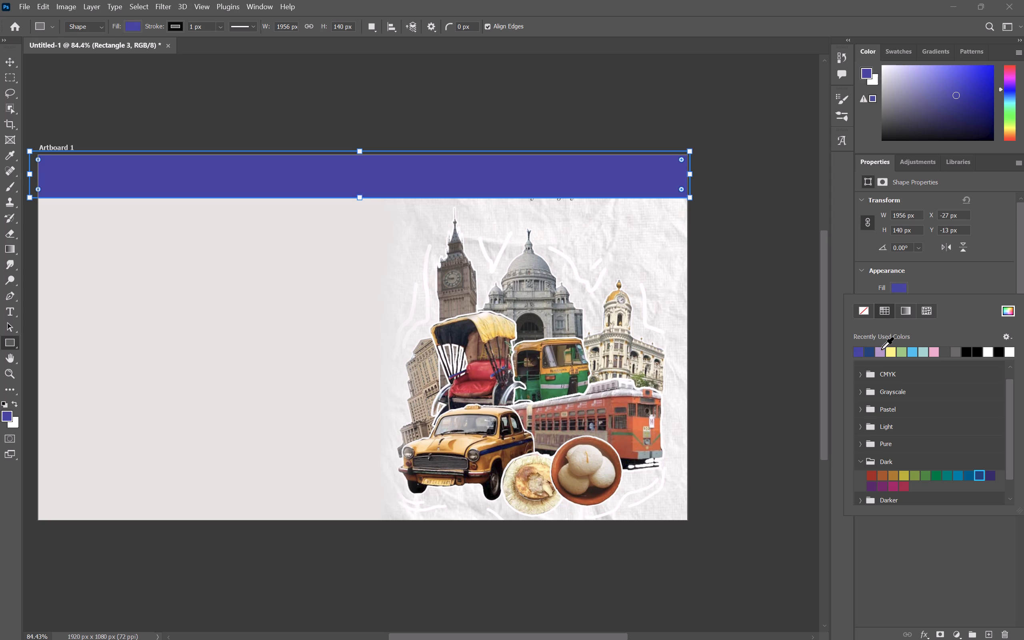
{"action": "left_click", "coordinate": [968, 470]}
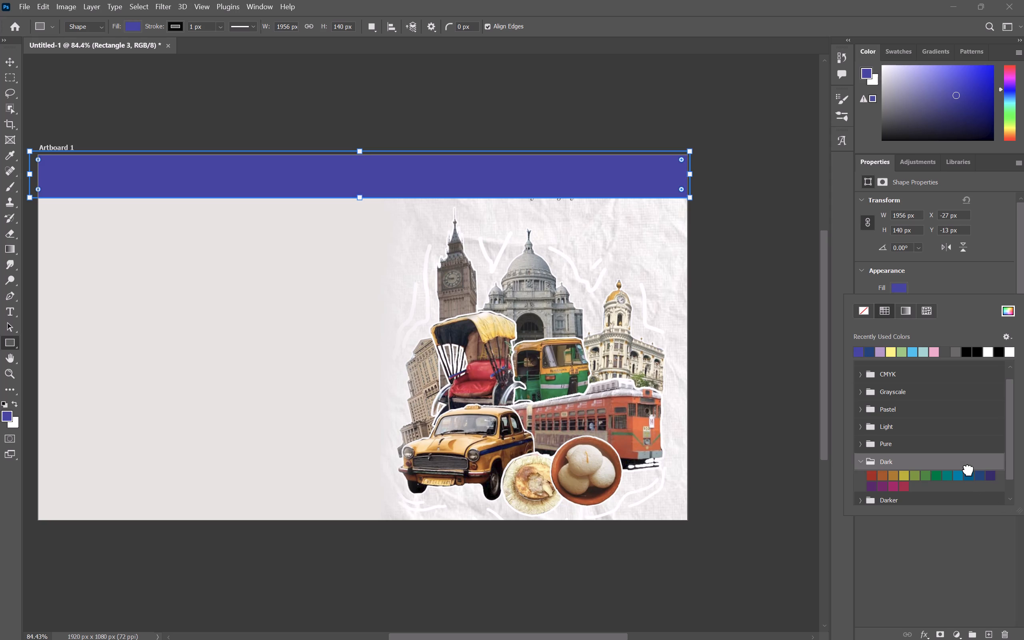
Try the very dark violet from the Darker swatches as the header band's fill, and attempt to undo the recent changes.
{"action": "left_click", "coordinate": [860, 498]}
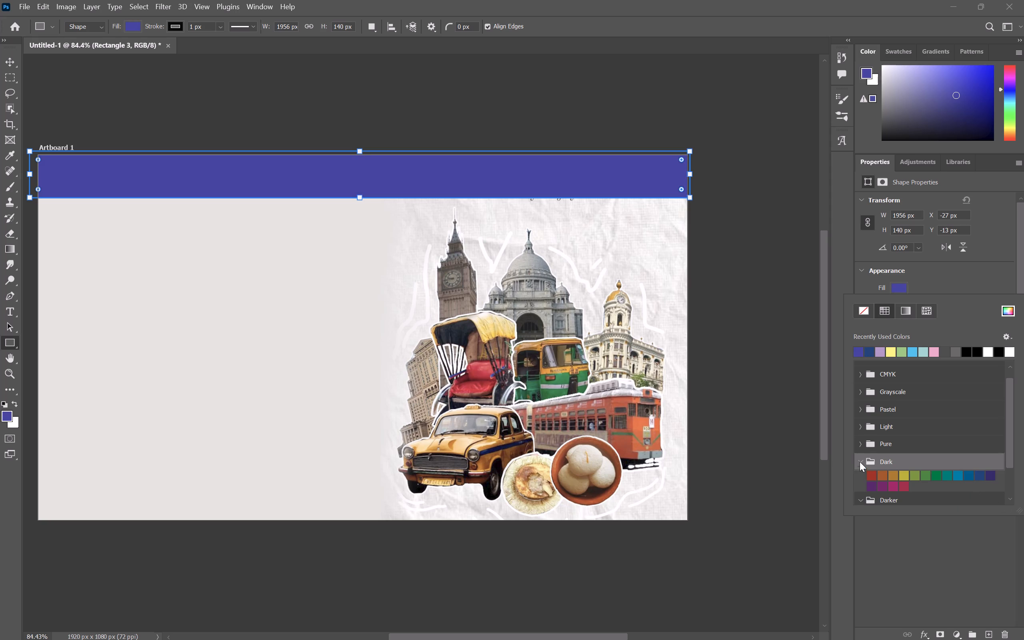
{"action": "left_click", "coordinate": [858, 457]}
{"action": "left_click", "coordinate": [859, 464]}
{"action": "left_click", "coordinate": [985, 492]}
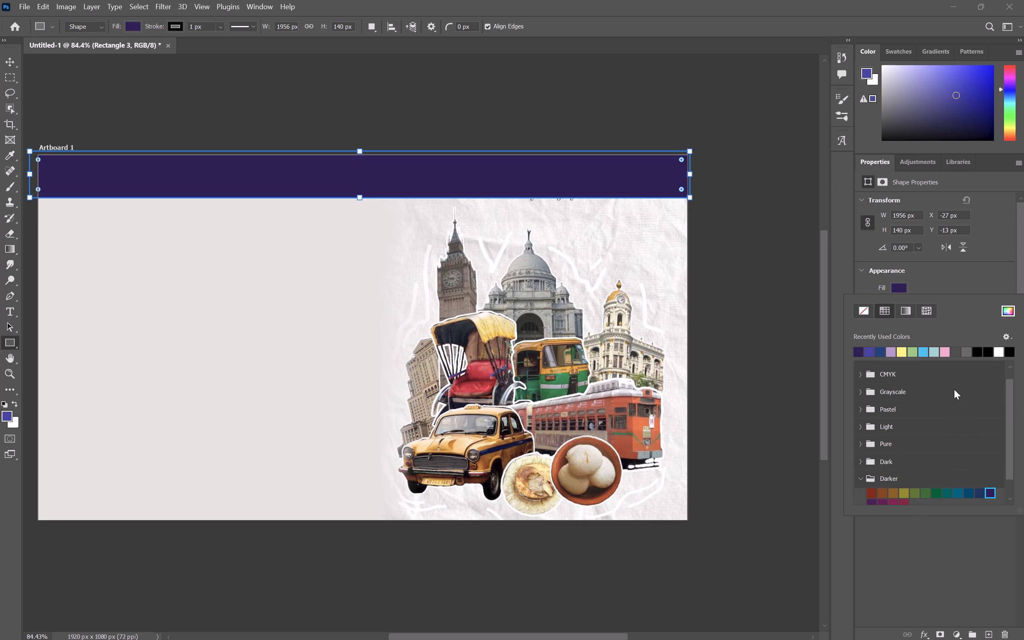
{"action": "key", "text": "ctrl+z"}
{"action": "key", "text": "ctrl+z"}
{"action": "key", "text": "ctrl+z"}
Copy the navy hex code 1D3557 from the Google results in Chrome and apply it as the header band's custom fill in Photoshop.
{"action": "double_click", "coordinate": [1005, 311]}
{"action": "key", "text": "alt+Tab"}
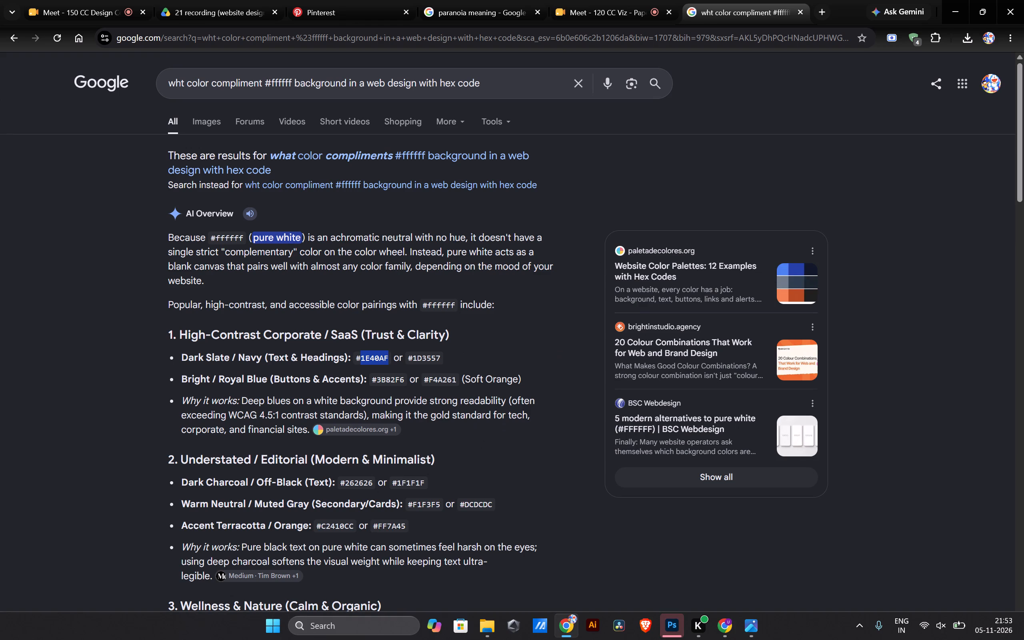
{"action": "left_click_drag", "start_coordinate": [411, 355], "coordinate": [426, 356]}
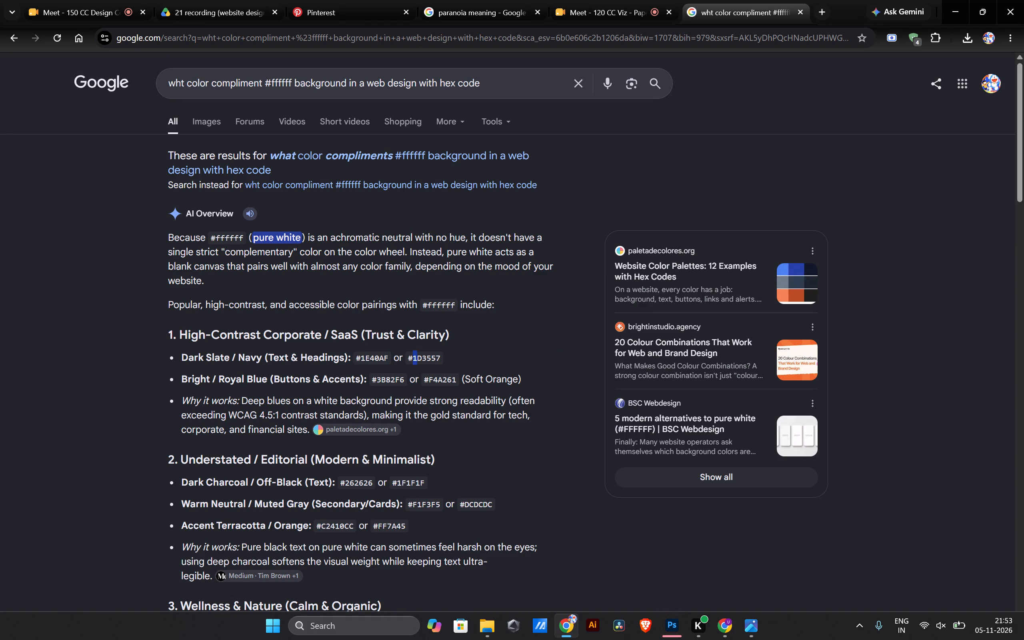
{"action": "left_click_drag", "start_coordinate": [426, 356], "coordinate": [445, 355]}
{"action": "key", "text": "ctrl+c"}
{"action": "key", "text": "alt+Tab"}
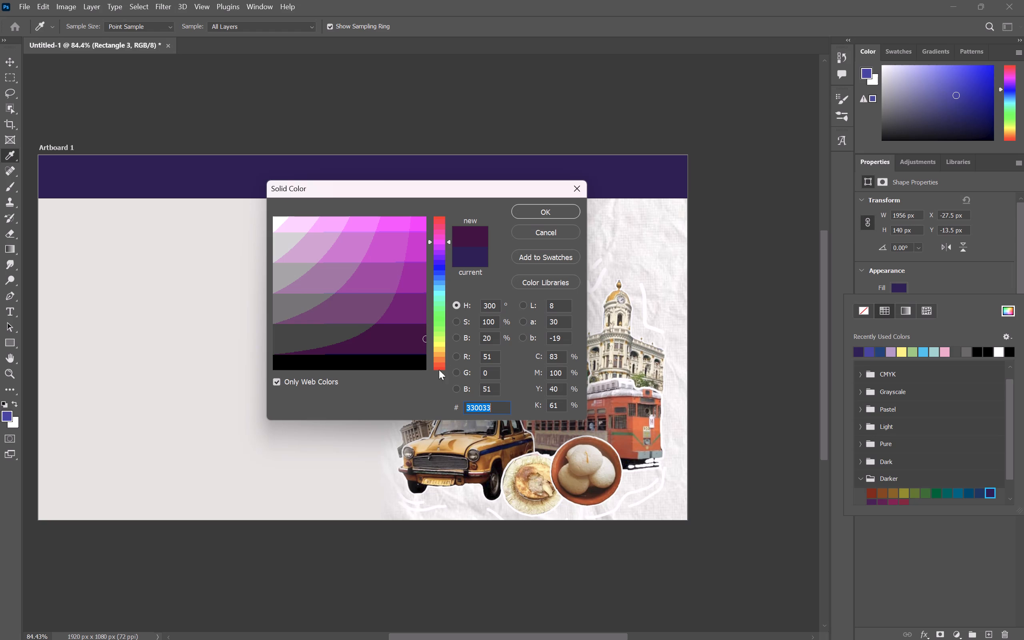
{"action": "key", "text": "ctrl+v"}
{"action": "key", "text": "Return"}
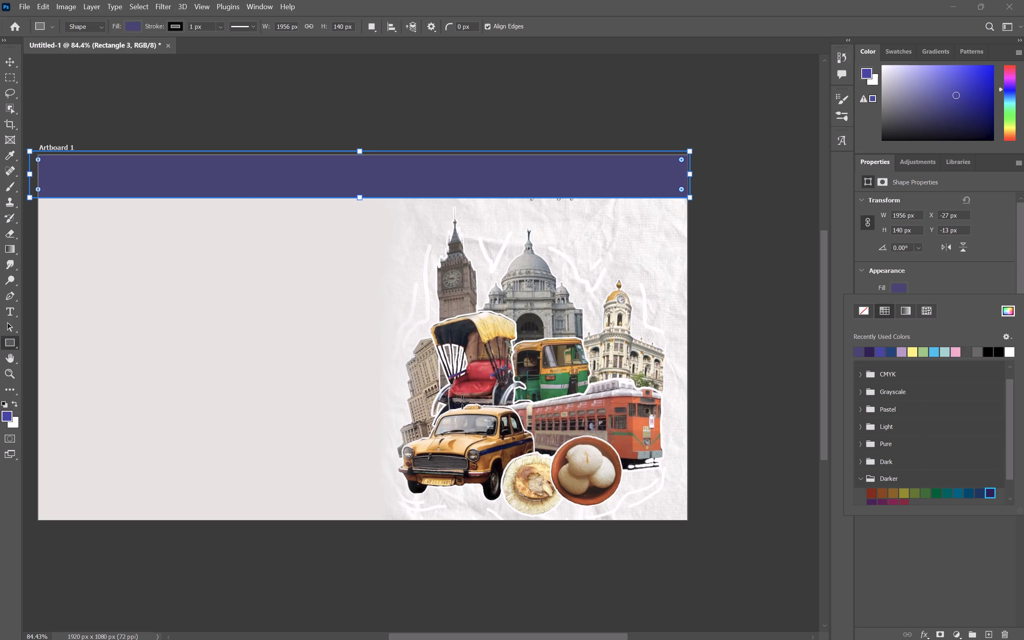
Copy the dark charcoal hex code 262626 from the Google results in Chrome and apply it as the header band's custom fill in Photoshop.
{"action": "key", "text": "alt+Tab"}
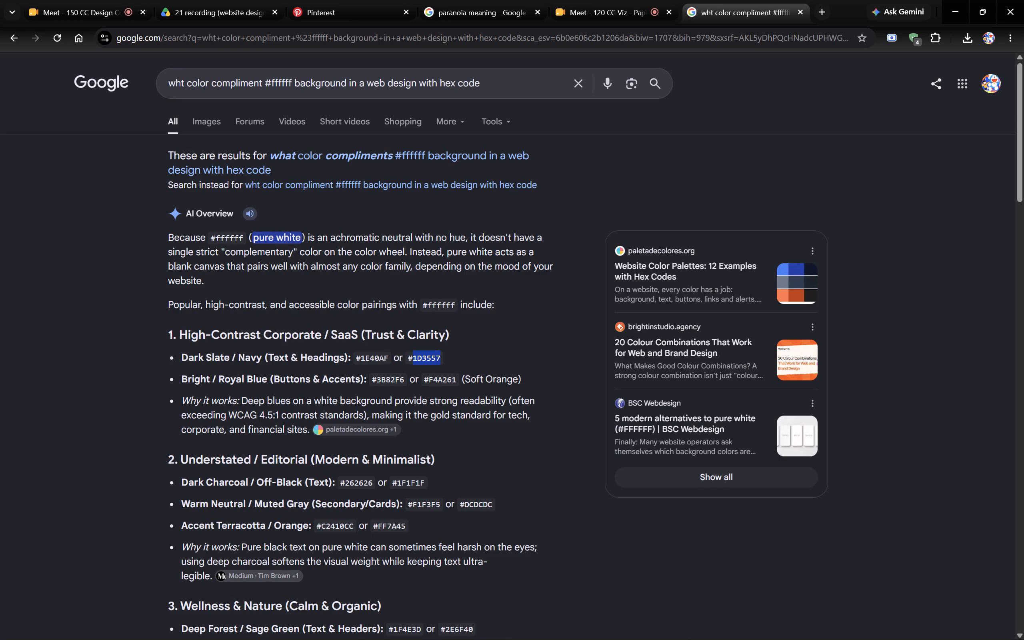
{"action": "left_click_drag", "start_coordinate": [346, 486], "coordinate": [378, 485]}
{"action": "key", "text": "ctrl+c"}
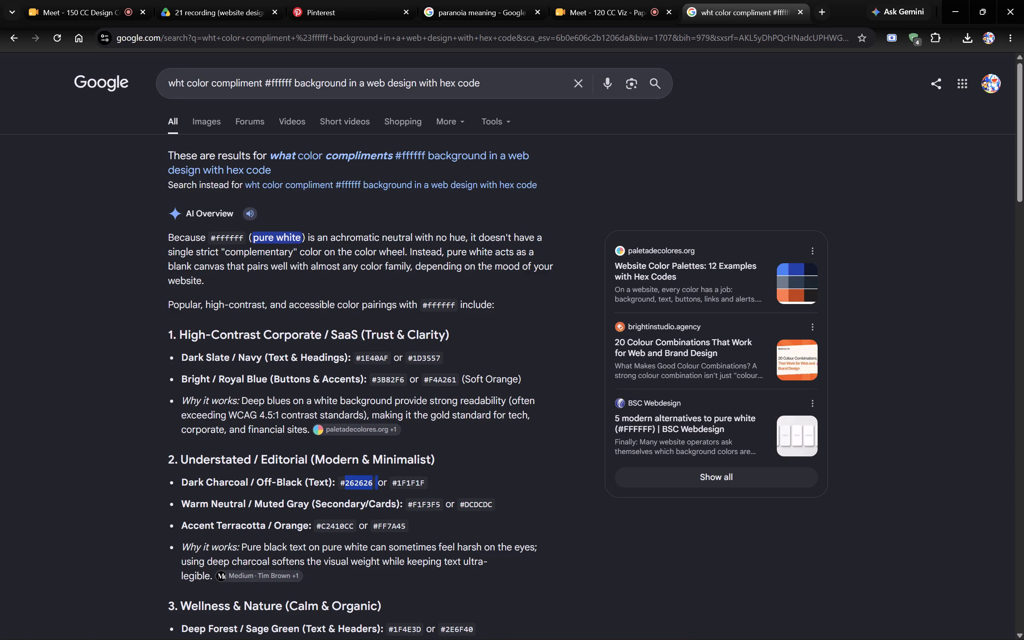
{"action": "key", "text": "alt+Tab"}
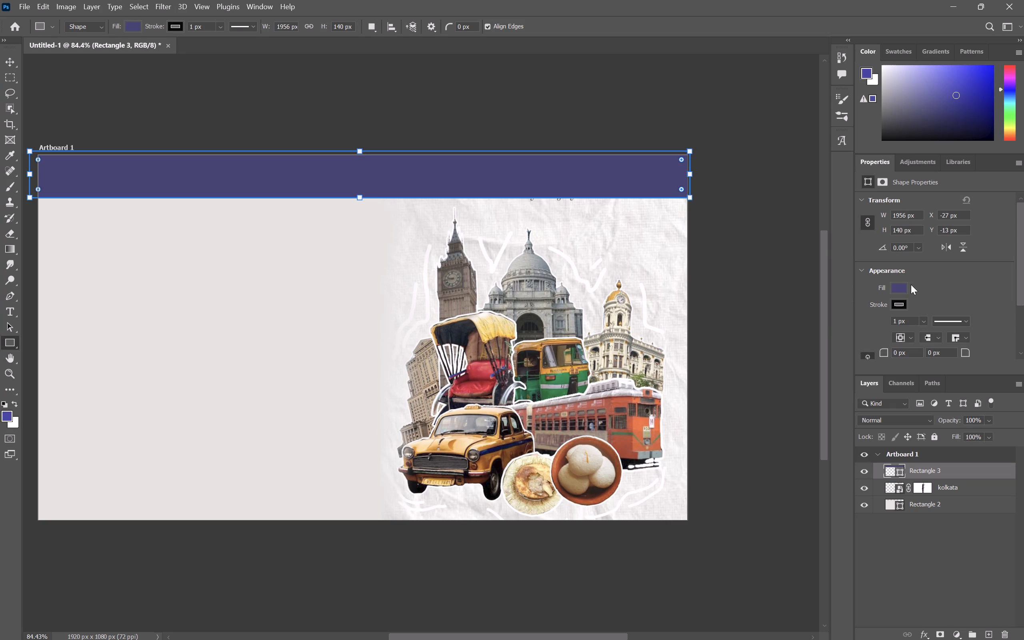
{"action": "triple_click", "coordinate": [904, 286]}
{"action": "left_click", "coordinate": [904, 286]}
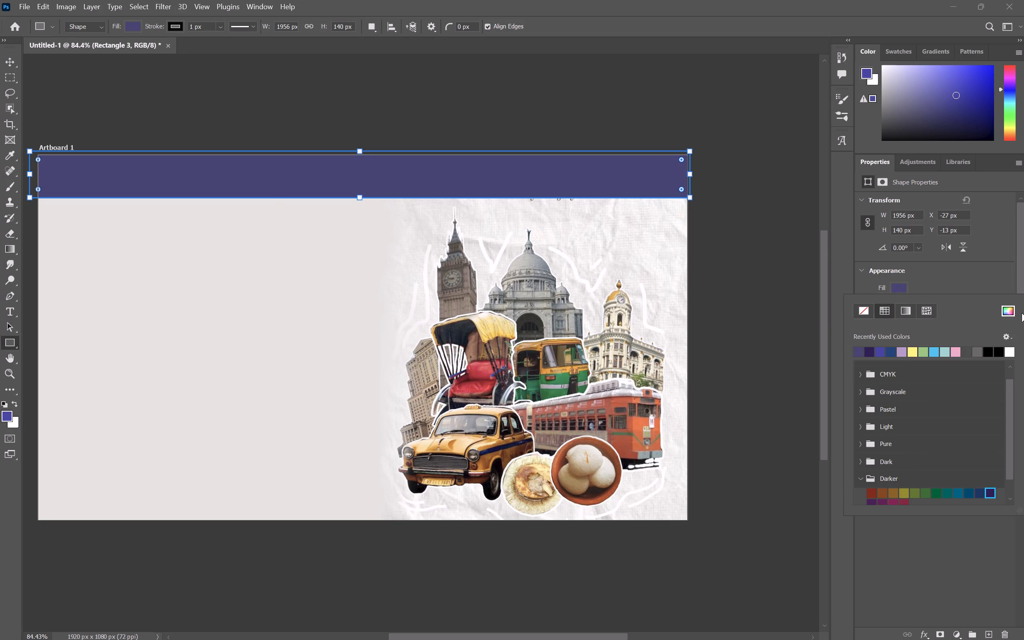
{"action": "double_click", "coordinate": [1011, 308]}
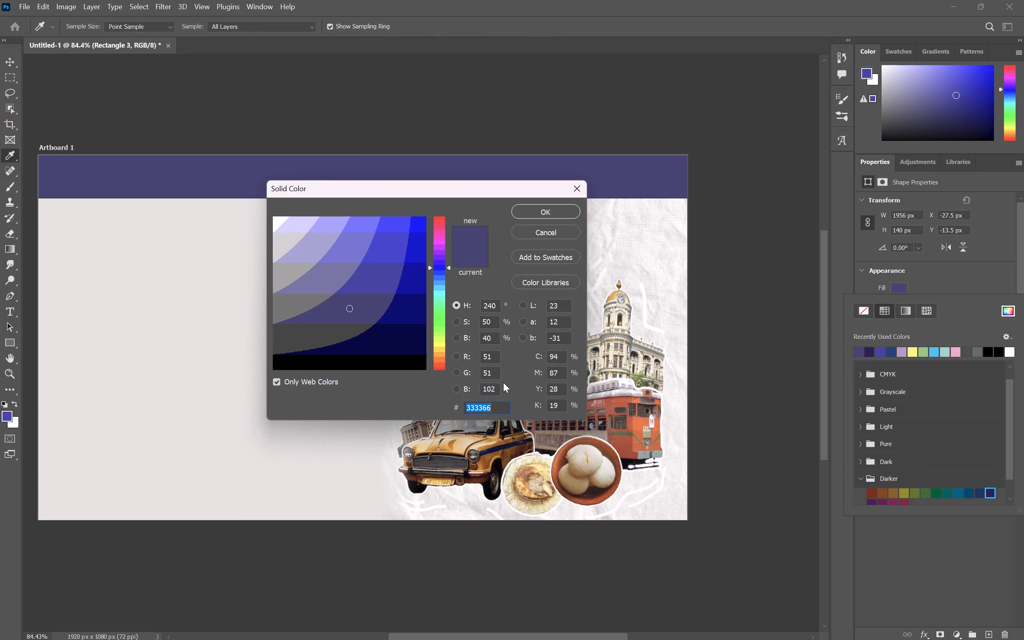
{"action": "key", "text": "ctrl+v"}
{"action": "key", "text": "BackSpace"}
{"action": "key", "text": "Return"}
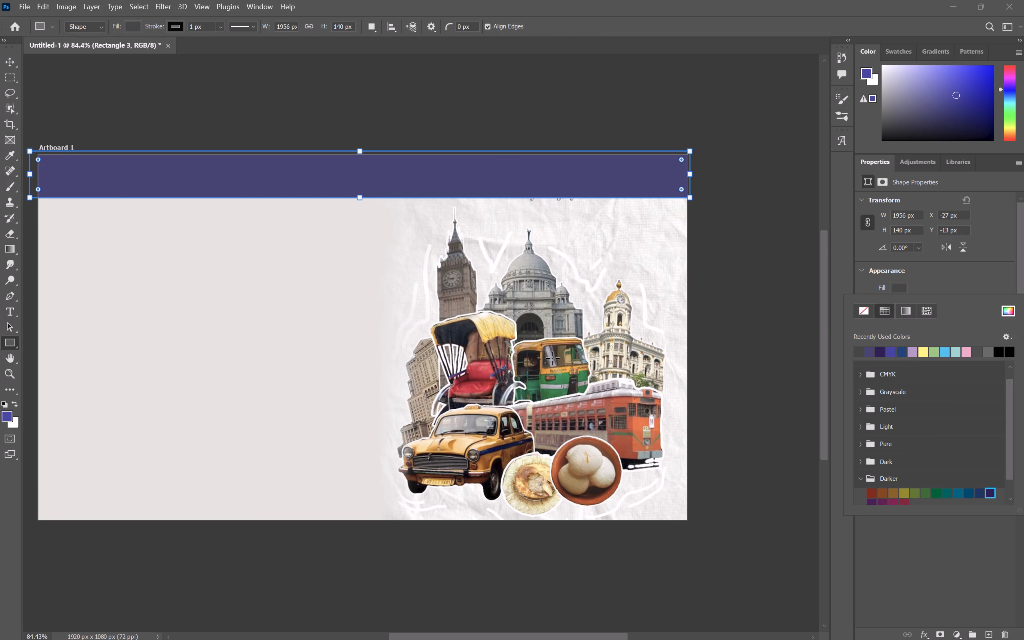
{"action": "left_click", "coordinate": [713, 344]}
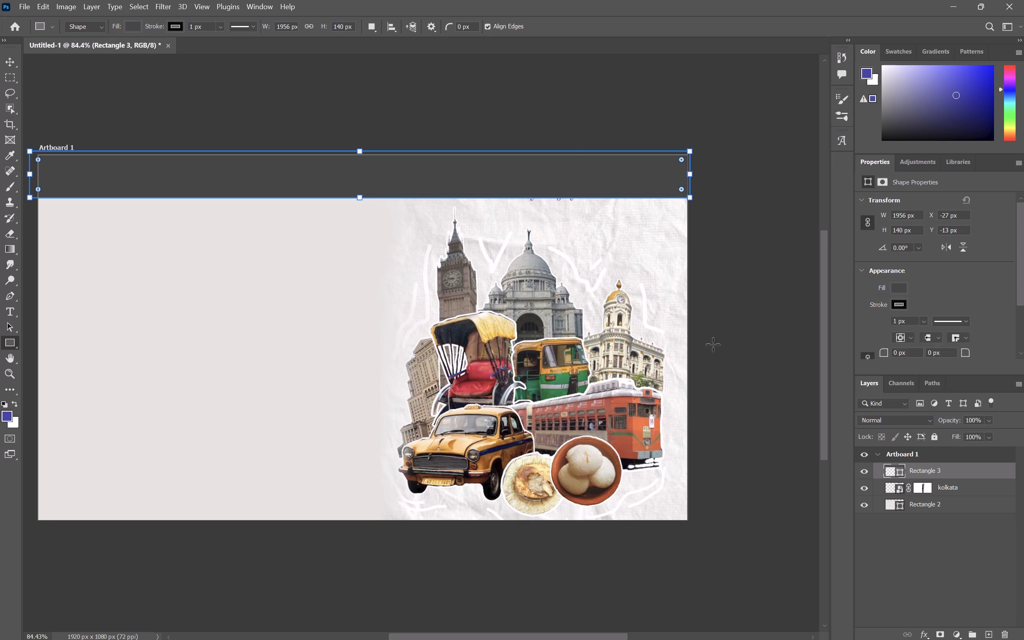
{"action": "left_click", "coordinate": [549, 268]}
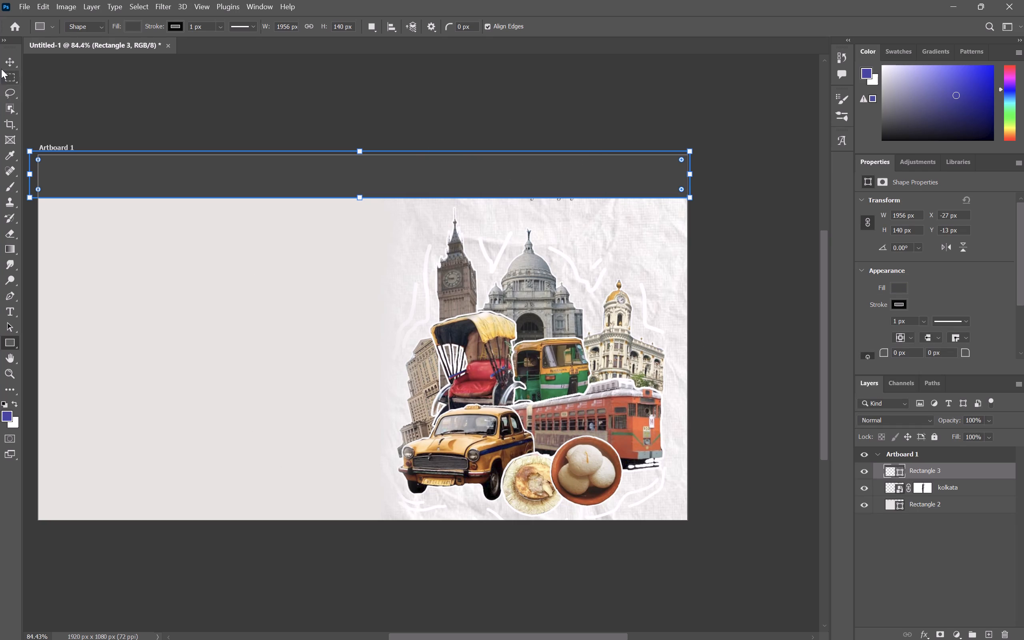
Move the header band flush with the artboard's top and right edges, at X -36 px and Y 0 px.
{"action": "left_click", "coordinate": [2, 68]}
{"action": "left_click", "coordinate": [798, 295]}
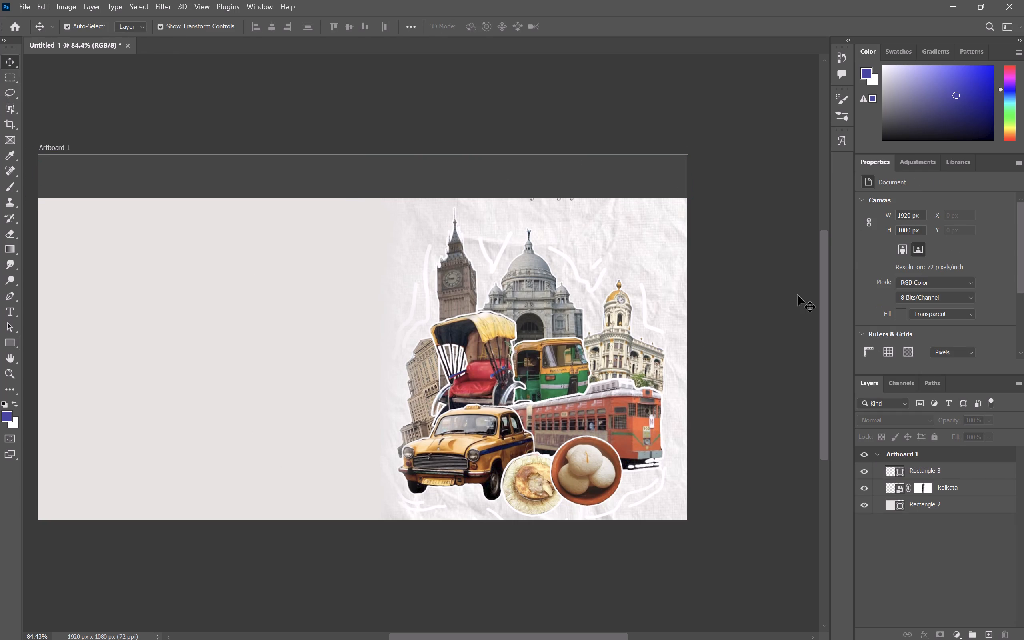
{"action": "left_click", "coordinate": [798, 295]}
{"action": "left_click", "coordinate": [634, 185]}
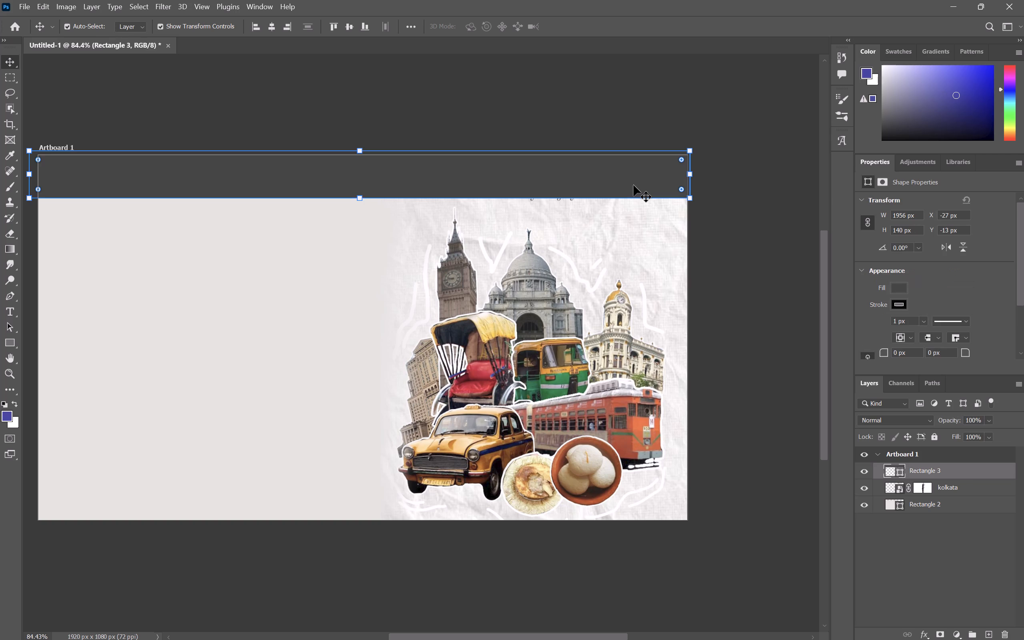
{"action": "left_click_drag", "start_coordinate": [634, 185], "coordinate": [634, 189]}
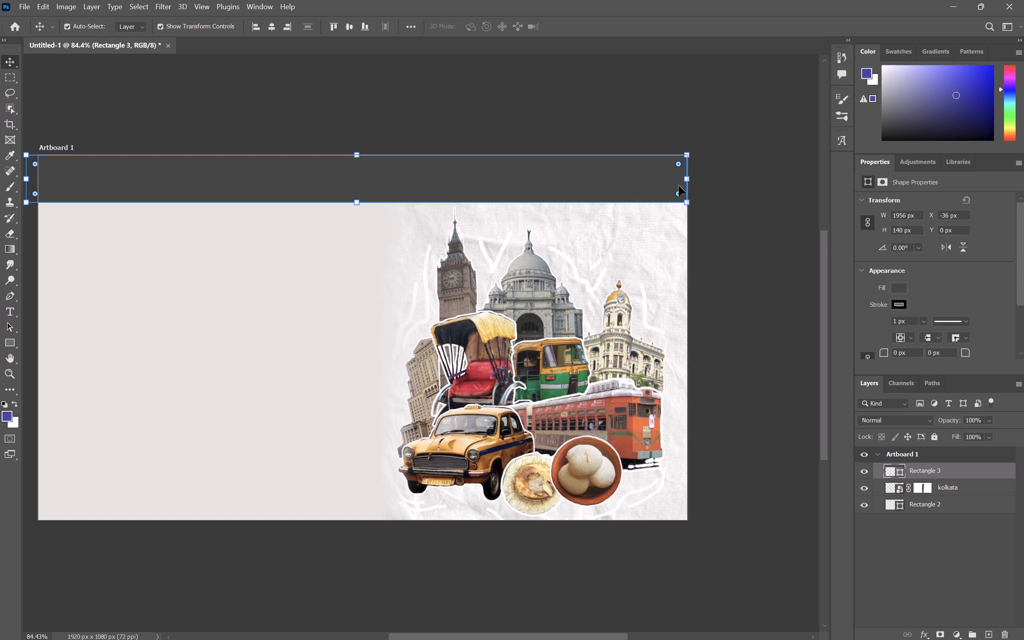
{"action": "left_click", "coordinate": [743, 263]}
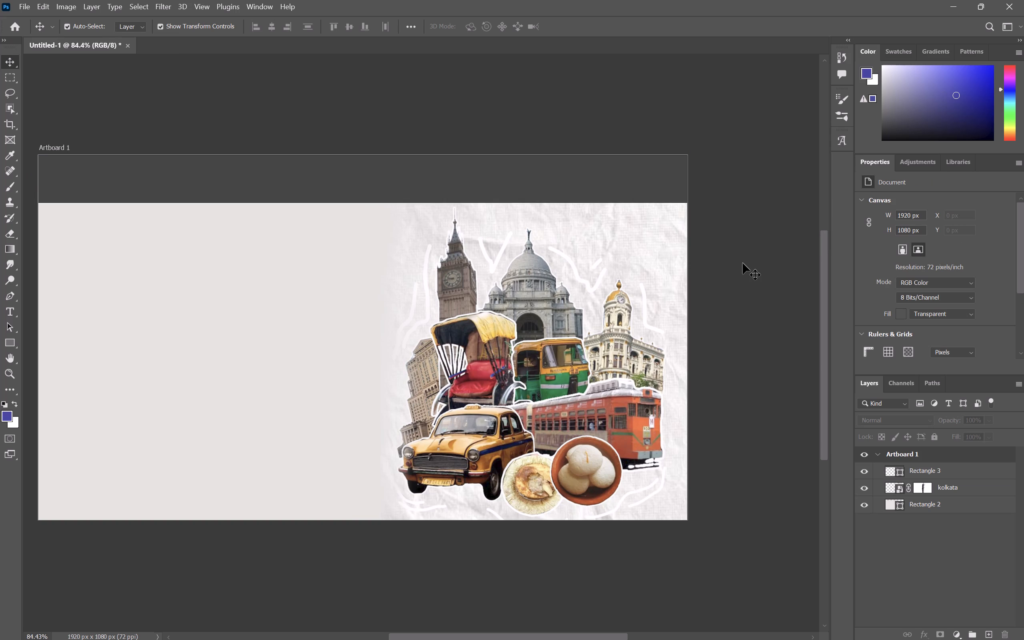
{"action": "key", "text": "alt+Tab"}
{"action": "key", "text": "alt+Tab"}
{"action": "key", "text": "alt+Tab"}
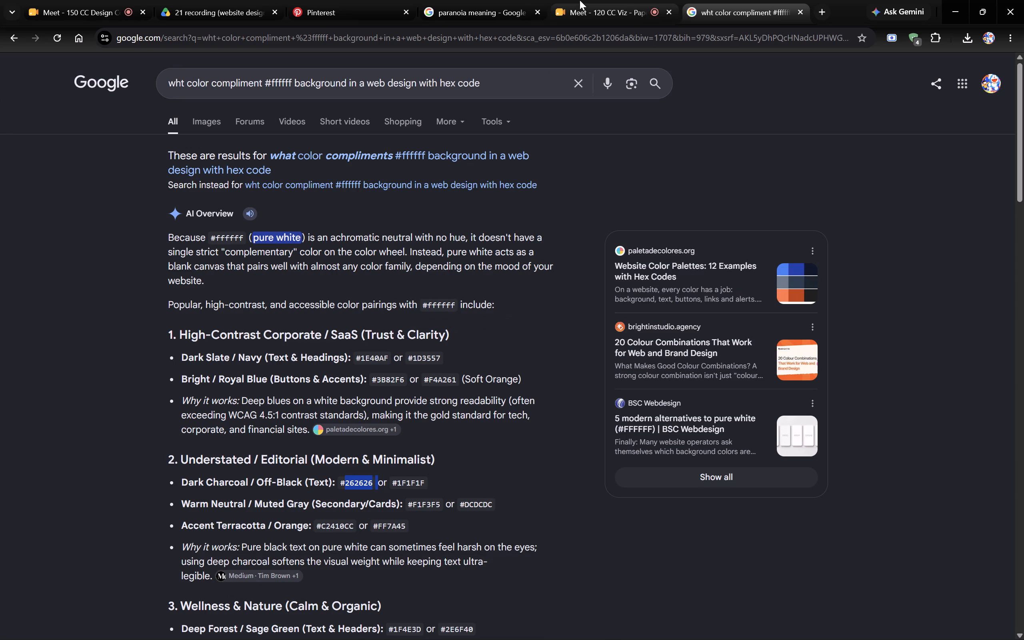
Switch to the website design assignment image in Photos and examine the header styling of its sample landing pages.
{"action": "key", "text": "alt+Tab"}
{"action": "key", "text": "alt+Tab"}
{"action": "key", "text": "alt+Tab"}
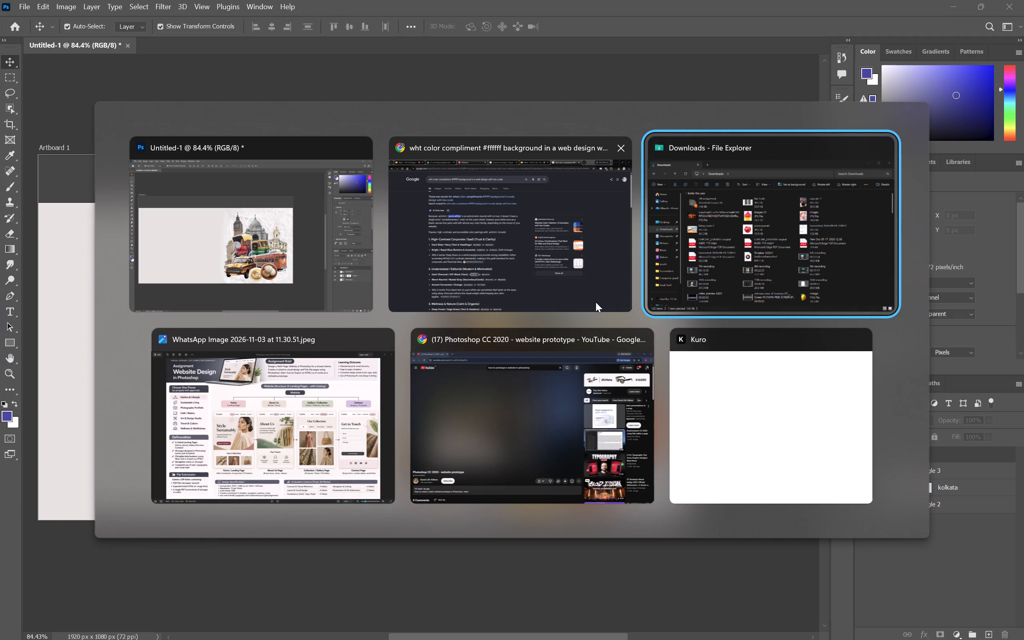
{"action": "key", "text": "alt+Tab"}
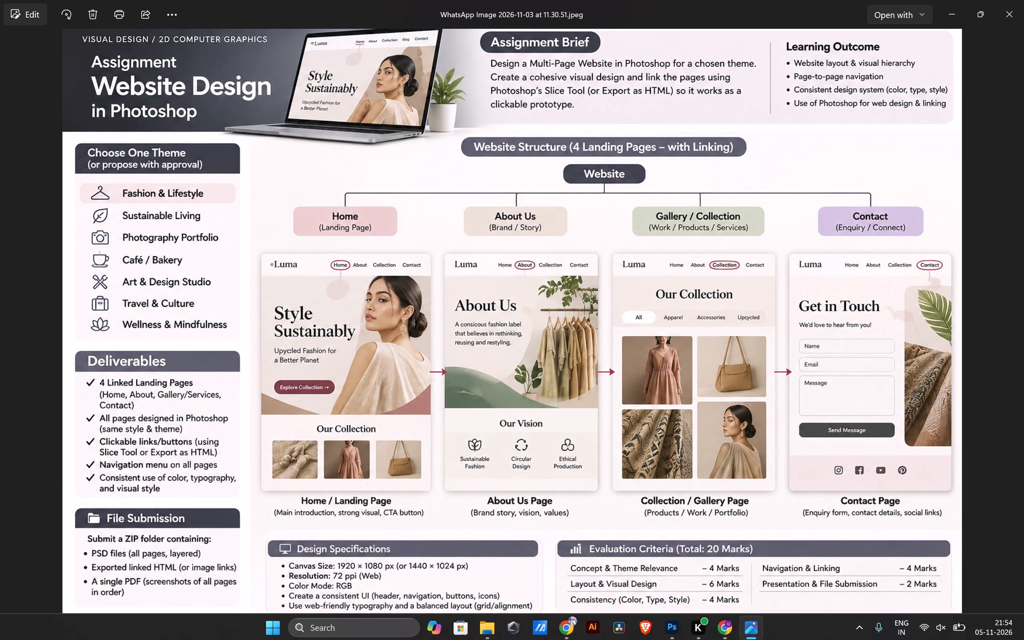
{"action": "left_click", "coordinate": [635, 375]}
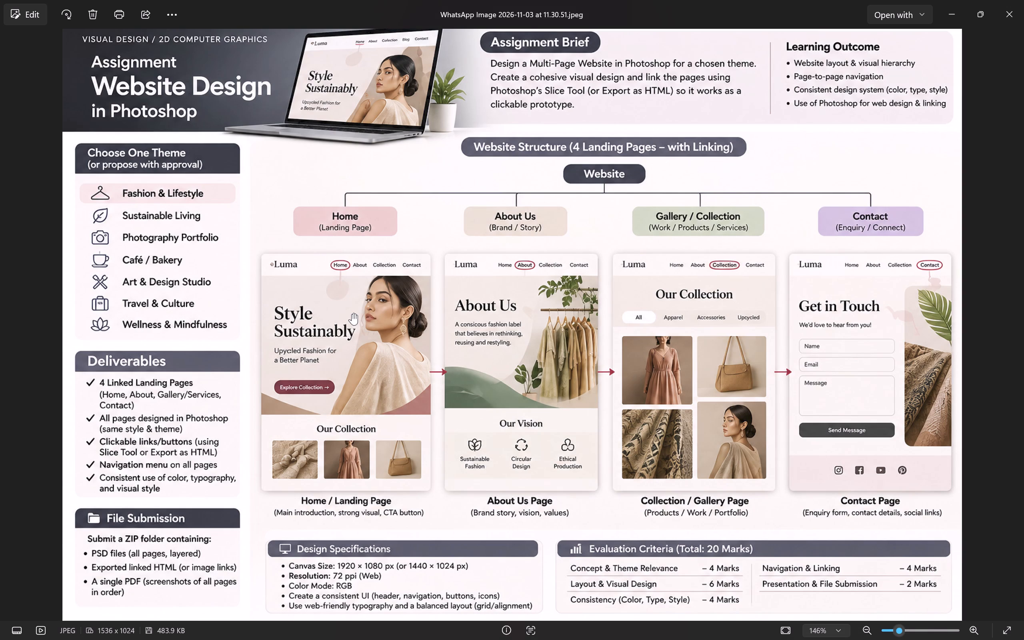
Return to Photoshop, set the header band's custom fill to pure white, ffffff, and deselect the band.
{"action": "key", "text": "alt+Tab"}
{"action": "left_click", "coordinate": [322, 159]}
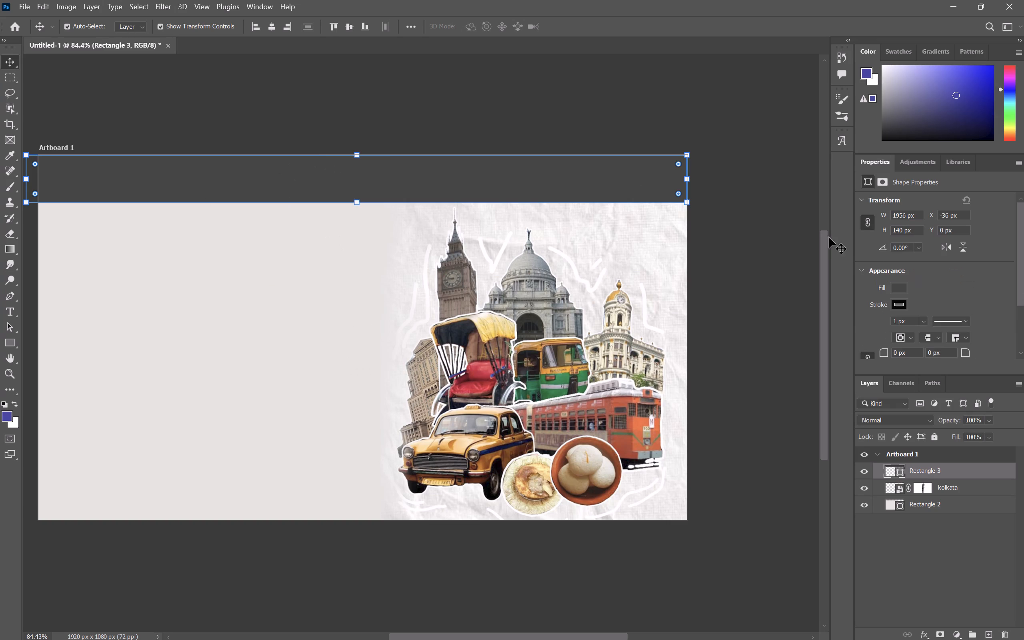
{"action": "left_click", "coordinate": [898, 286]}
{"action": "double_click", "coordinate": [1005, 309]}
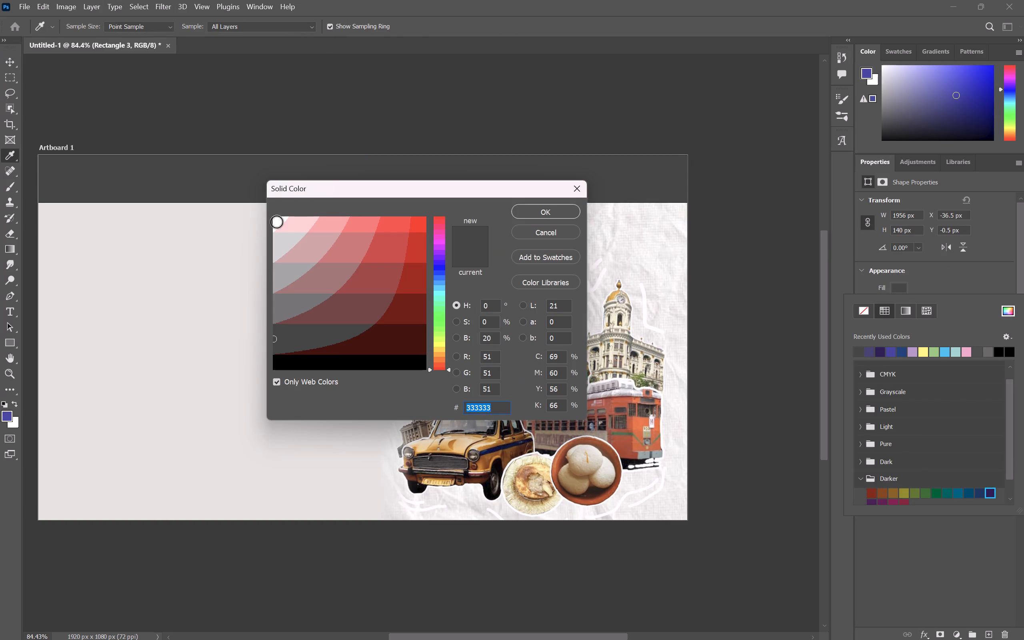
{"action": "left_click", "coordinate": [277, 223]}
{"action": "left_click_drag", "start_coordinate": [277, 223], "coordinate": [259, 201]}
{"action": "left_click", "coordinate": [517, 211]}
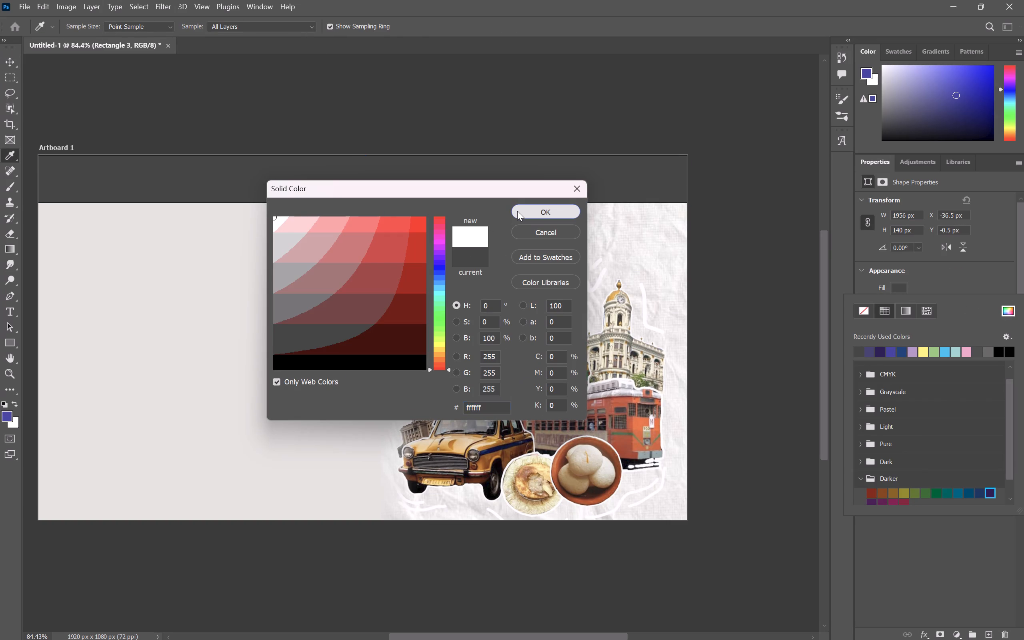
{"action": "left_click", "coordinate": [756, 226]}
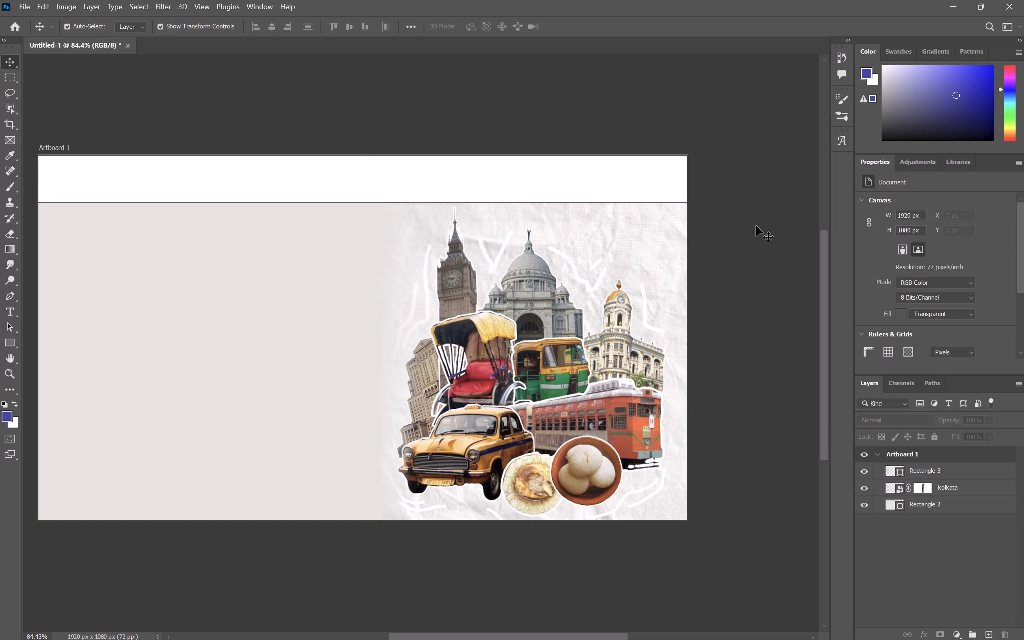
Set the white header band's stroke width to 0 px.
{"action": "left_click", "coordinate": [634, 190]}
{"action": "left_click", "coordinate": [897, 305]}
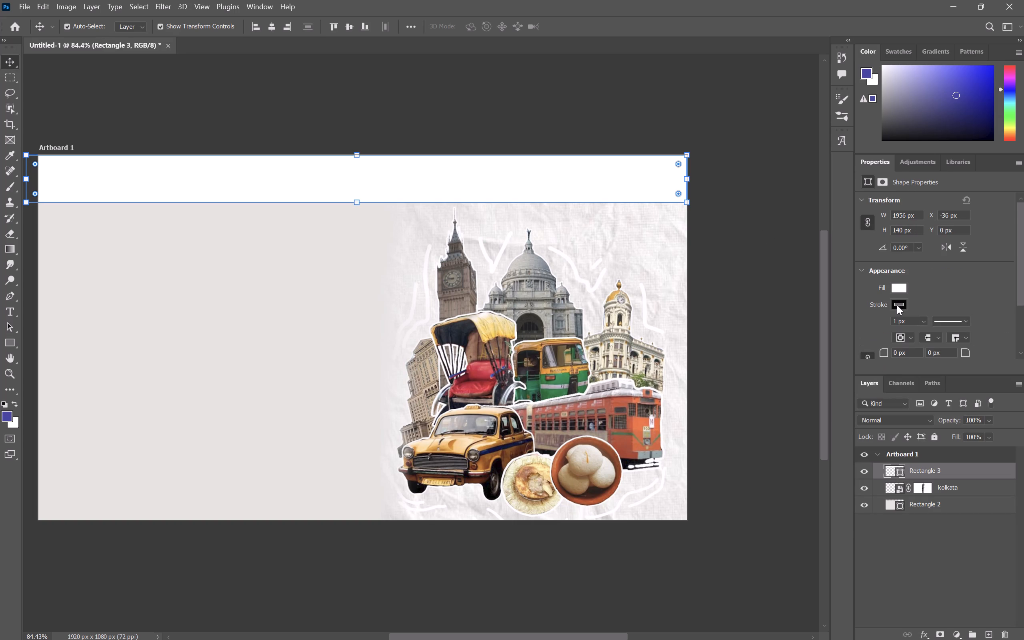
{"action": "left_click", "coordinate": [932, 299]}
{"action": "left_click", "coordinate": [929, 320]}
{"action": "left_click", "coordinate": [923, 320]}
{"action": "left_click_drag", "start_coordinate": [930, 339], "coordinate": [907, 344]}
{"action": "left_click_drag", "start_coordinate": [933, 334], "coordinate": [905, 334]}
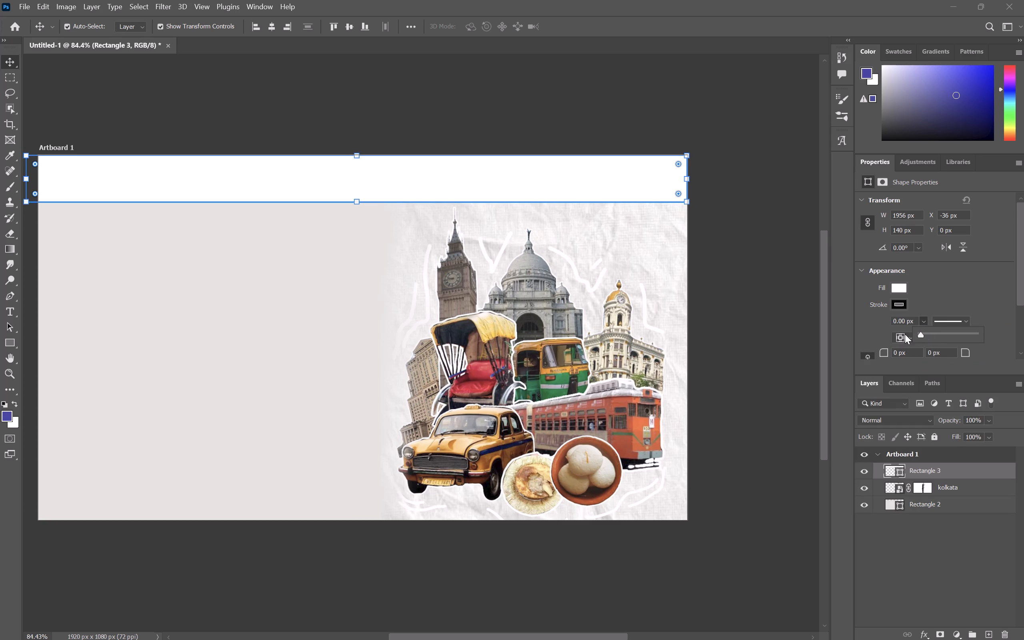
Confirm the header band's 0 px stroke width and deselect the band.
{"action": "left_click", "coordinate": [987, 261]}
{"action": "key", "text": "Return"}
{"action": "left_click", "coordinate": [814, 289]}
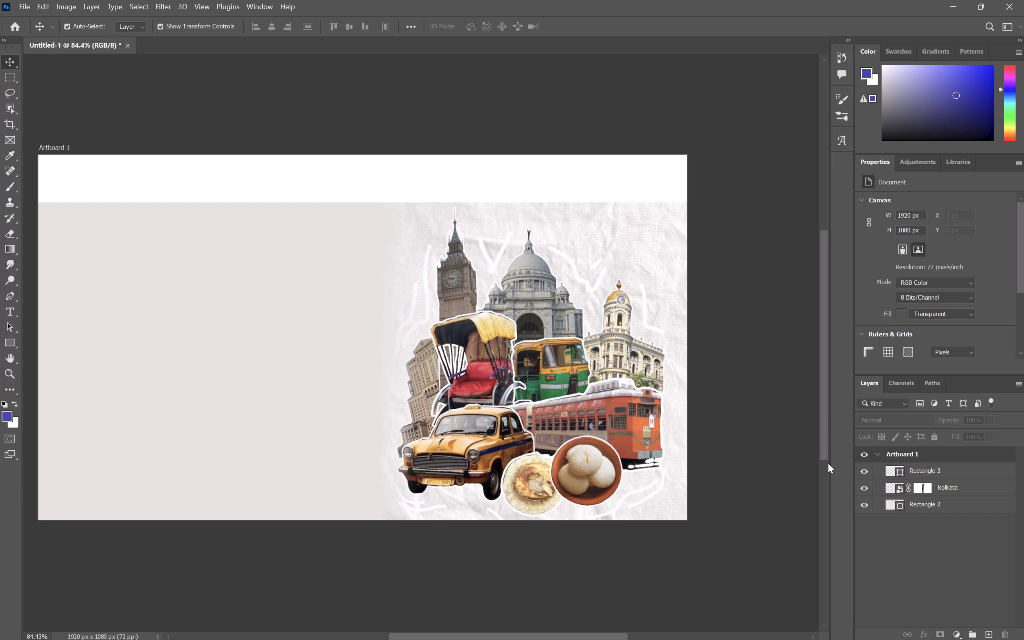
Fill the large background rectangle behind the collage with white from the recently used colors.
{"action": "left_click", "coordinate": [219, 342]}
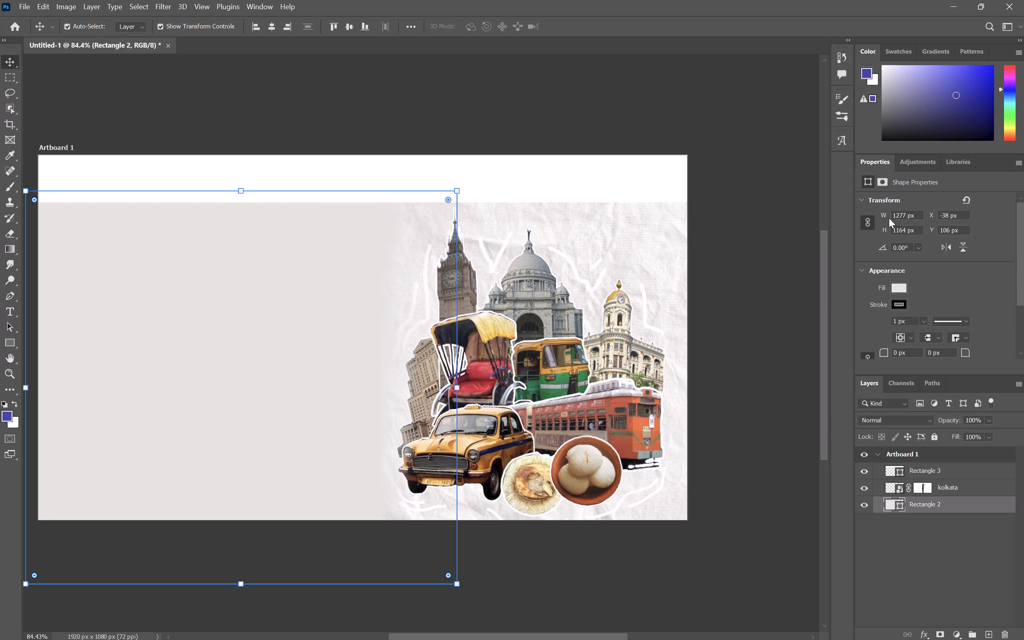
{"action": "left_click", "coordinate": [897, 286]}
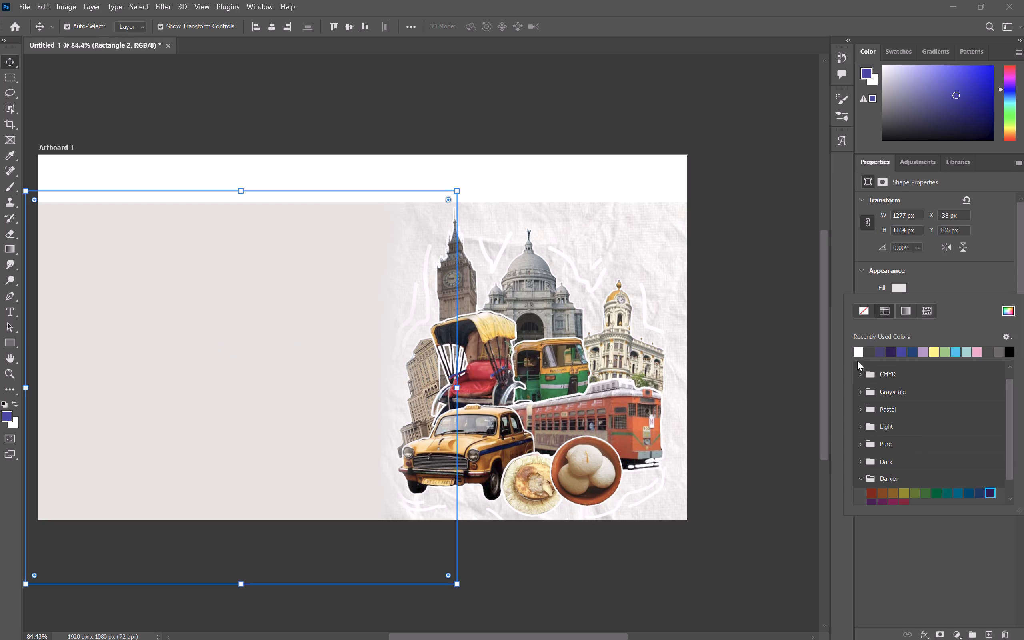
{"action": "left_click", "coordinate": [856, 349]}
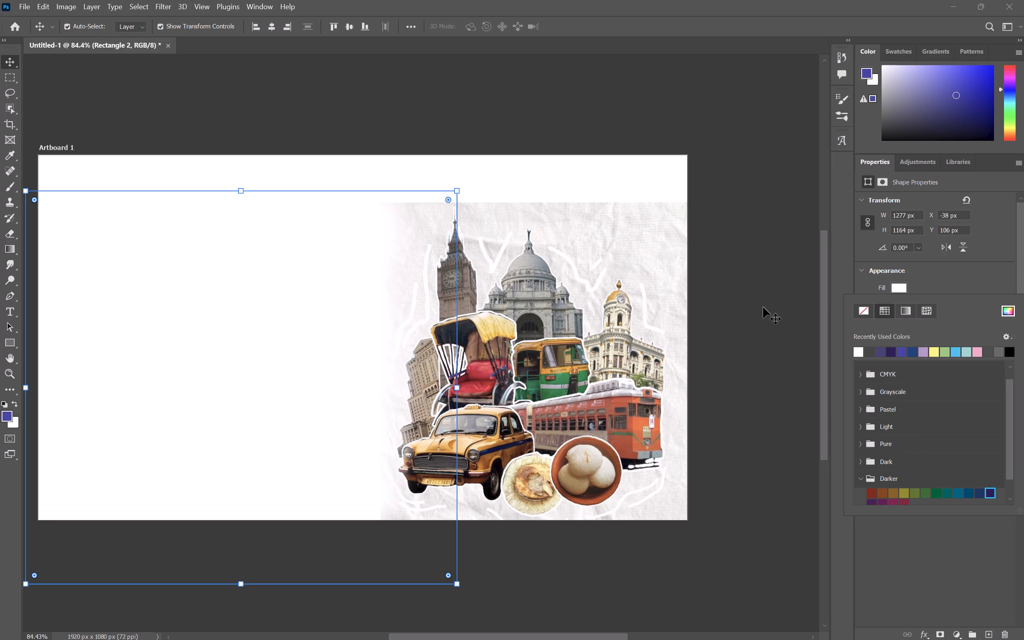
{"action": "left_click", "coordinate": [763, 307]}
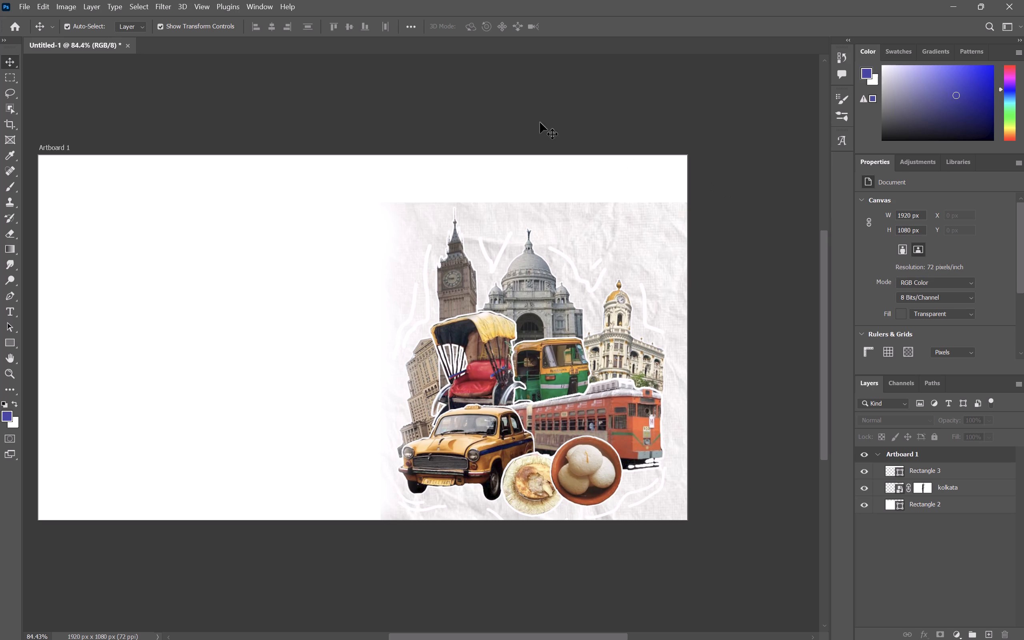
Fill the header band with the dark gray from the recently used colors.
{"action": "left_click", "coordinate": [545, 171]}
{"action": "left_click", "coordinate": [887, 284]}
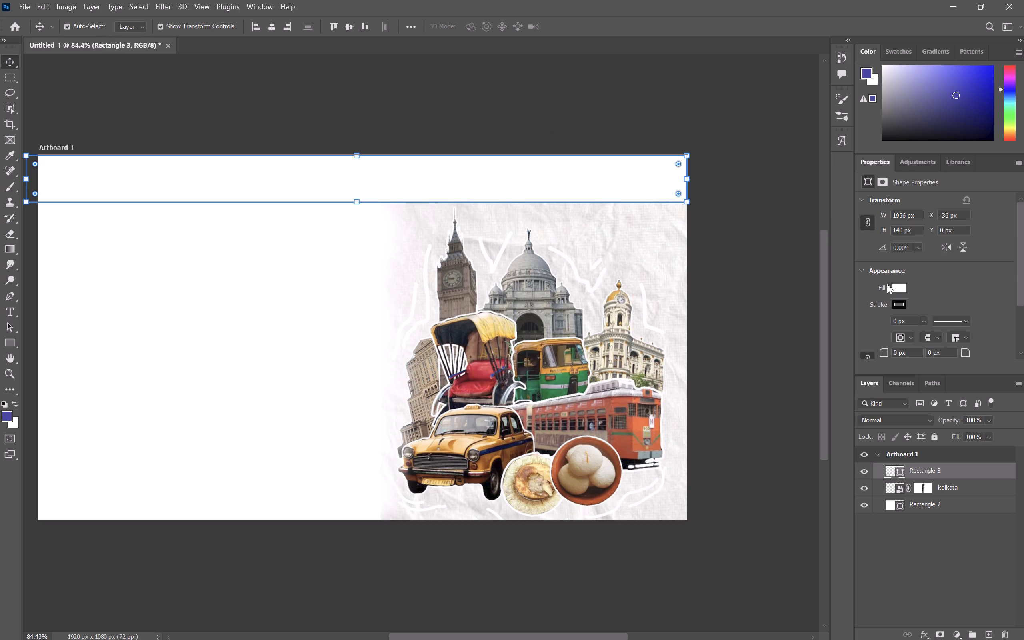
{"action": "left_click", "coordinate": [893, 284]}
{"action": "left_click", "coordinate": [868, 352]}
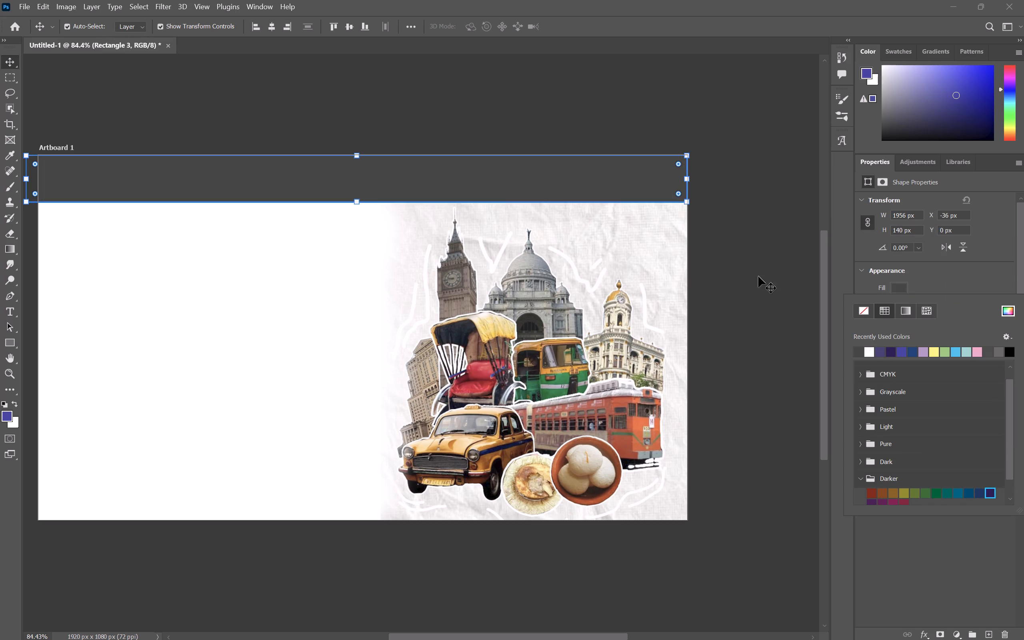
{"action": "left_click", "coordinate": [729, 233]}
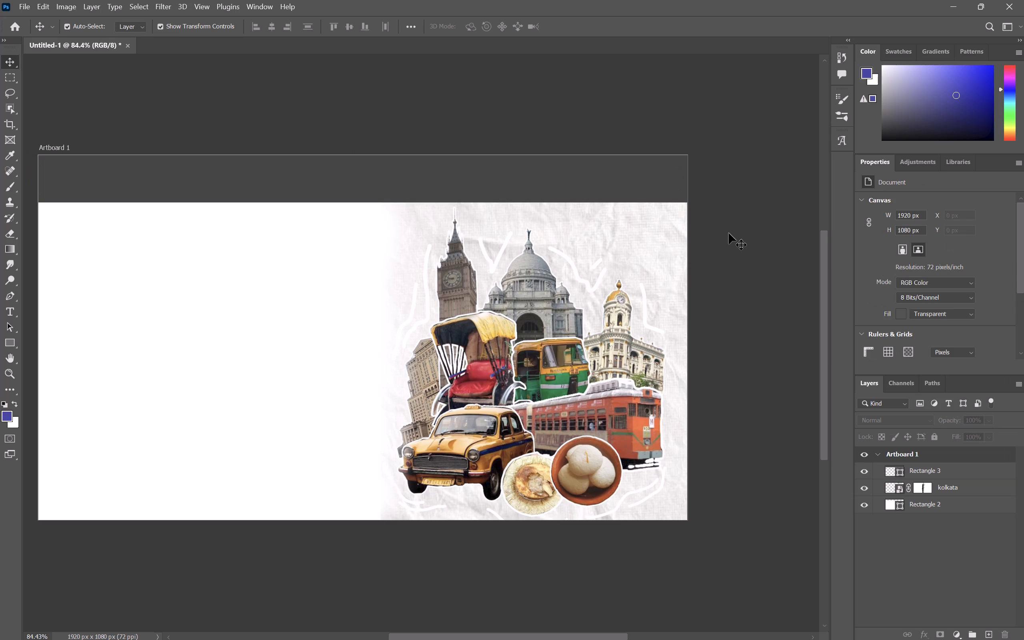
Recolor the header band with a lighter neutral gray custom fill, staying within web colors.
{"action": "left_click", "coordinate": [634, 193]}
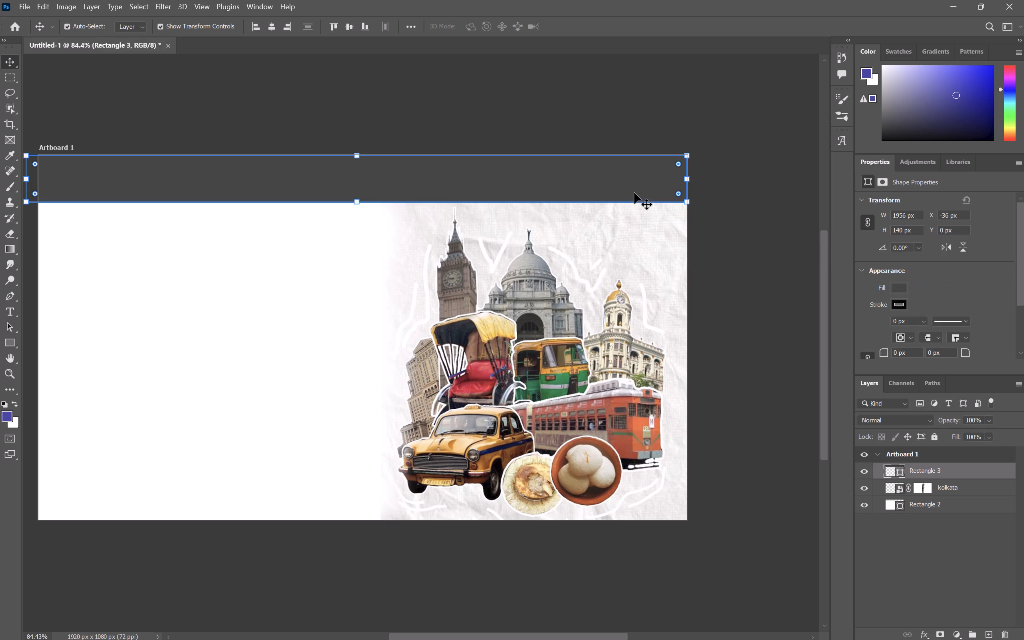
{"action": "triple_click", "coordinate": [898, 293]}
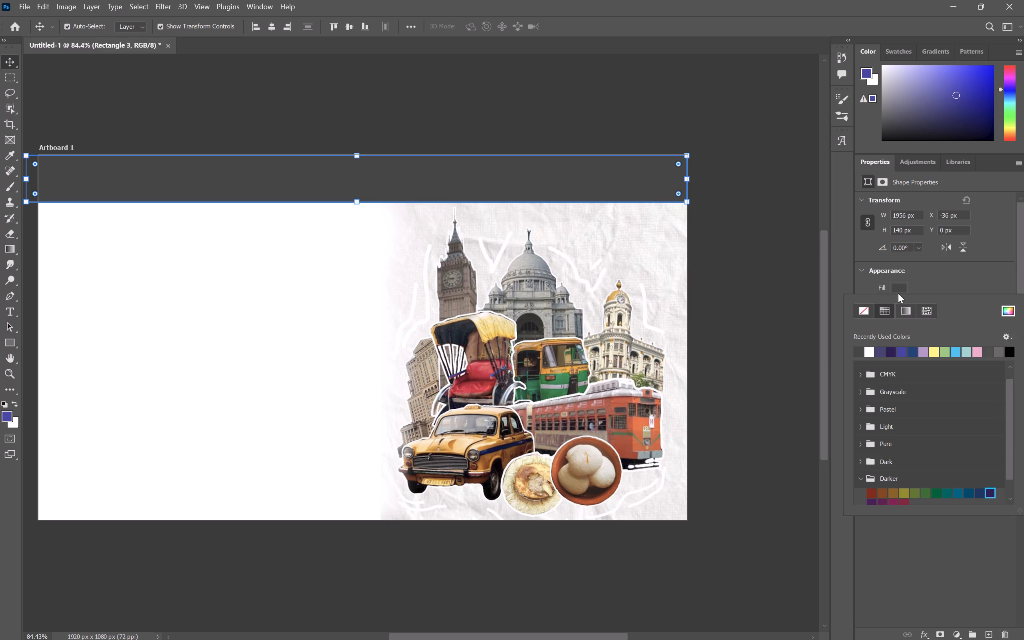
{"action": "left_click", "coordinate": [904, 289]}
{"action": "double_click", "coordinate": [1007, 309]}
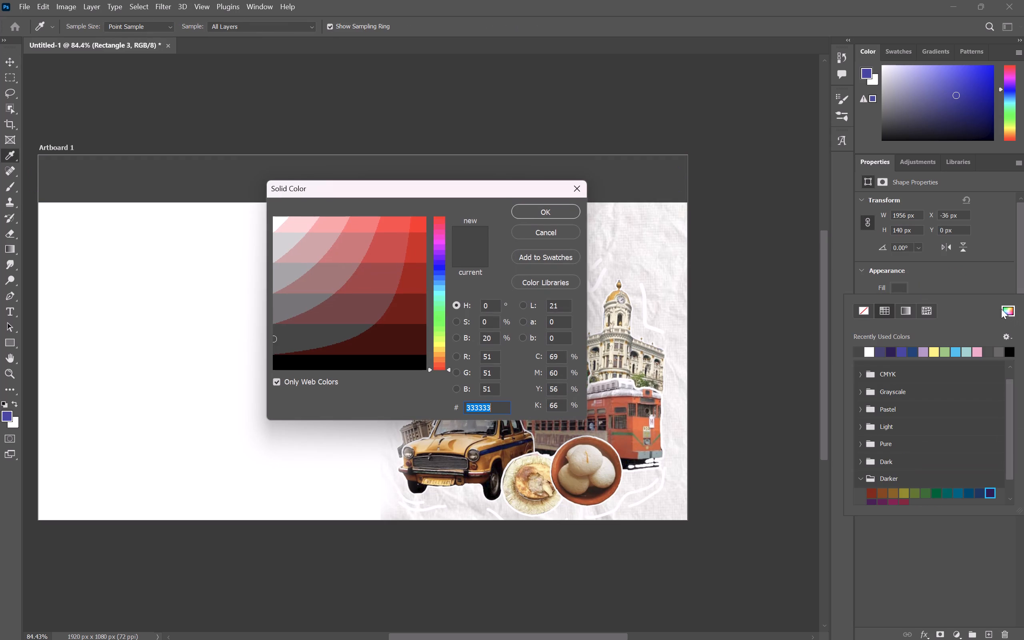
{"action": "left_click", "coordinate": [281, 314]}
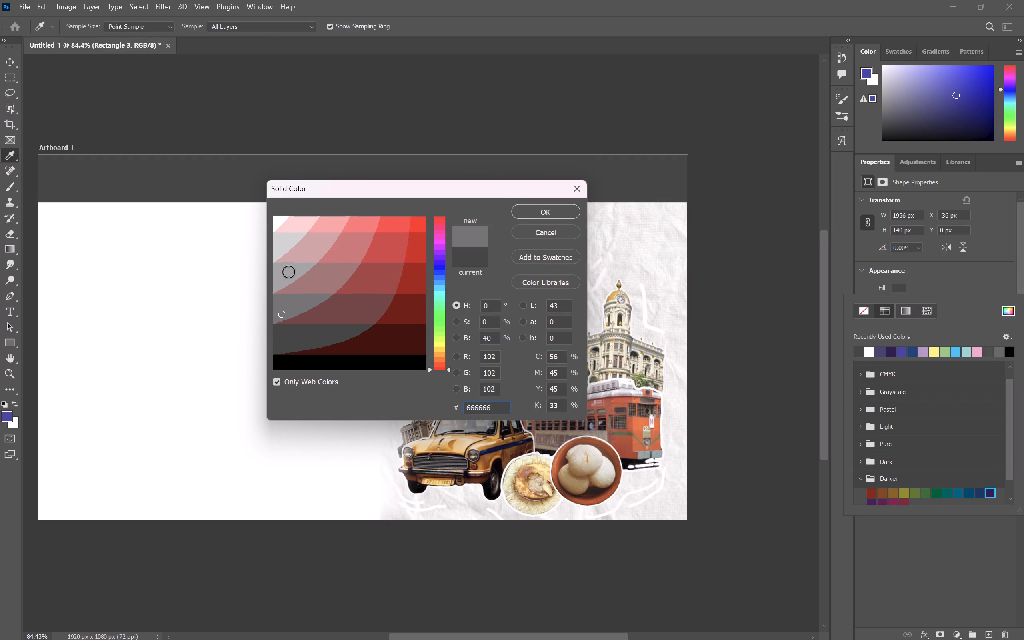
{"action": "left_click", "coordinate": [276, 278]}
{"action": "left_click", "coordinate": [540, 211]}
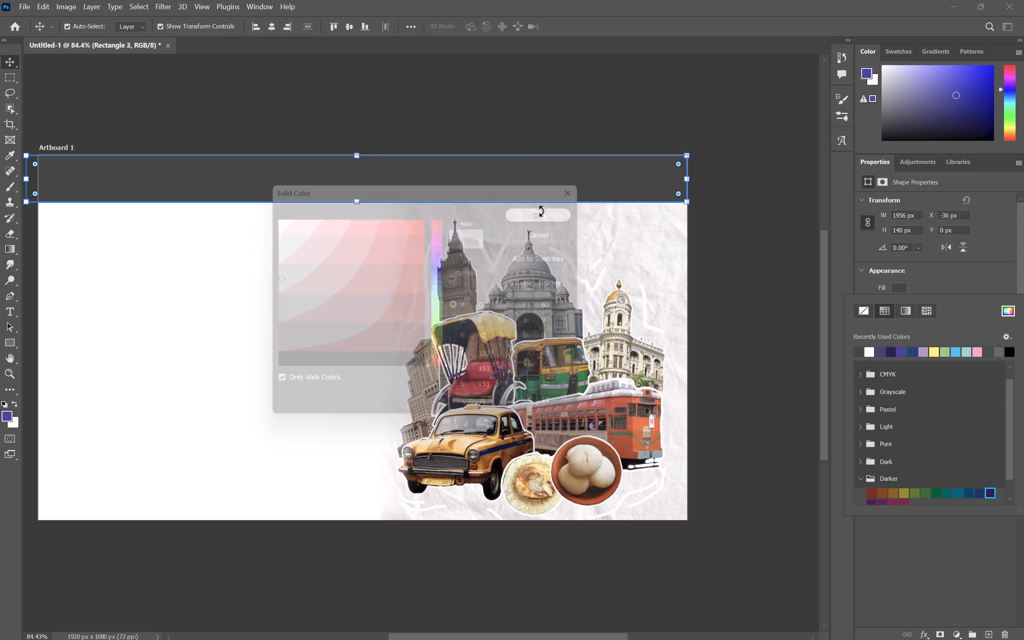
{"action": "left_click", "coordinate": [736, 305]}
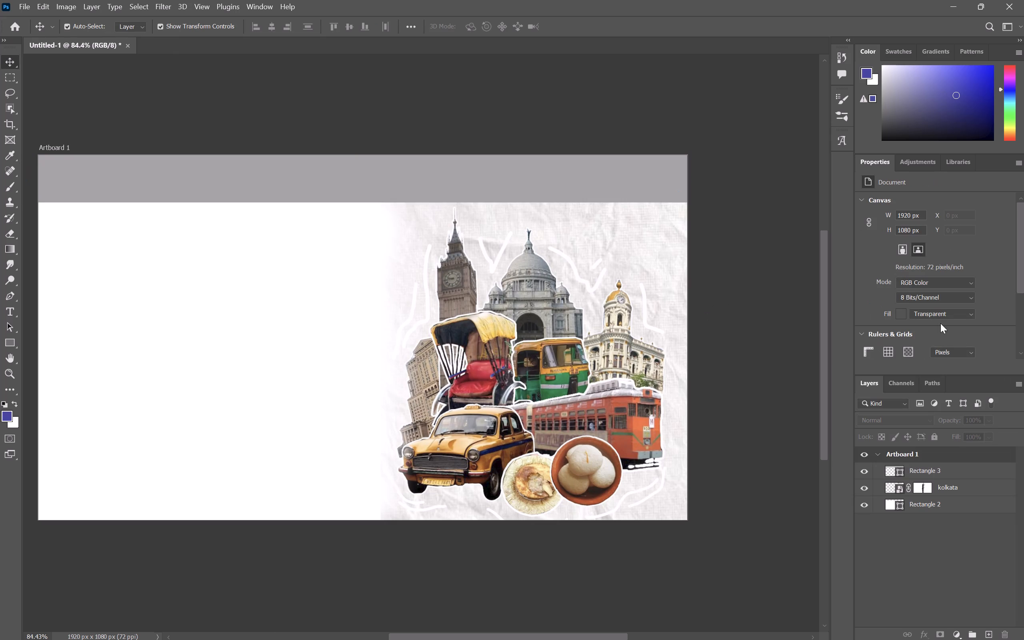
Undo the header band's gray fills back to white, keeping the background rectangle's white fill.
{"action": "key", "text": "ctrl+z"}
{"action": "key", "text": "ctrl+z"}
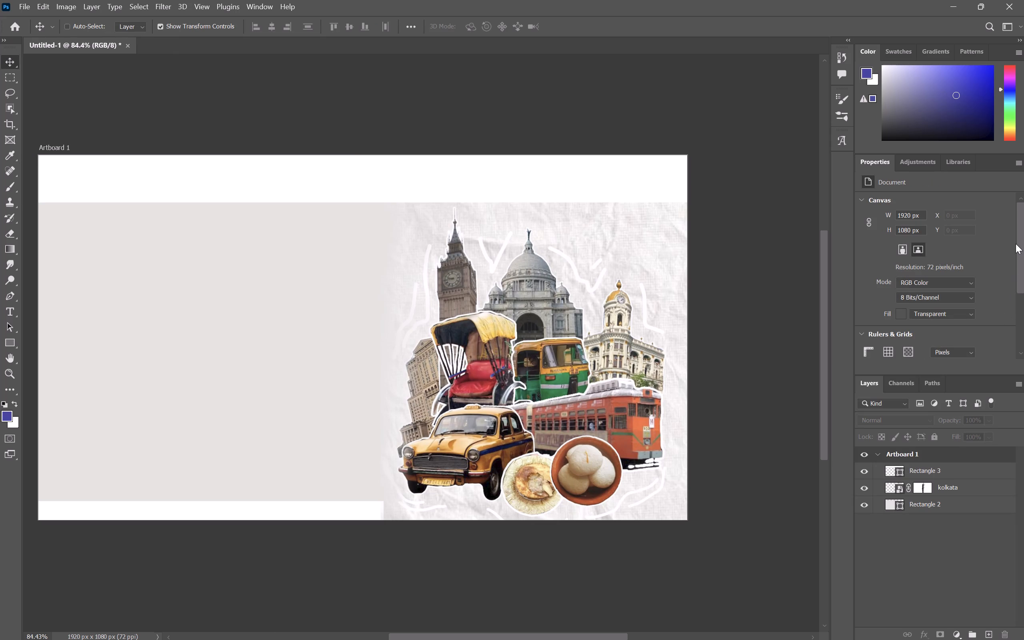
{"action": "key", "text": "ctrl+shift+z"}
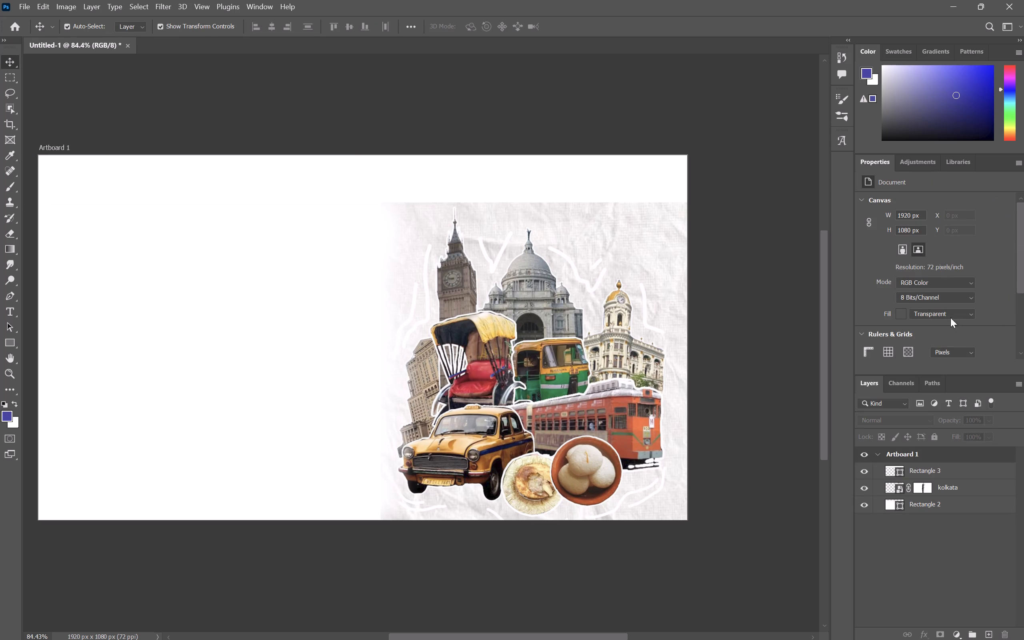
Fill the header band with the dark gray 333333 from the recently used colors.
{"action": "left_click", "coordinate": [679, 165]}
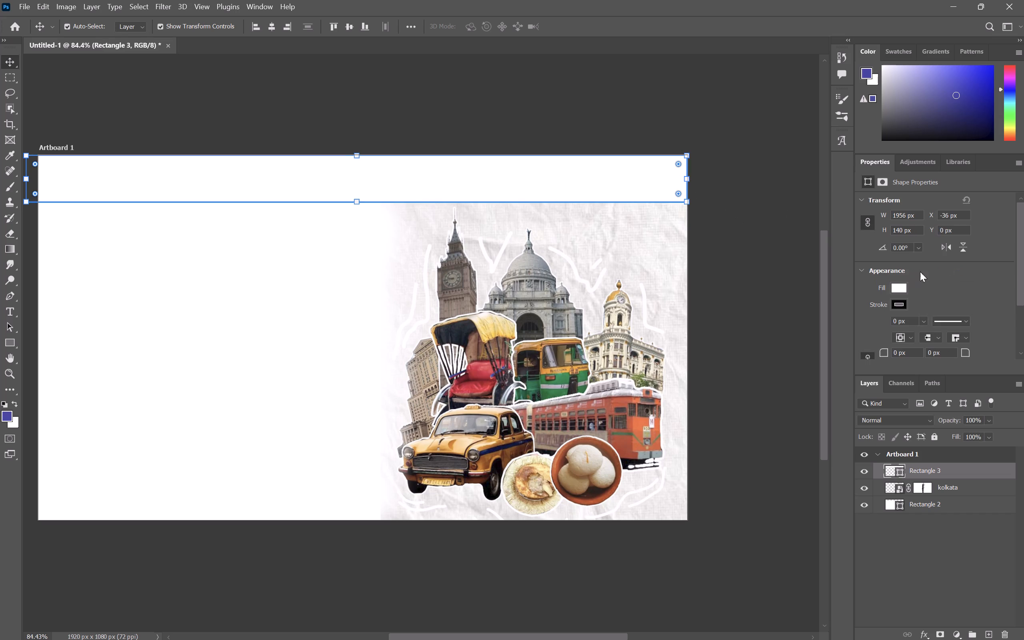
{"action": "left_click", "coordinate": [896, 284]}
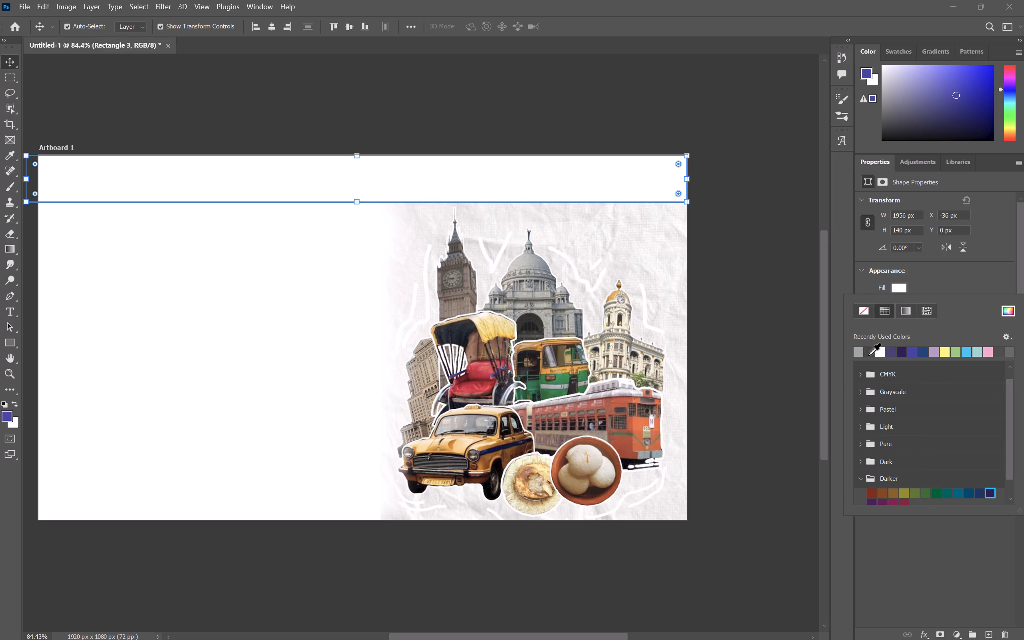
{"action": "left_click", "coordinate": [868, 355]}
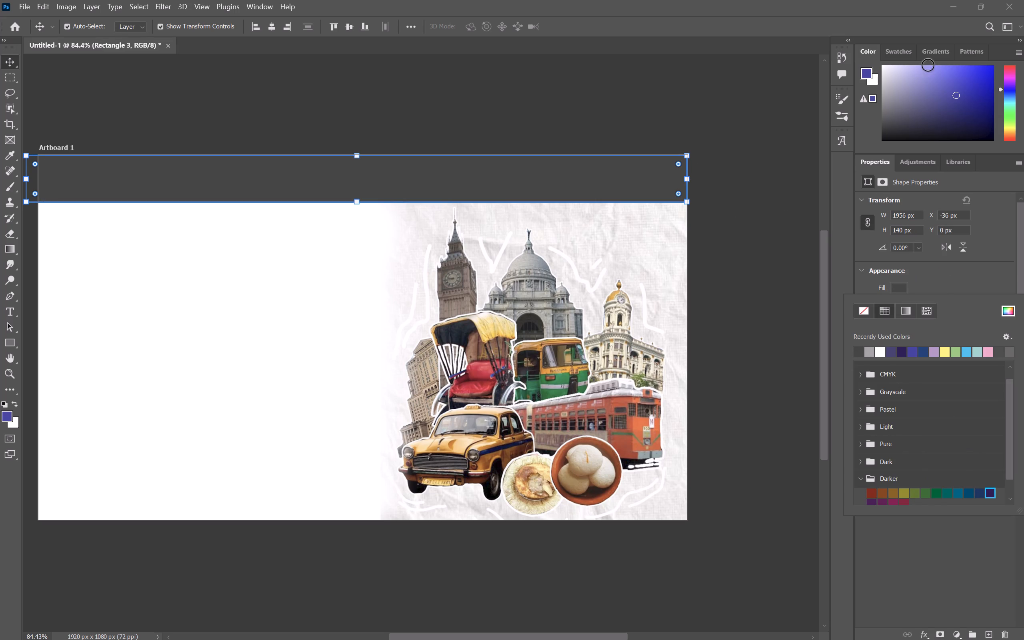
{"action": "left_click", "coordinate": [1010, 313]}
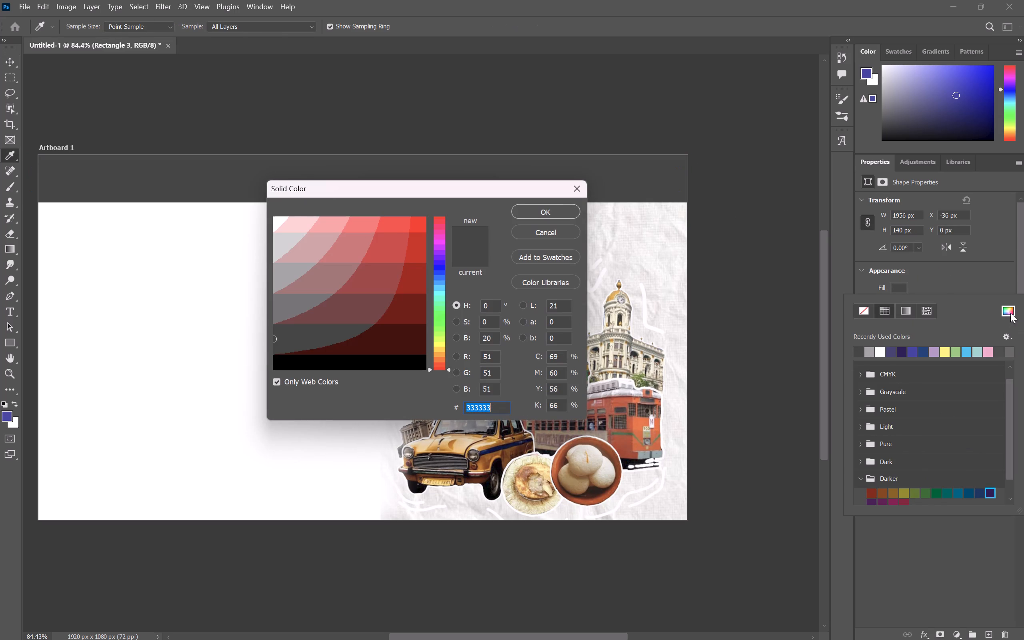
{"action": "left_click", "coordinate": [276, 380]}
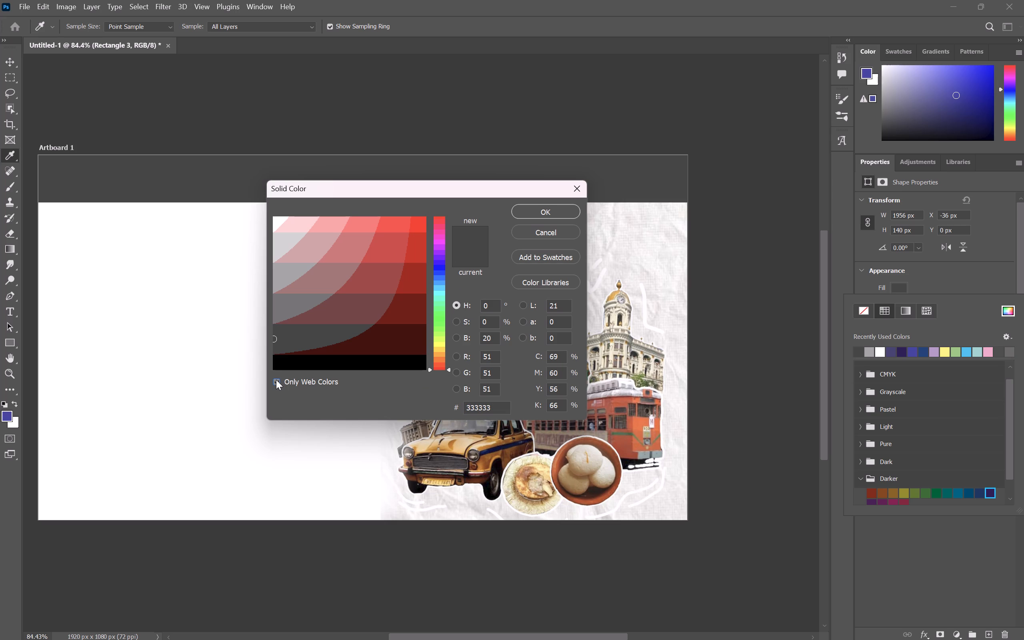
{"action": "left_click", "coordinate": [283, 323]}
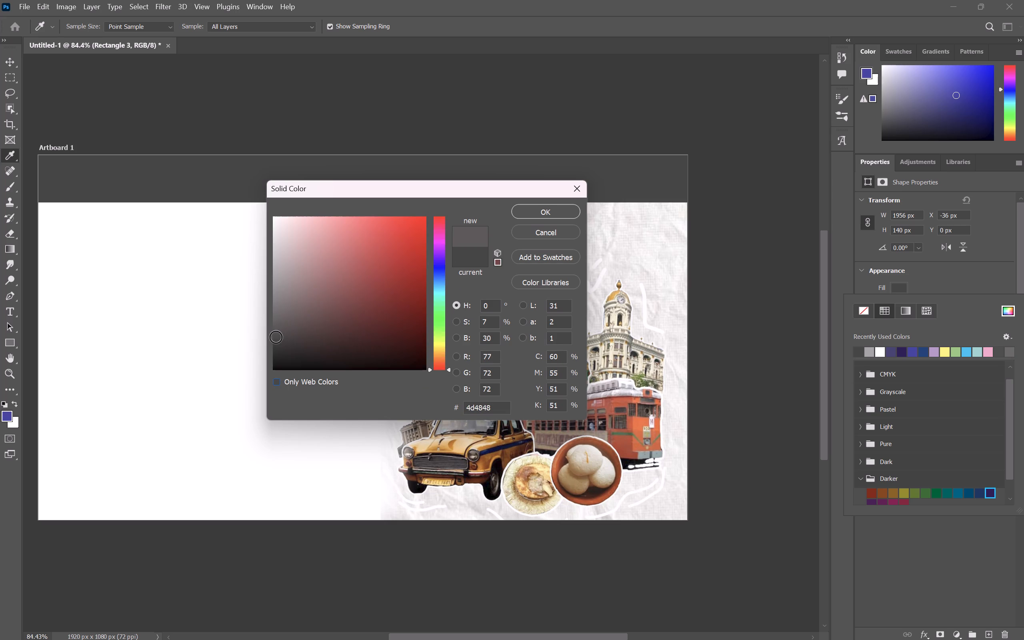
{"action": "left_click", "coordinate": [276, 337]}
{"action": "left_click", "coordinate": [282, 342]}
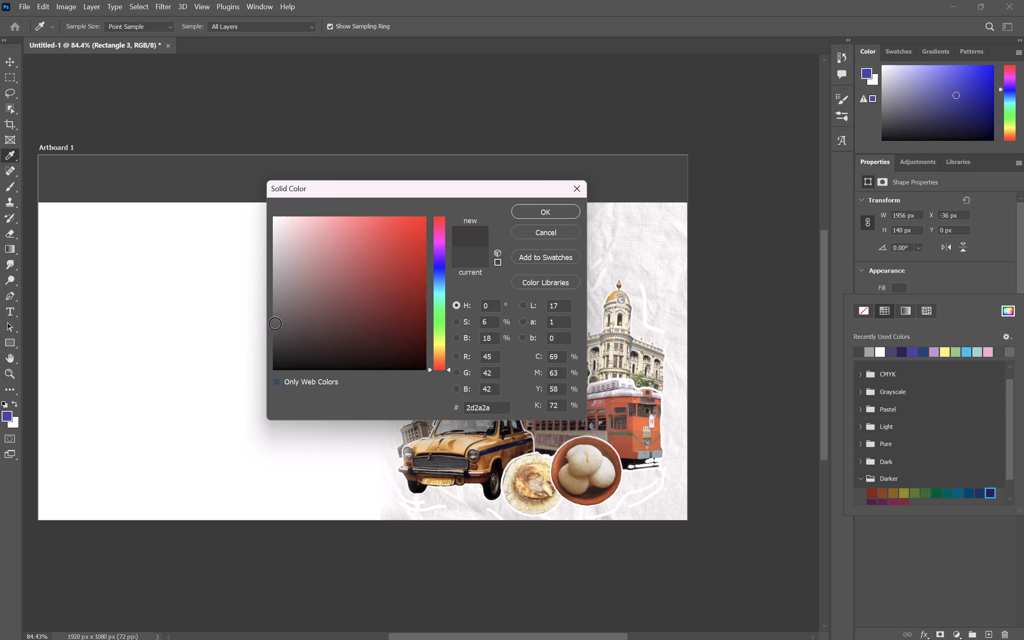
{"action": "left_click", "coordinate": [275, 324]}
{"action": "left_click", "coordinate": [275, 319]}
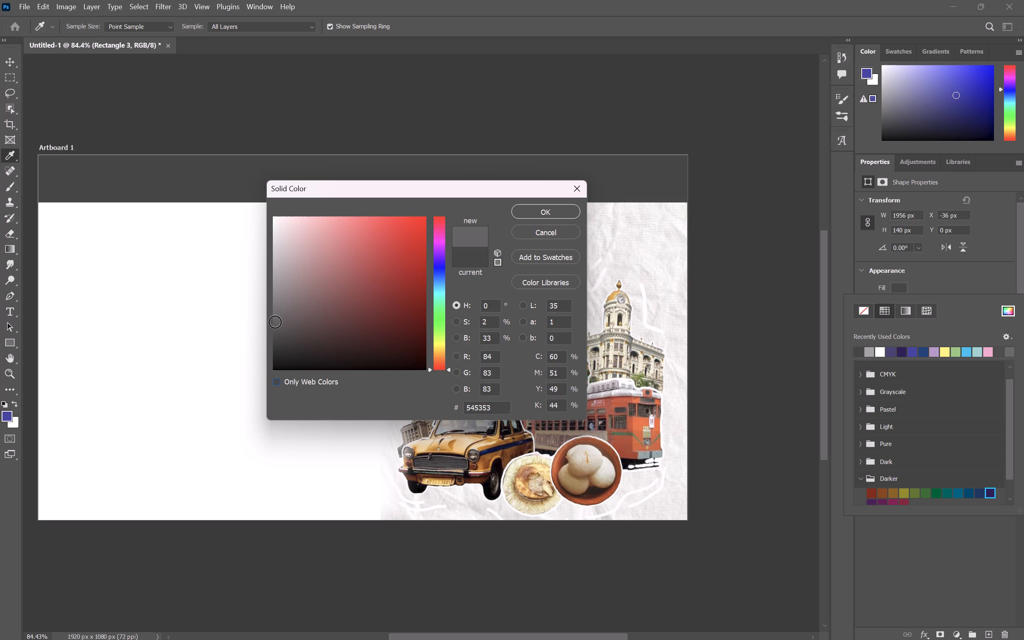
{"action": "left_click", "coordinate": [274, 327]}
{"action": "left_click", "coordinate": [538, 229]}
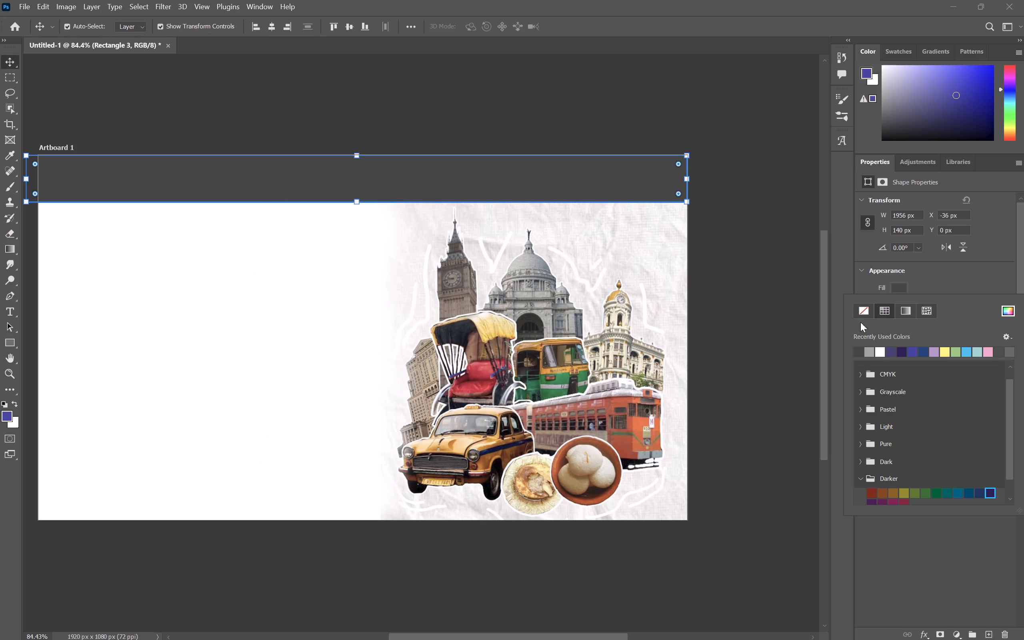
Switch the header band's fill to a black-to-white linear gradient at 90 degrees.
{"action": "left_click", "coordinate": [911, 314]}
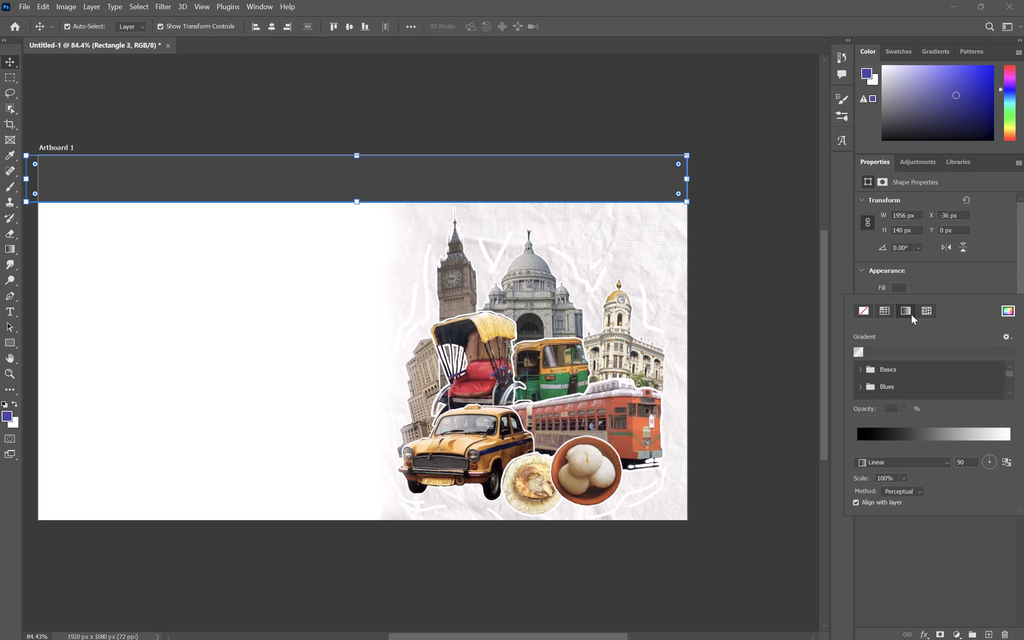
{"action": "double_click", "coordinate": [911, 314]}
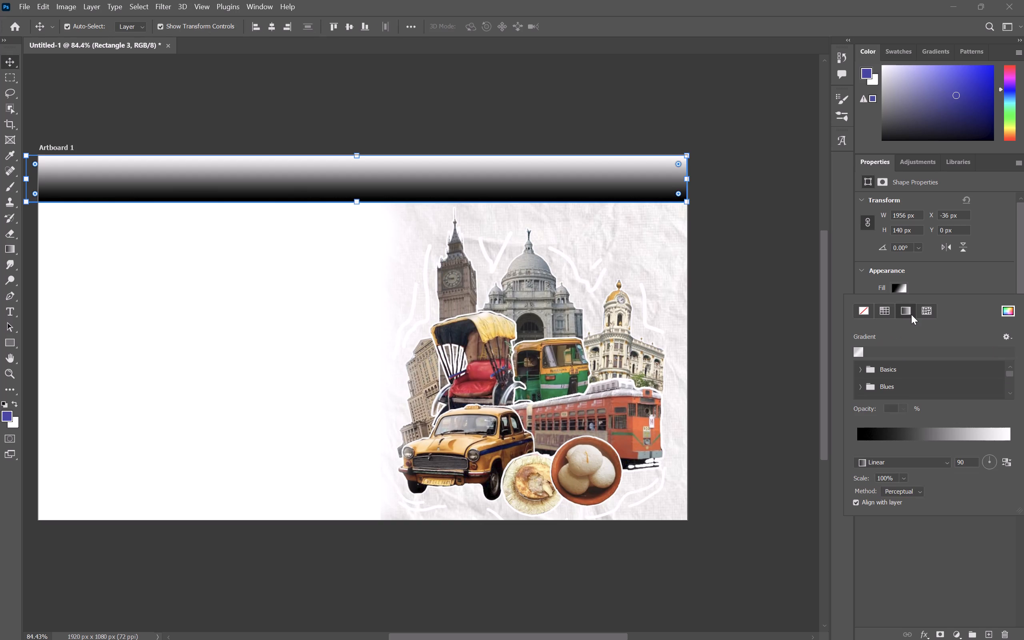
{"action": "left_click", "coordinate": [1006, 308]}
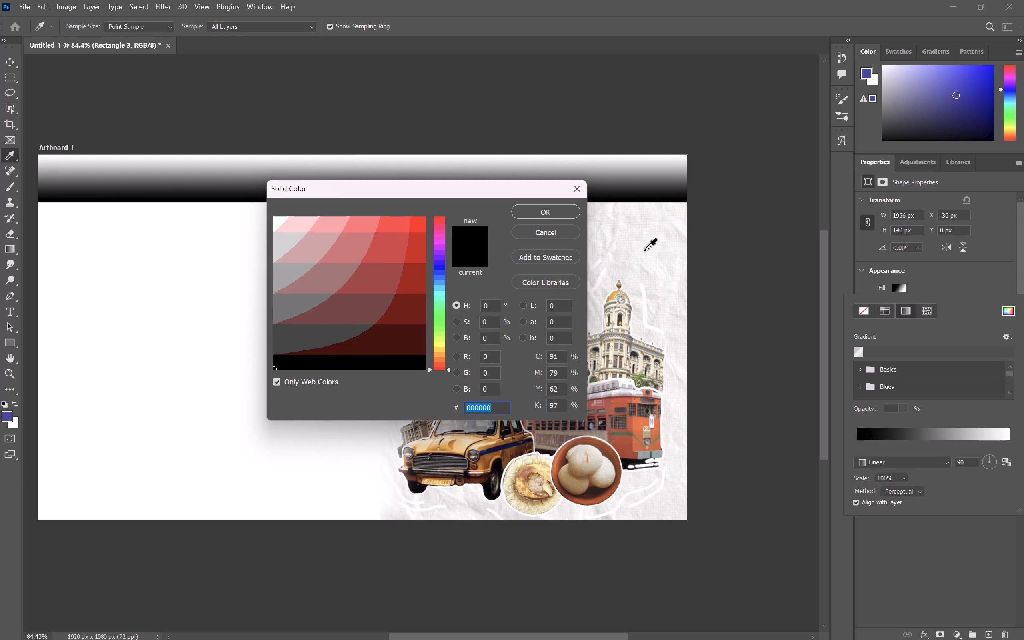
{"action": "left_click", "coordinate": [564, 232]}
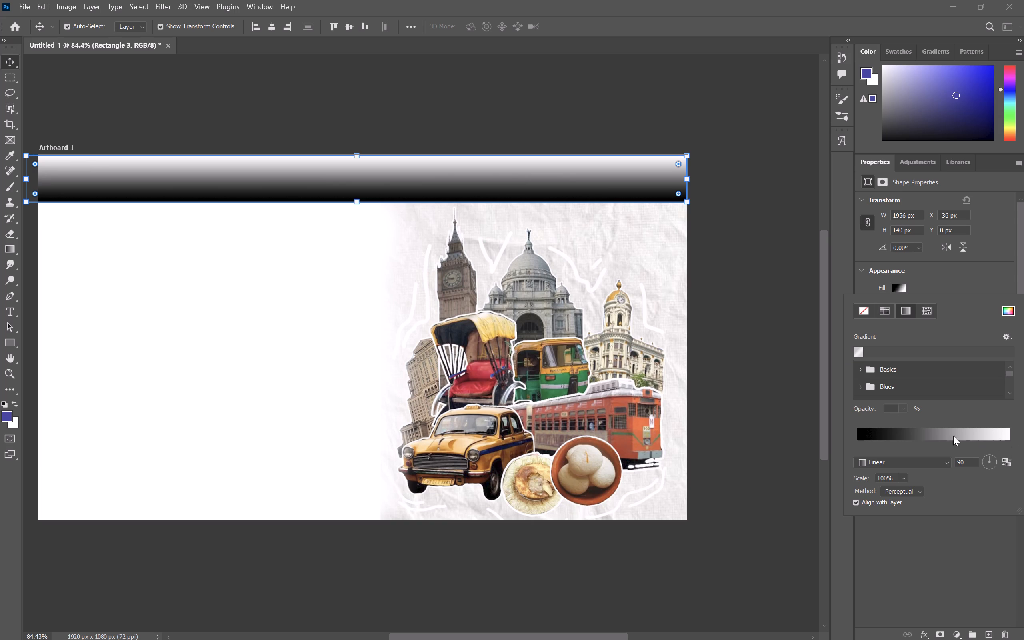
{"action": "left_click", "coordinate": [897, 424]}
{"action": "left_click_drag", "start_coordinate": [872, 440], "coordinate": [890, 442]}
Try the Radial style on the header band's gradient, and set the gradient style to Angle.
{"action": "left_click", "coordinate": [952, 460]}
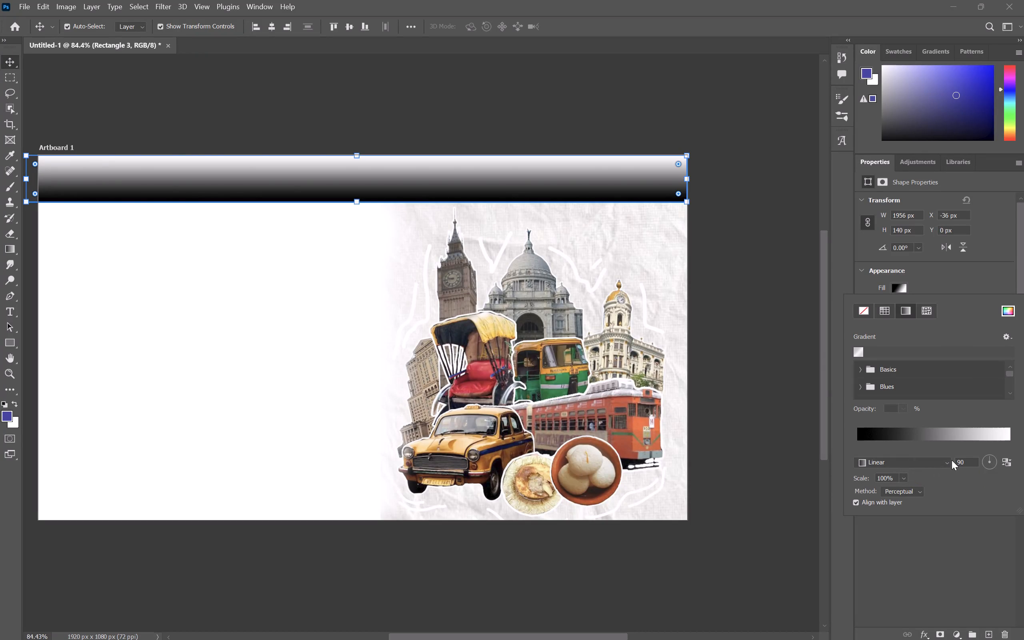
{"action": "left_click", "coordinate": [945, 462]}
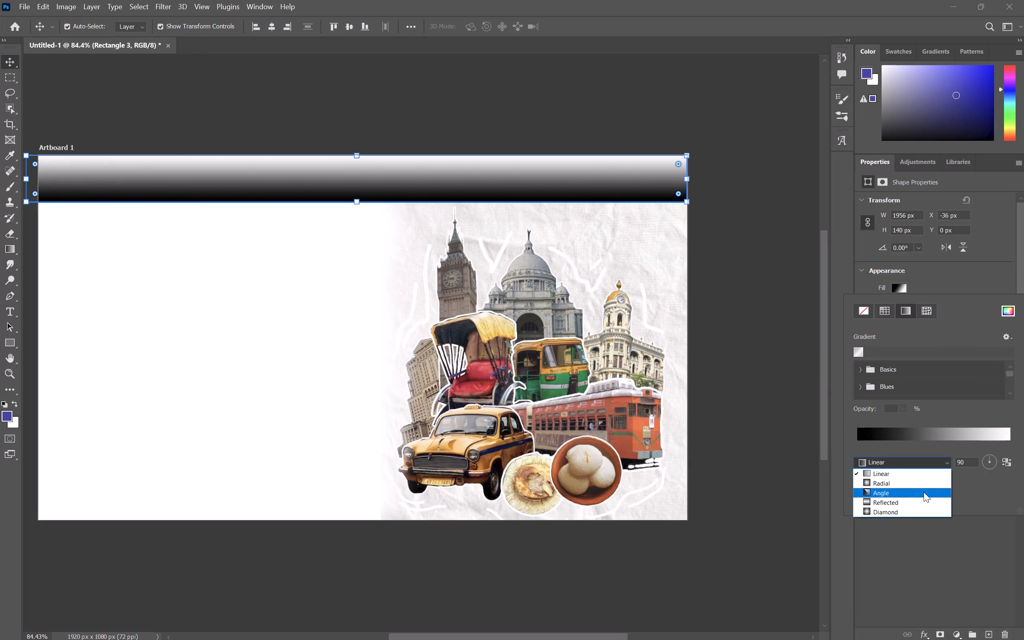
{"action": "left_click", "coordinate": [930, 482]}
{"action": "left_click", "coordinate": [929, 460]}
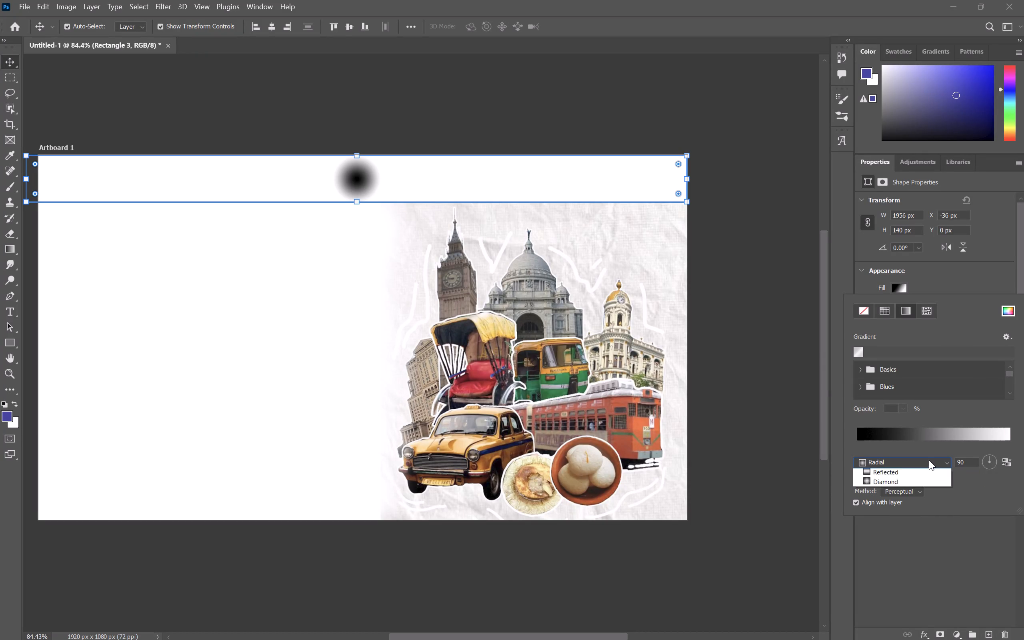
{"action": "left_click", "coordinate": [916, 493]}
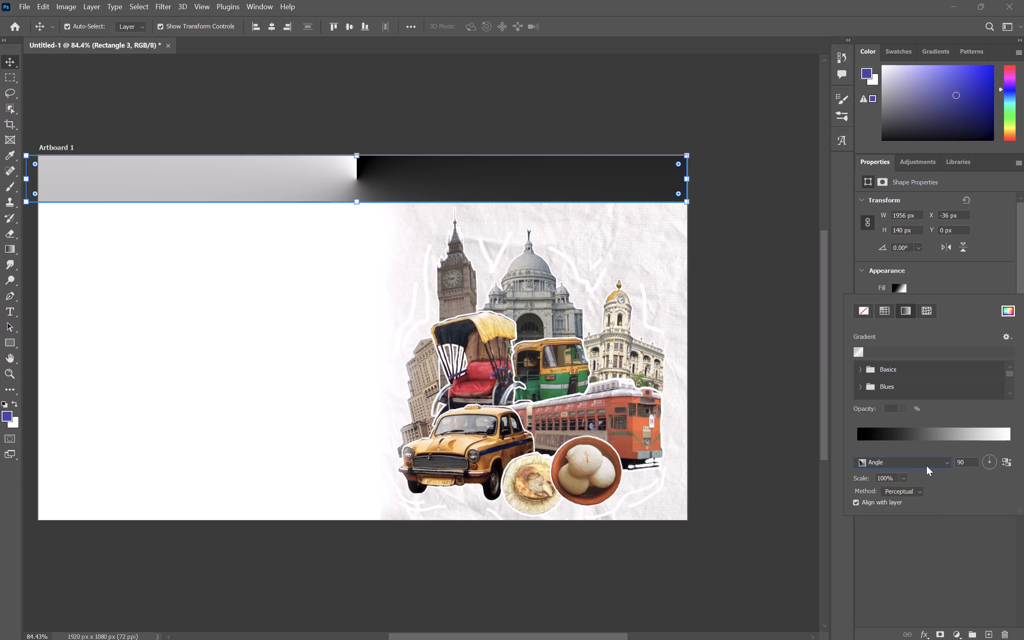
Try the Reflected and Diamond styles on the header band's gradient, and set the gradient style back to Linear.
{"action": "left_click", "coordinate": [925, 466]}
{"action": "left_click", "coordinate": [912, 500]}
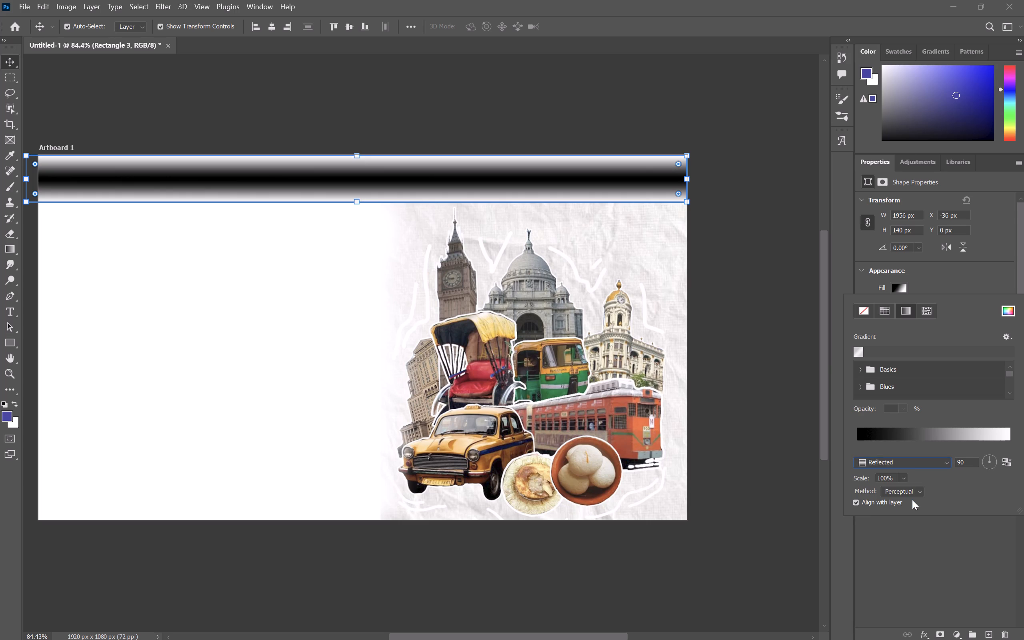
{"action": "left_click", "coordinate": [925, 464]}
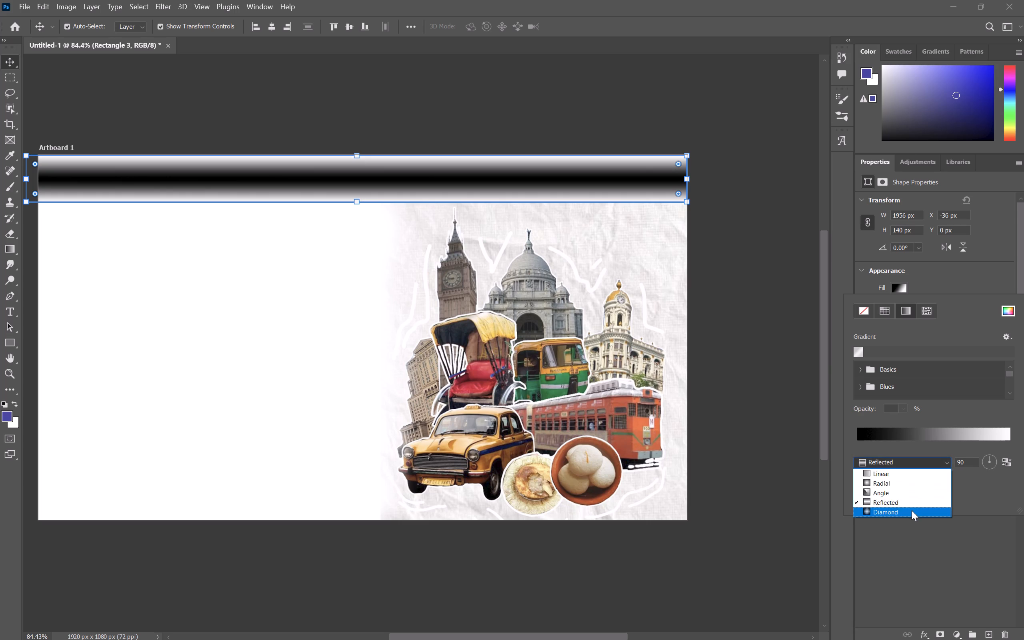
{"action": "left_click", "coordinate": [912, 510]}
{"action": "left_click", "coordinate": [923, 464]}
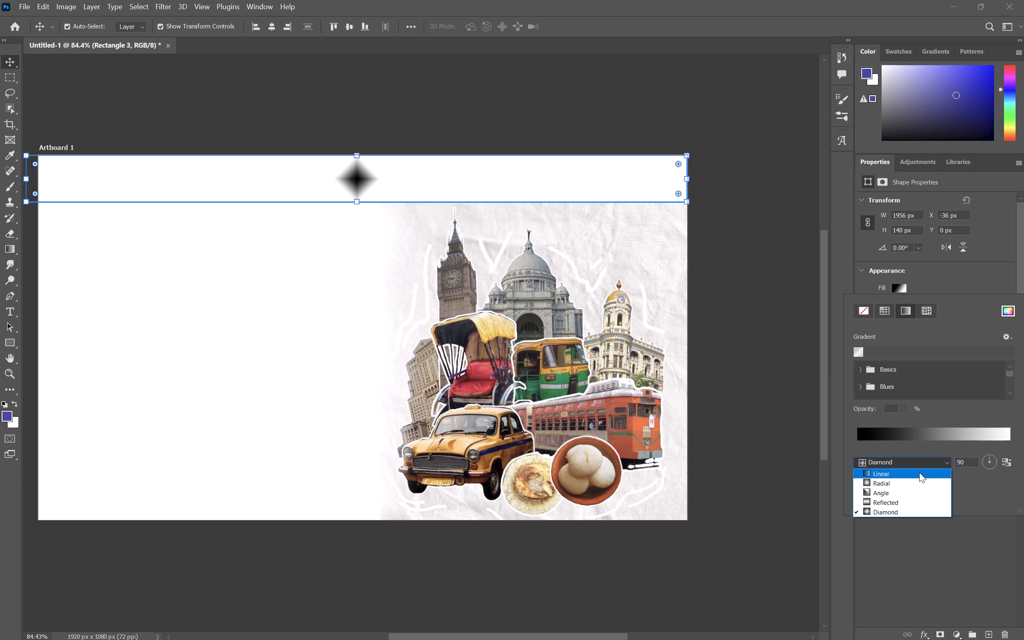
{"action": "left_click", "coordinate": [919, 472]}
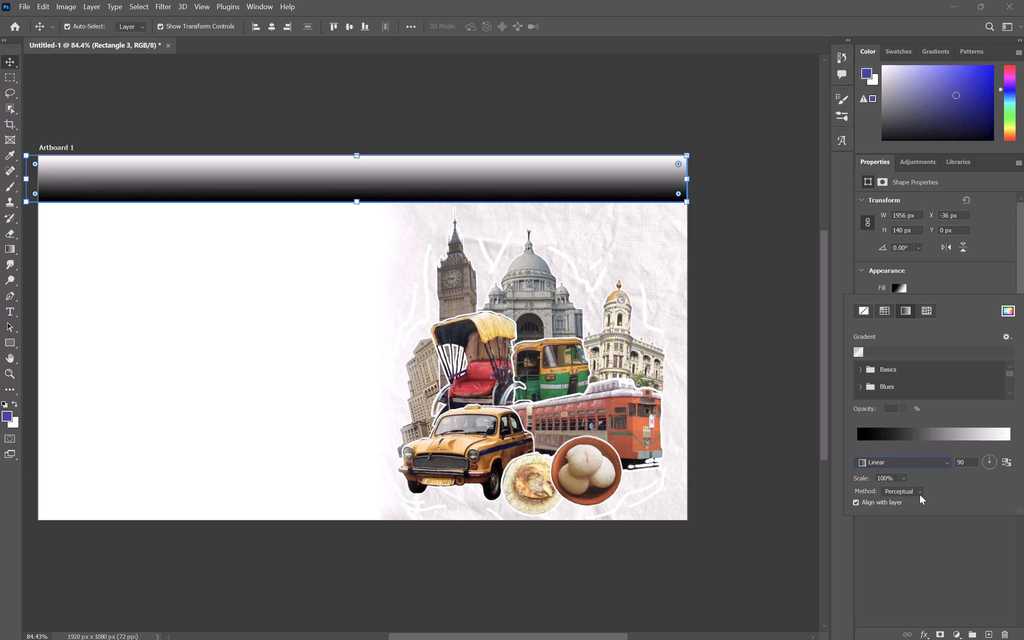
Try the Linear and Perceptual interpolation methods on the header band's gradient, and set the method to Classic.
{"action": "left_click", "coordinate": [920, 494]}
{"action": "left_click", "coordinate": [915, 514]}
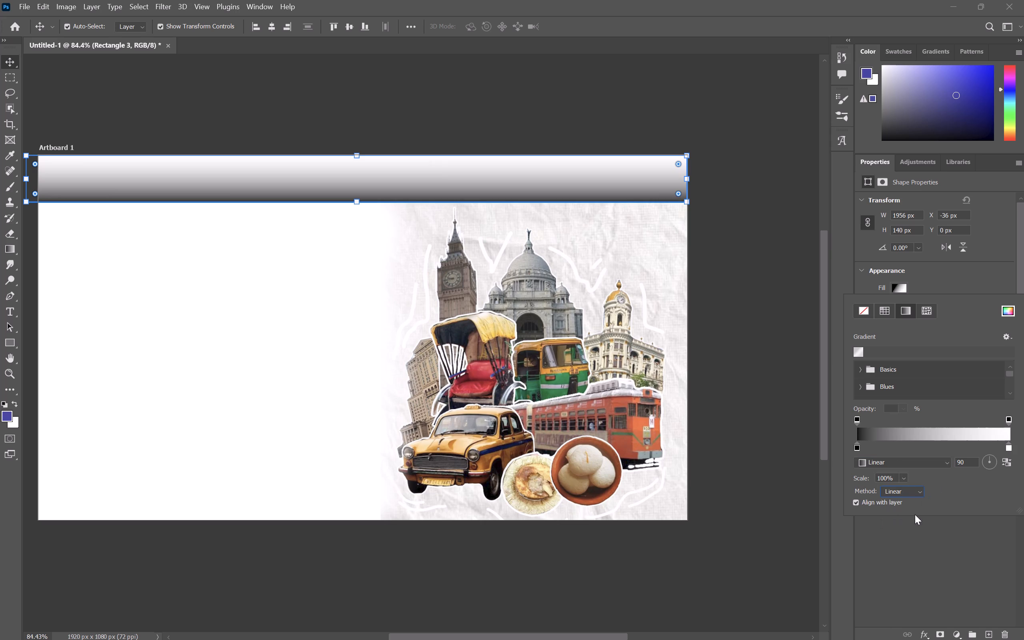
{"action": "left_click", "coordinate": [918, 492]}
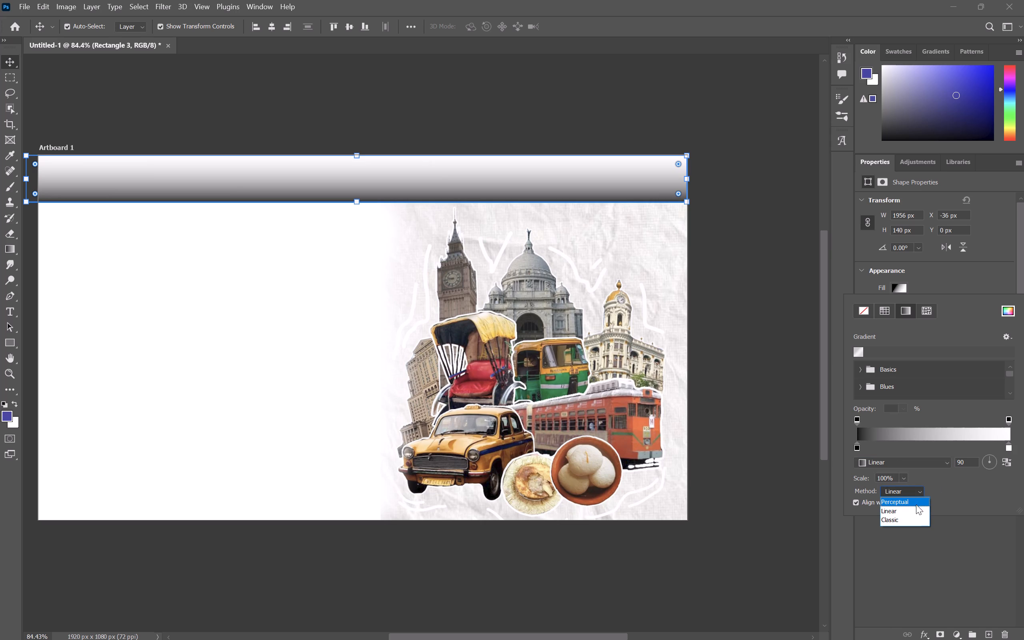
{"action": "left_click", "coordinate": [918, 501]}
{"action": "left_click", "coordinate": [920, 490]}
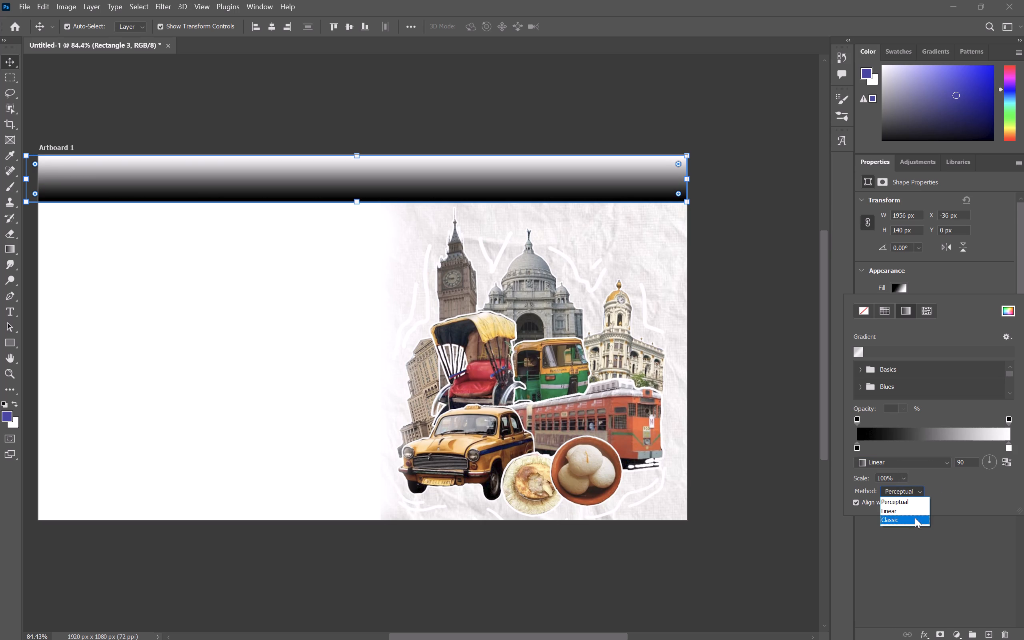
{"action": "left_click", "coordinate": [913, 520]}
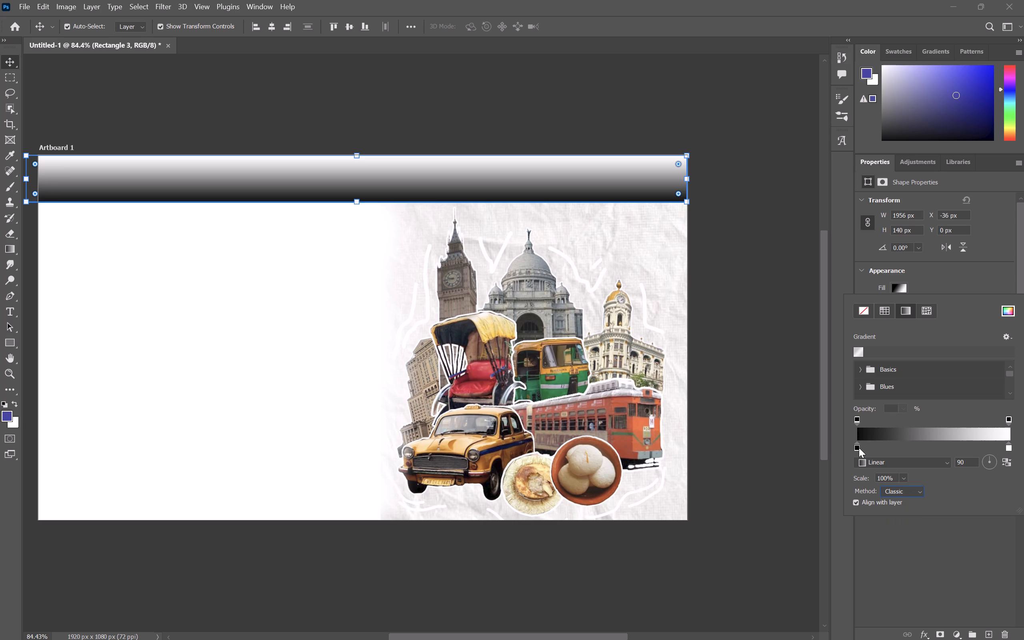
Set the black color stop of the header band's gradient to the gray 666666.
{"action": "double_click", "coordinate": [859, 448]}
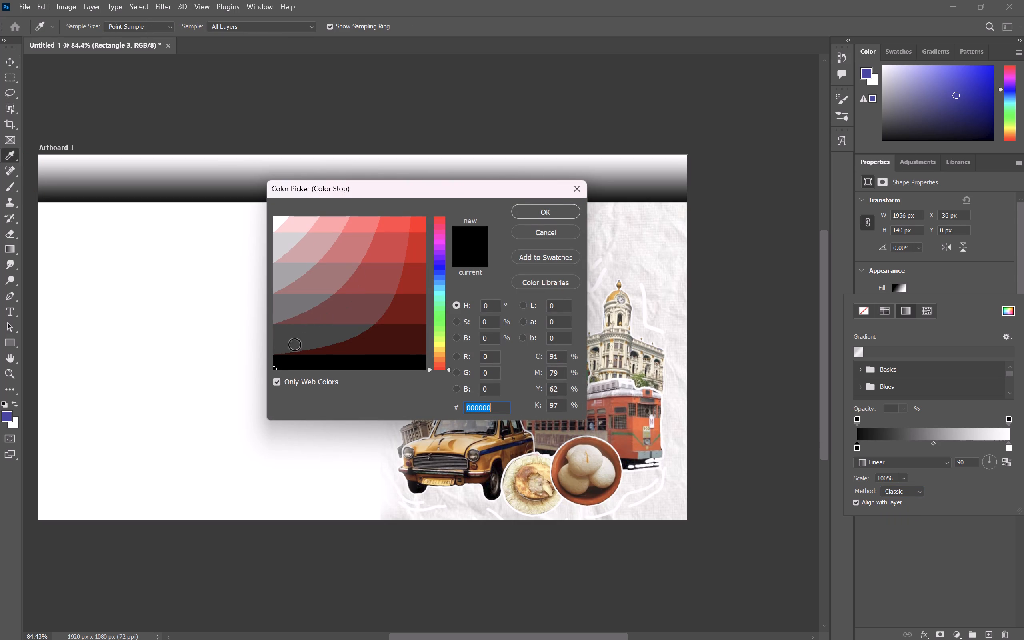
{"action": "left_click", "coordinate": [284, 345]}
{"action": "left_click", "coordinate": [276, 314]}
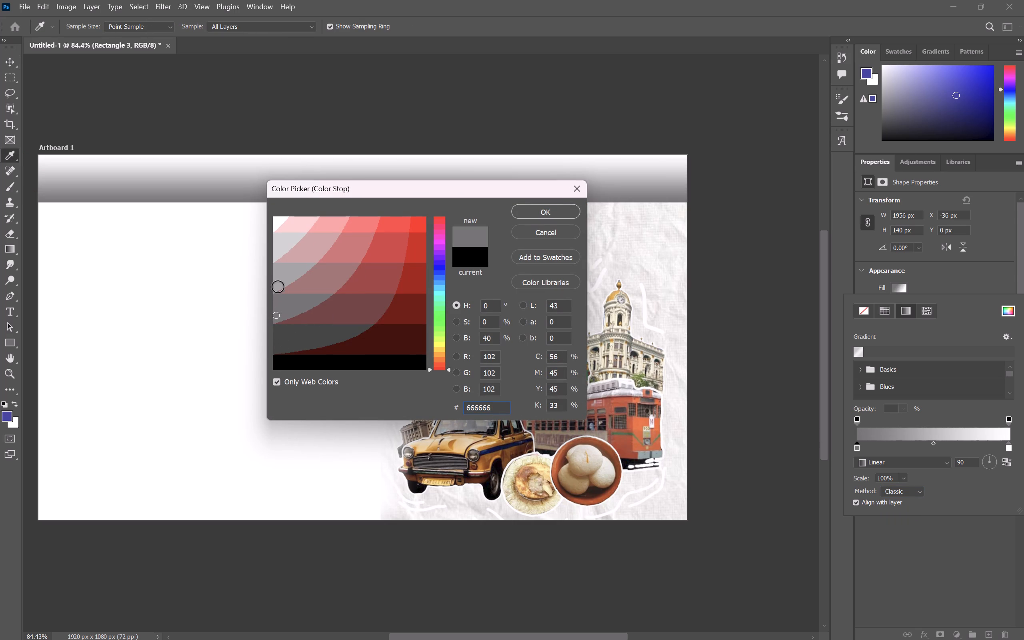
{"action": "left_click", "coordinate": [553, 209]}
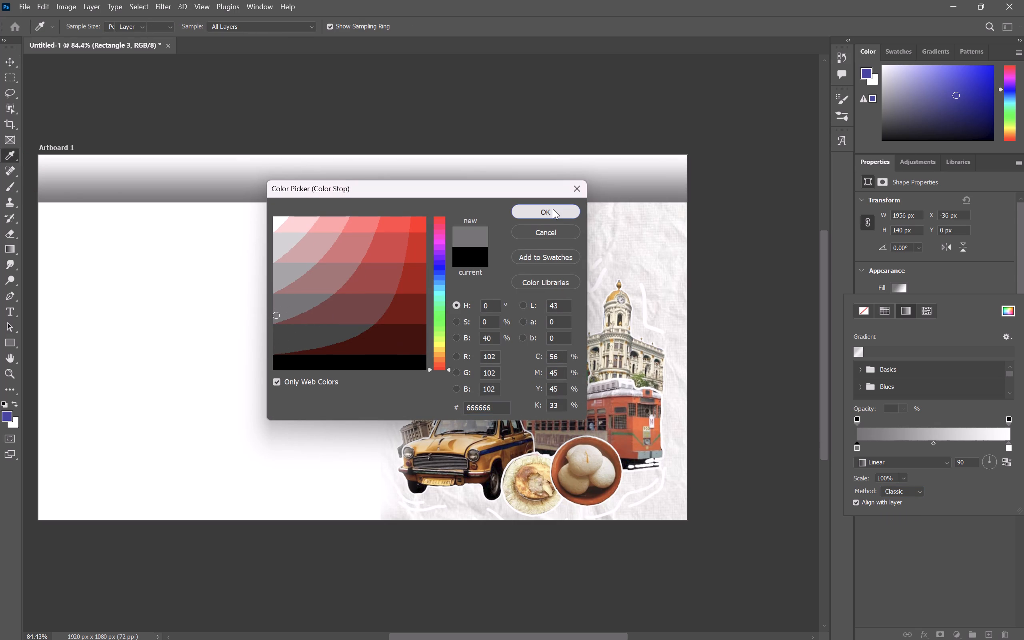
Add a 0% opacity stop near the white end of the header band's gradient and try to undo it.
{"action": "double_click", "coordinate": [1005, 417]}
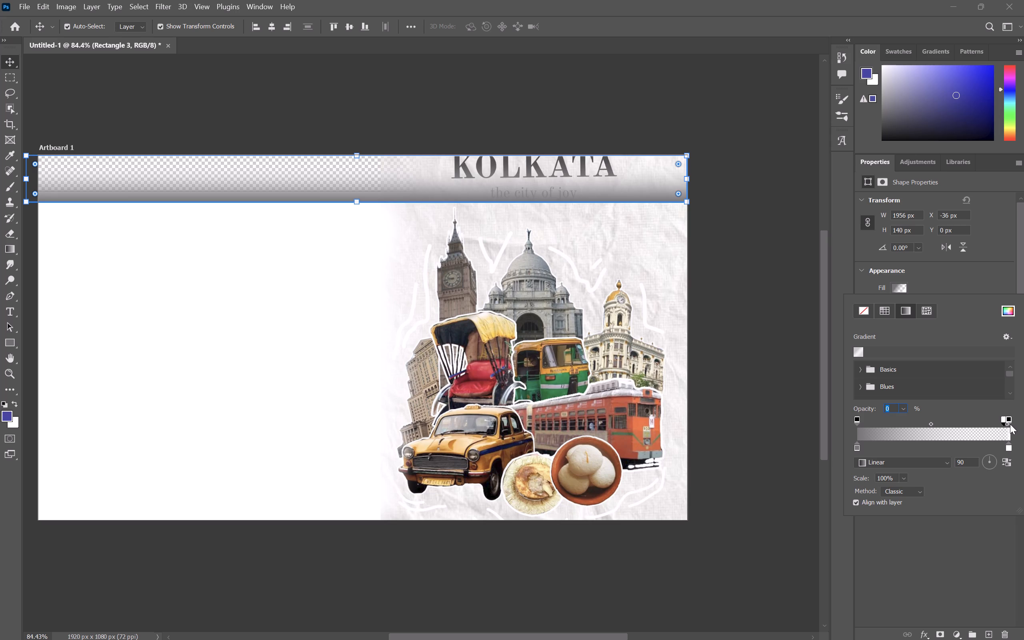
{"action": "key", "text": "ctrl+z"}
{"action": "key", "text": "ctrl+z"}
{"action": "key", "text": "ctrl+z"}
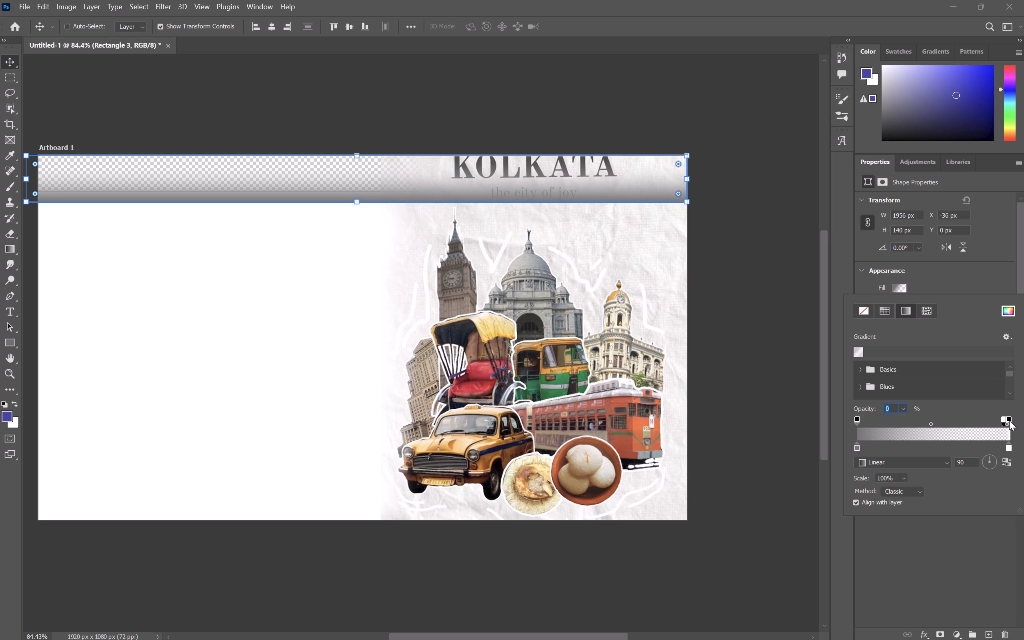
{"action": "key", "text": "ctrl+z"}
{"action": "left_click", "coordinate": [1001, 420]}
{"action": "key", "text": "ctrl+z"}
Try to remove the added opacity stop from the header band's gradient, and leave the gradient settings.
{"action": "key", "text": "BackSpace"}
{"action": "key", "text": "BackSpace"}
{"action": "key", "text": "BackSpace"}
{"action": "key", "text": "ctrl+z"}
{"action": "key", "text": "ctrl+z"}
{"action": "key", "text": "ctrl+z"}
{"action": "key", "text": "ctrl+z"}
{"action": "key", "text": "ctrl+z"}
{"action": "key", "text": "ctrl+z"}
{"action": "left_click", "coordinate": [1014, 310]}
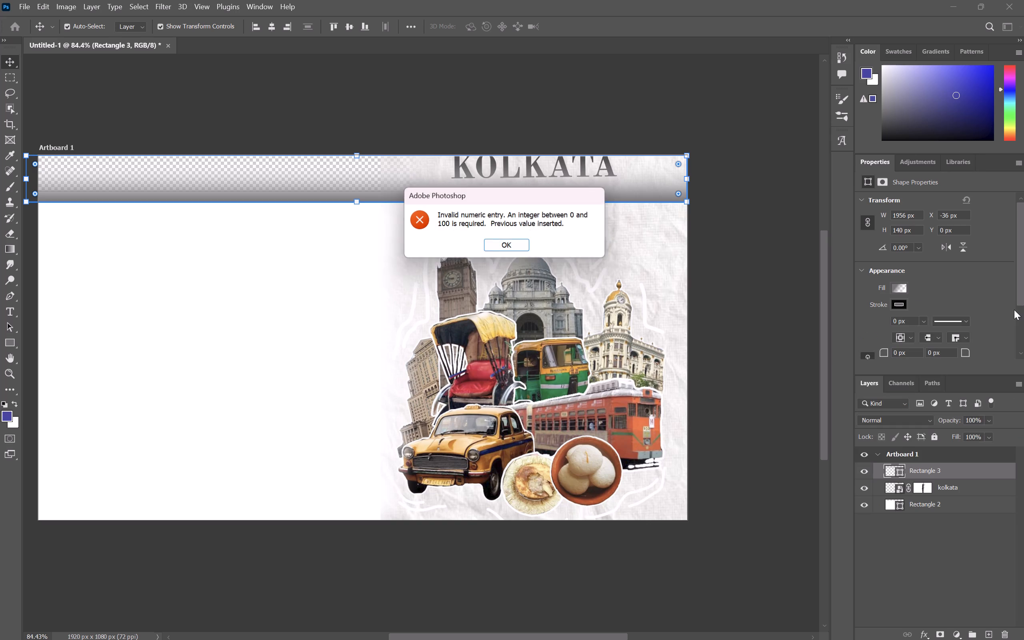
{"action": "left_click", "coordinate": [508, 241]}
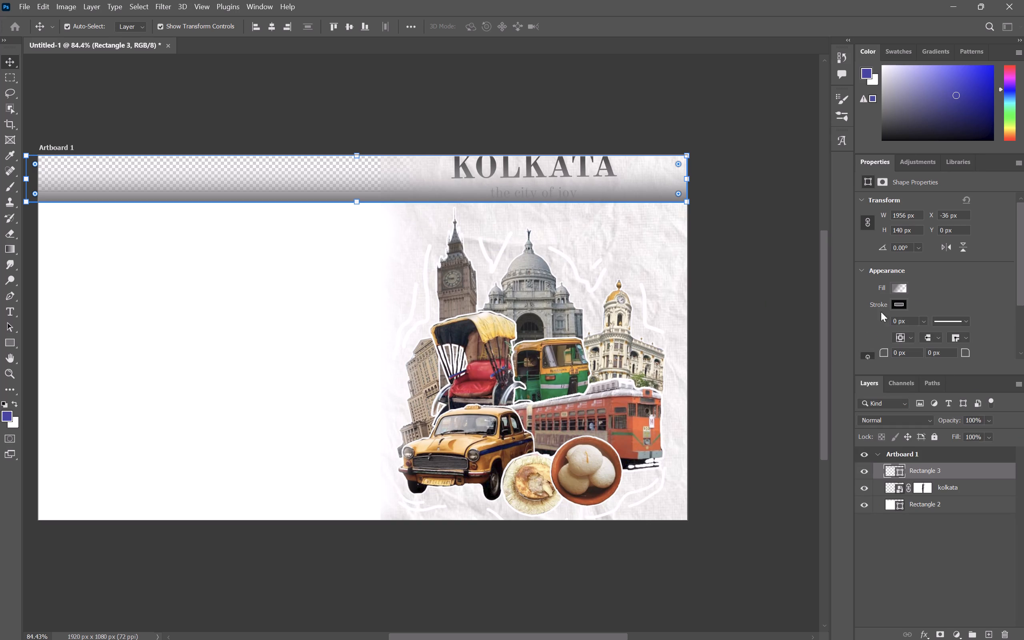
Replace the header band's gradient with a solid dark gray fill using the copied hex code.
{"action": "left_click", "coordinate": [900, 288]}
{"action": "left_click", "coordinate": [1010, 314]}
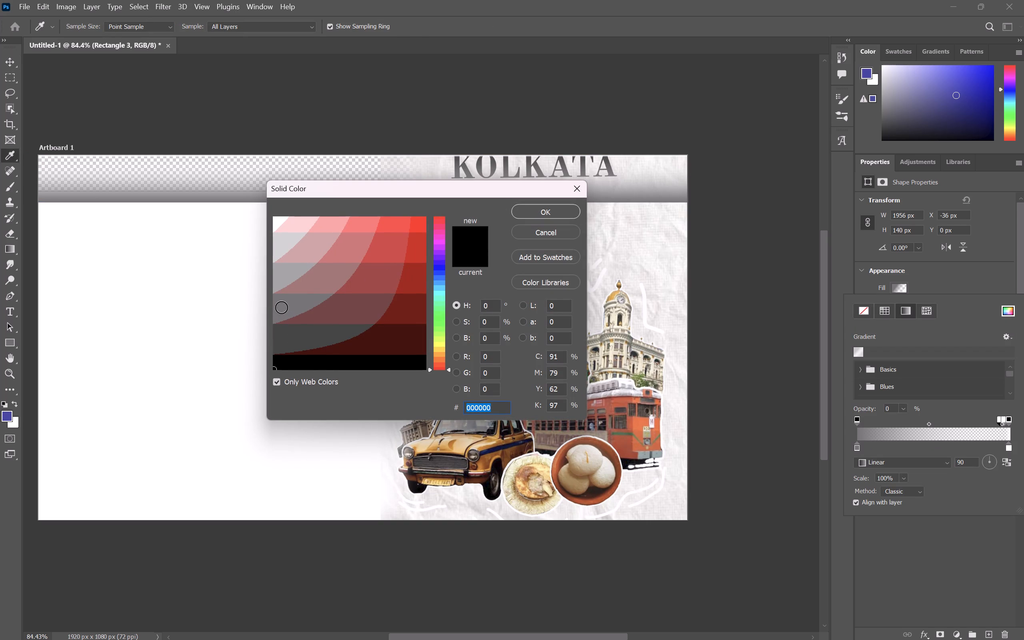
{"action": "left_click", "coordinate": [282, 308]}
{"action": "left_click", "coordinate": [491, 409]}
{"action": "key", "text": "ctrl+a"}
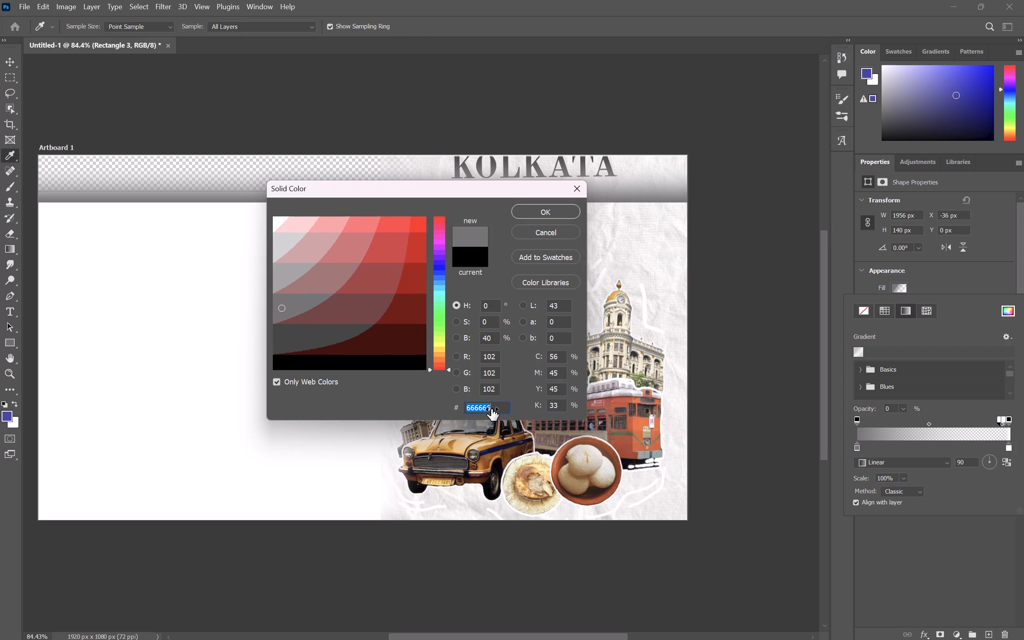
{"action": "key", "text": "ctrl+v"}
{"action": "key", "text": "Return"}
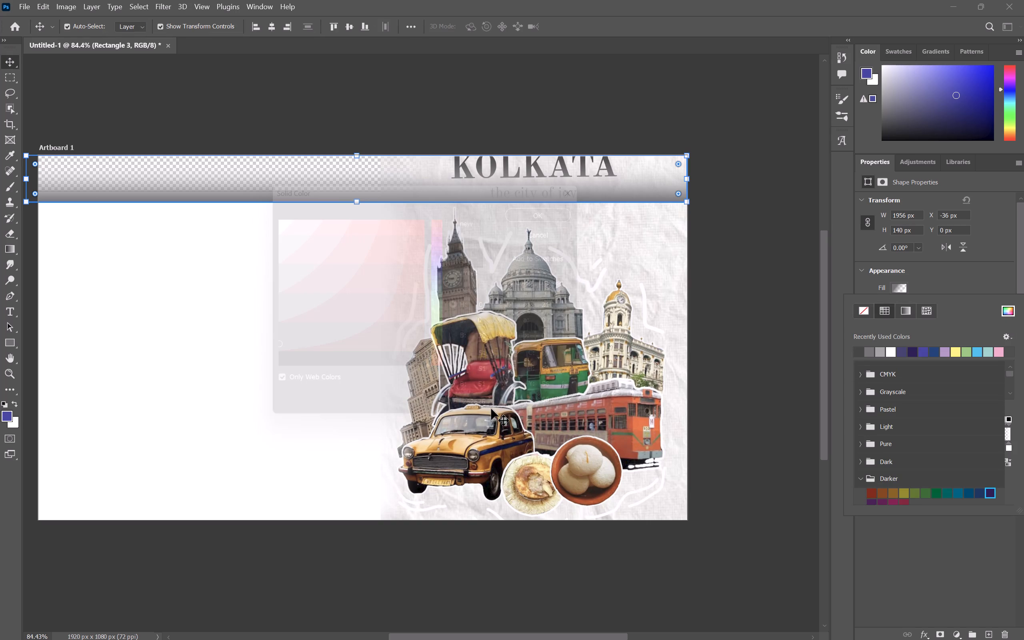
{"action": "left_click", "coordinate": [741, 285]}
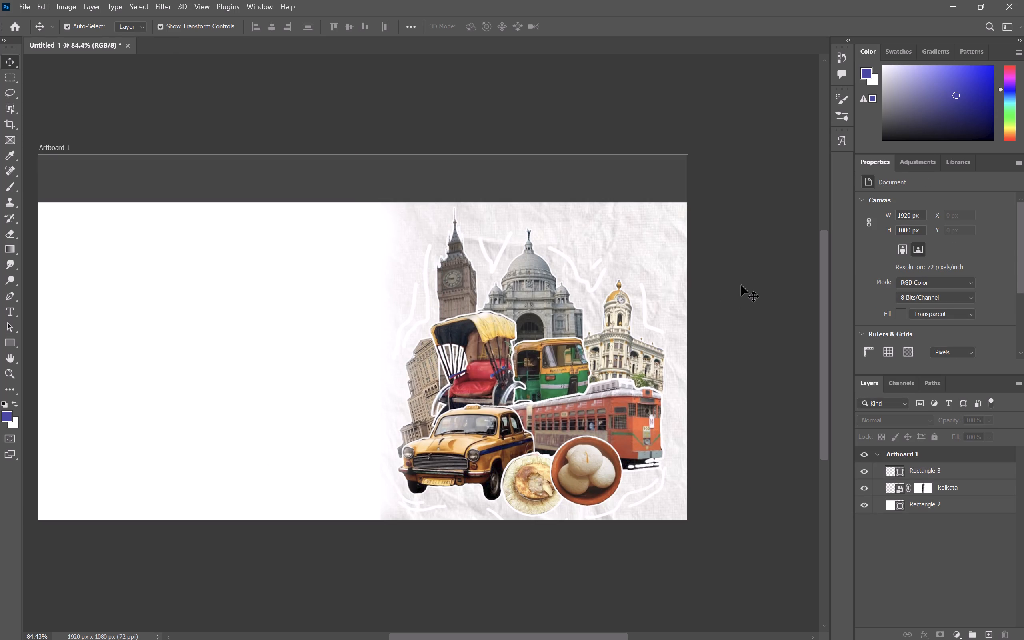
Nudge the masked Kolkata collage slightly toward the artboard's right edge.
{"action": "left_click", "coordinate": [647, 295]}
{"action": "left_click_drag", "start_coordinate": [647, 295], "coordinate": [652, 296]}
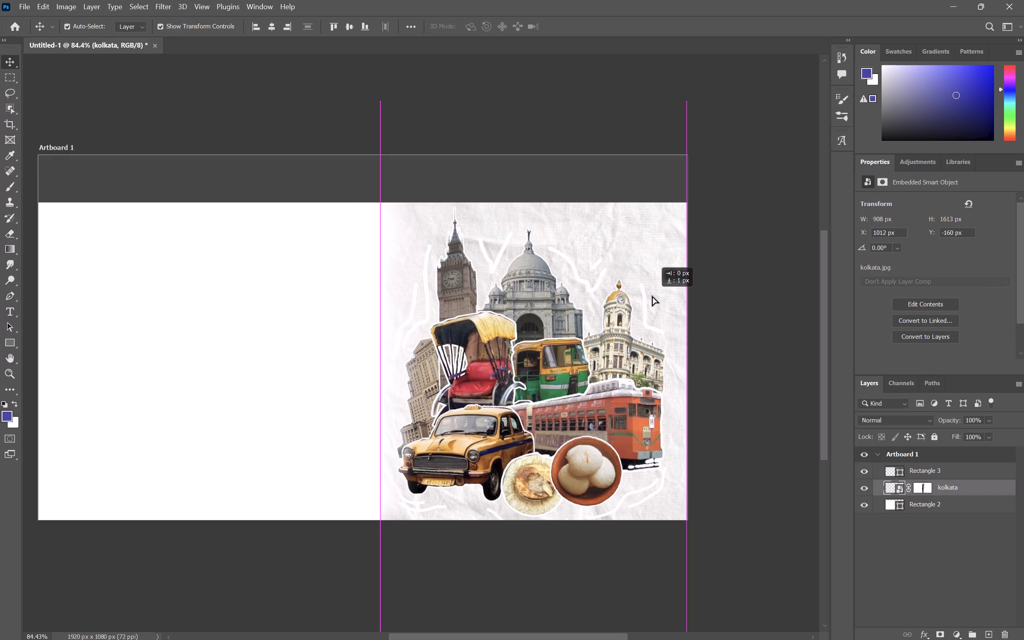
{"action": "left_click_drag", "start_coordinate": [652, 296], "coordinate": [653, 296]}
{"action": "left_click", "coordinate": [782, 358]}
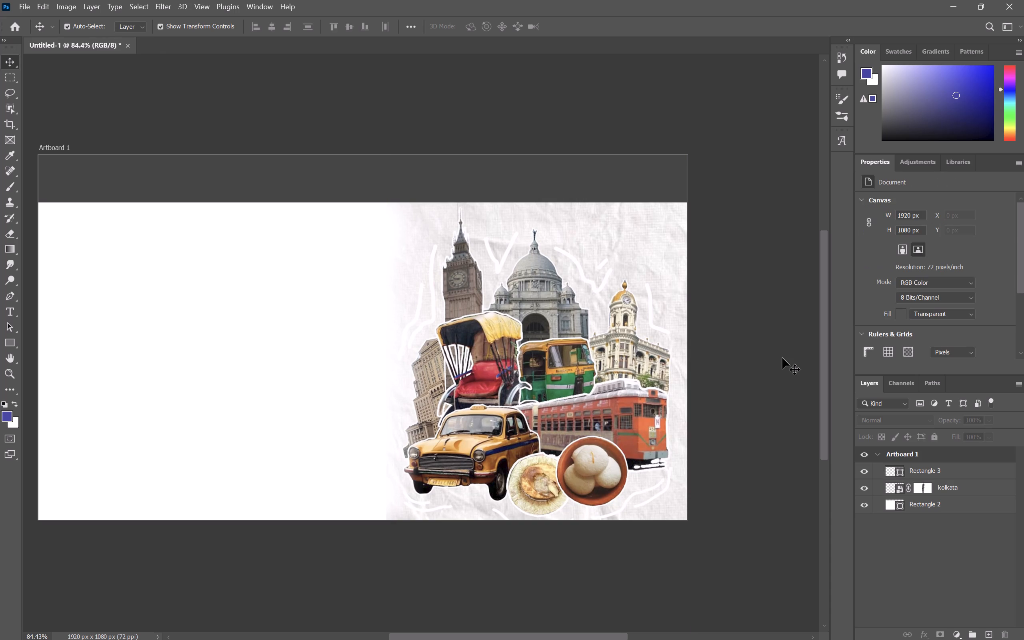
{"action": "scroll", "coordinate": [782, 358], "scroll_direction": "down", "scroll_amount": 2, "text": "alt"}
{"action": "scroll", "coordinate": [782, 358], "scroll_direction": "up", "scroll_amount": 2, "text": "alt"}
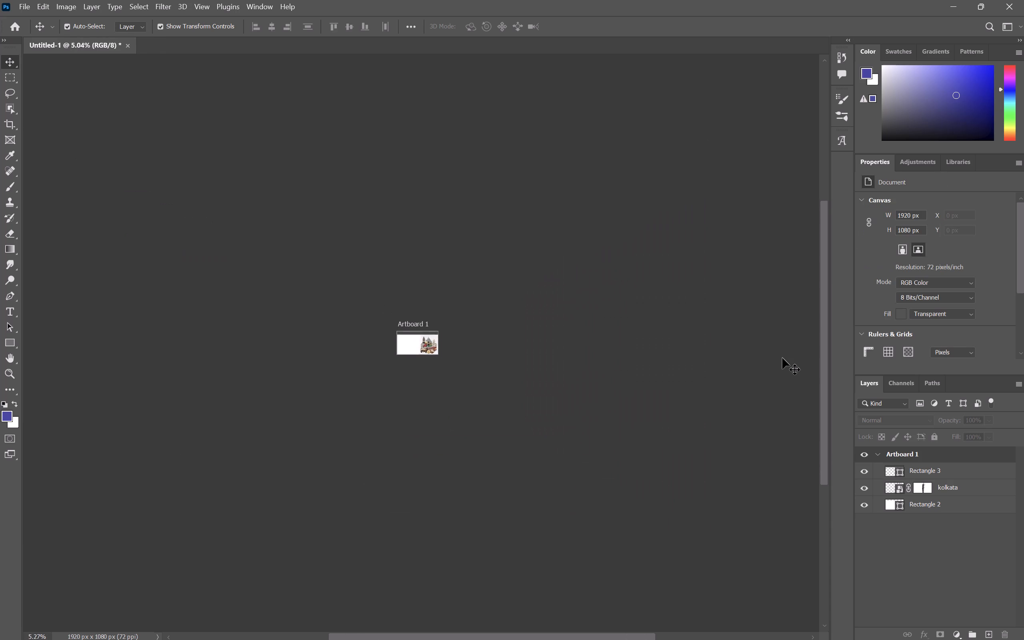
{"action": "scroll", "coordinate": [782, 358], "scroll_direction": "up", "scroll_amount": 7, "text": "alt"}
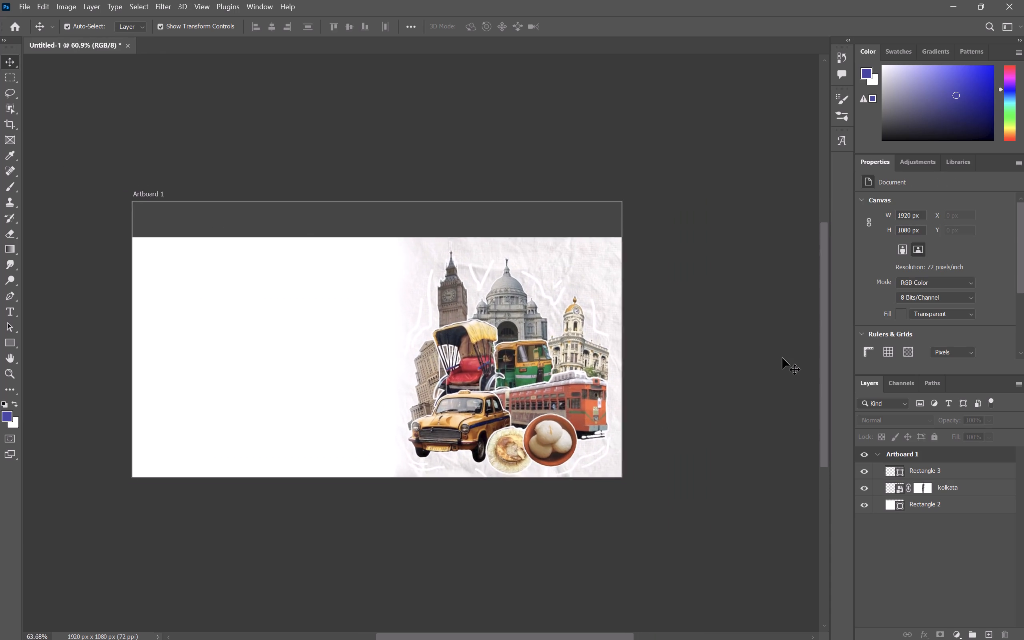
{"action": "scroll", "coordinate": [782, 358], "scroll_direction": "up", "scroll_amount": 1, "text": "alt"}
Switch to Chrome and search Google for "how to add drop shadow in photoshop".
{"action": "key", "text": "alt+Tab"}
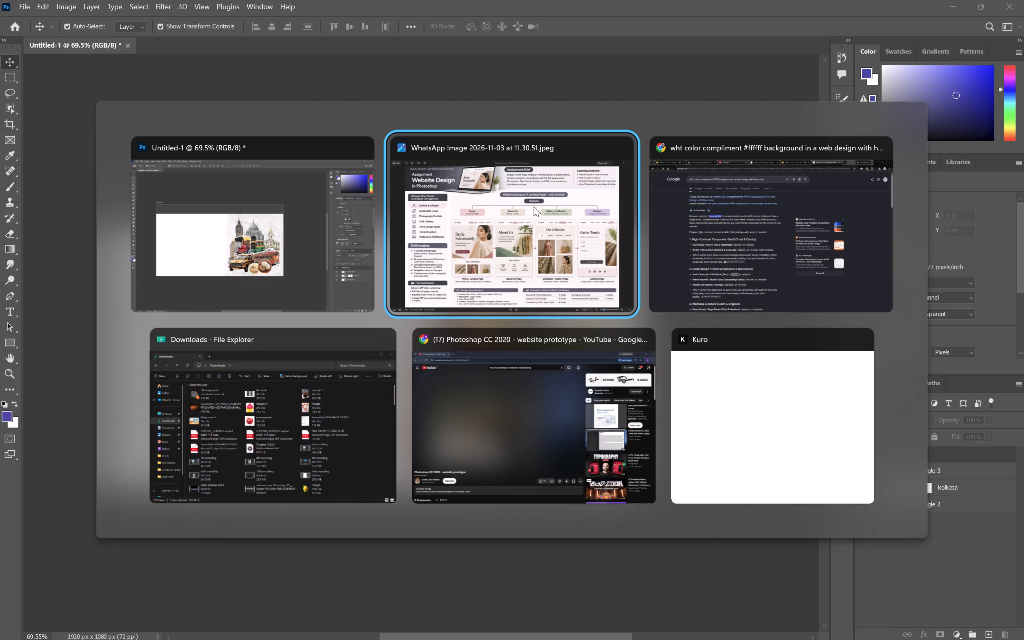
{"action": "key", "text": "alt+Tab"}
{"action": "key", "text": "alt+Tab"}
{"action": "key", "text": "alt+Tab"}
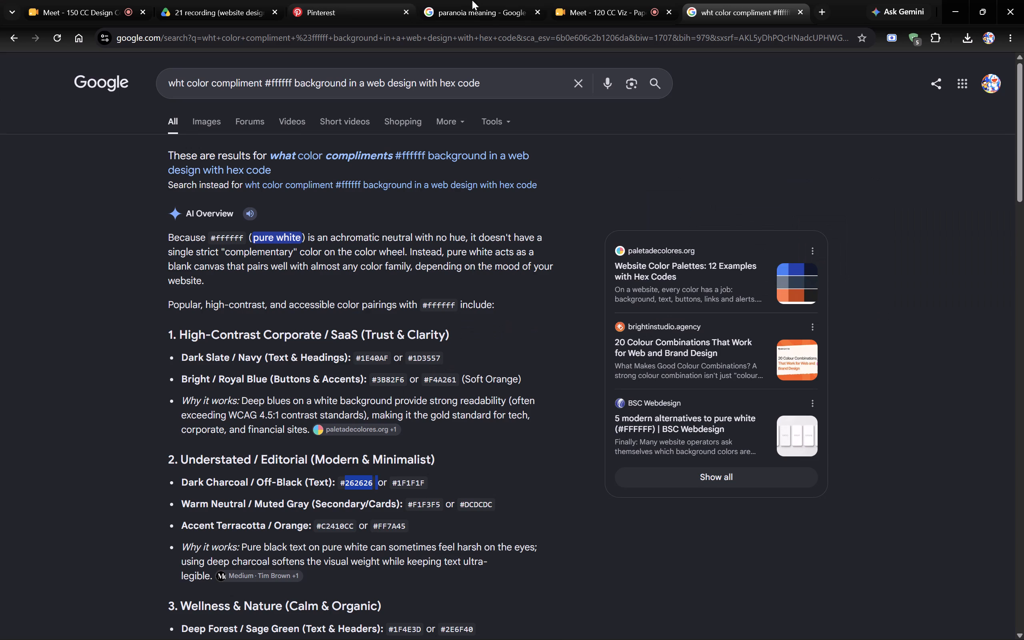
{"action": "left_click", "coordinate": [582, 41]}
{"action": "type", "text": "how to add drop"}
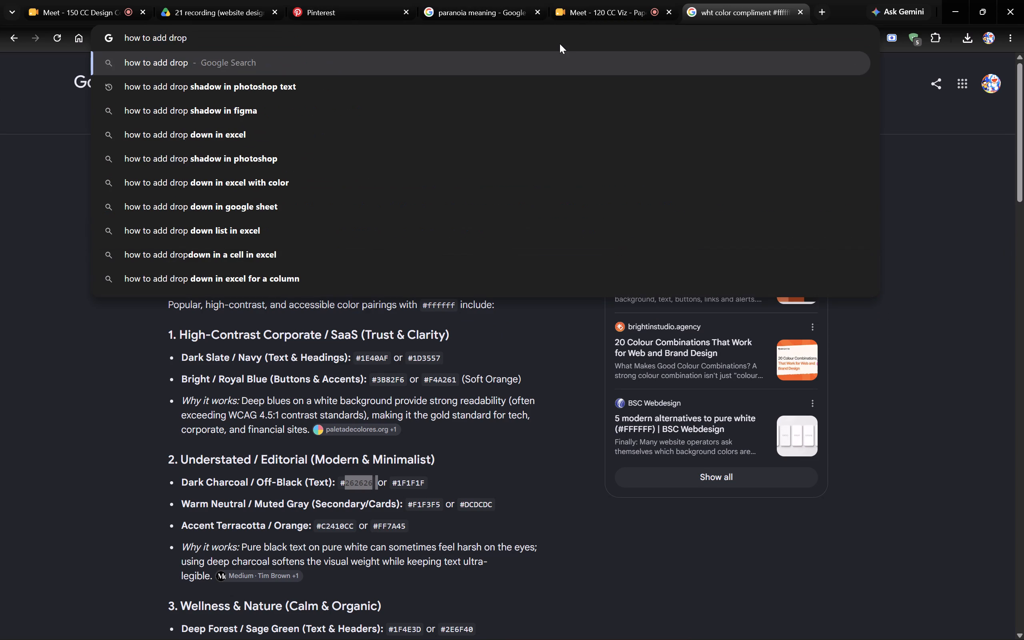
{"action": "key", "text": "space"}
{"action": "type", "text": "shadow"}
{"action": "key", "text": "space"}
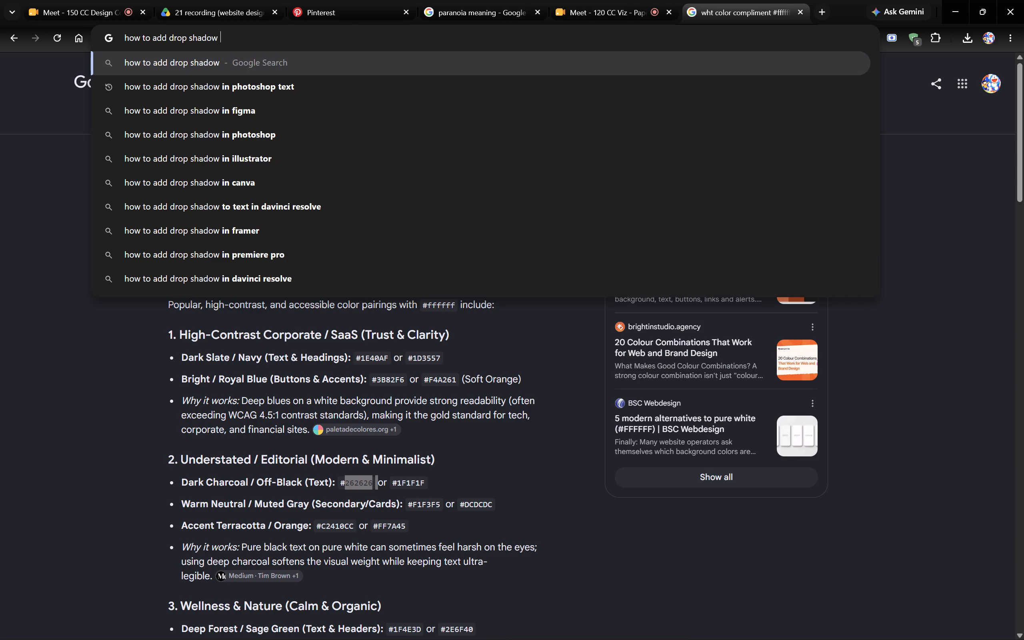
{"action": "left_click", "coordinate": [516, 136]}
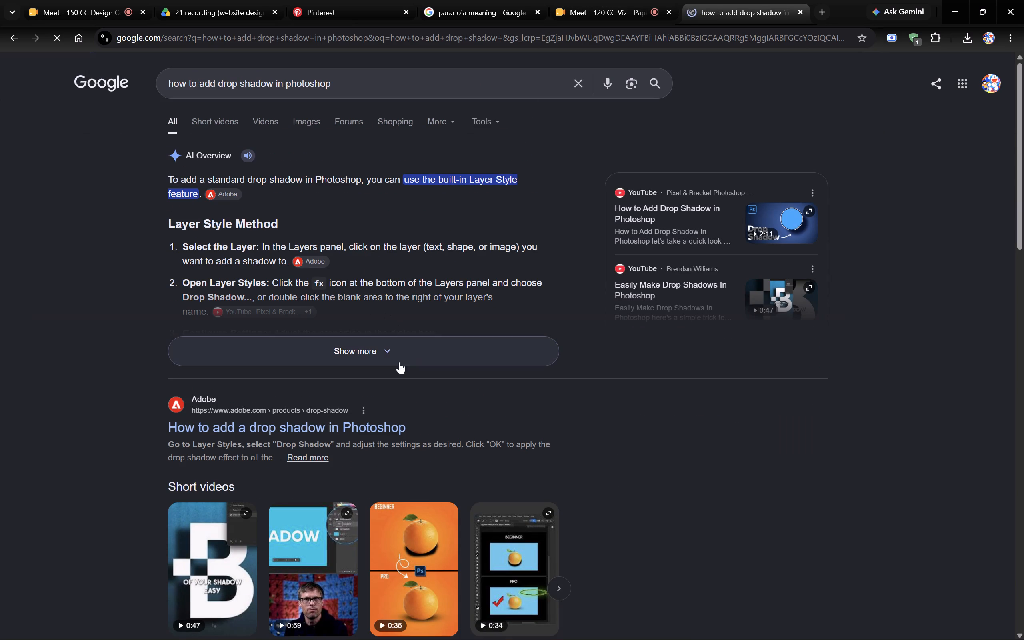
Switch back to Photoshop and add a Drop Shadow layer style to the header band layer, Rectangle 3.
{"action": "key", "text": "alt+Tab"}
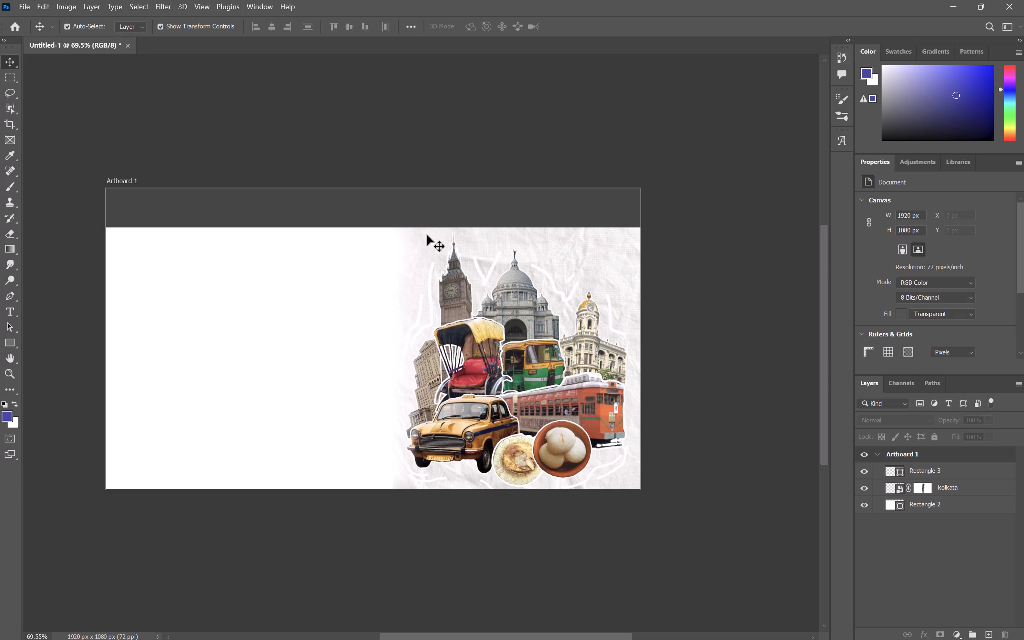
{"action": "left_click", "coordinate": [952, 467]}
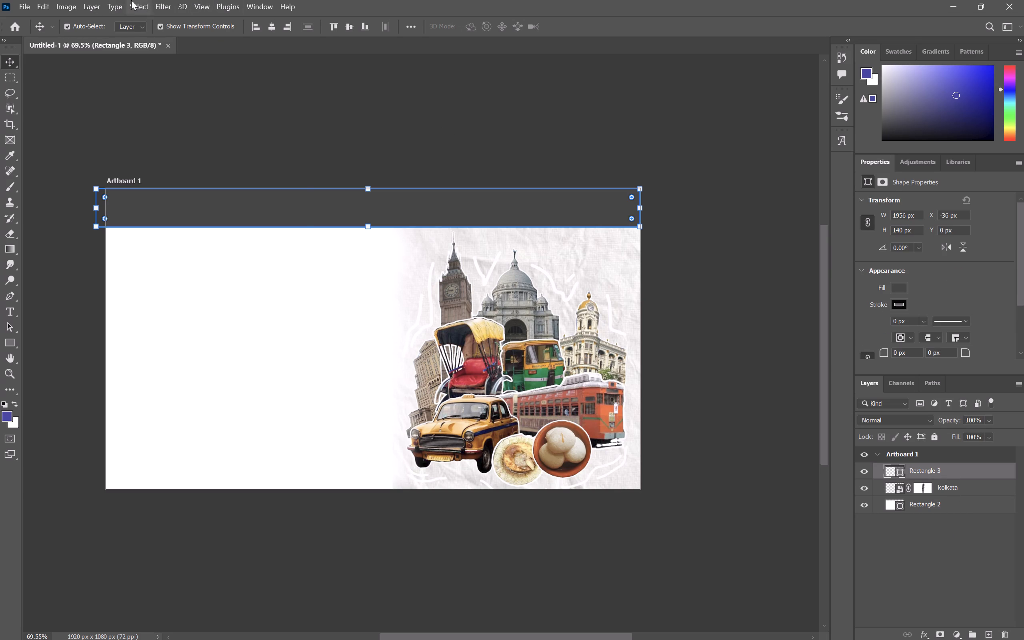
{"action": "left_click", "coordinate": [169, 0]}
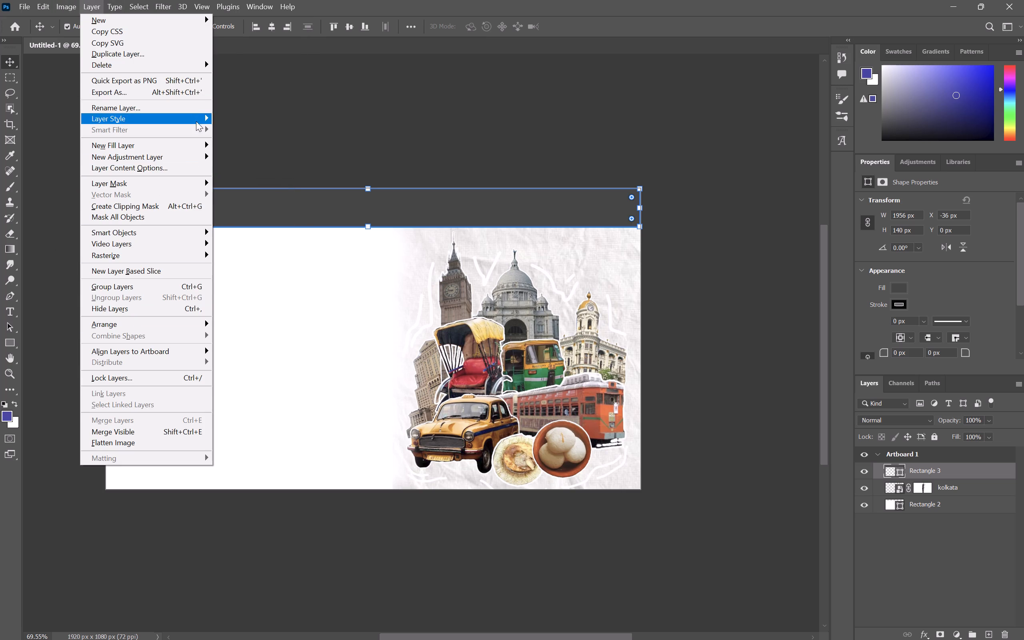
{"action": "key", "text": "alt+Tab"}
{"action": "key", "text": "alt+Tab"}
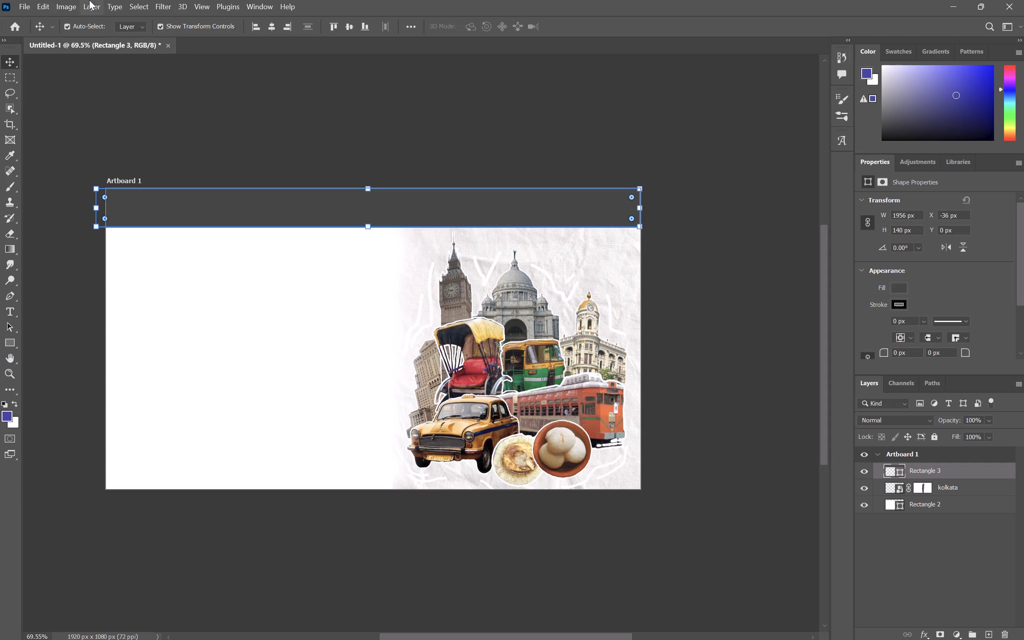
{"action": "left_click", "coordinate": [92, 0]}
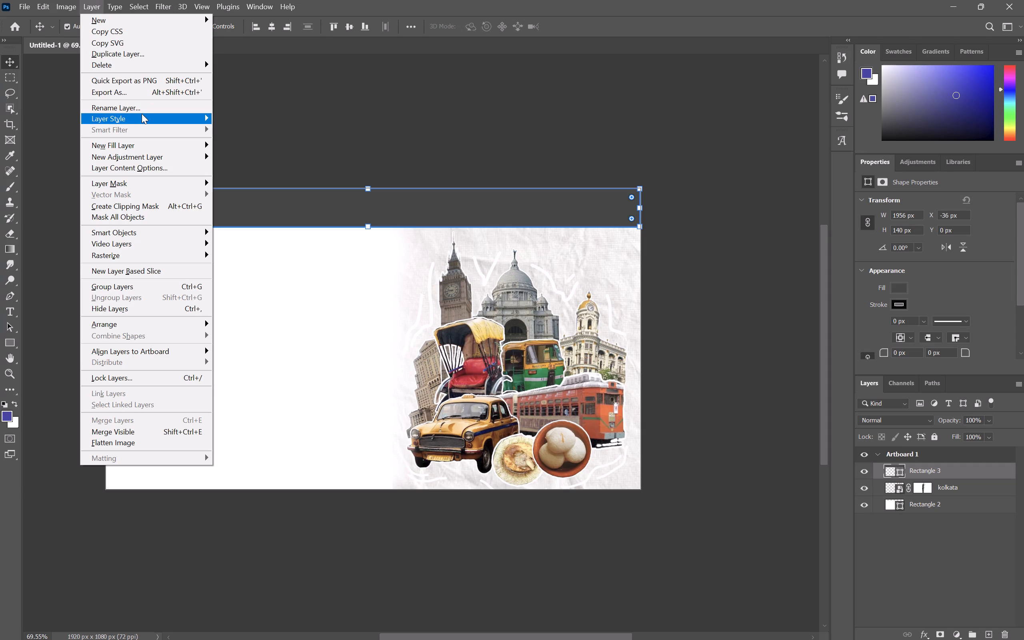
{"action": "left_click", "coordinate": [142, 114]}
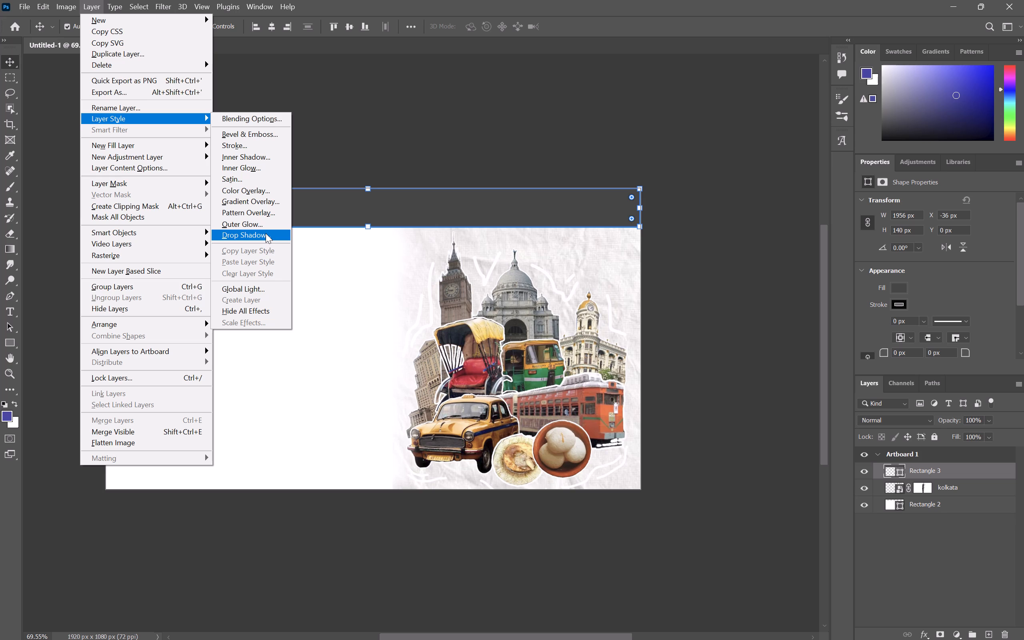
{"action": "left_click", "coordinate": [266, 233]}
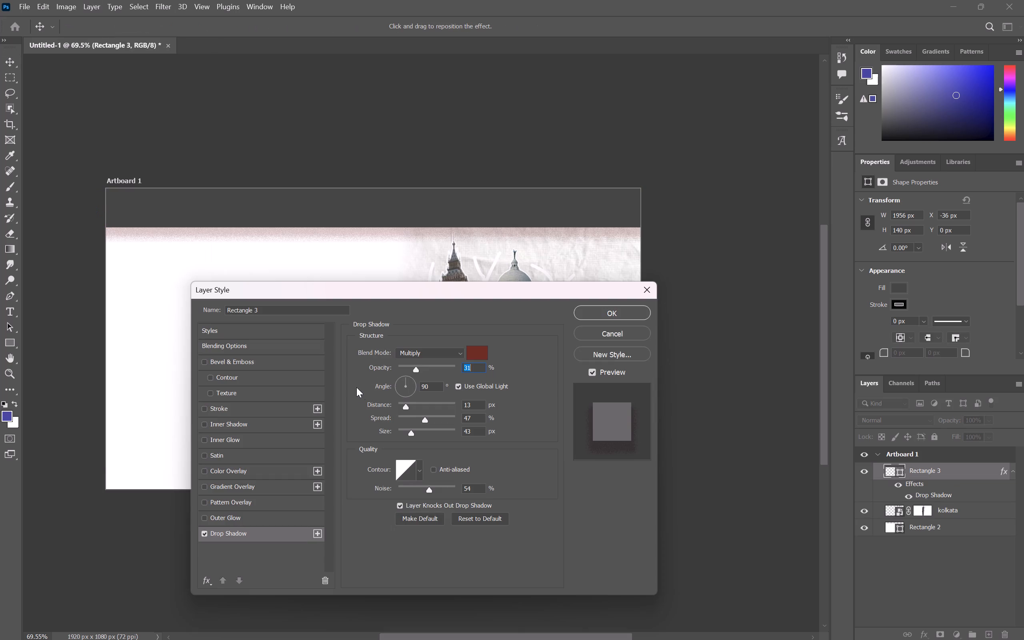
Turn off the web-colors-only limit for the drop shadow's color and keep the color field based on hue.
{"action": "double_click", "coordinate": [474, 351]}
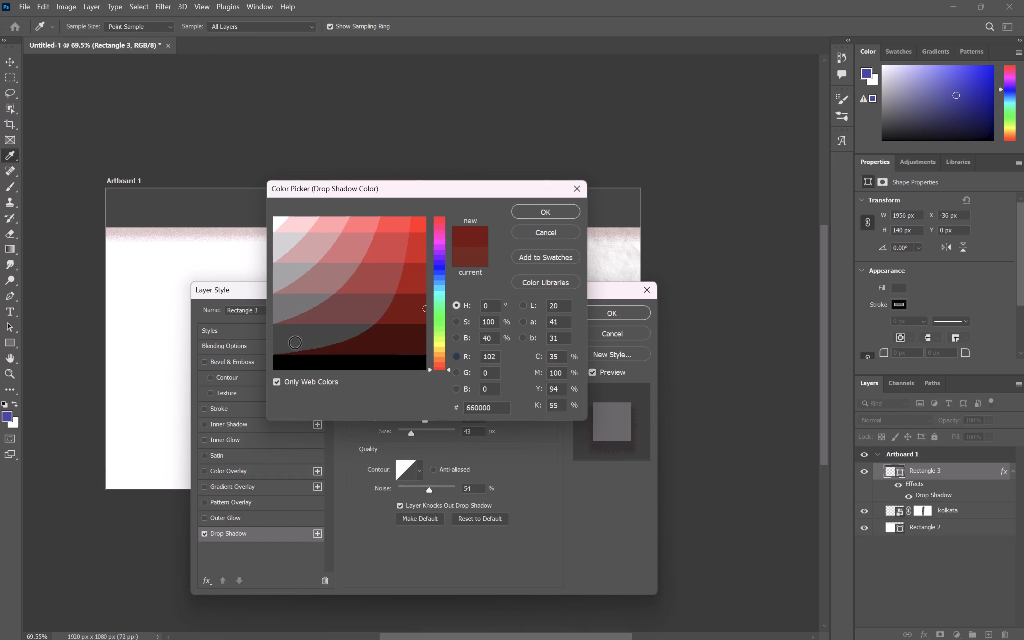
{"action": "left_click", "coordinate": [280, 379]}
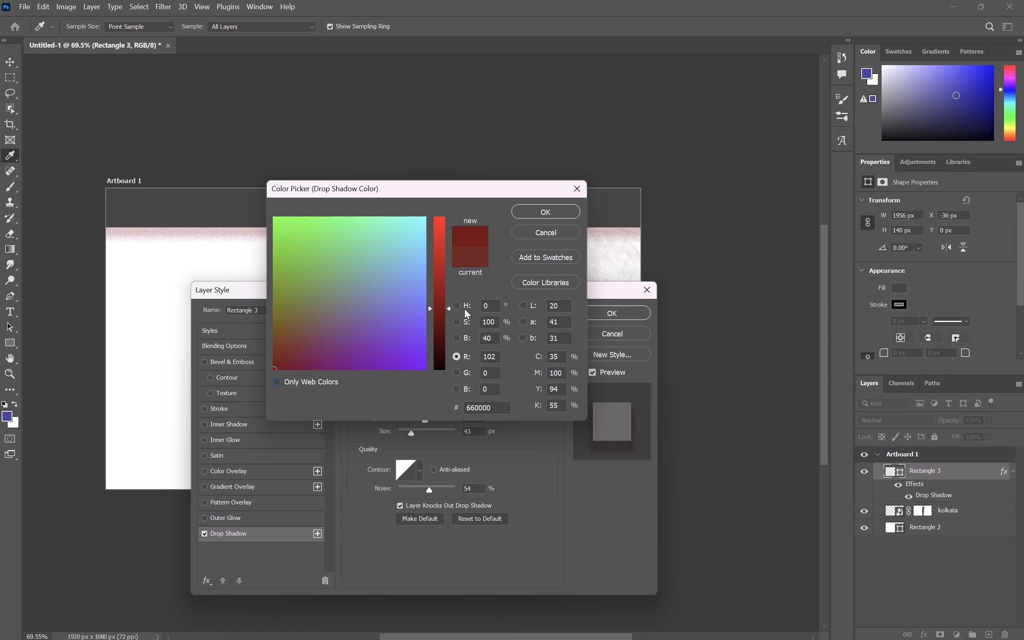
{"action": "left_click", "coordinate": [458, 304]}
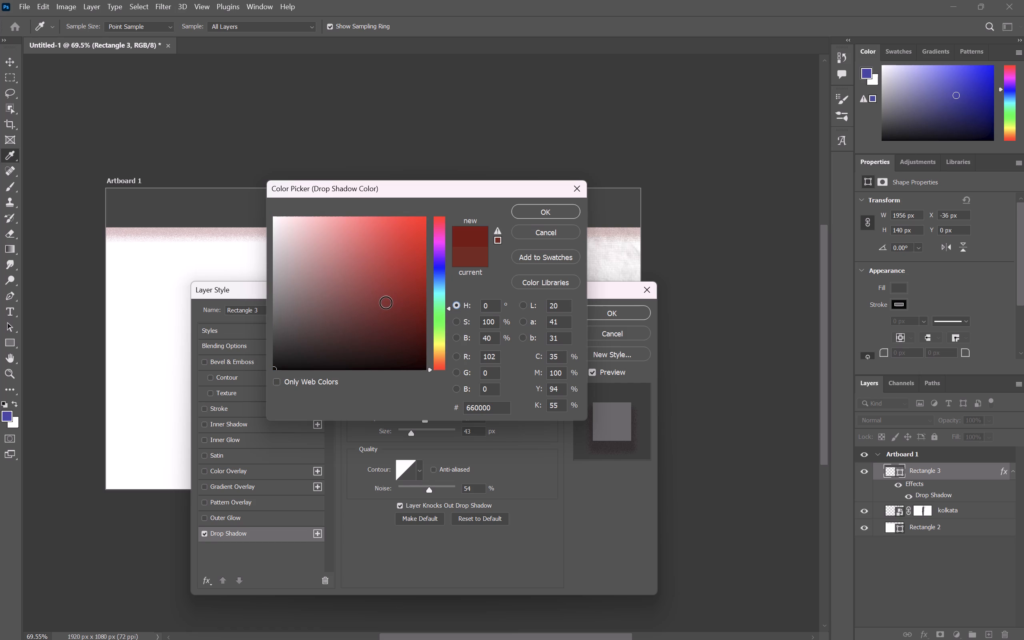
{"action": "left_click", "coordinate": [456, 323]}
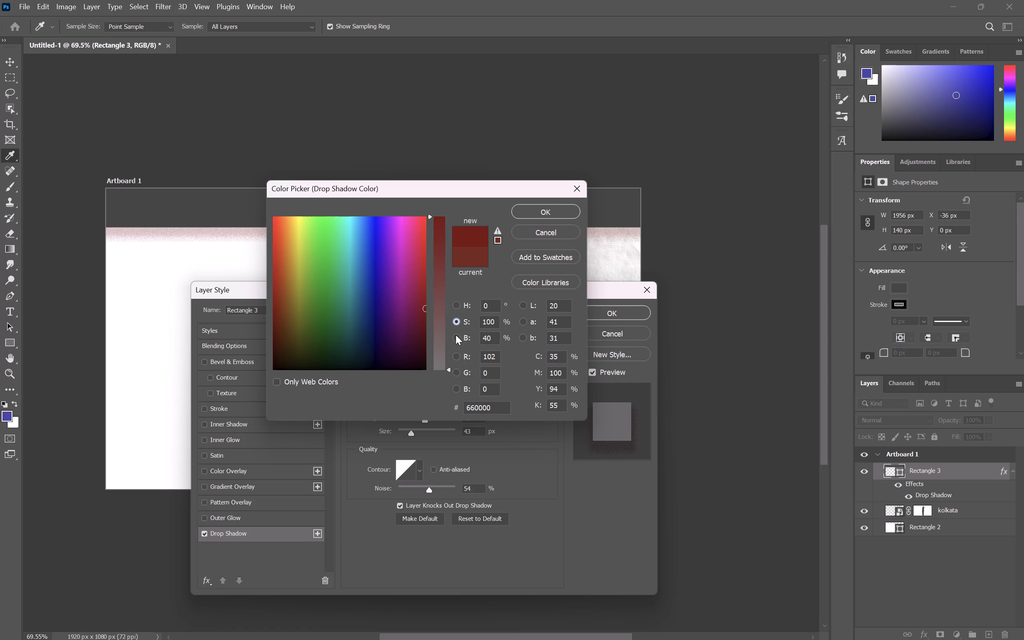
{"action": "left_click", "coordinate": [461, 337]}
{"action": "left_click", "coordinate": [458, 360]}
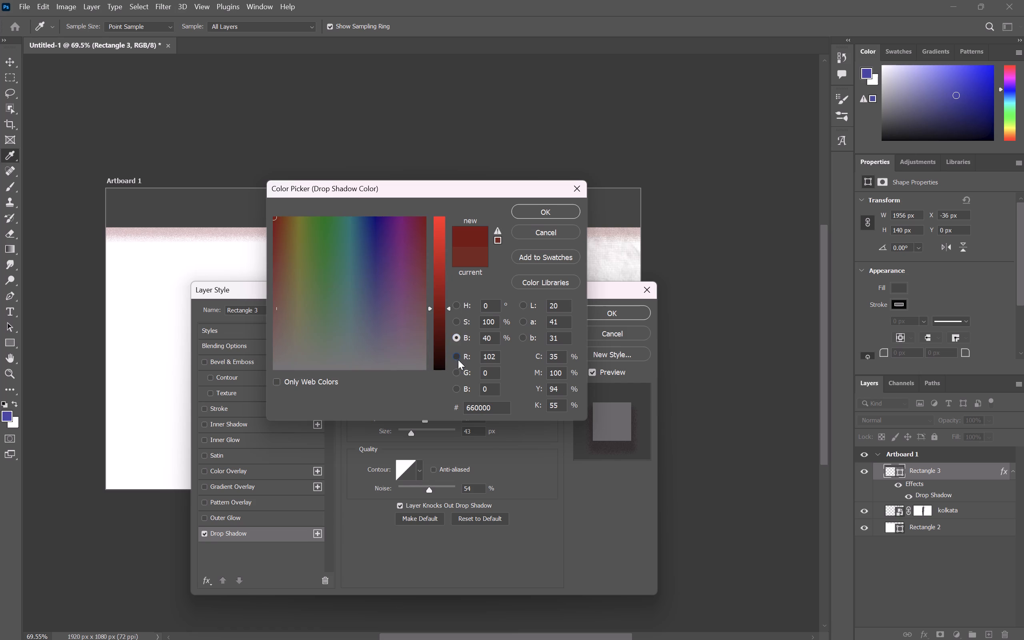
{"action": "left_click", "coordinate": [456, 371]}
{"action": "left_click", "coordinate": [453, 384]}
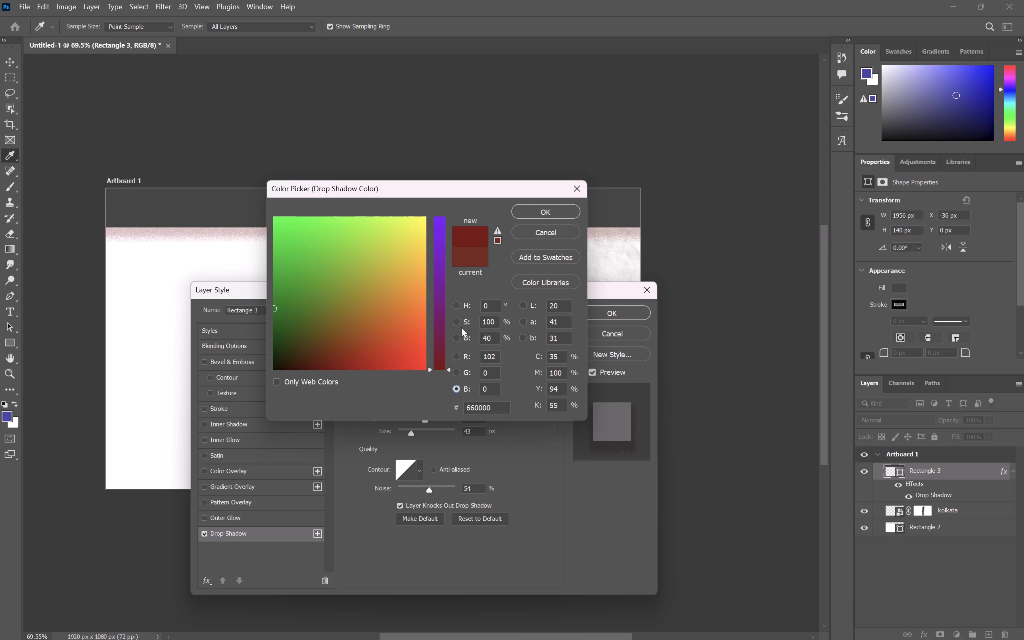
{"action": "left_click", "coordinate": [459, 305]}
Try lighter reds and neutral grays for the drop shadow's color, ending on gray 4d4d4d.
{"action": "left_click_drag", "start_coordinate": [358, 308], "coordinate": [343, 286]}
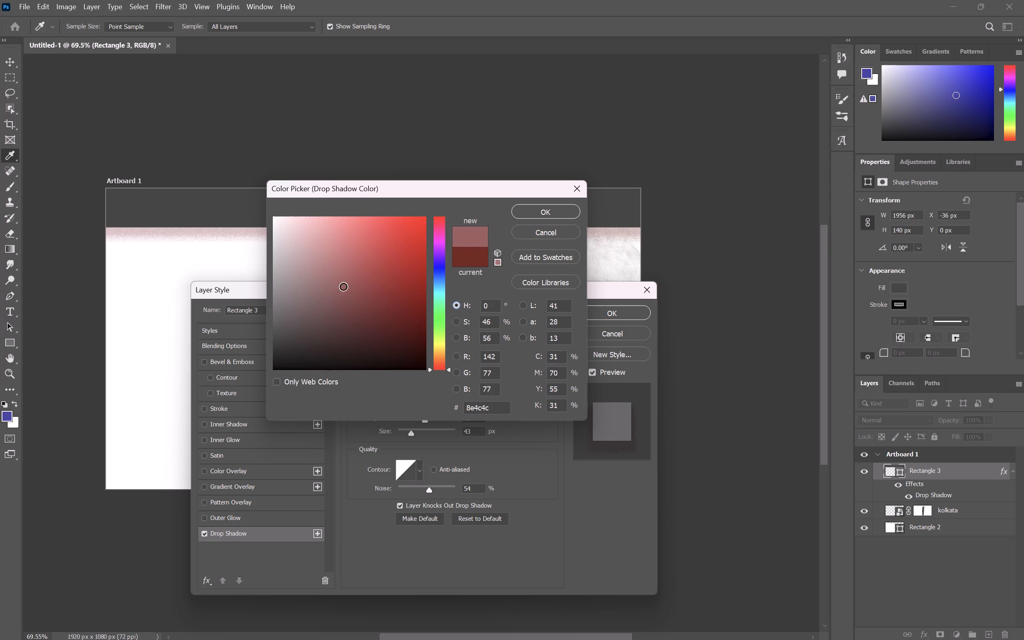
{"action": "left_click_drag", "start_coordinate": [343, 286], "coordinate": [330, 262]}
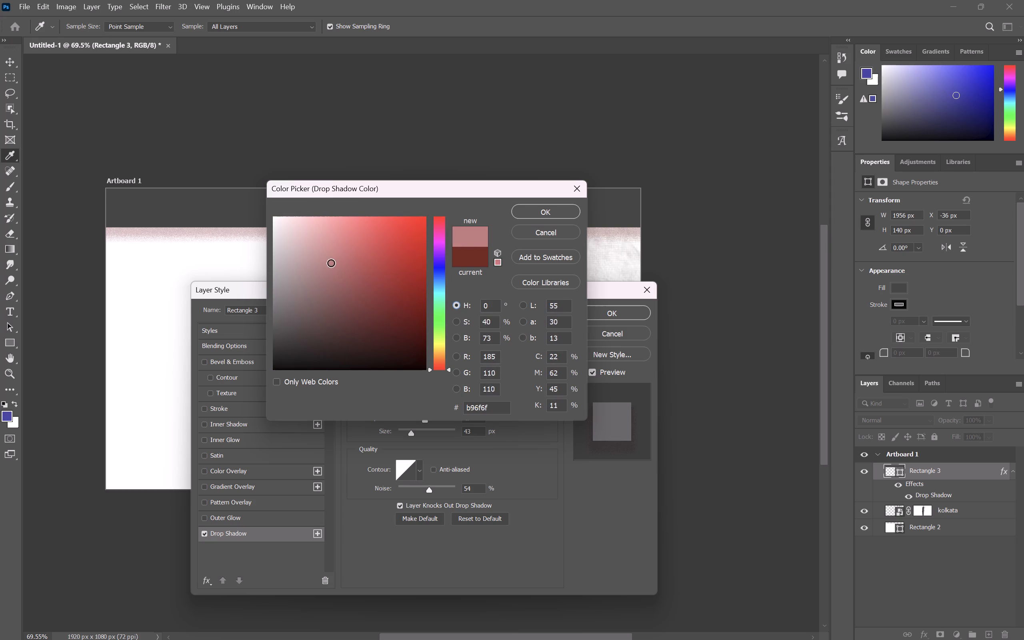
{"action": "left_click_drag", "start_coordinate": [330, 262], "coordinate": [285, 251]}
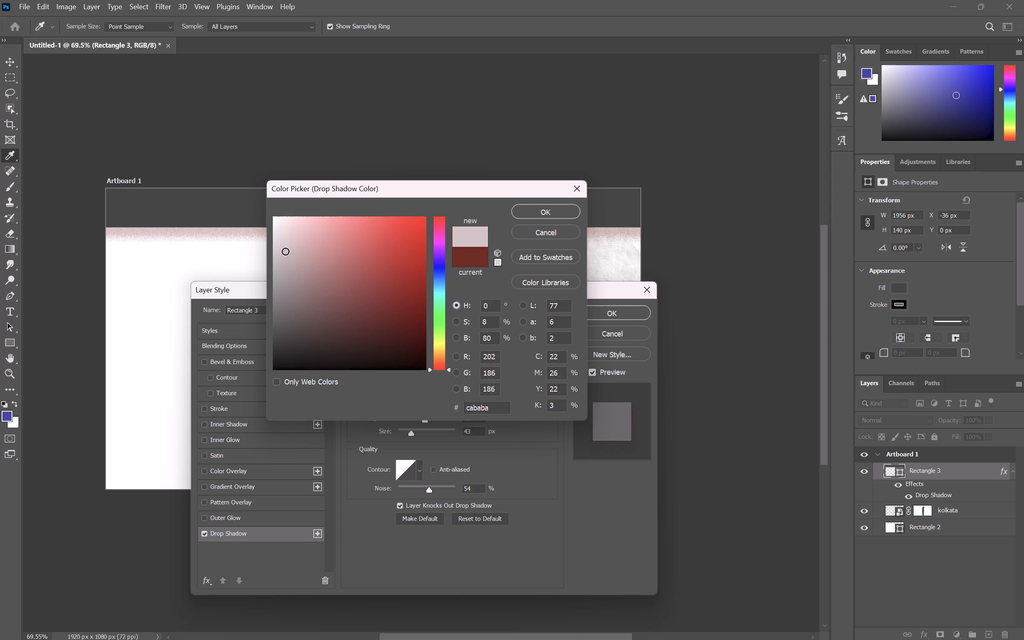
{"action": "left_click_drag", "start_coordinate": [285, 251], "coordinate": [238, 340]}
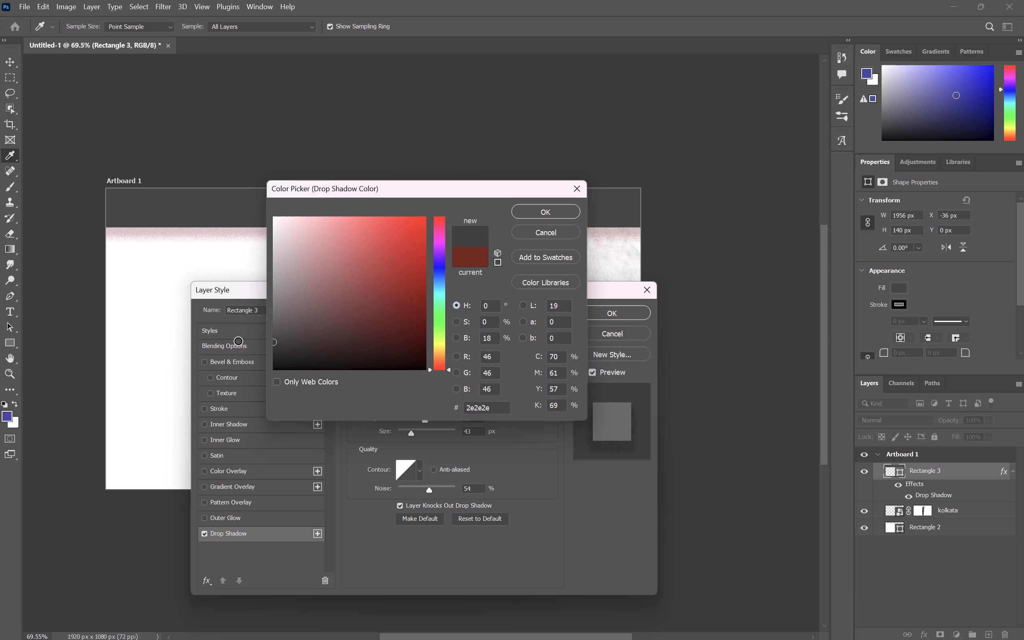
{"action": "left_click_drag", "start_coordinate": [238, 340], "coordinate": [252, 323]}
Set the drop shadow's color to the copied hex code 262626.
{"action": "left_click", "coordinate": [498, 407]}
{"action": "key", "text": "ctrl+a"}
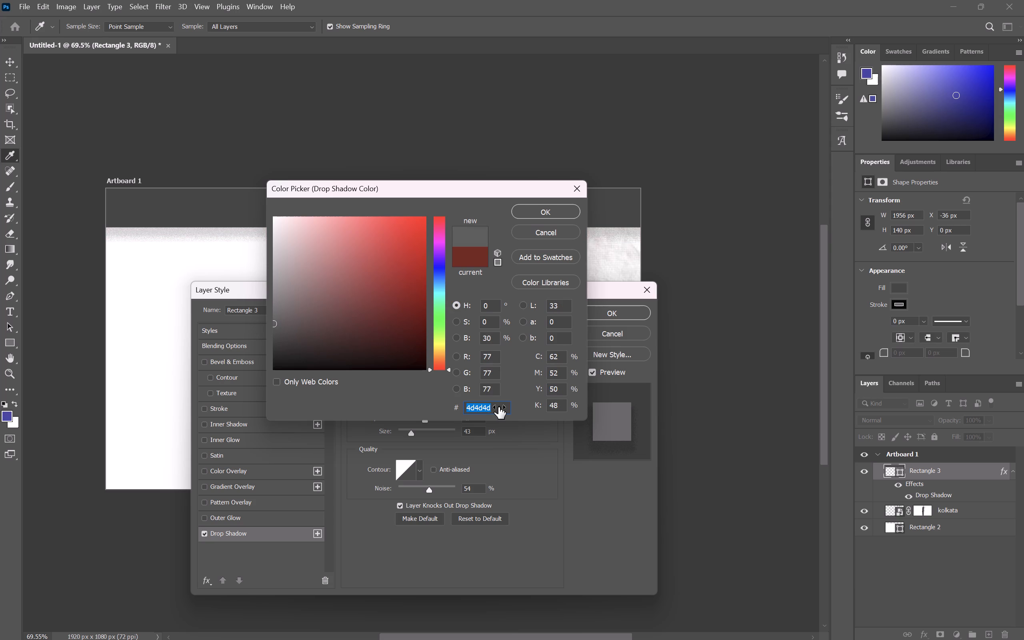
{"action": "key", "text": "ctrl+v"}
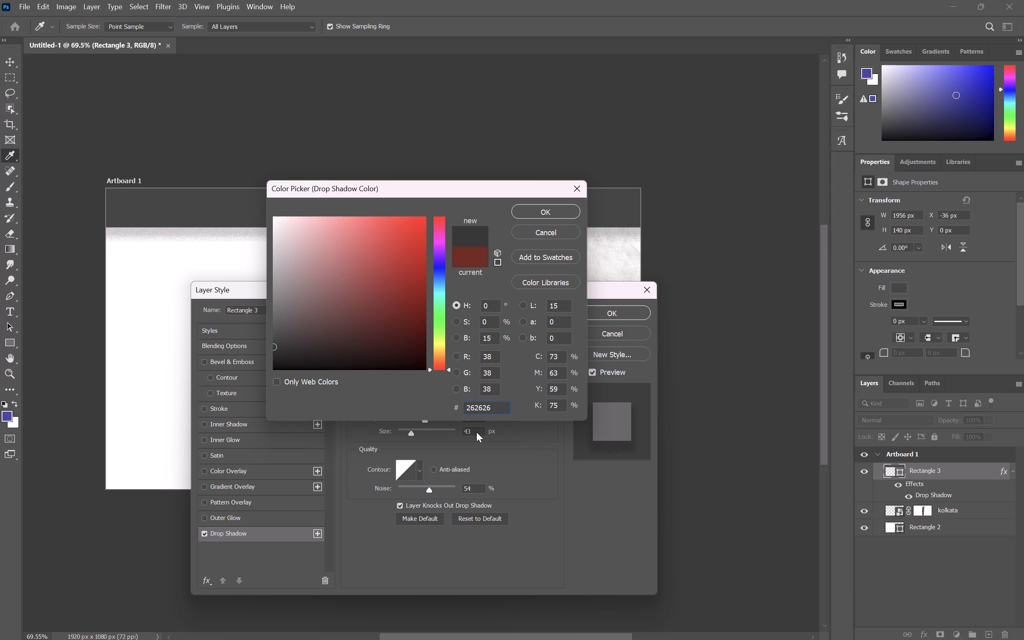
{"action": "key", "text": "Return"}
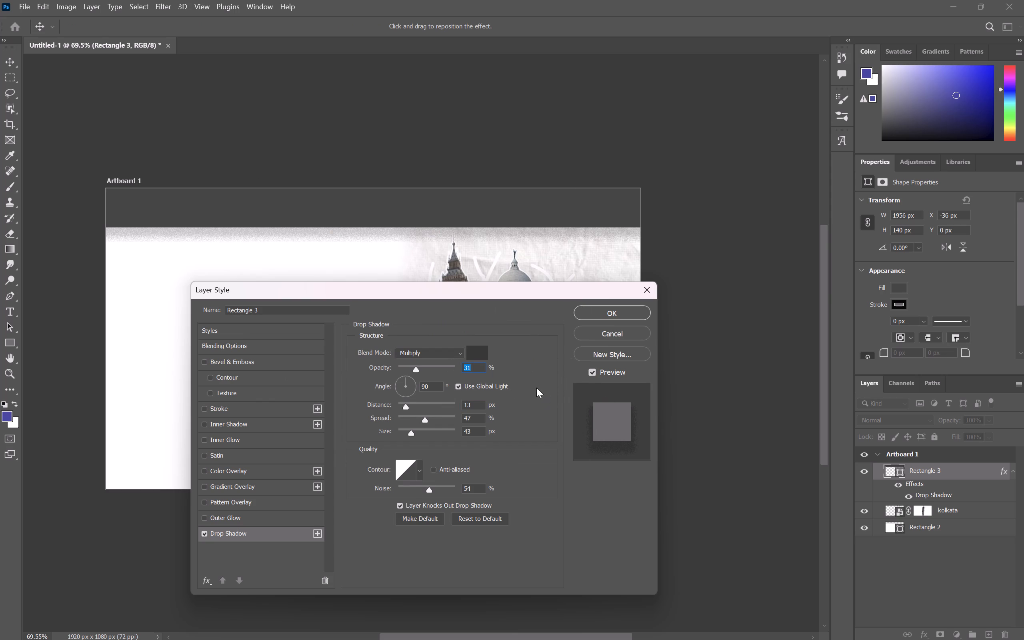
Set the drop shadow's opacity to 23%.
{"action": "left_click_drag", "start_coordinate": [416, 369], "coordinate": [406, 369]}
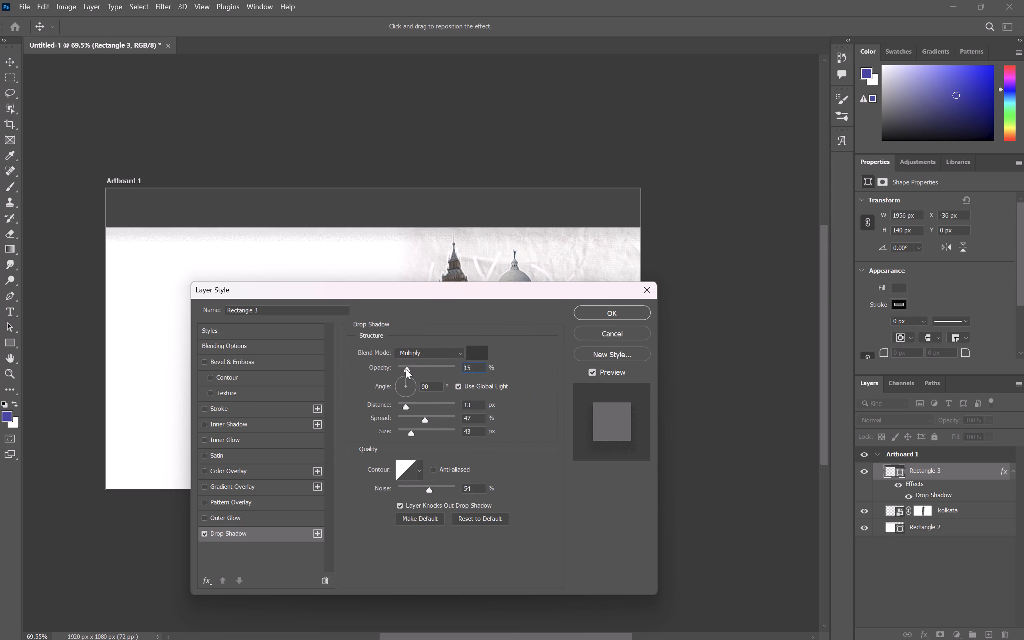
{"action": "left_click_drag", "start_coordinate": [406, 369], "coordinate": [410, 369]}
{"action": "left_click_drag", "start_coordinate": [410, 369], "coordinate": [411, 370]}
Adjust the drop shadow's extent to a distance of 9 px, a spread of 39% and a size of 51 px.
{"action": "left_click", "coordinate": [405, 404]}
{"action": "left_click_drag", "start_coordinate": [427, 422], "coordinate": [413, 422]}
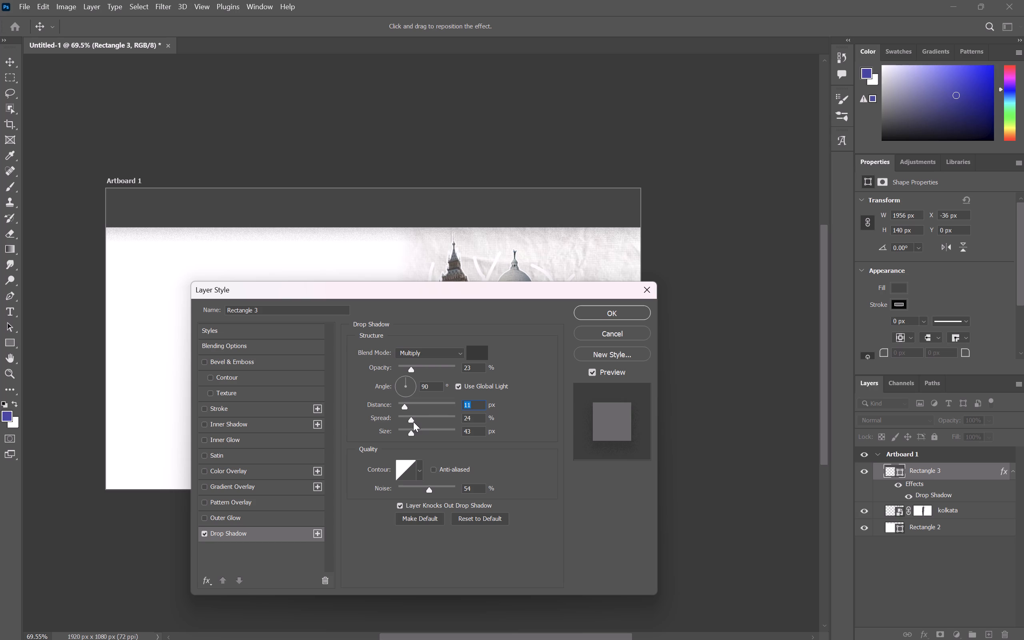
{"action": "left_click_drag", "start_coordinate": [413, 422], "coordinate": [445, 423]}
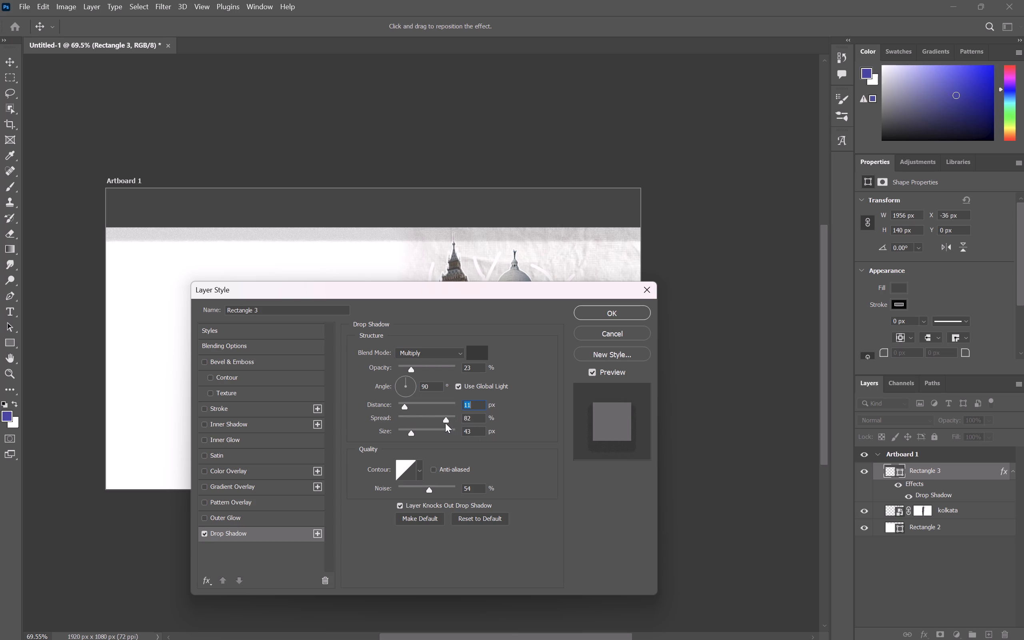
{"action": "left_click_drag", "start_coordinate": [445, 423], "coordinate": [430, 417]}
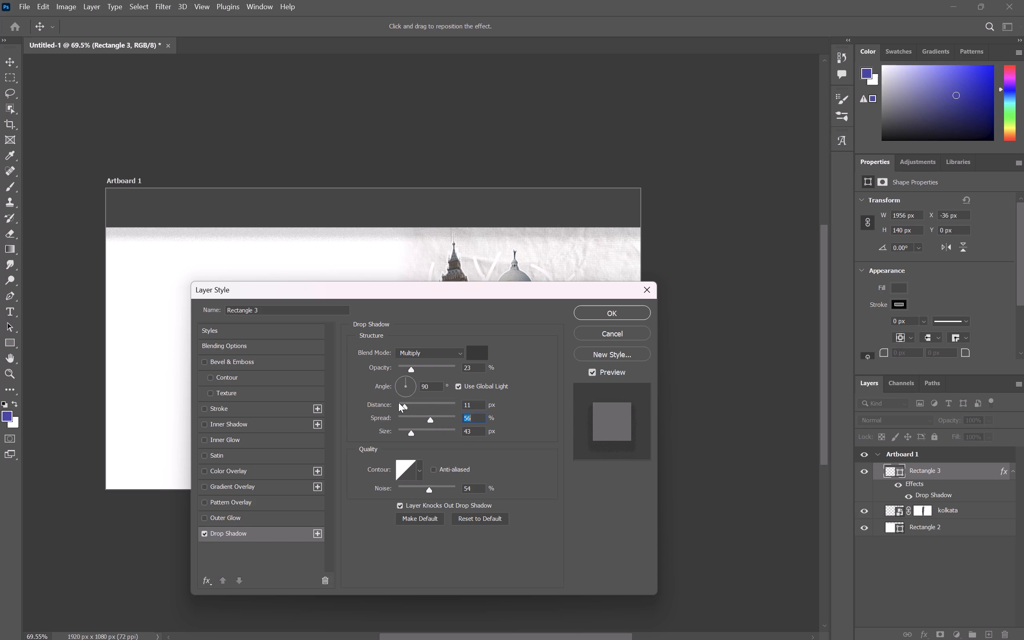
{"action": "left_click_drag", "start_coordinate": [400, 403], "coordinate": [406, 408]}
{"action": "left_click_drag", "start_coordinate": [433, 421], "coordinate": [418, 421]}
{"action": "left_click_drag", "start_coordinate": [418, 421], "coordinate": [420, 420]}
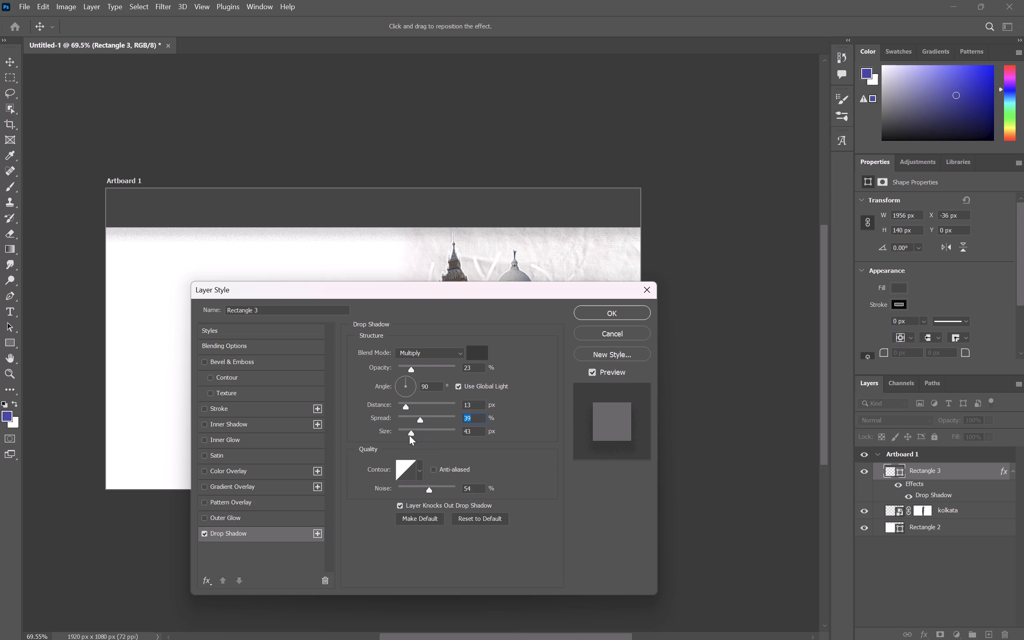
{"action": "left_click", "coordinate": [414, 433]}
{"action": "left_click", "coordinate": [404, 405]}
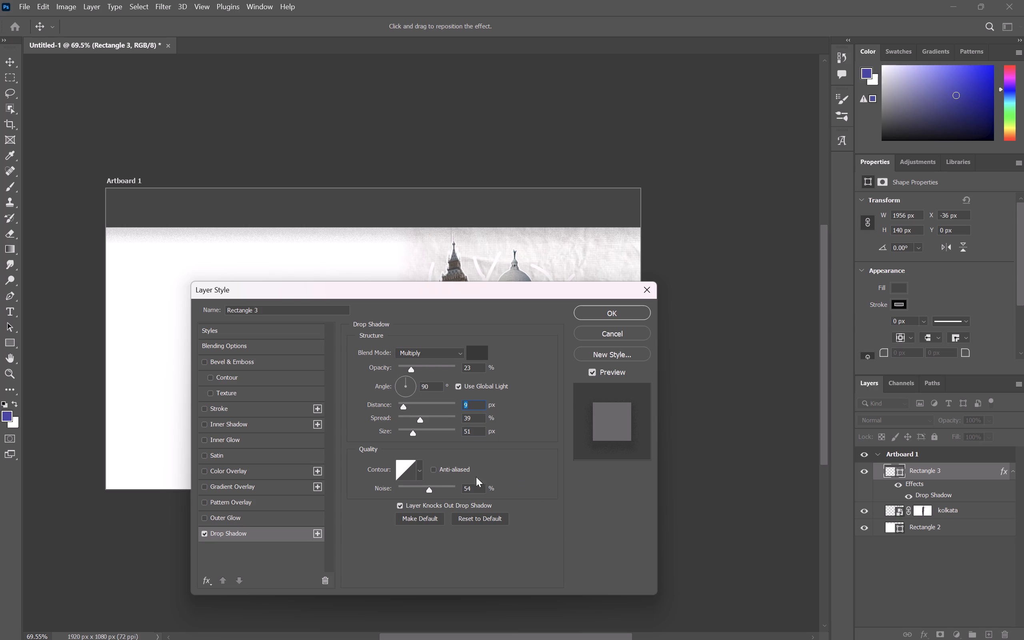
Lower the drop shadow's noise to 7% and apply the layer style to the header band.
{"action": "left_click_drag", "start_coordinate": [430, 493], "coordinate": [418, 487]}
{"action": "left_click_drag", "start_coordinate": [418, 487], "coordinate": [410, 485]}
{"action": "left_click_drag", "start_coordinate": [410, 485], "coordinate": [396, 482]}
{"action": "left_click_drag", "start_coordinate": [396, 482], "coordinate": [402, 484]}
{"action": "left_click", "coordinate": [577, 302]}
{"action": "left_click", "coordinate": [586, 314]}
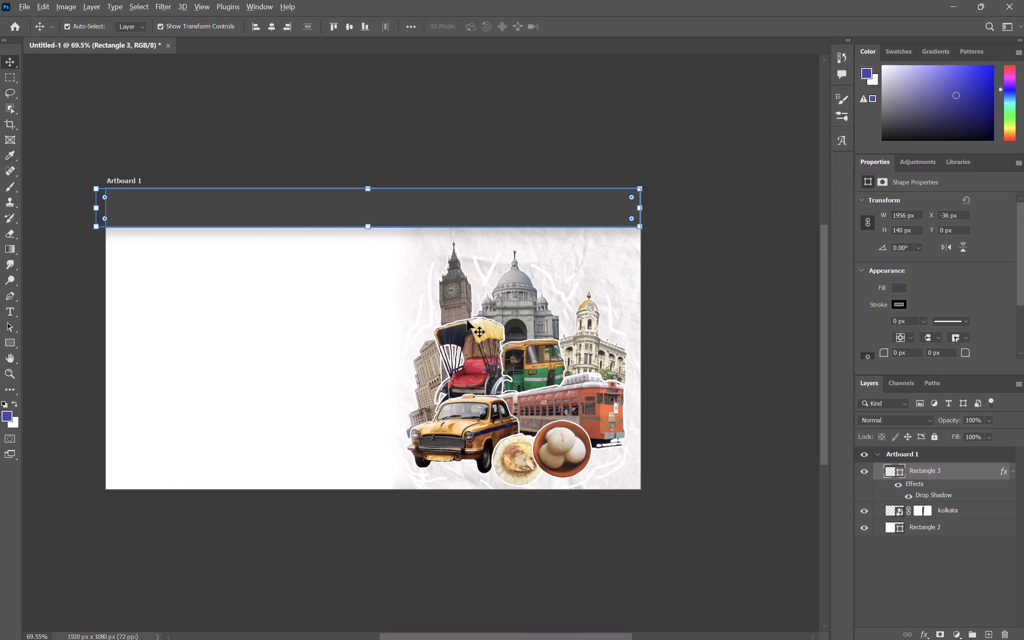
Examine the header band and its soft shadow across the full width of the artboard.
{"action": "scroll", "coordinate": [467, 320], "scroll_direction": "down", "scroll_amount": 1, "text": "alt"}
{"action": "scroll", "coordinate": [467, 320], "scroll_direction": "up", "scroll_amount": 2, "text": "alt"}
{"action": "scroll", "coordinate": [467, 320], "scroll_direction": "down", "scroll_amount": 1, "text": "alt"}
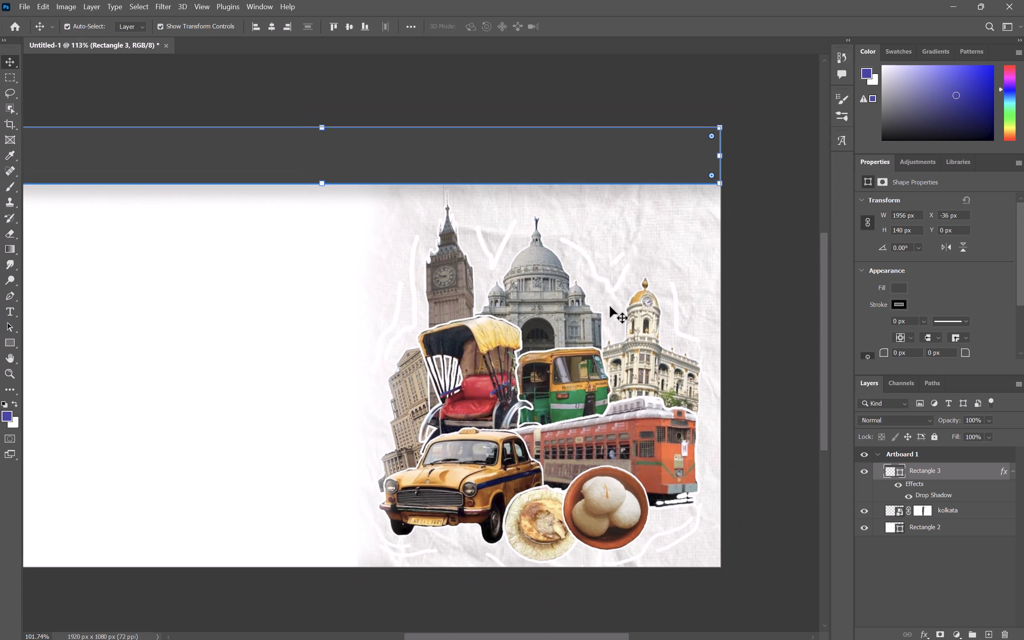
{"action": "left_click", "coordinate": [745, 264]}
{"action": "scroll", "coordinate": [745, 264], "scroll_direction": "right", "scroll_amount": 10}
{"action": "scroll", "coordinate": [745, 264], "scroll_direction": "left", "scroll_amount": 20}
{"action": "scroll", "coordinate": [745, 264], "scroll_direction": "right", "scroll_amount": 1}
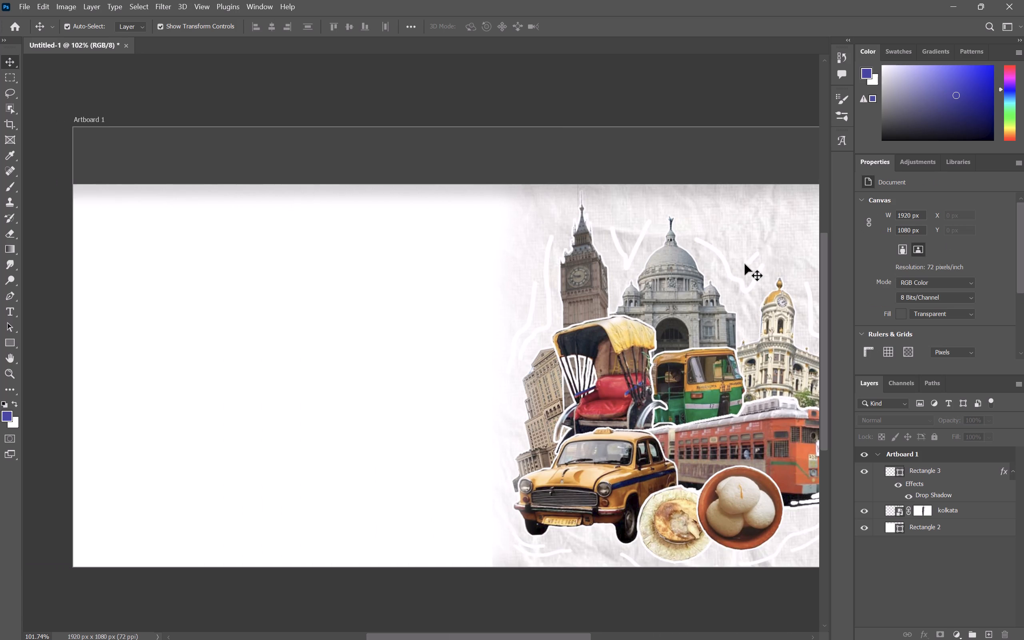
{"action": "scroll", "coordinate": [745, 264], "scroll_direction": "left", "scroll_amount": 1}
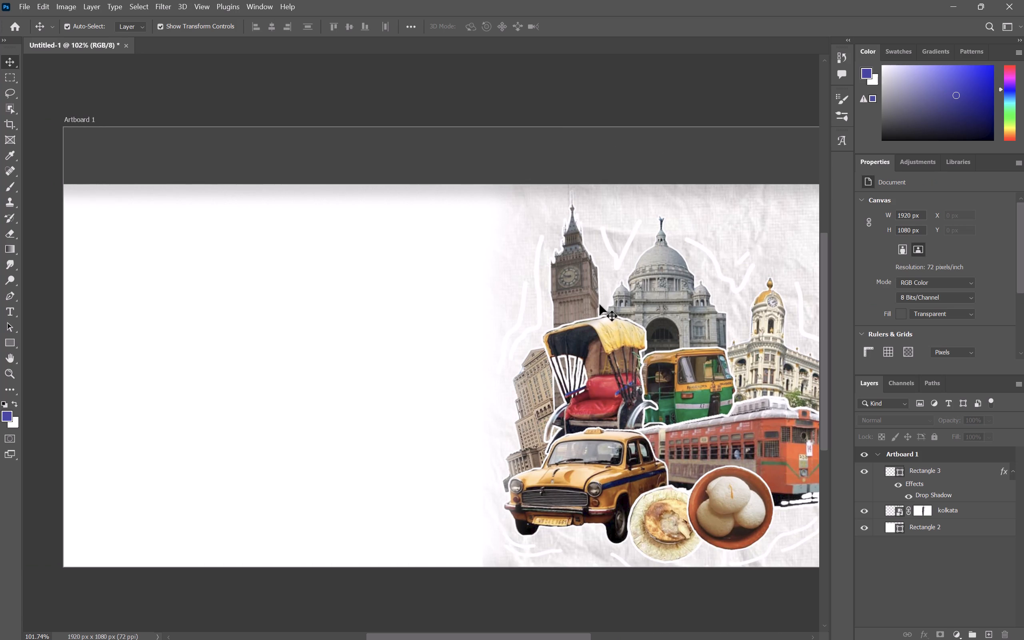
Switch to Chrome, search Google for "travel and culture" and open the Culture Travel website.
{"action": "key", "text": "alt+Tab"}
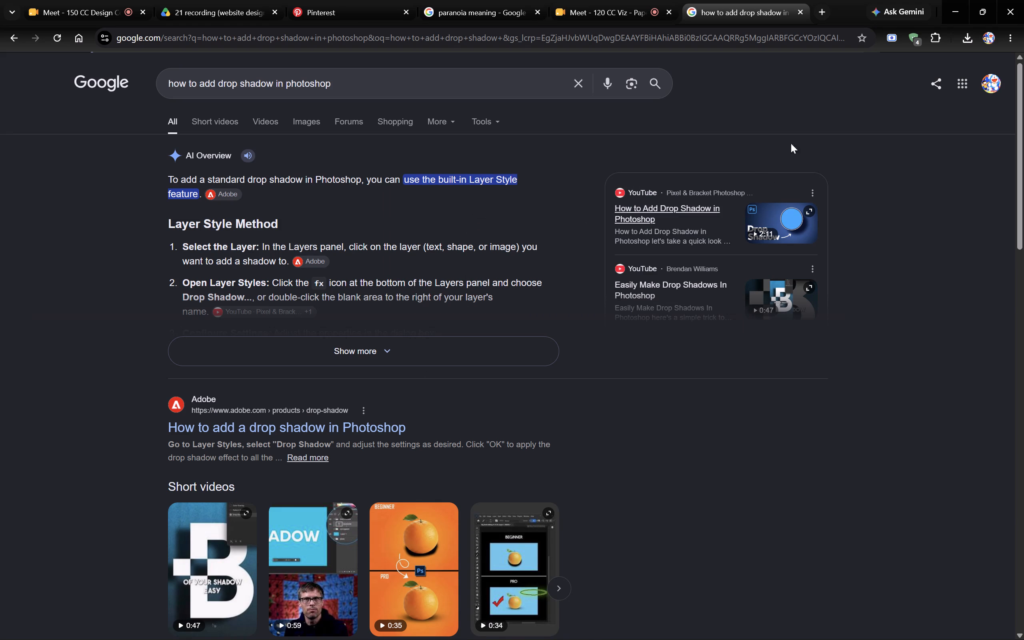
{"action": "left_click", "coordinate": [824, 5]}
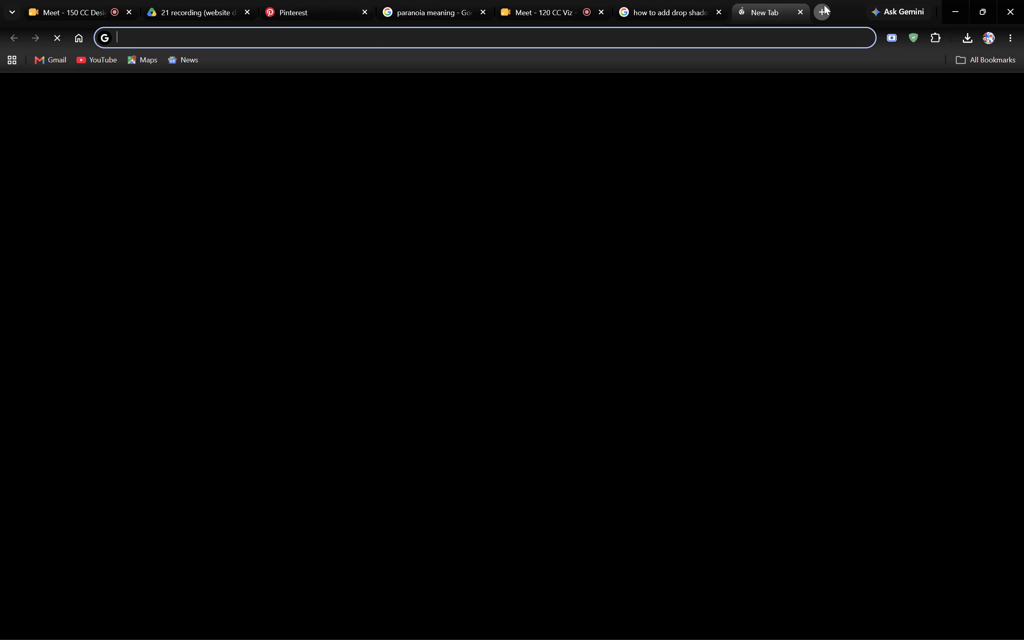
{"action": "type", "text": "travel and culture"}
{"action": "key", "text": "Return"}
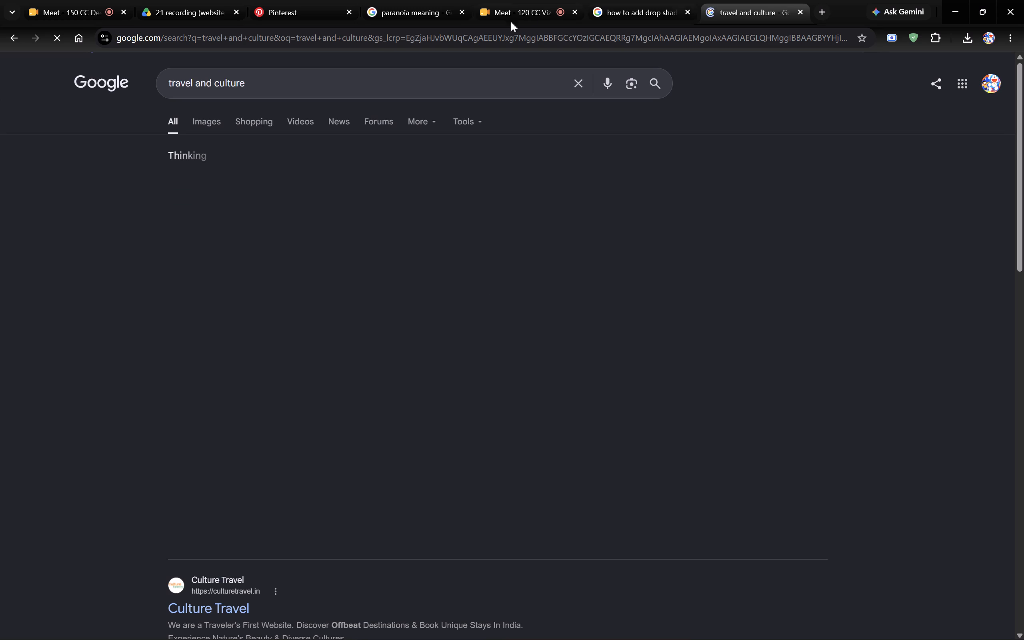
{"action": "left_click", "coordinate": [206, 593]}
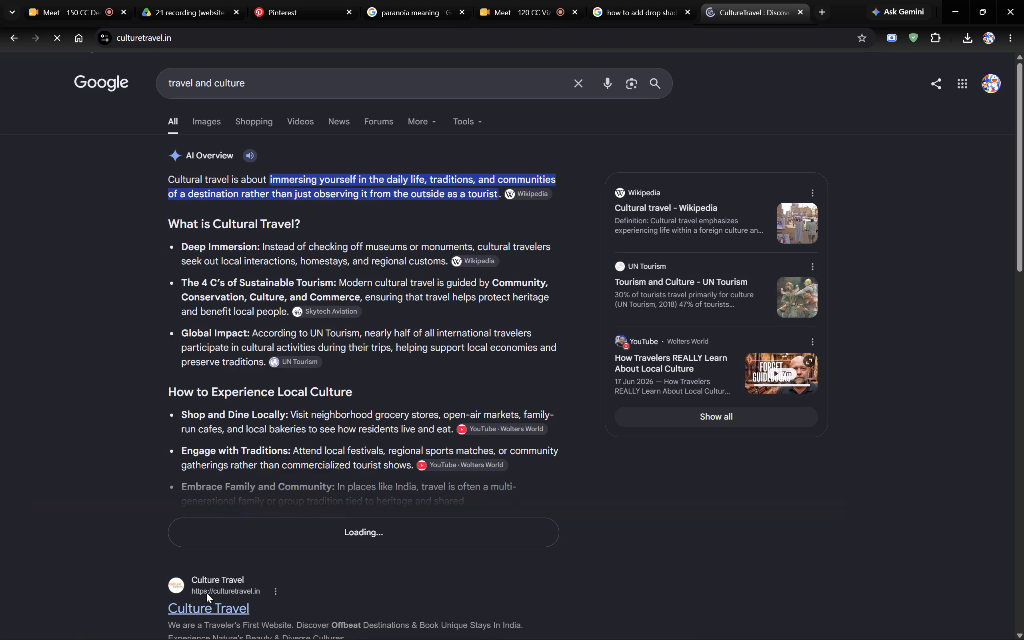
{"action": "scroll", "coordinate": [206, 593], "scroll_direction": "down", "scroll_amount": 4}
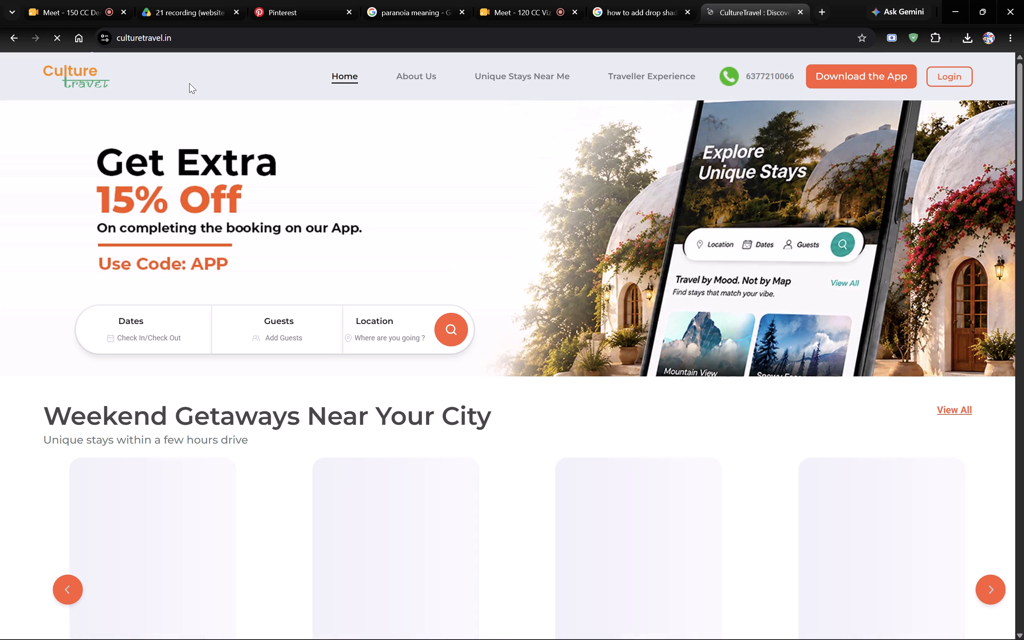
Snip a blank patch of the Culture Travel site's pale header and paste it into the Photoshop document.
{"action": "key", "text": "Print"}
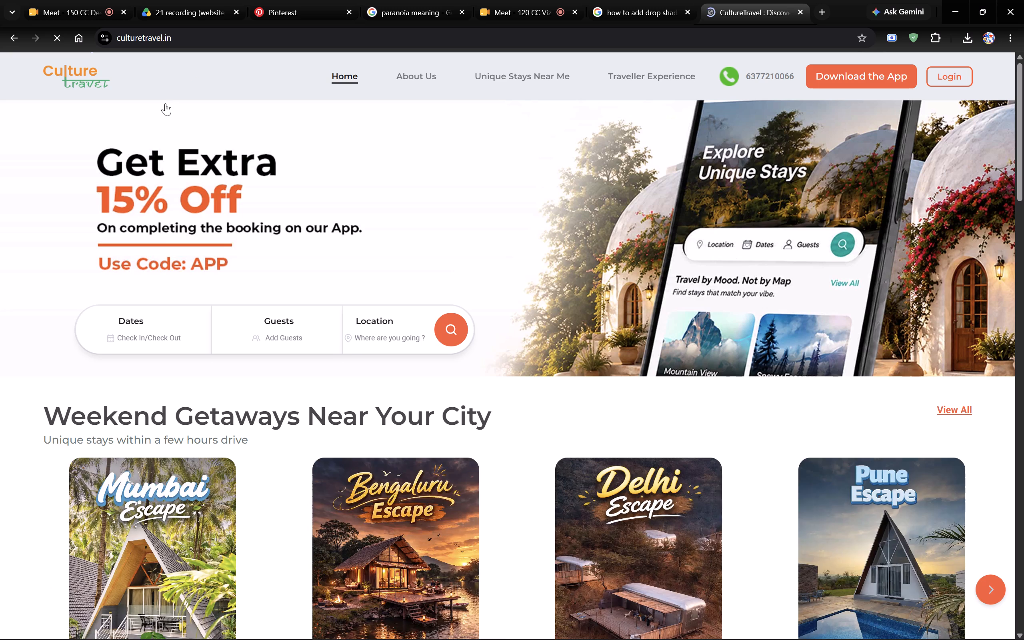
{"action": "left_click_drag", "start_coordinate": [140, 115], "coordinate": [256, 56]}
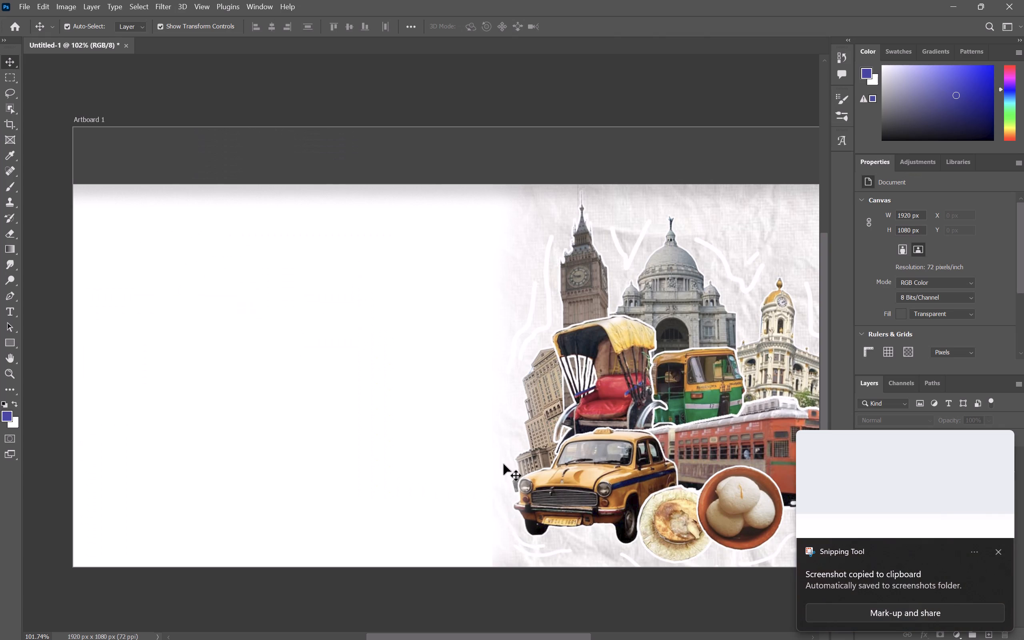
{"action": "key", "text": "ctrl+v"}
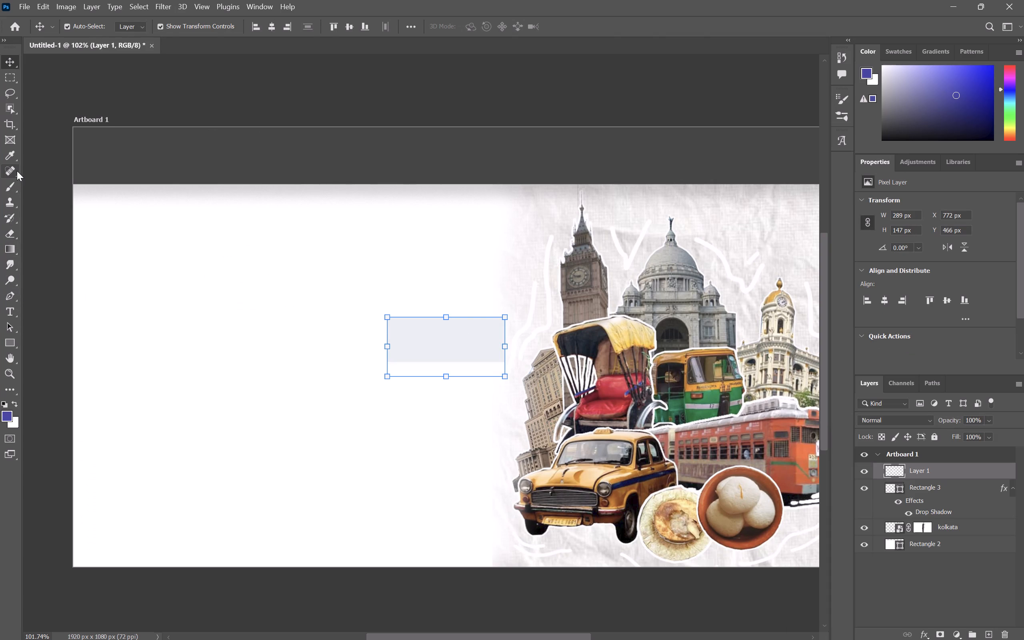
Sample the pale lavender-gray of the pasted snip as the foreground color.
{"action": "key", "text": "i"}
{"action": "left_click", "coordinate": [429, 328]}
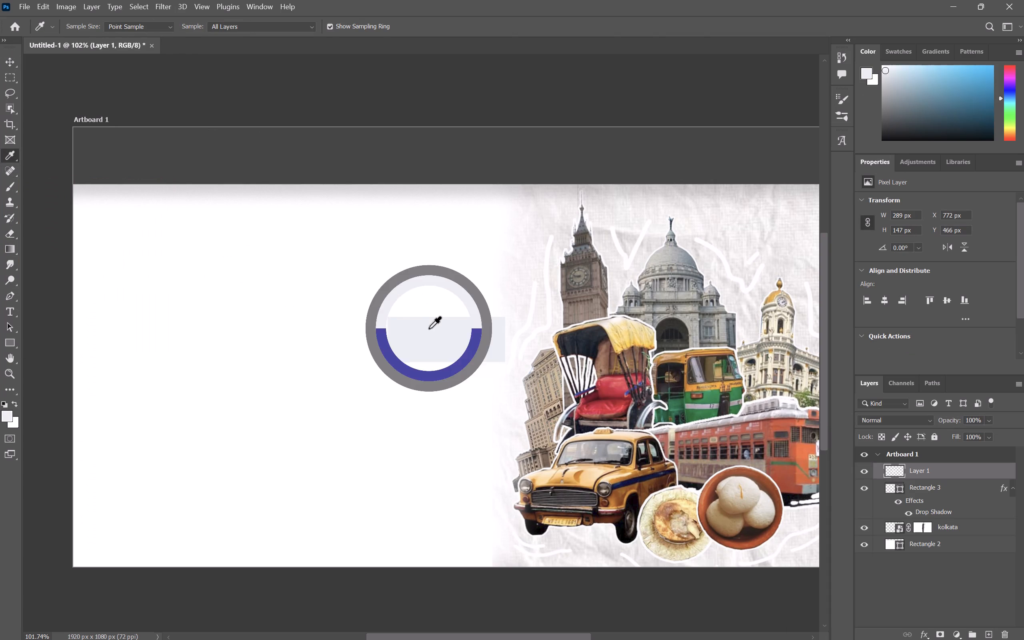
{"action": "left_click", "coordinate": [452, 342]}
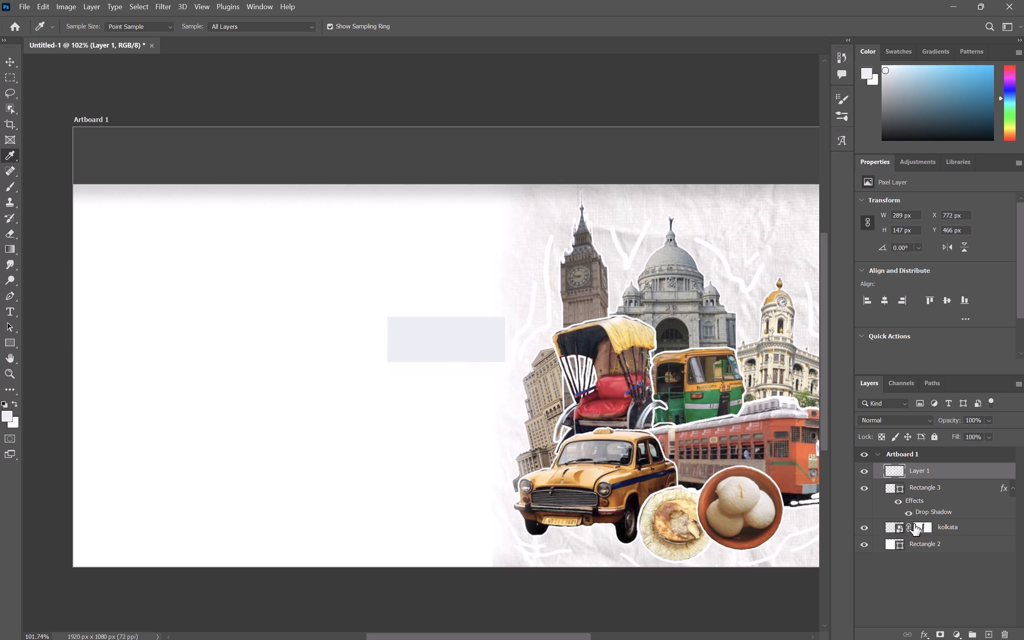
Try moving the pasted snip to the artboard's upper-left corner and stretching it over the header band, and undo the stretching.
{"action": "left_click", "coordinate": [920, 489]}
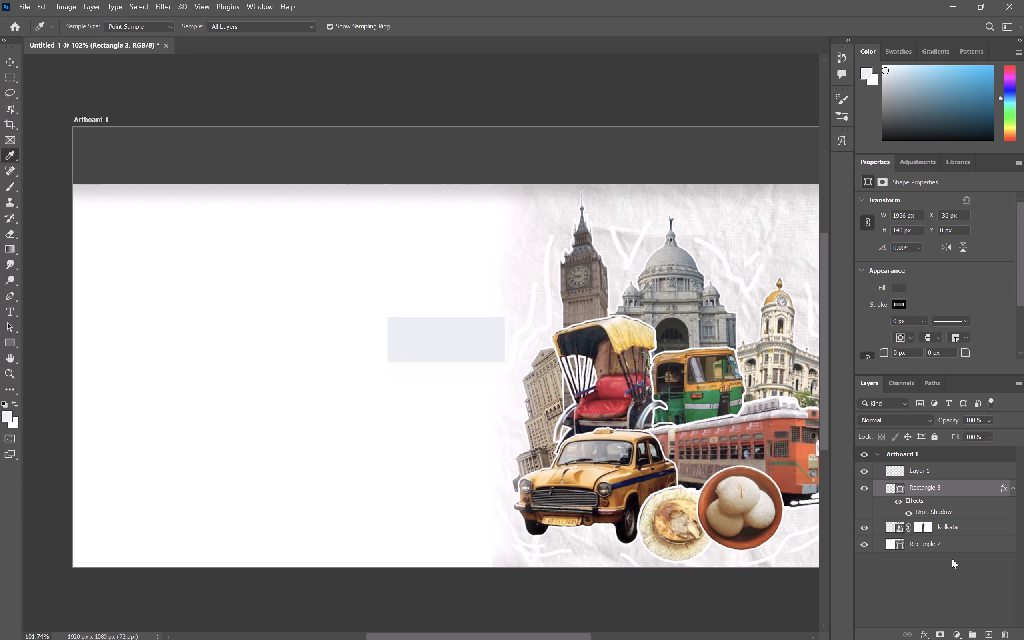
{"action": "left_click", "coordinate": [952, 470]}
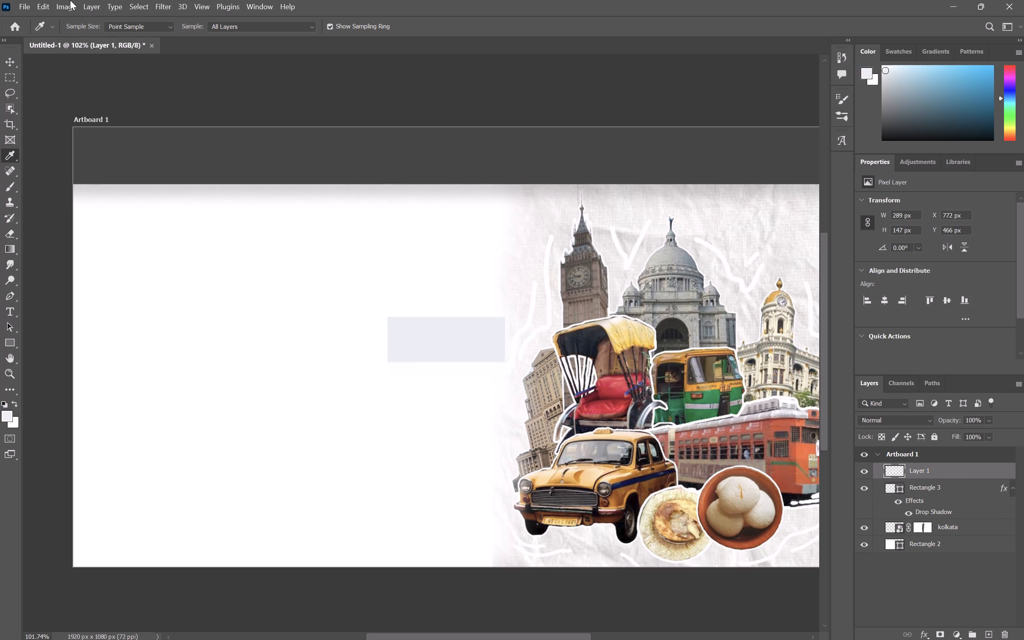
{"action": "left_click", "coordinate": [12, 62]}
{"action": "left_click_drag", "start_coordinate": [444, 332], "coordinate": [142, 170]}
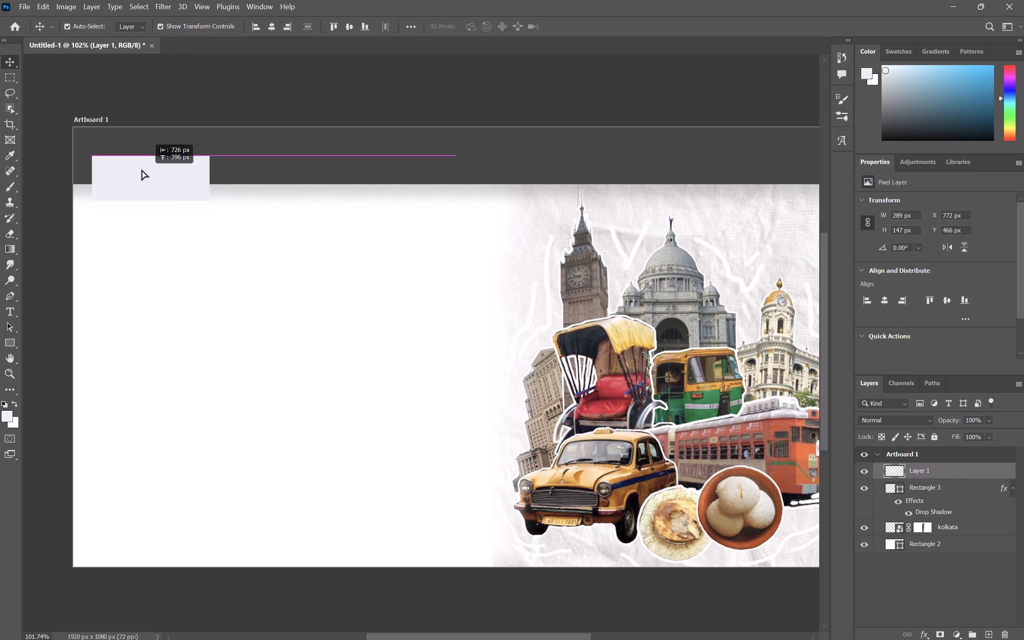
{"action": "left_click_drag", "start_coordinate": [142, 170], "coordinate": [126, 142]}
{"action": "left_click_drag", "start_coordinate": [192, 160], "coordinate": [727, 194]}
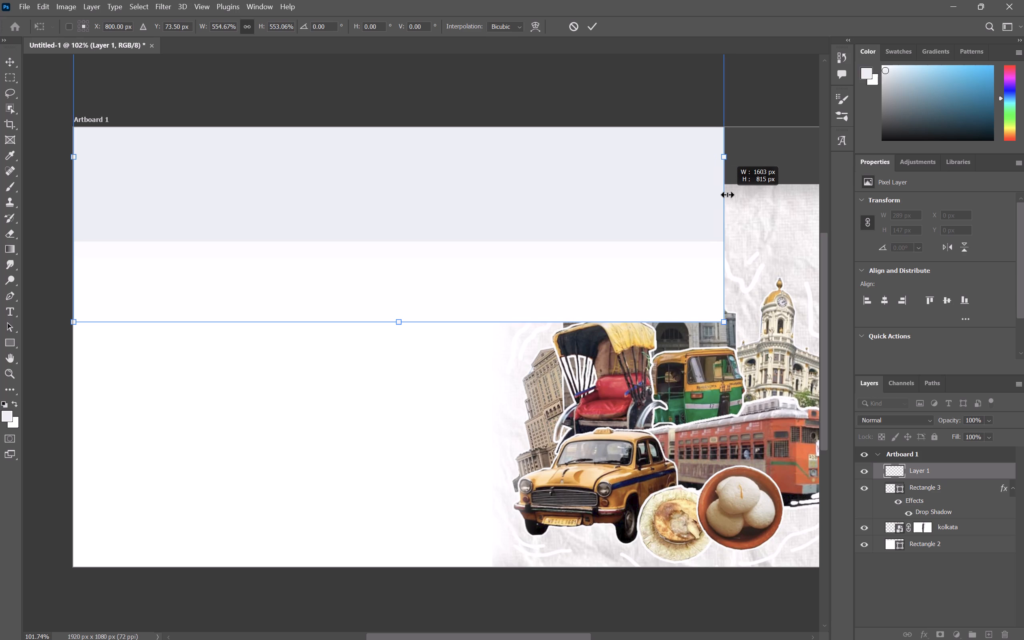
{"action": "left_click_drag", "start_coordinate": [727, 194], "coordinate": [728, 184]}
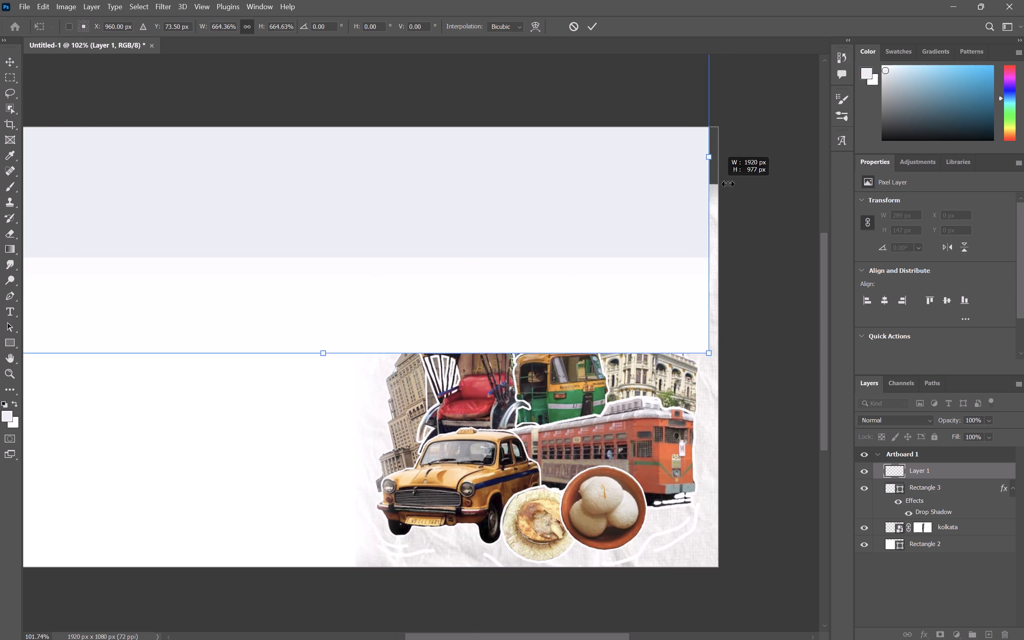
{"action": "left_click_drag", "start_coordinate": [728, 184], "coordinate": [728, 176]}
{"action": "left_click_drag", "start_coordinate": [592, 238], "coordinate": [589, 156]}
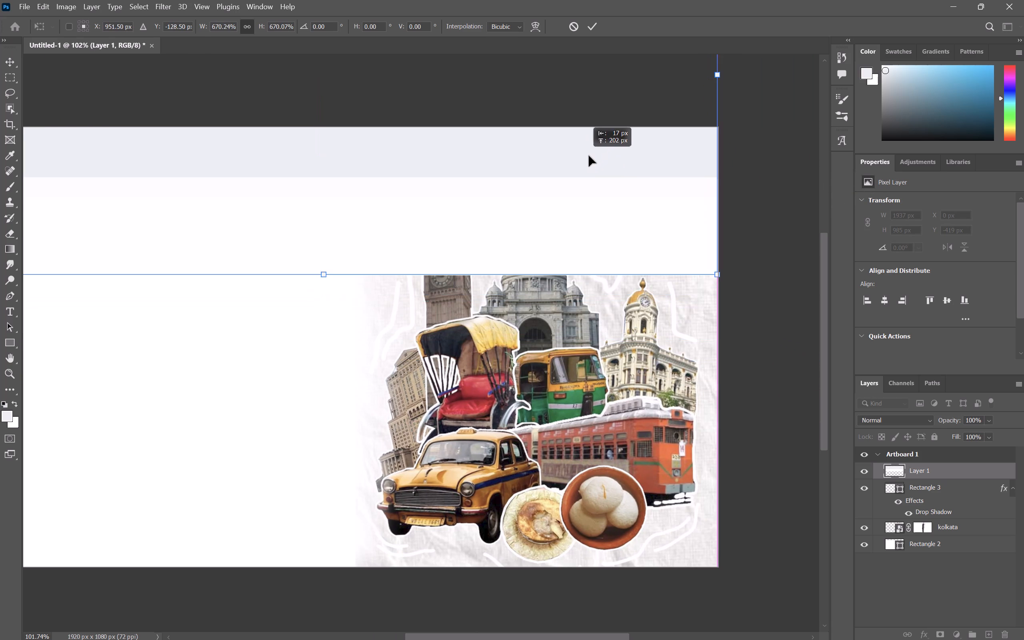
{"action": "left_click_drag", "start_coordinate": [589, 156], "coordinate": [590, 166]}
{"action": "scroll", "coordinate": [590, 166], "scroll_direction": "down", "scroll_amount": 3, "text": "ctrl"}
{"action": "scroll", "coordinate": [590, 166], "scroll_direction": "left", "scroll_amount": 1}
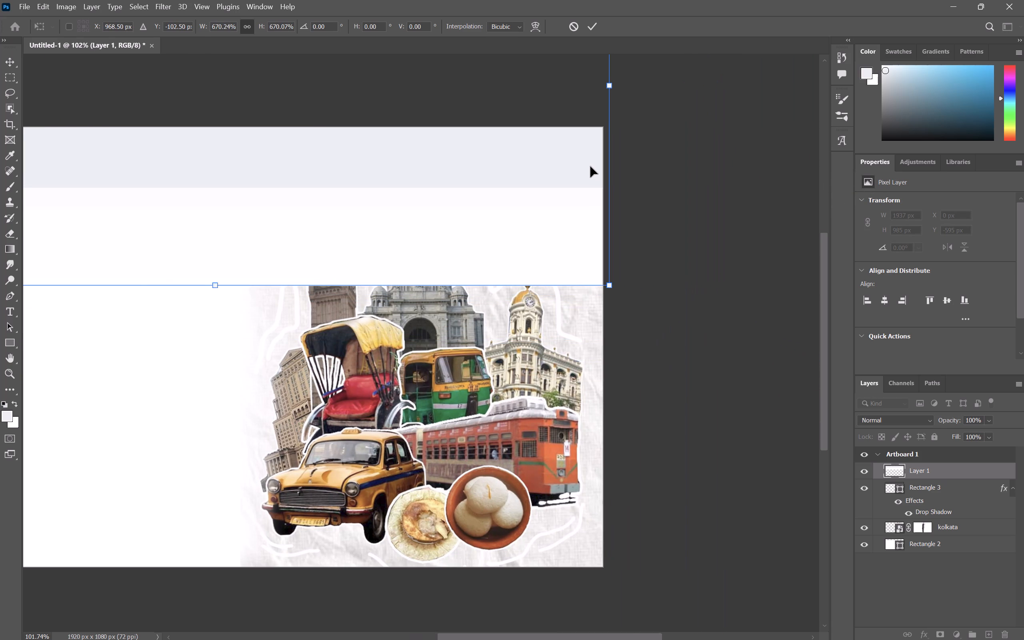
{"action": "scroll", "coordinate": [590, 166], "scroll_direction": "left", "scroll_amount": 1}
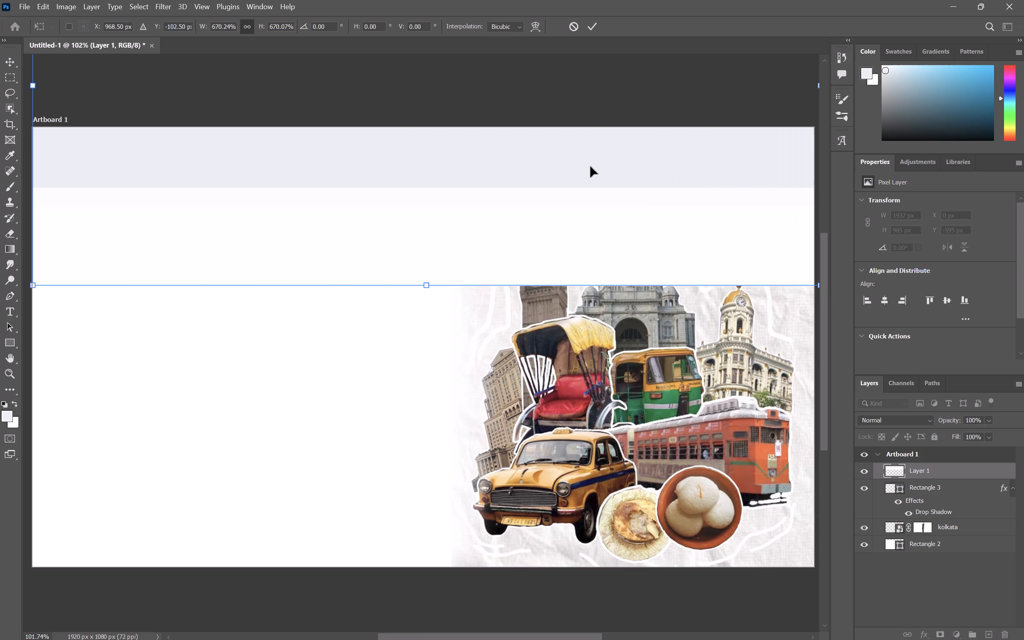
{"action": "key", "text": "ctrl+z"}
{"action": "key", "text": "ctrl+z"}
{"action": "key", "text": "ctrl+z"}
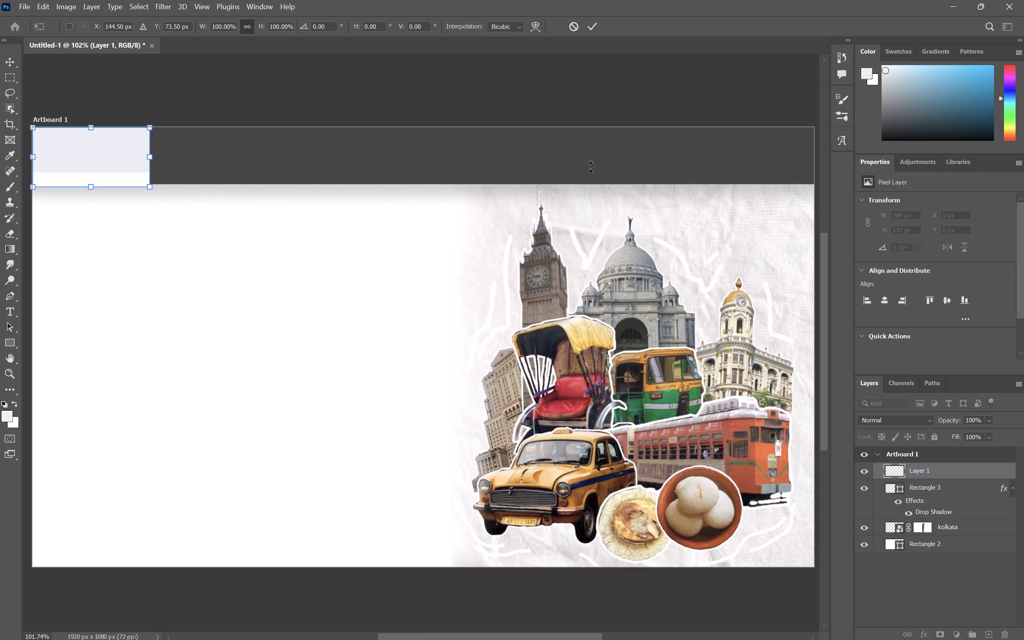
Delete the pasted snip's layer, Layer 1.
{"action": "scroll", "coordinate": [193, 169], "scroll_direction": "left", "scroll_amount": 1}
{"action": "key", "text": "BackSpace"}
{"action": "left_click", "coordinate": [900, 472]}
{"action": "key", "text": "BackSpace"}
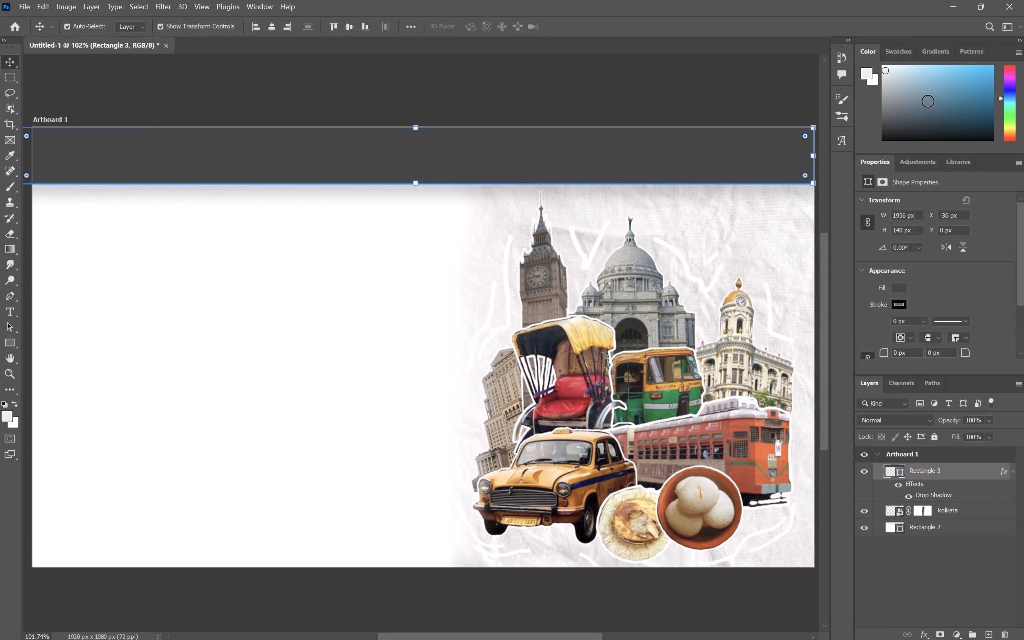
Copy the foreground color's hex code, e7ecee.
{"action": "double_click", "coordinate": [869, 74]}
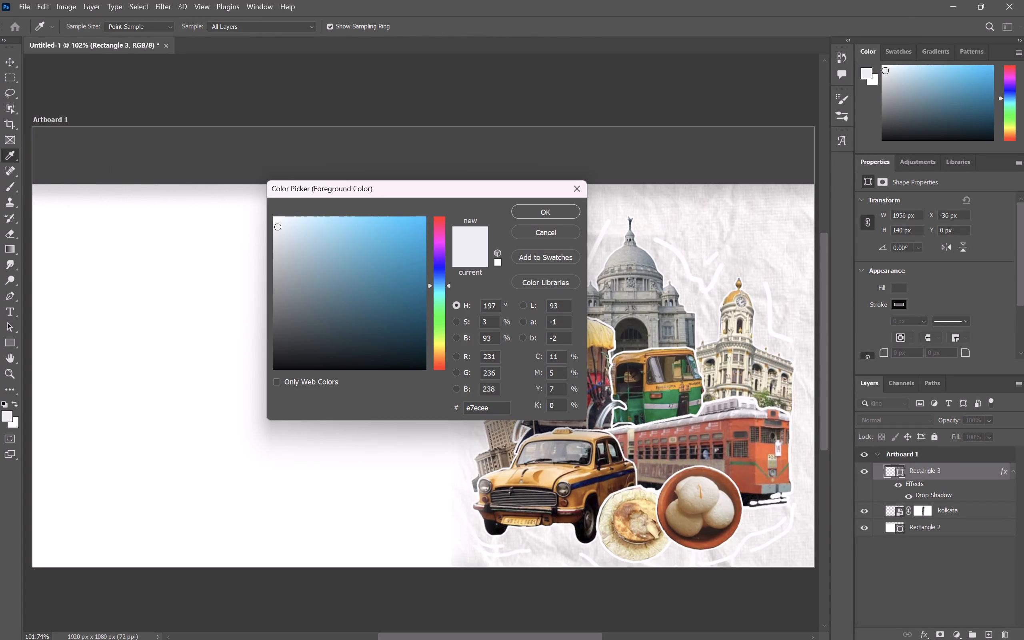
{"action": "left_click", "coordinate": [501, 412]}
{"action": "key", "text": "ctrl+a"}
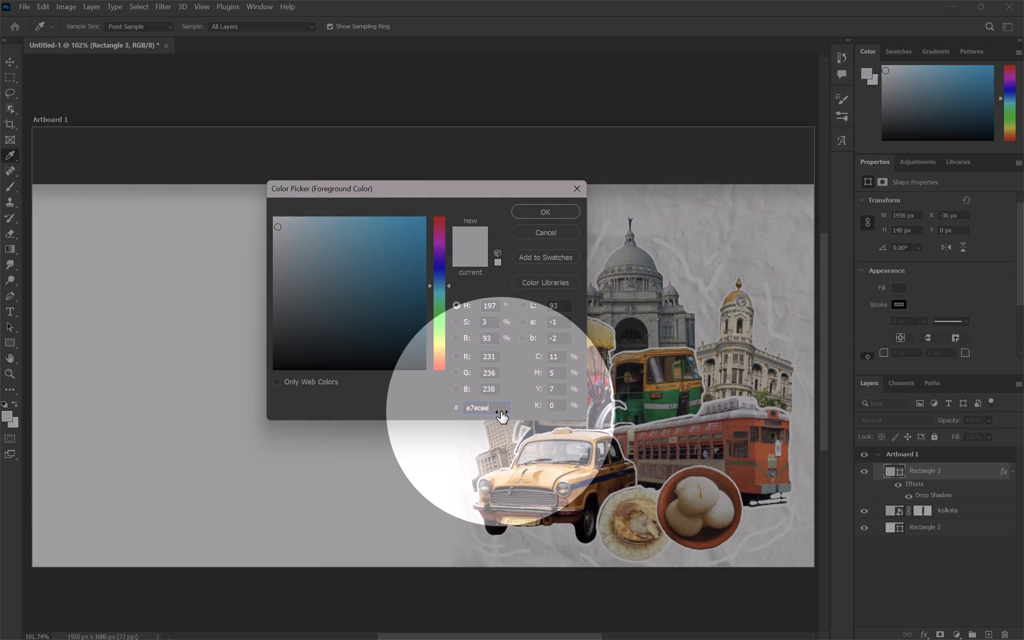
{"action": "key", "text": "ctrl+c"}
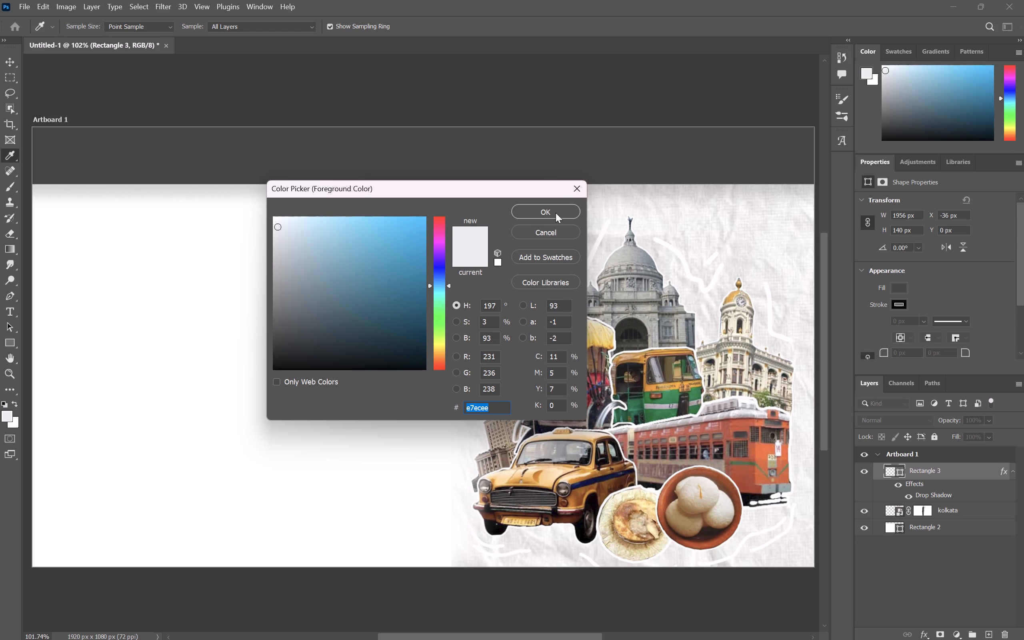
{"action": "left_click", "coordinate": [577, 189]}
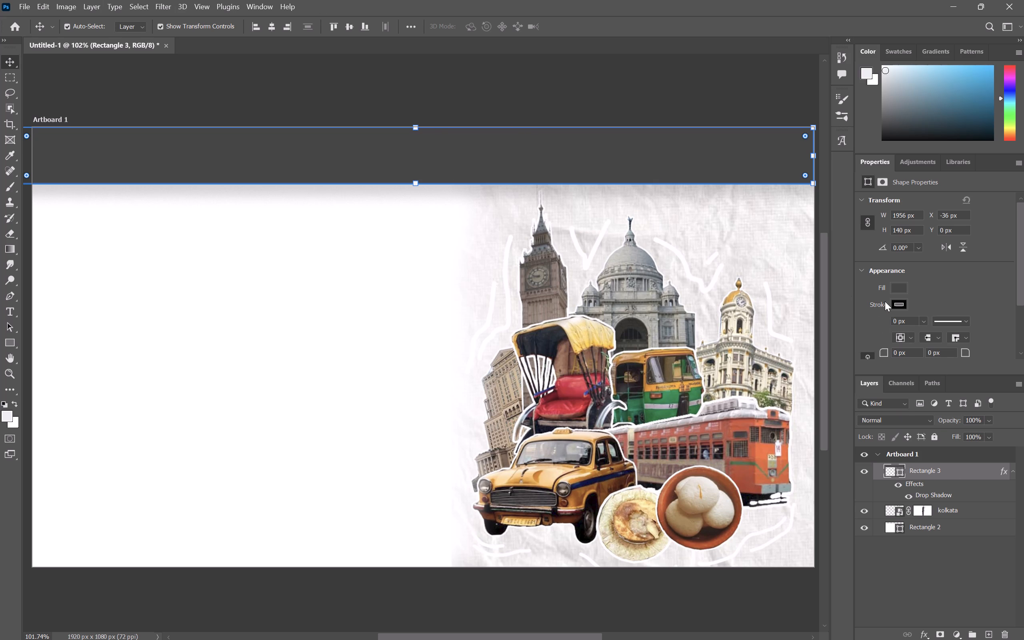
Set the fill of the header band, Rectangle 3, to the copied hex code e7ecee.
{"action": "left_click", "coordinate": [893, 289]}
{"action": "left_click", "coordinate": [1004, 313]}
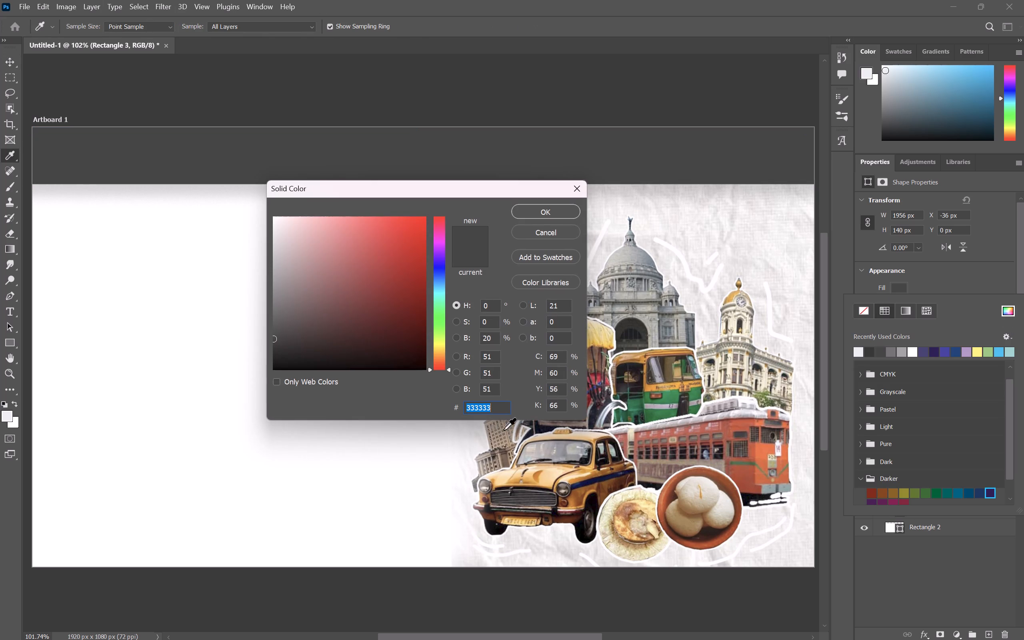
{"action": "key", "text": "ctrl+v"}
{"action": "key", "text": "Return"}
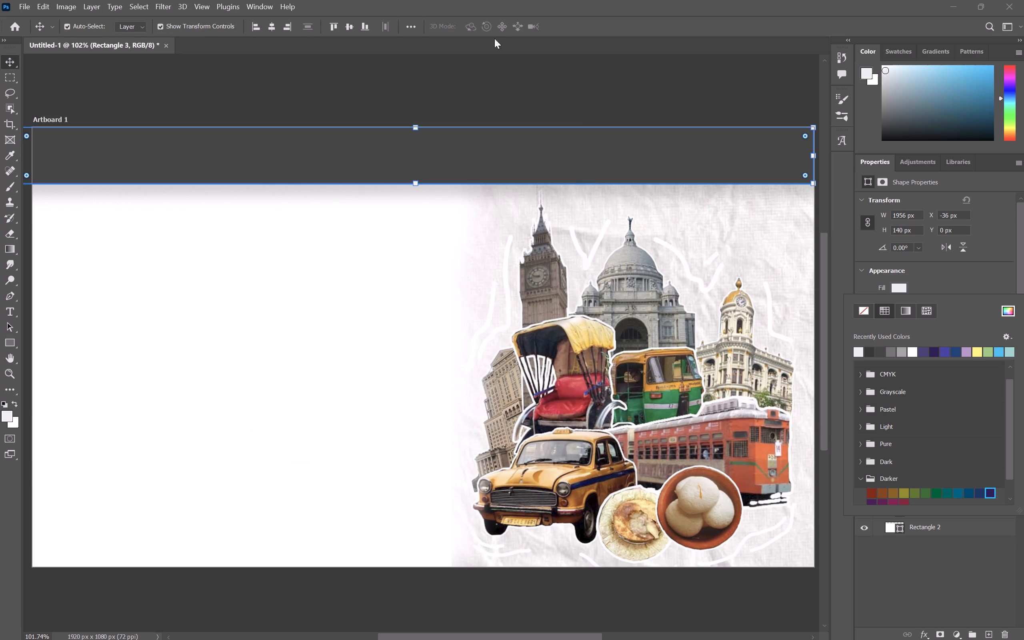
{"action": "left_click", "coordinate": [617, 76]}
Hide the drop shadow effect on the header band, Rectangle 3.
{"action": "scroll", "coordinate": [583, 260], "scroll_direction": "down", "scroll_amount": 1, "text": "alt"}
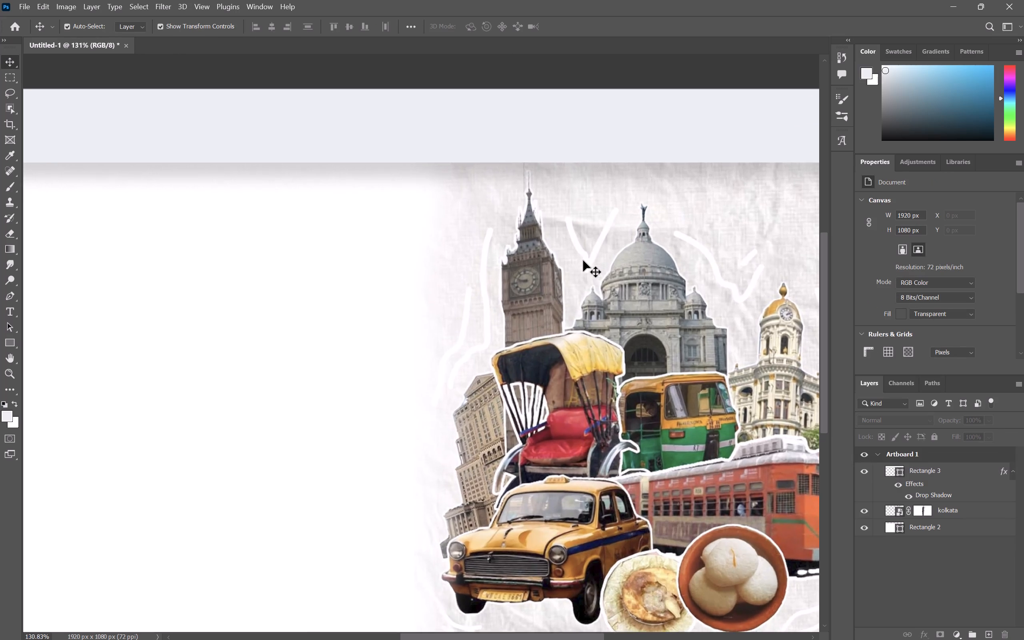
{"action": "scroll", "coordinate": [583, 260], "scroll_direction": "down", "scroll_amount": 1, "text": "alt"}
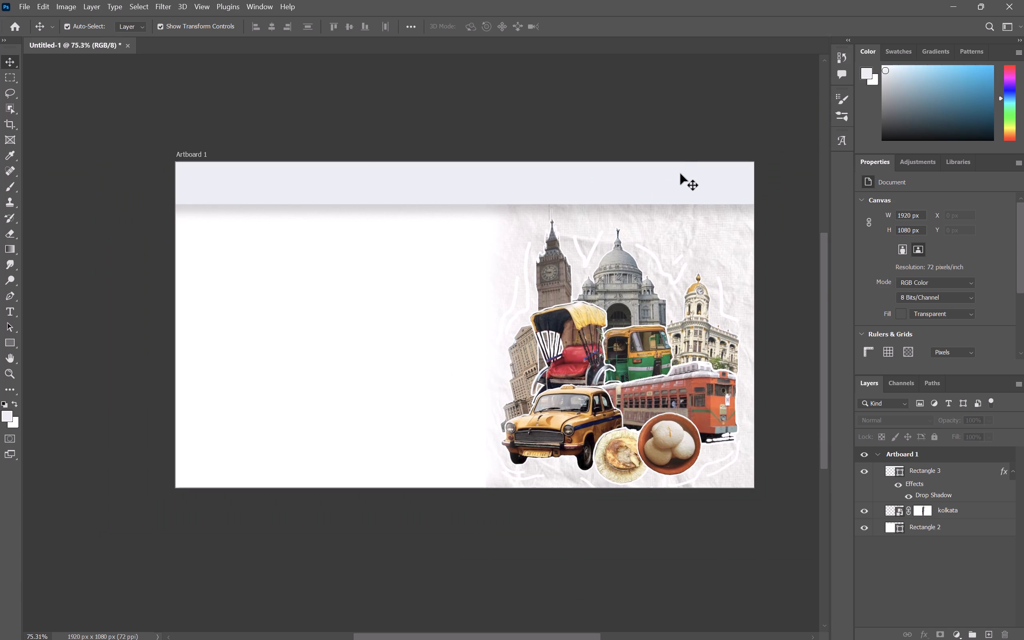
{"action": "left_click", "coordinate": [922, 496]}
{"action": "left_click", "coordinate": [905, 496]}
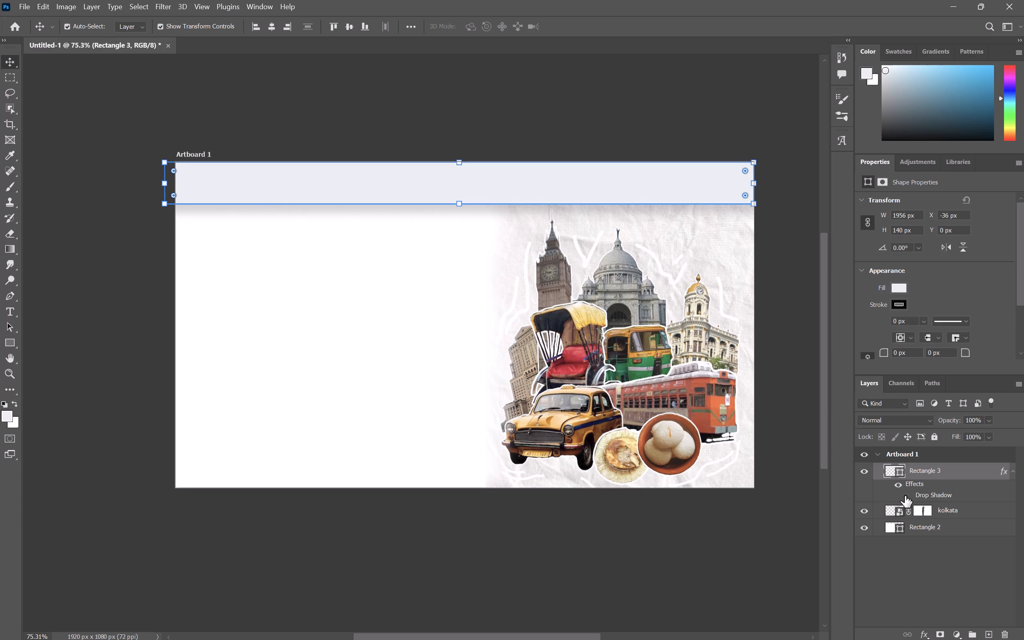
{"action": "left_click", "coordinate": [786, 438]}
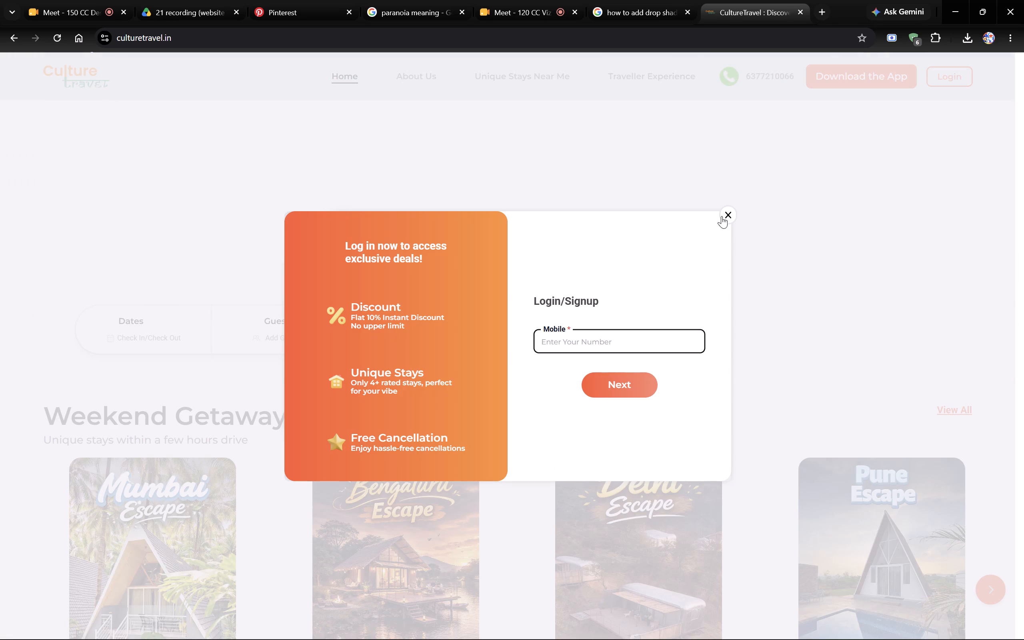
Dismiss the login pop-up on the Culture Travel website in Chrome.
{"action": "left_click", "coordinate": [728, 215]}
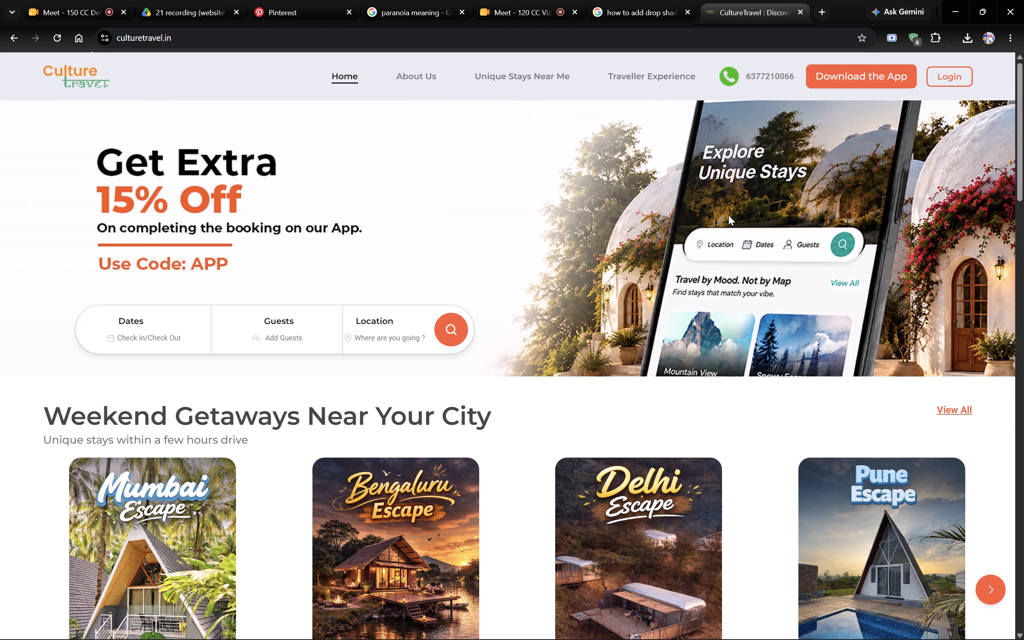
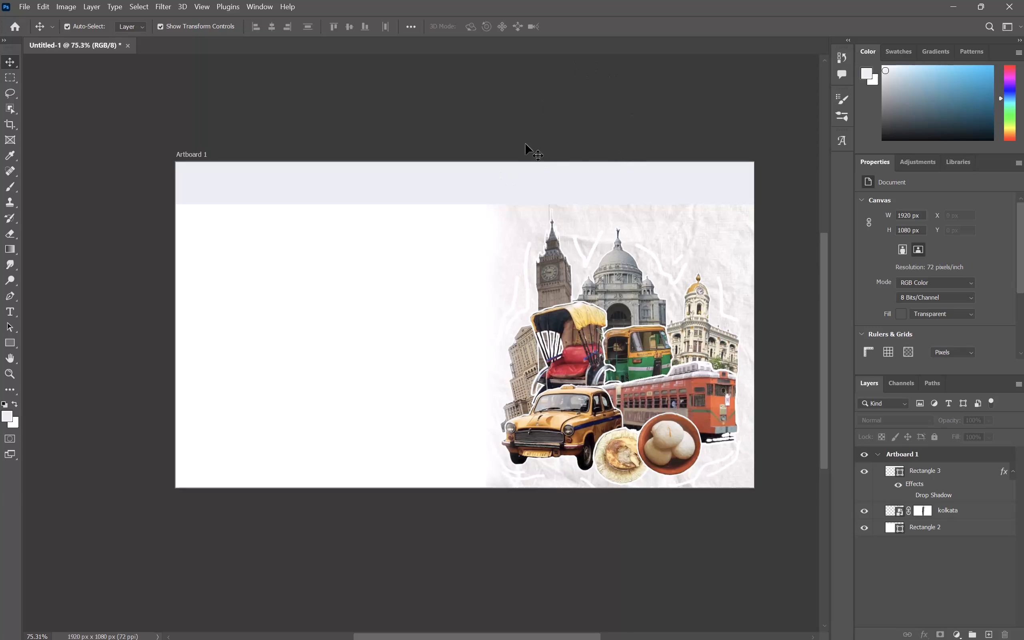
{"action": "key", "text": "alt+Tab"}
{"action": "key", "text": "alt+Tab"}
Lower the opacity of the kolkata collage layer to 40%.
{"action": "left_click", "coordinate": [893, 509]}
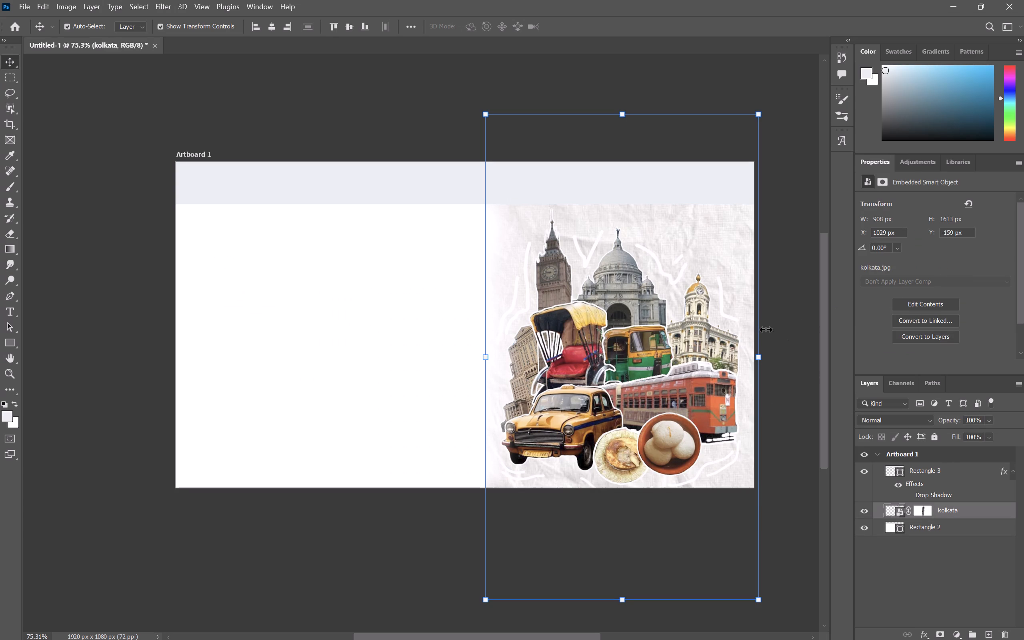
{"action": "left_click", "coordinate": [992, 424]}
{"action": "left_click_drag", "start_coordinate": [998, 434], "coordinate": [974, 436]}
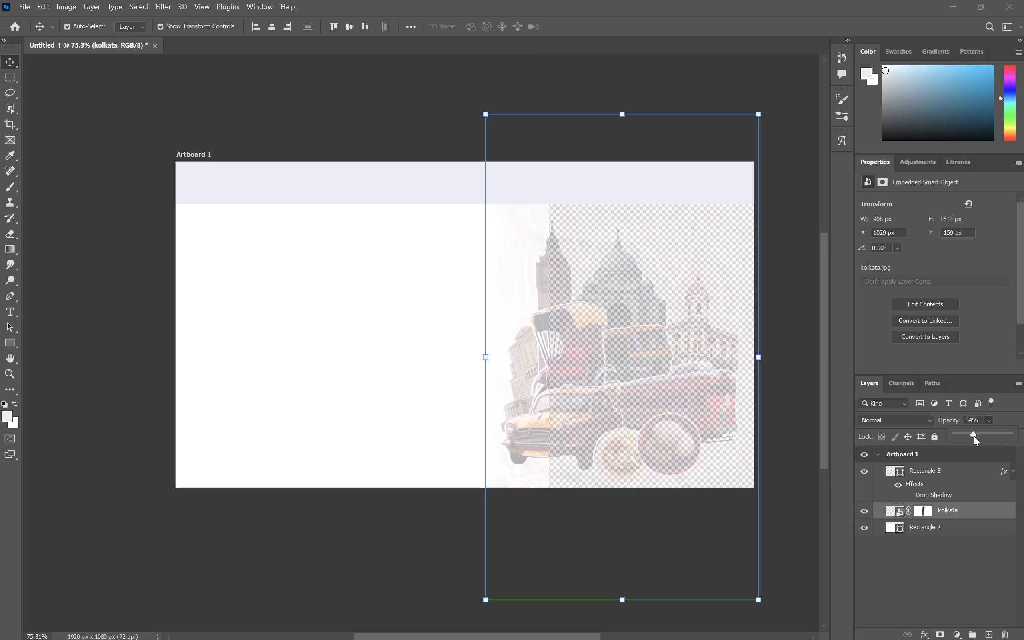
{"action": "left_click_drag", "start_coordinate": [980, 430], "coordinate": [996, 435]}
{"action": "left_click", "coordinate": [991, 435]}
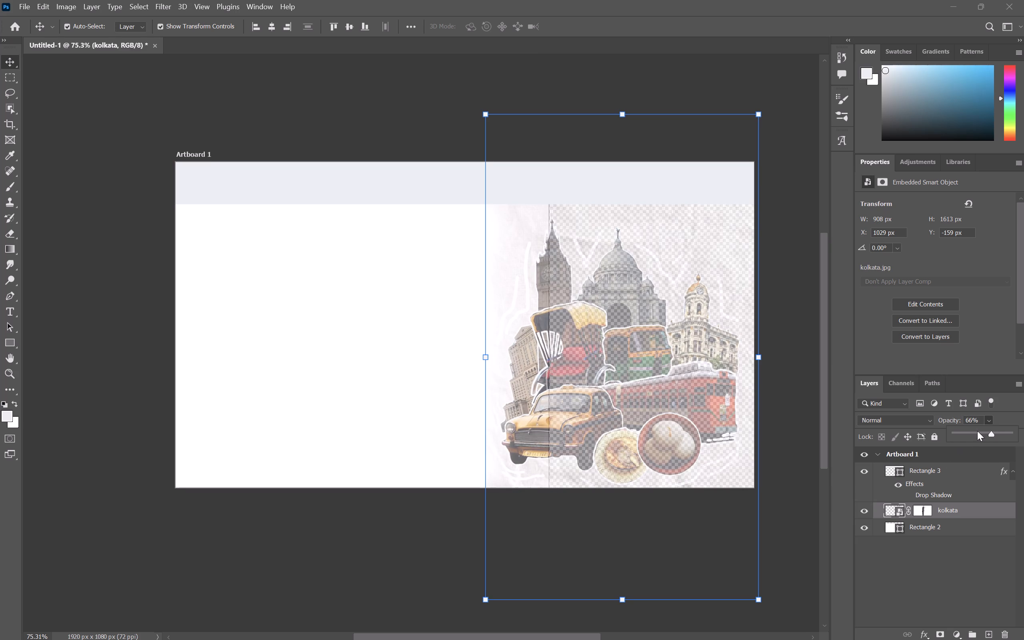
{"action": "left_click", "coordinate": [977, 431]}
{"action": "left_click", "coordinate": [789, 542]}
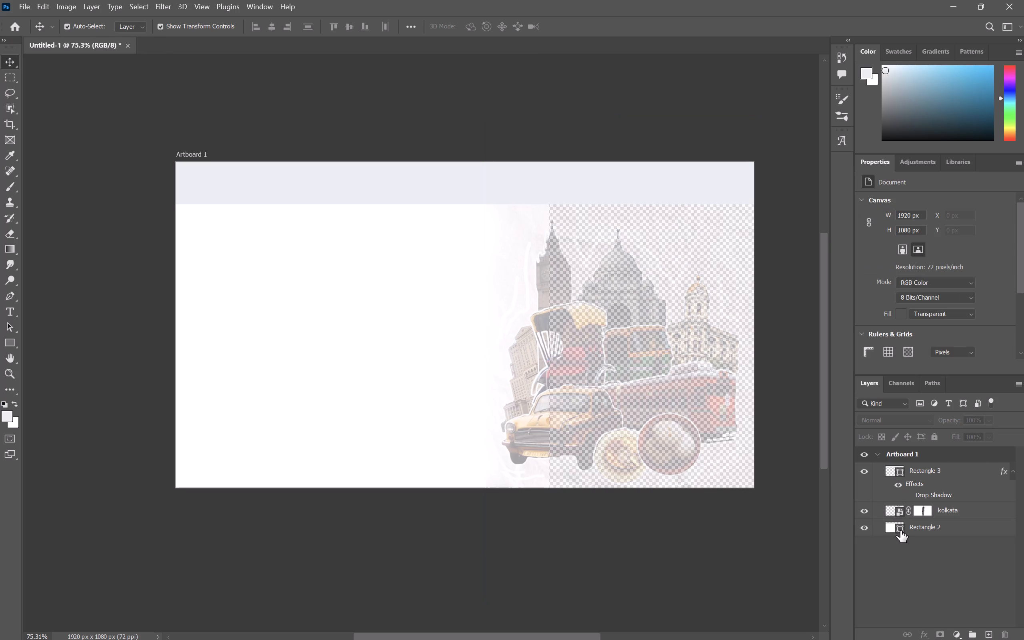
Scale up the white background shape, Rectangle 2, to about 157% so it covers the whole artboard behind the collage.
{"action": "left_click", "coordinate": [898, 529]}
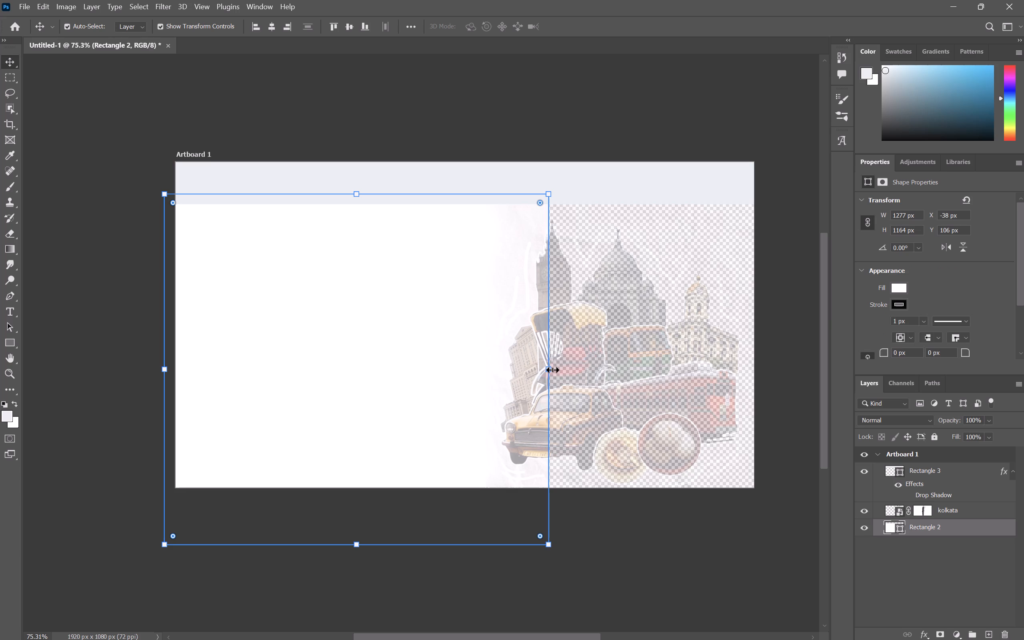
{"action": "left_click_drag", "start_coordinate": [552, 369], "coordinate": [693, 436]}
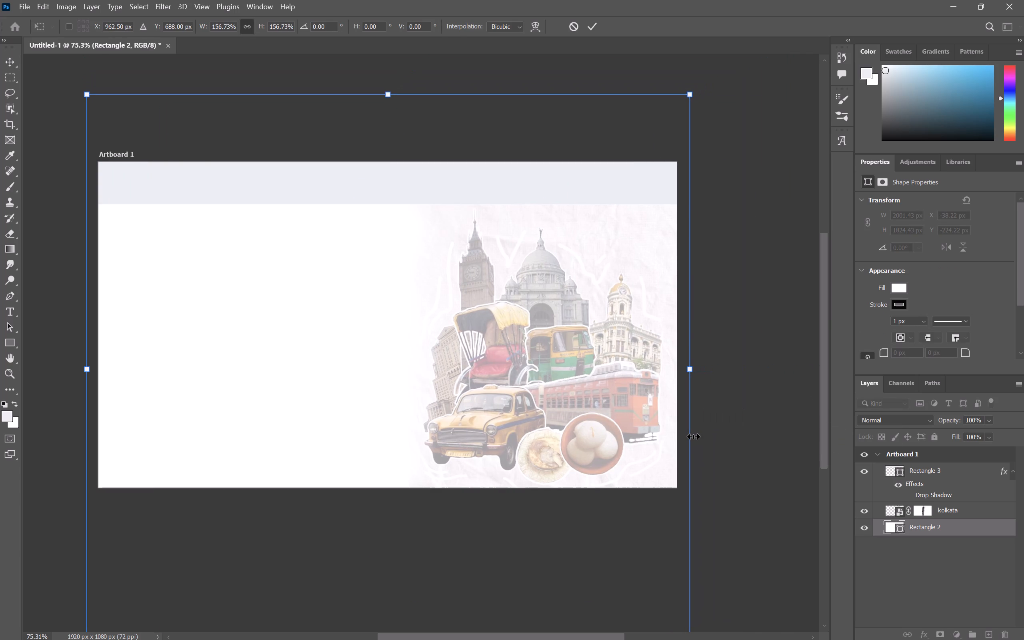
{"action": "left_click", "coordinate": [727, 421]}
{"action": "left_click", "coordinate": [898, 564]}
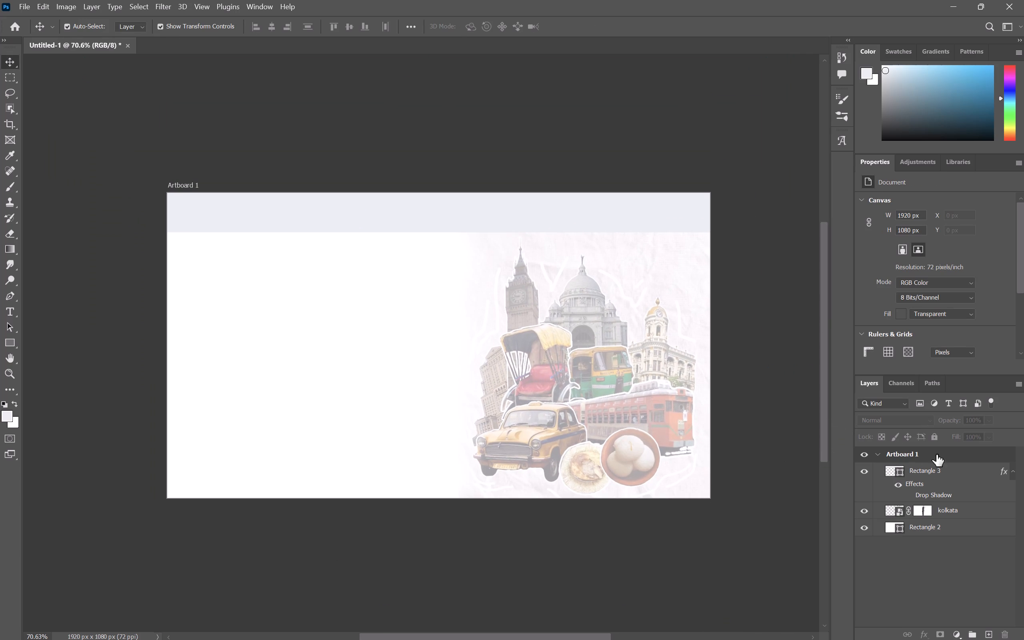
Turn the drop shadow effect back on for the header band, Rectangle 3.
{"action": "left_click", "coordinate": [907, 496]}
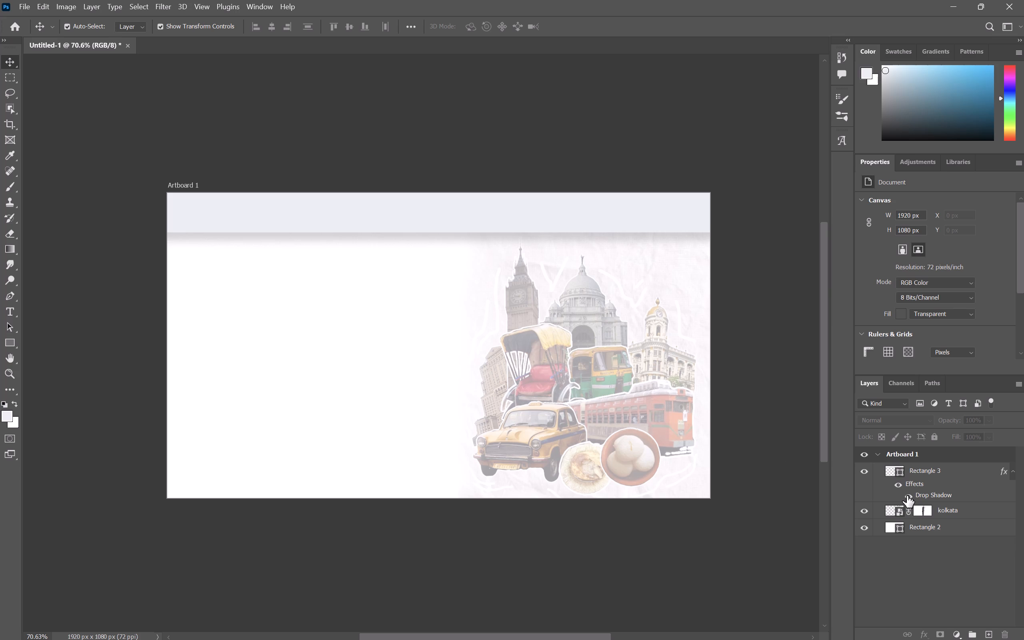
{"action": "left_click", "coordinate": [780, 400]}
Move the header band, Rectangle 3, straight up to Y -36 px so it overhangs the artboard's top edge.
{"action": "left_click", "coordinate": [922, 466]}
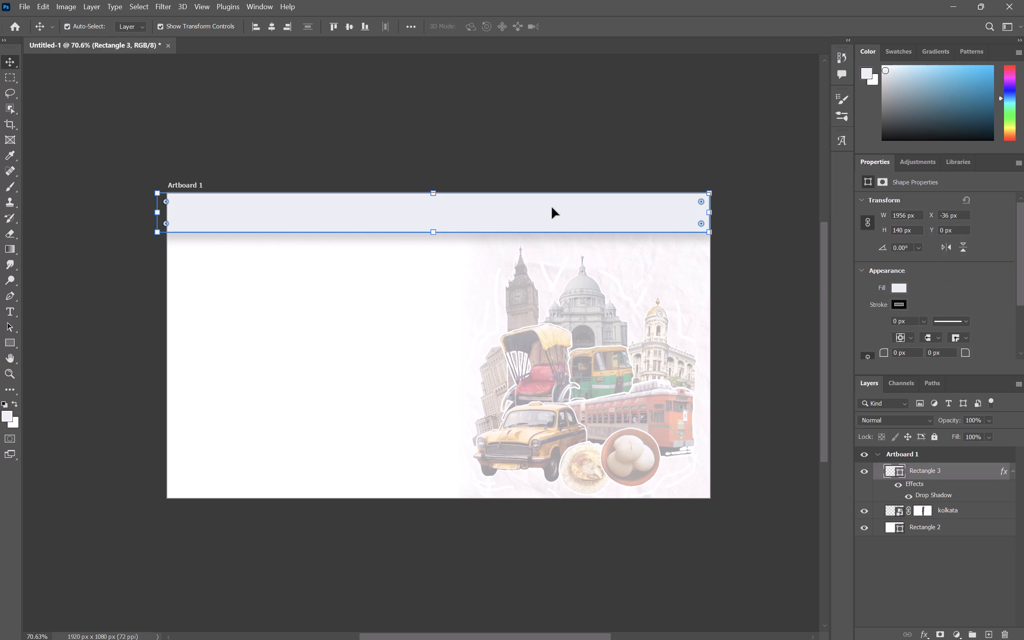
{"action": "left_click_drag", "start_coordinate": [572, 219], "coordinate": [573, 208]}
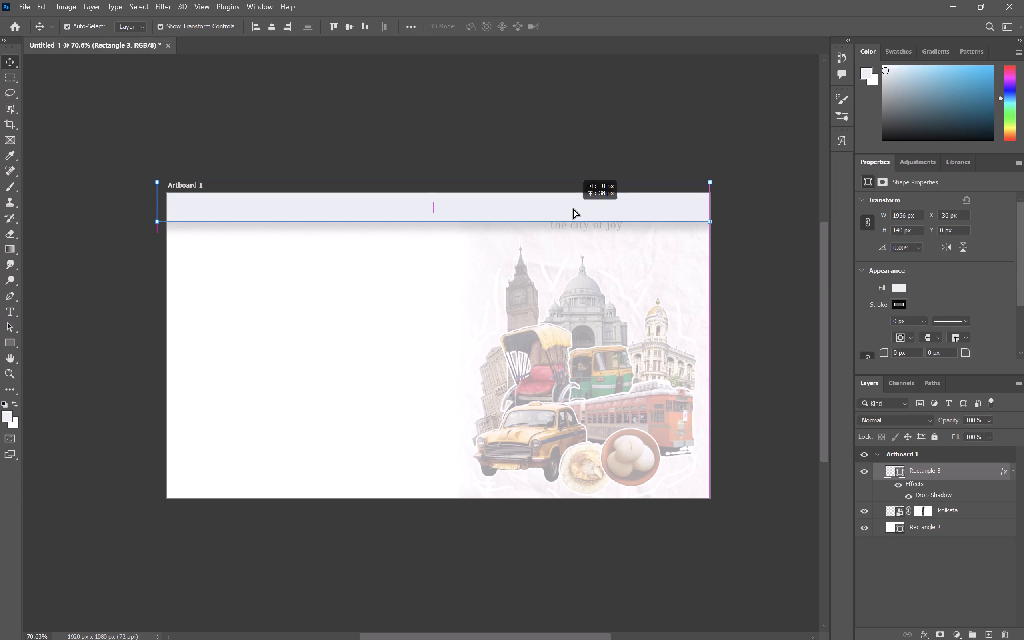
{"action": "left_click_drag", "start_coordinate": [573, 208], "coordinate": [573, 209]}
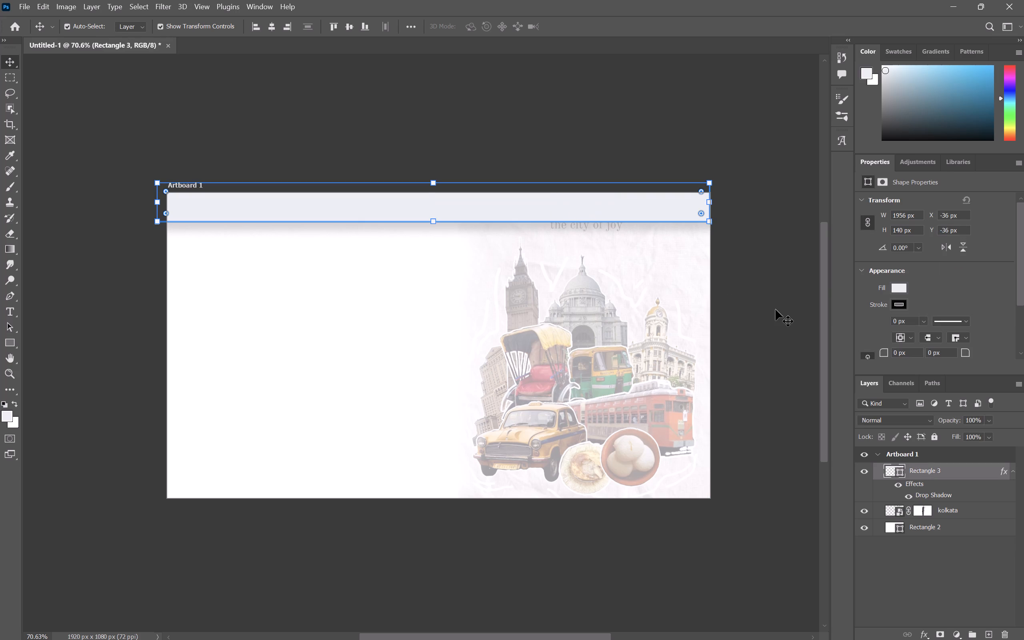
{"action": "left_click", "coordinate": [776, 310]}
Enlarge the kolkata collage to about 964 × 1713 px and reposition it at about X 1032 px, Y -224 px.
{"action": "left_click", "coordinate": [893, 522]}
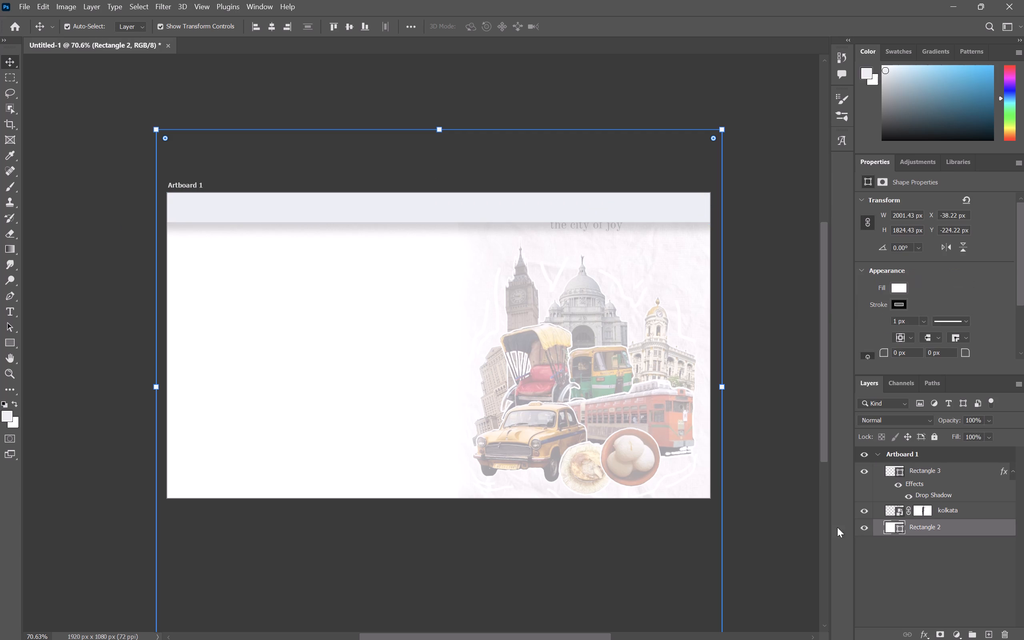
{"action": "left_click", "coordinate": [880, 506]}
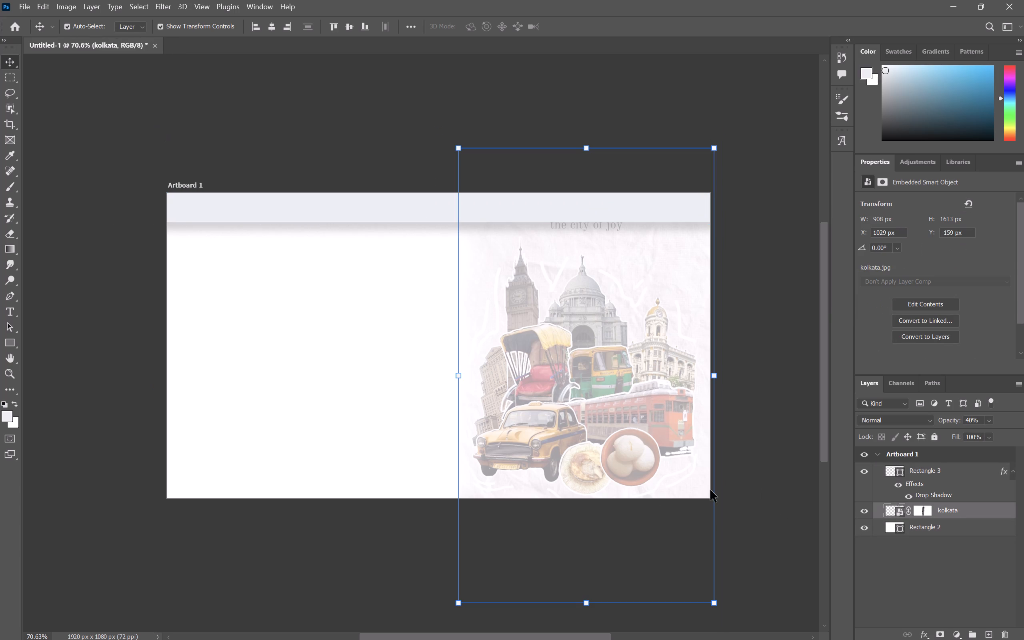
{"action": "left_click_drag", "start_coordinate": [715, 603], "coordinate": [738, 616]}
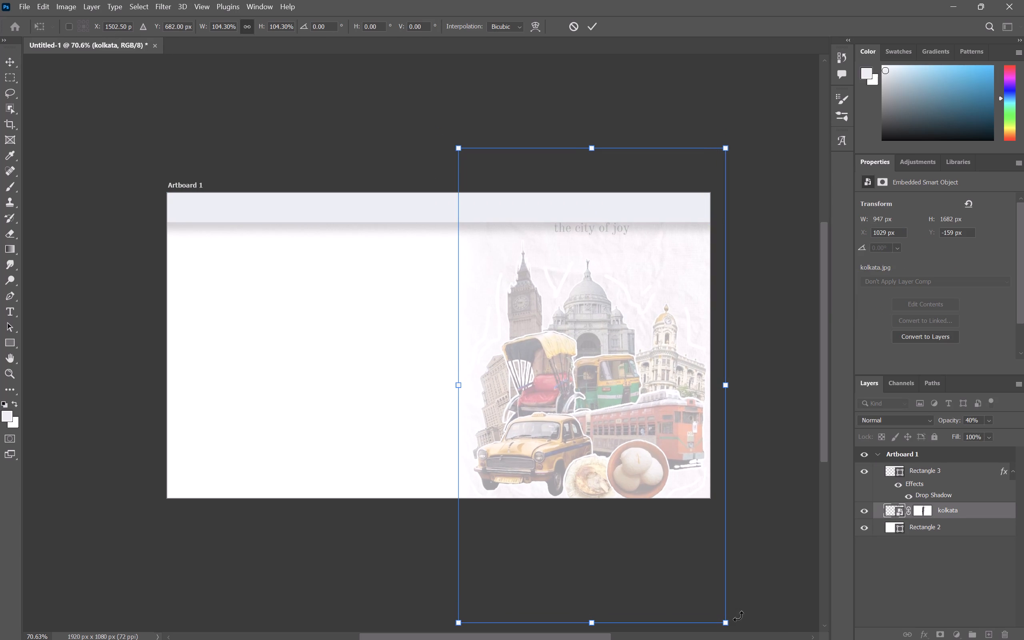
{"action": "left_click_drag", "start_coordinate": [618, 432], "coordinate": [617, 422]}
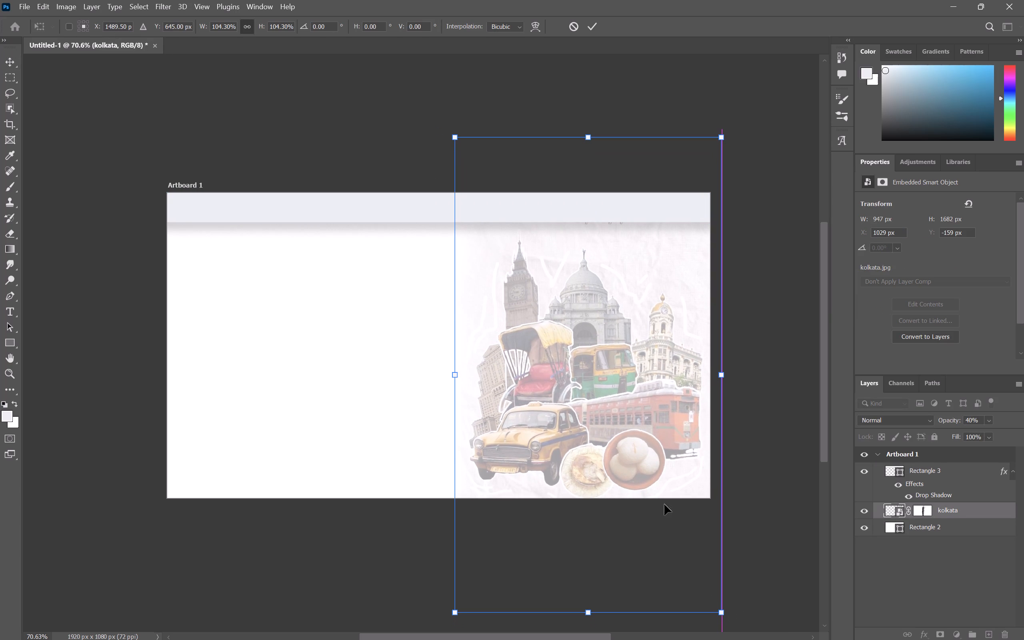
{"action": "left_click_drag", "start_coordinate": [724, 610], "coordinate": [735, 614]}
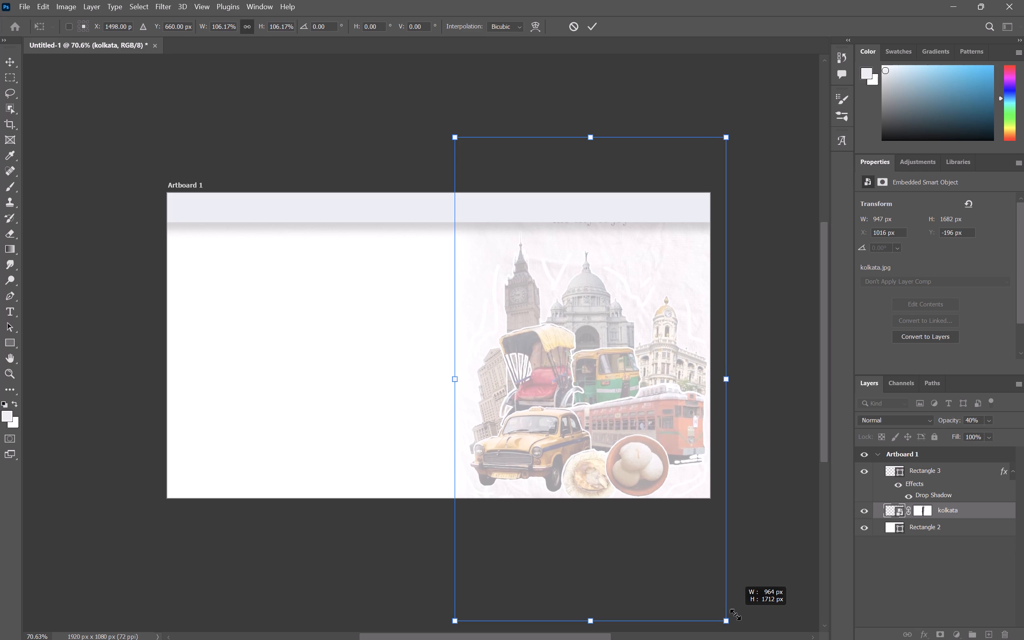
{"action": "left_click_drag", "start_coordinate": [735, 614], "coordinate": [736, 614]}
{"action": "left_click_drag", "start_coordinate": [624, 430], "coordinate": [627, 427]}
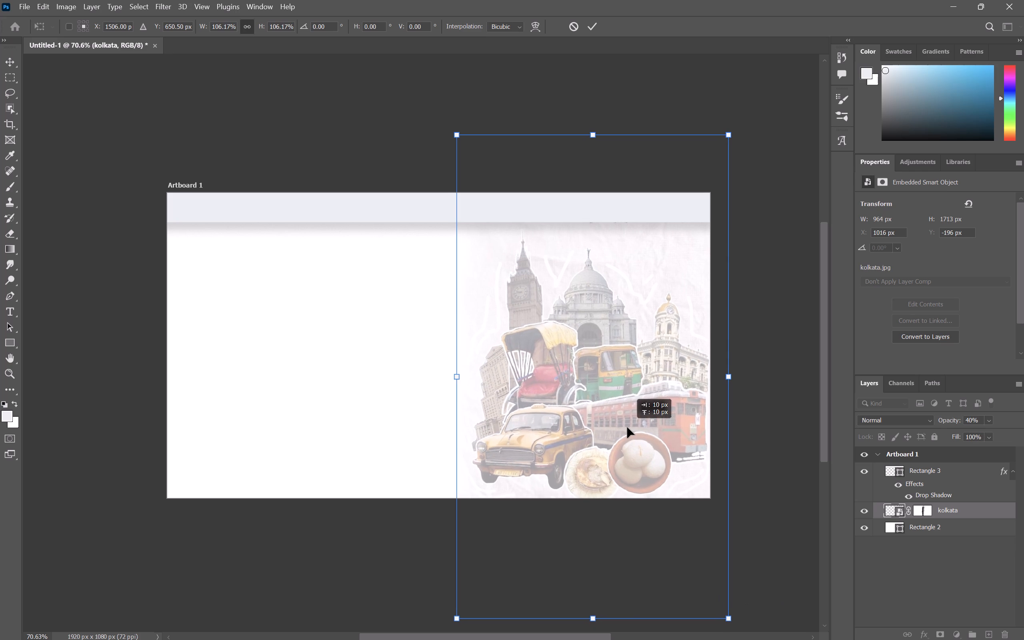
{"action": "left_click_drag", "start_coordinate": [627, 427], "coordinate": [629, 428]}
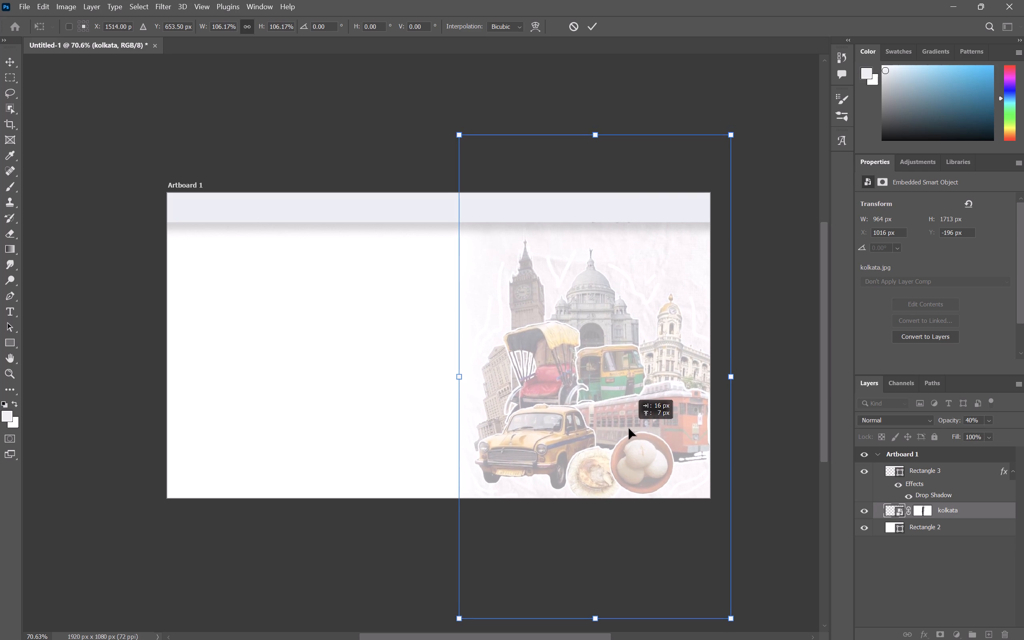
{"action": "left_click_drag", "start_coordinate": [629, 428], "coordinate": [629, 427]}
{"action": "left_click", "coordinate": [748, 301]}
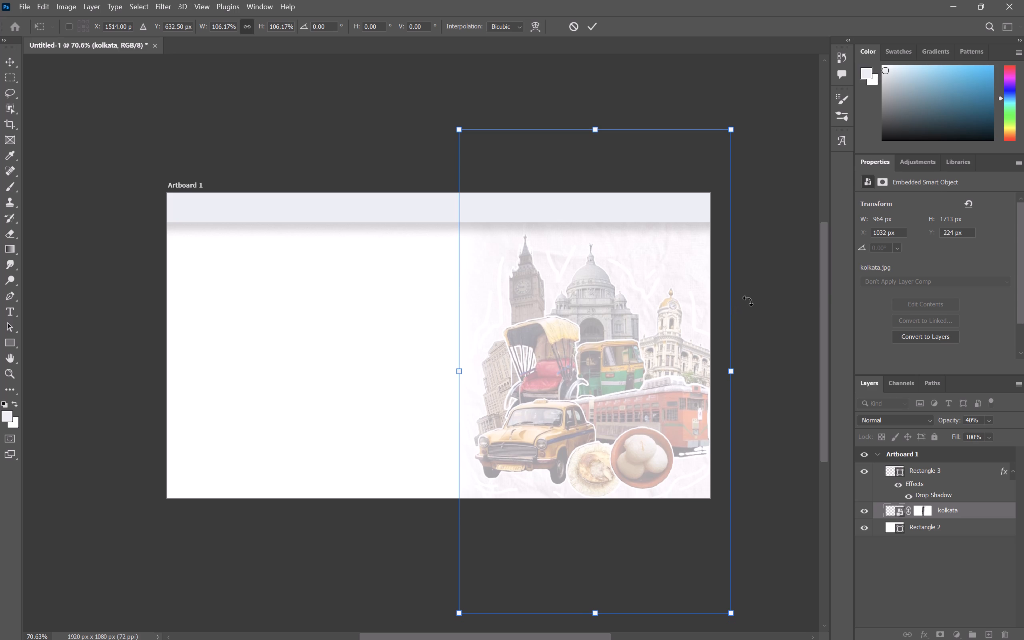
{"action": "left_click", "coordinate": [143, 116]}
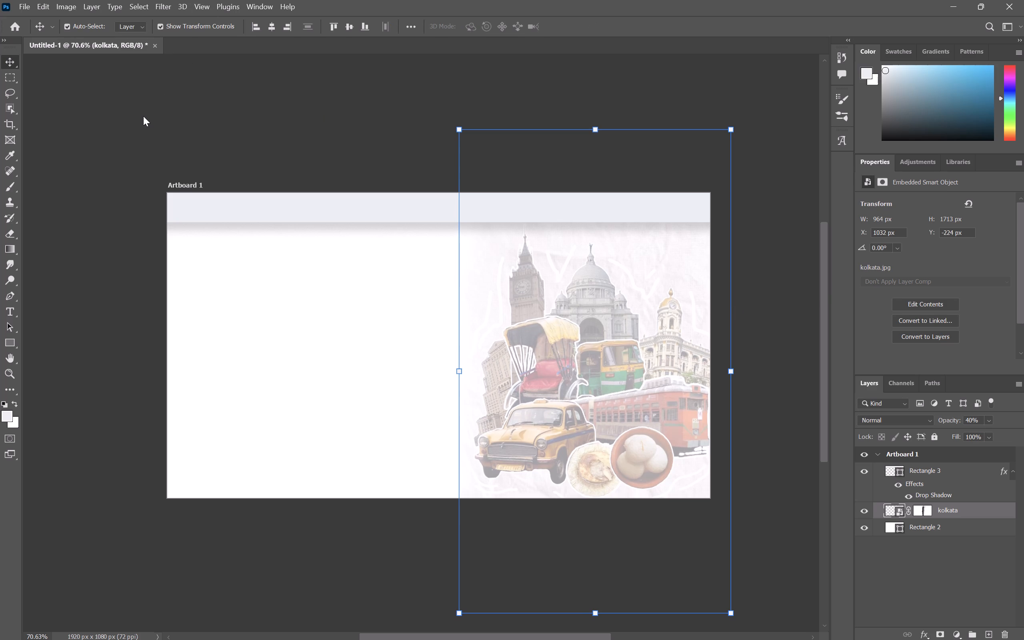
{"action": "left_click", "coordinate": [143, 116]}
{"action": "left_click", "coordinate": [225, 90]}
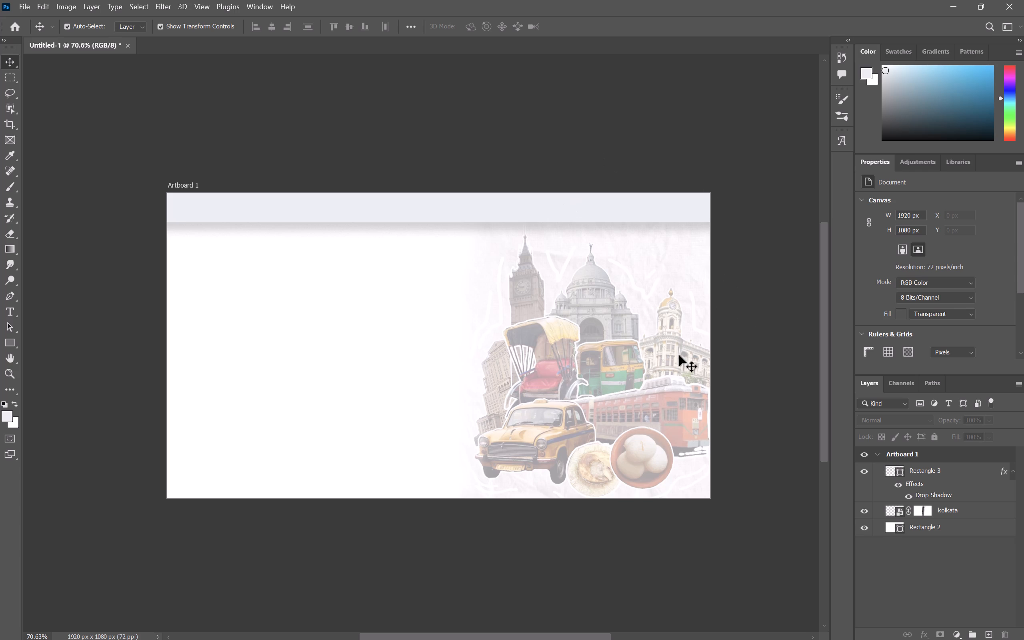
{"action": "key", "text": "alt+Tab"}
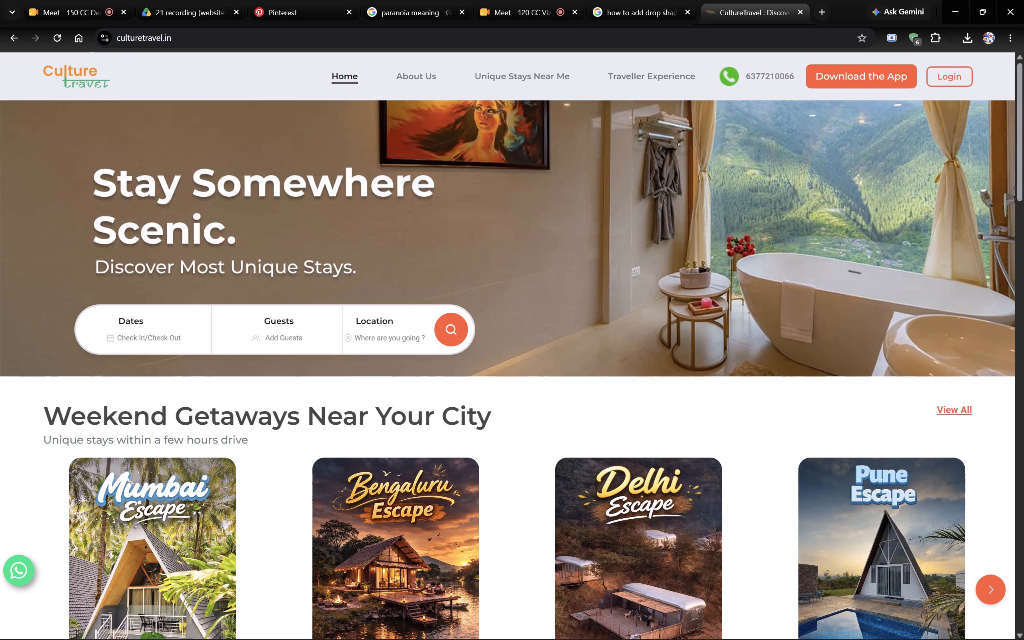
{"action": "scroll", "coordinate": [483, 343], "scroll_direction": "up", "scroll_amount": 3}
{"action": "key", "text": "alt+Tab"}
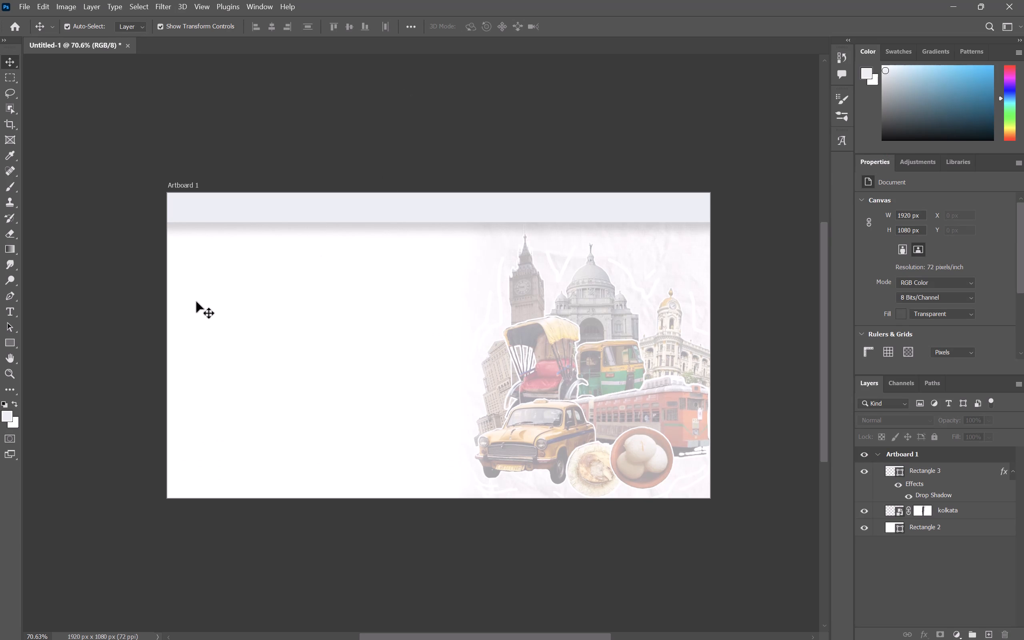
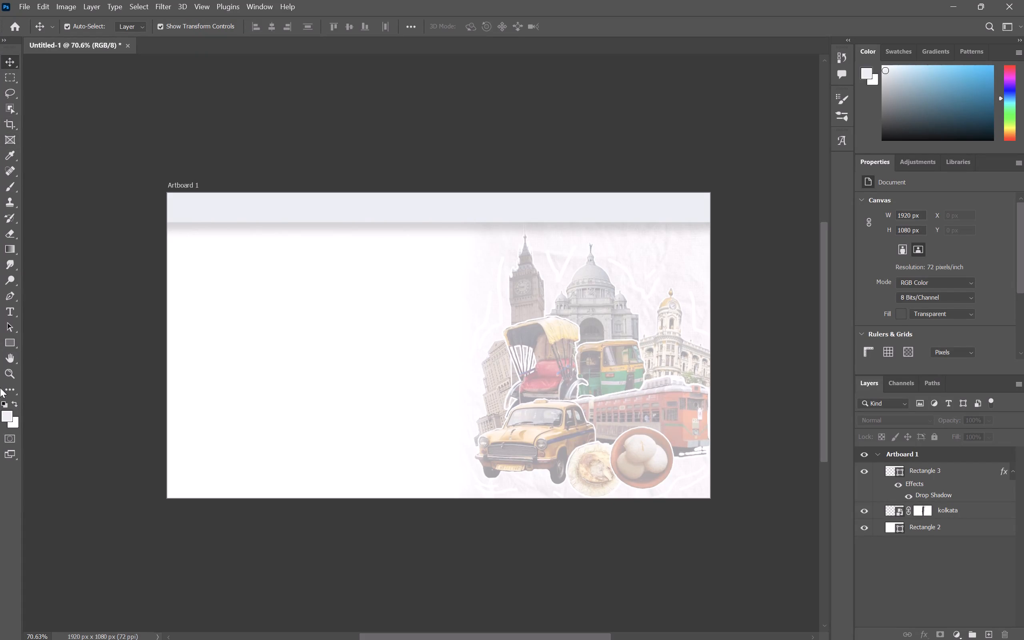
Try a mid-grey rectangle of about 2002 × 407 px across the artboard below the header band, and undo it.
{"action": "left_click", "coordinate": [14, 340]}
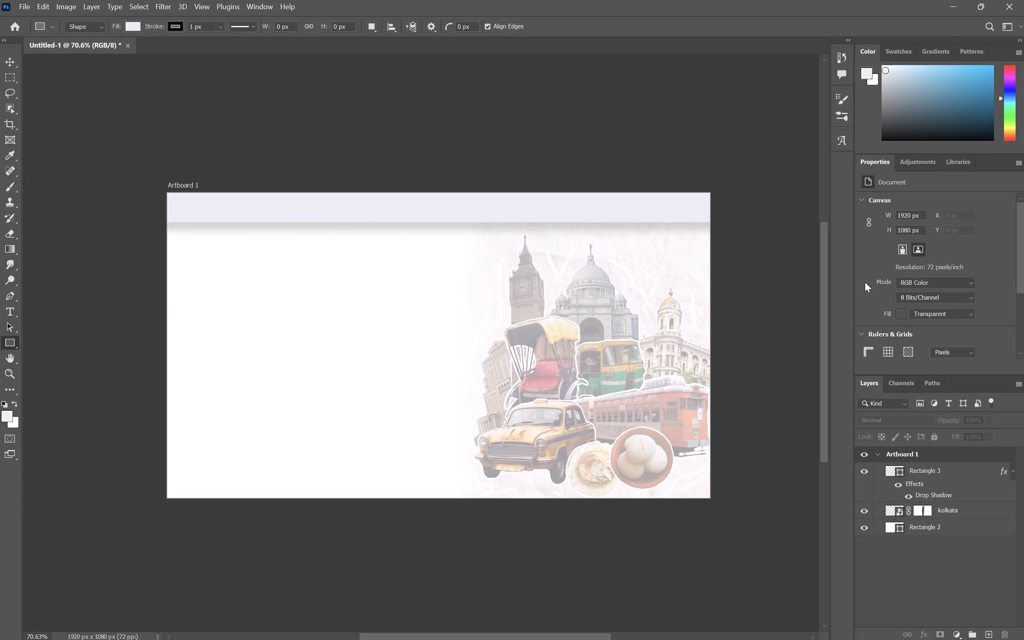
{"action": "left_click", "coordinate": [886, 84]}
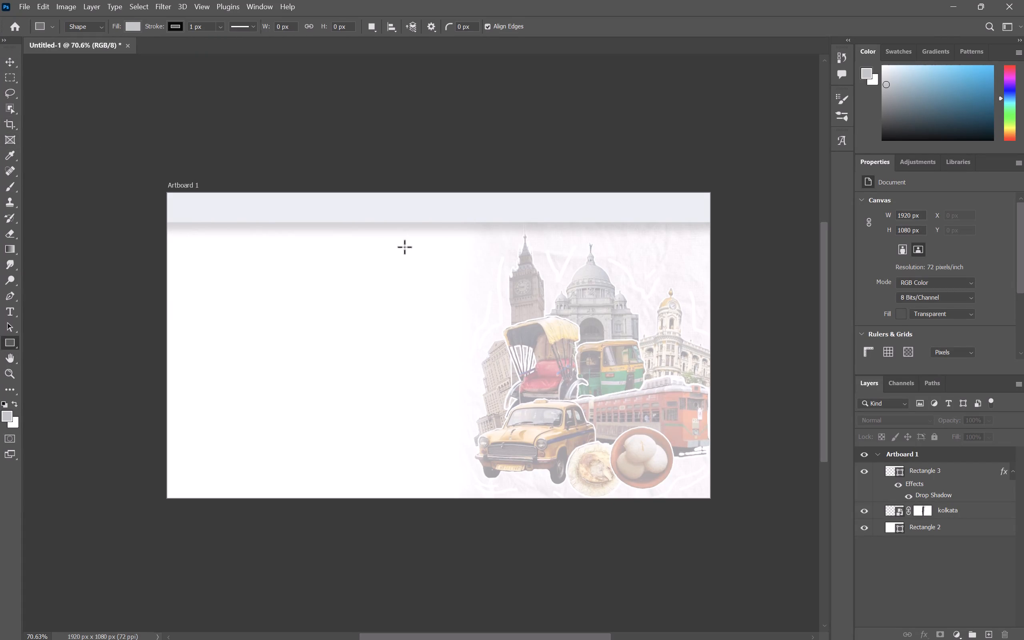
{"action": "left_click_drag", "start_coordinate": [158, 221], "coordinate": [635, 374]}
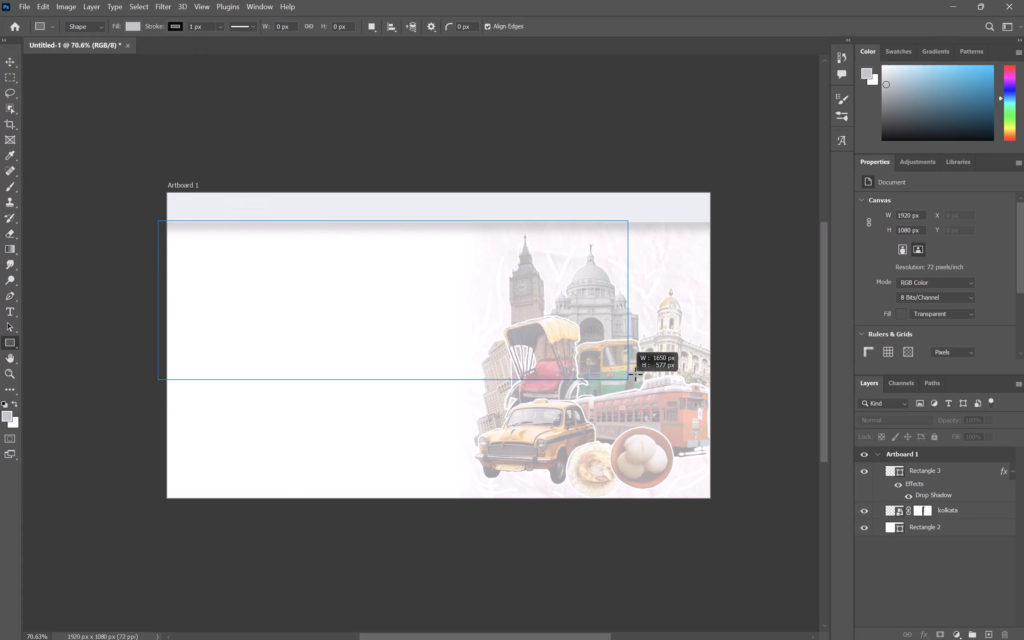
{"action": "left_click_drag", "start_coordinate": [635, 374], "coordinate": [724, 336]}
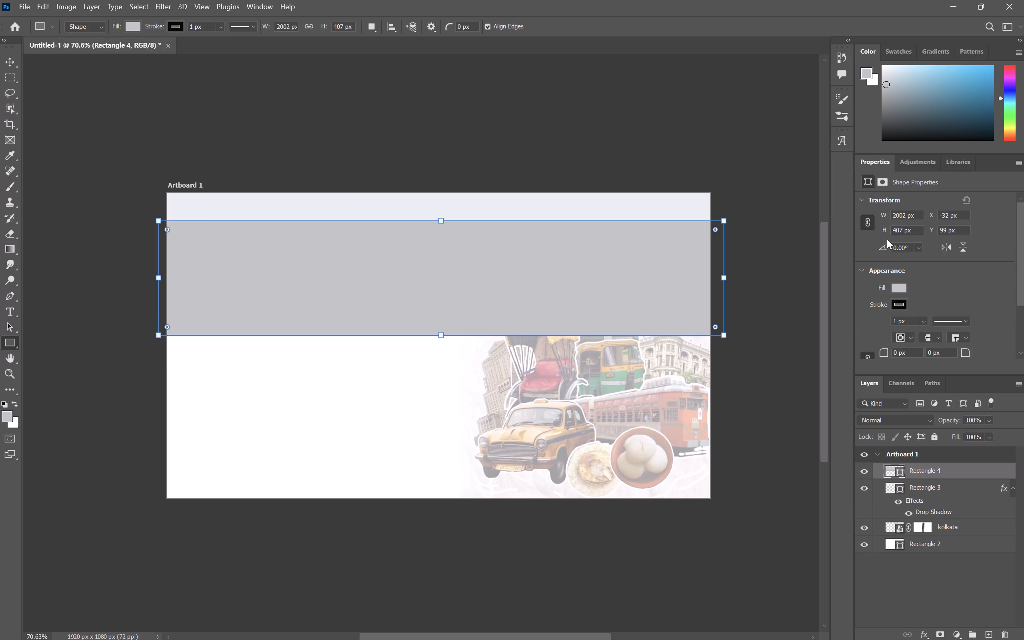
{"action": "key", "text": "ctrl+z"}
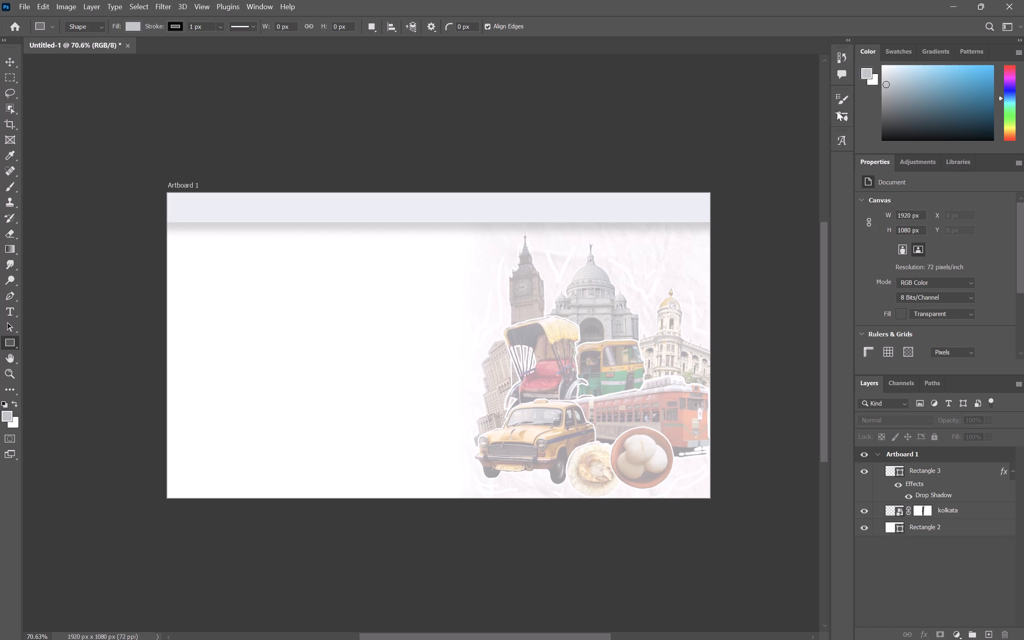
Draw a pale #d7dfe3 rectangle about 2039 × 348 px directly below the header band, spanning past both artboard sides.
{"action": "left_click", "coordinate": [865, 72]}
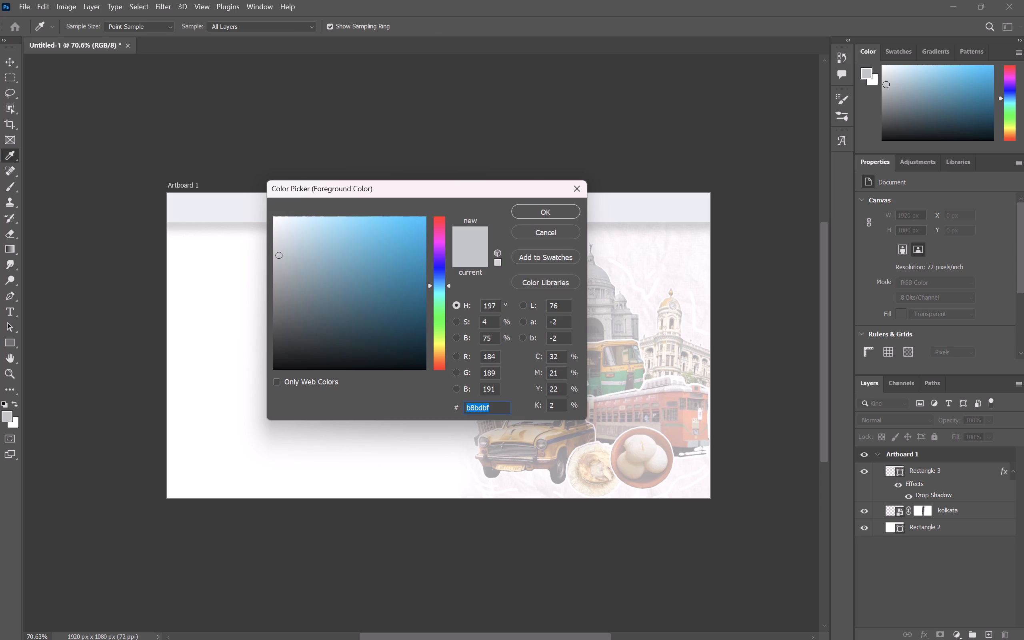
{"action": "left_click", "coordinate": [282, 237]}
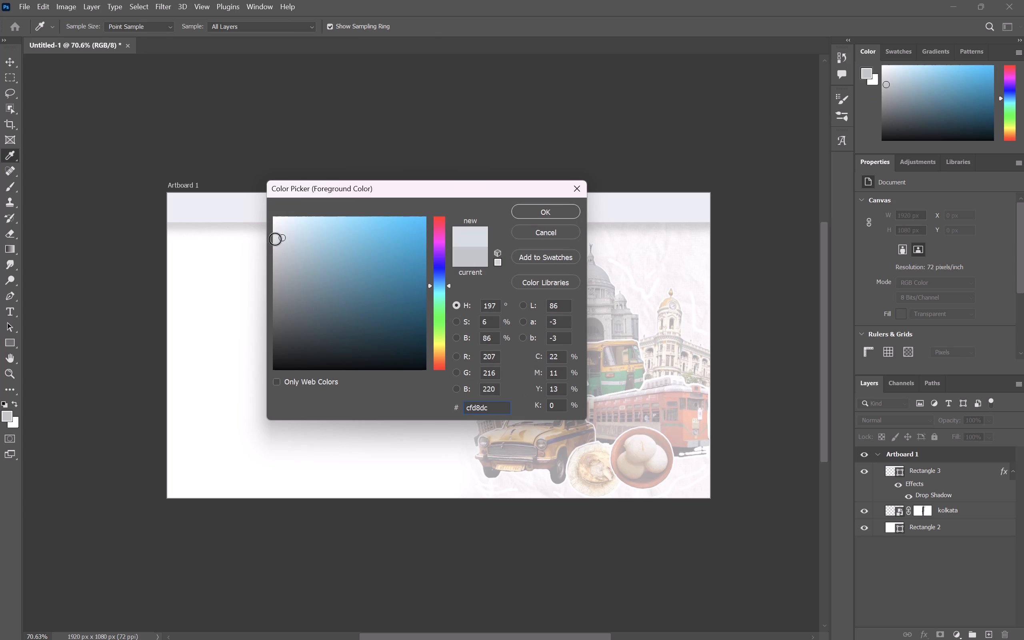
{"action": "left_click", "coordinate": [275, 239]}
{"action": "left_click", "coordinate": [278, 233]}
{"action": "left_click", "coordinate": [280, 244]}
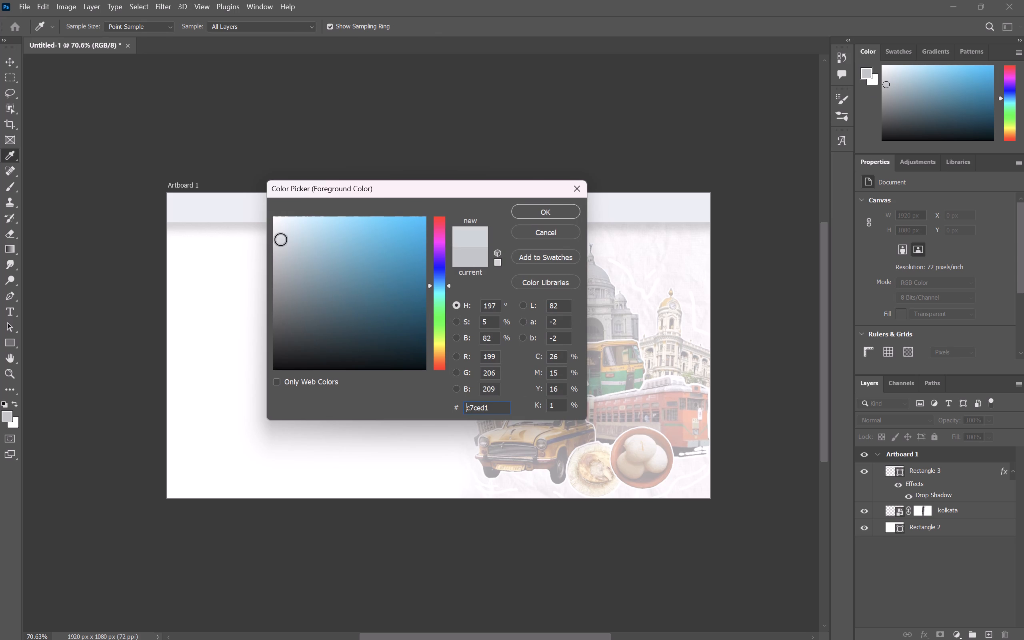
{"action": "left_click", "coordinate": [282, 236]}
{"action": "left_click", "coordinate": [282, 233]}
{"action": "left_click", "coordinate": [544, 212]}
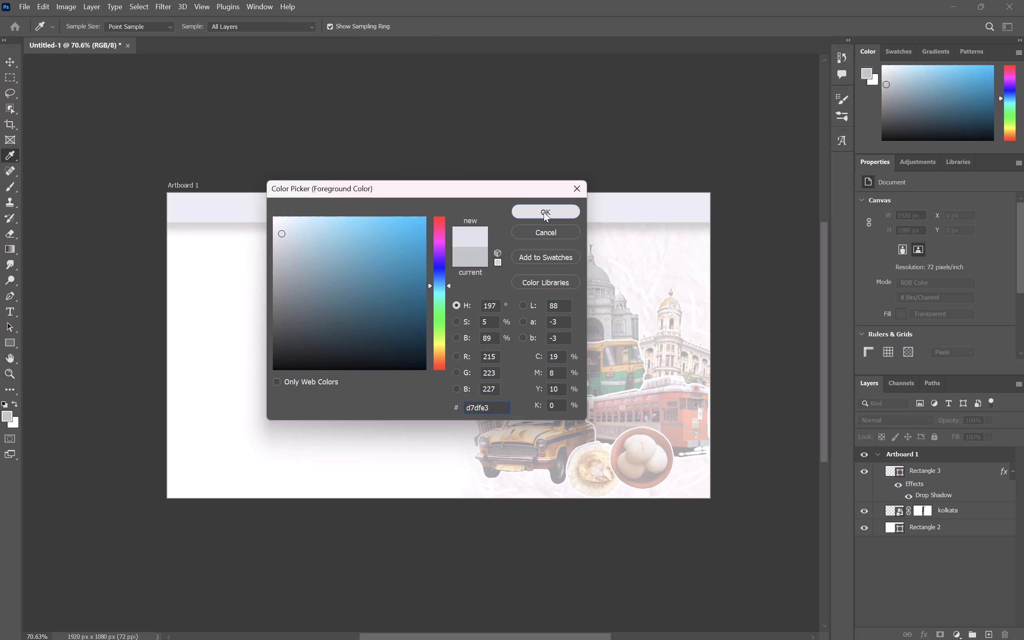
{"action": "left_click_drag", "start_coordinate": [144, 221], "coordinate": [672, 282]}
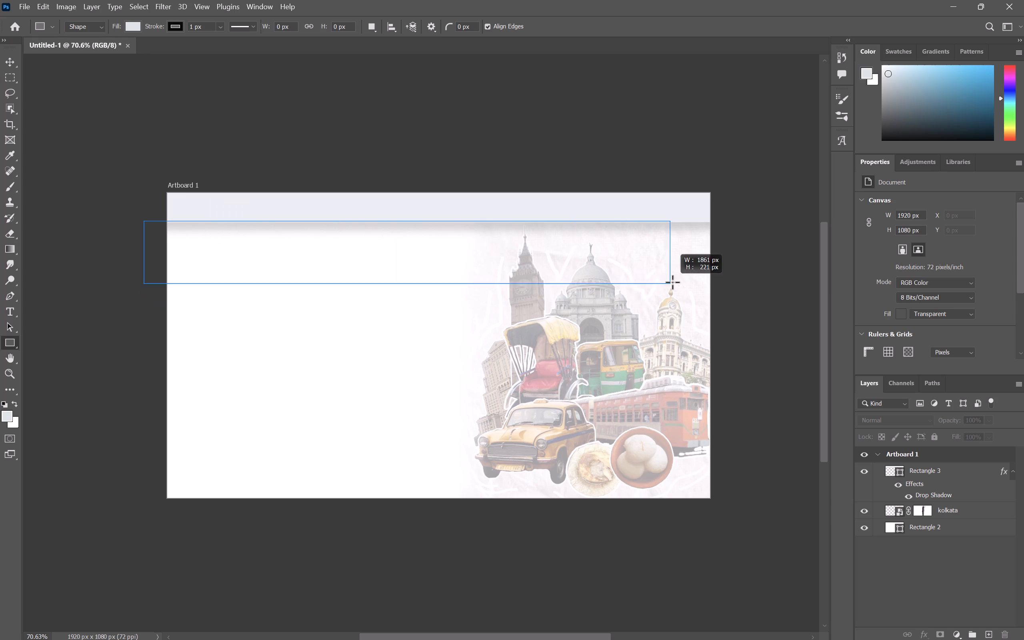
{"action": "left_click_drag", "start_coordinate": [672, 282], "coordinate": [720, 318]}
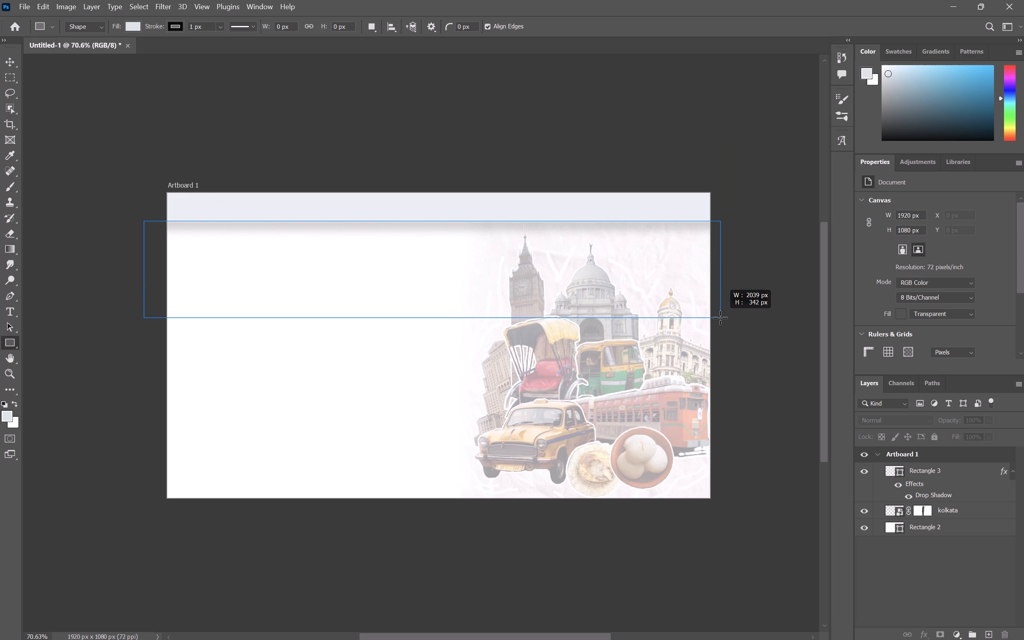
{"action": "left_click_drag", "start_coordinate": [720, 318], "coordinate": [720, 320]}
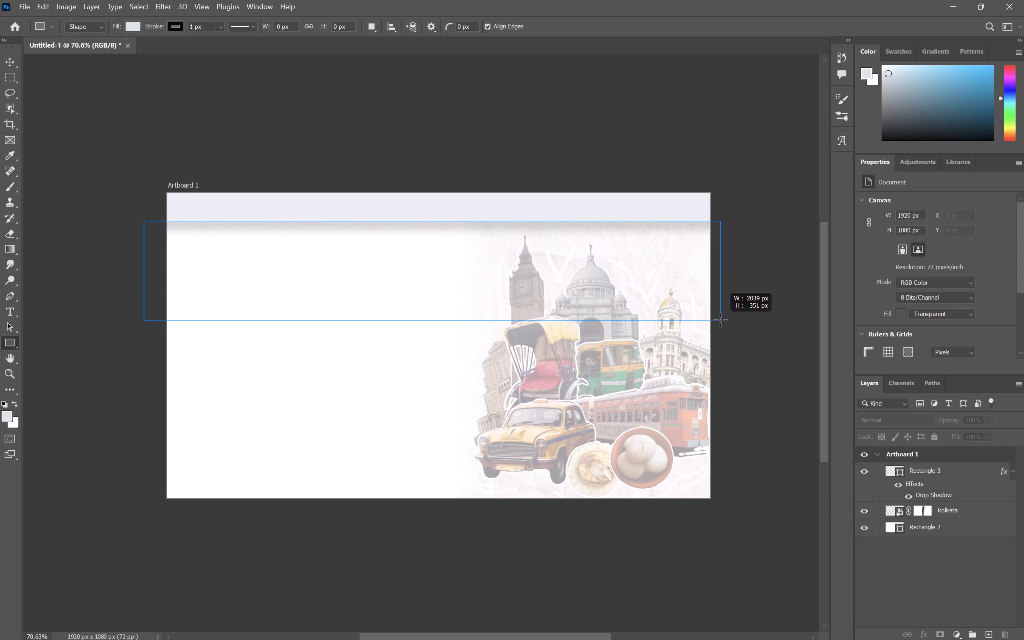
{"action": "left_click_drag", "start_coordinate": [720, 320], "coordinate": [720, 319]}
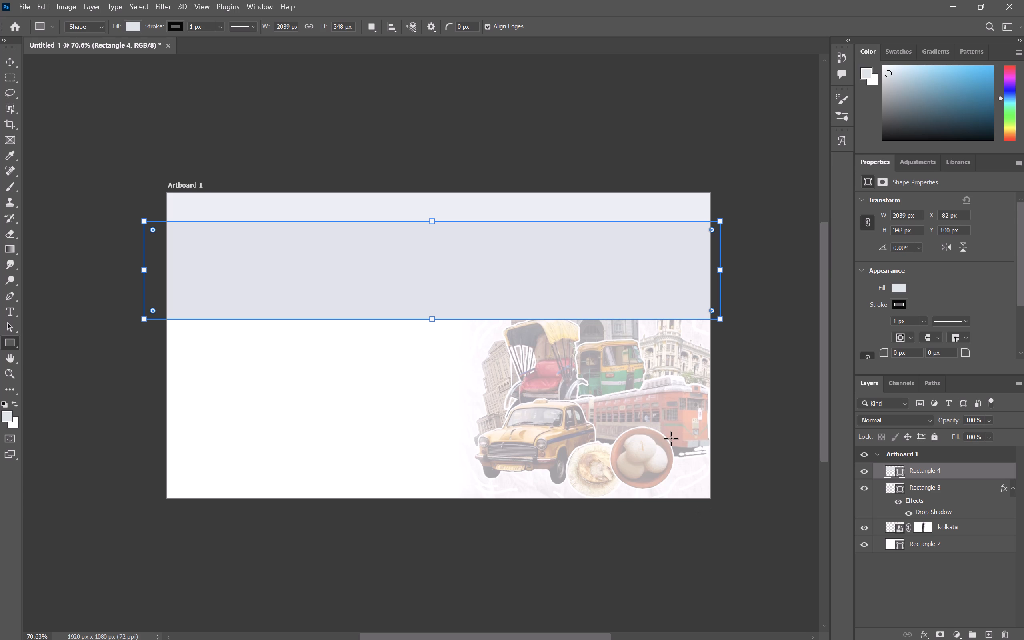
Move the new rectangle's layer below Rectangle 3 so the header band's drop shadow falls over it.
{"action": "left_click_drag", "start_coordinate": [893, 467], "coordinate": [893, 499]}
{"action": "left_click_drag", "start_coordinate": [893, 499], "coordinate": [895, 516]}
{"action": "left_click", "coordinate": [773, 531]}
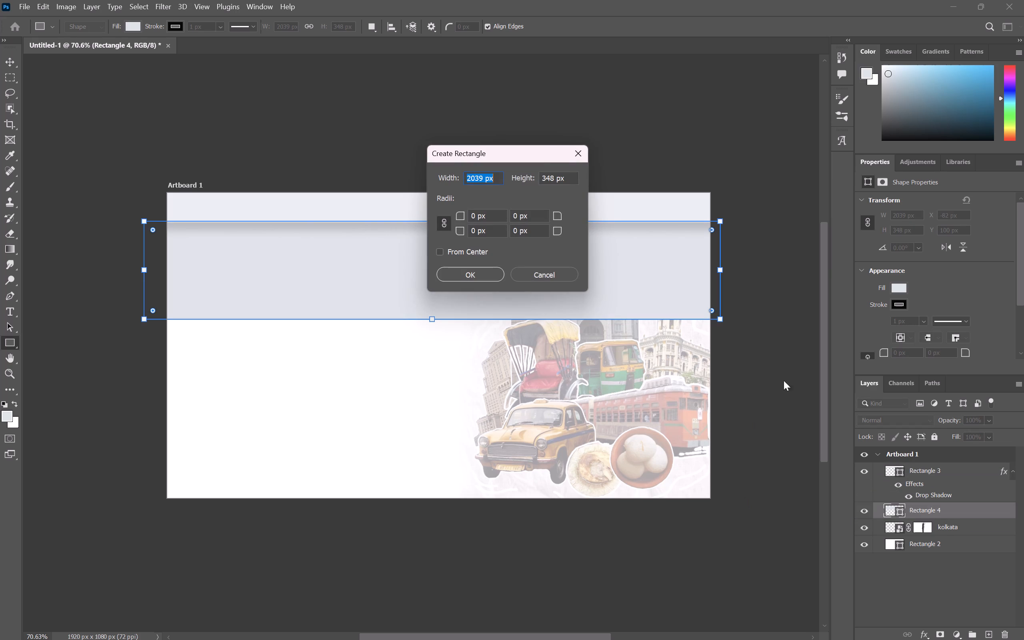
{"action": "left_click", "coordinate": [538, 272]}
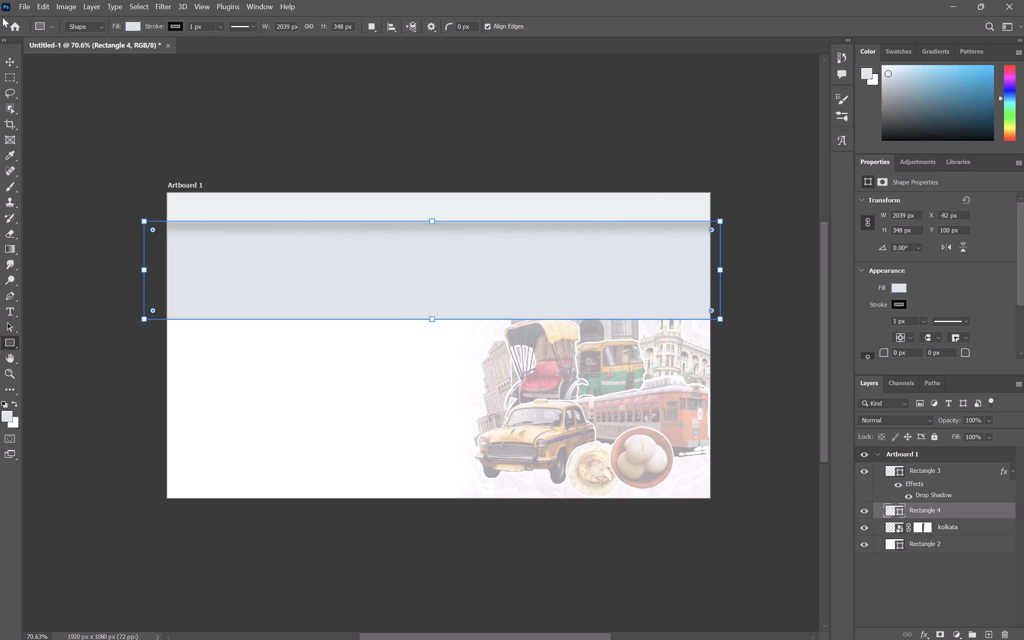
{"action": "left_click", "coordinate": [11, 58]}
{"action": "left_click", "coordinate": [155, 132]}
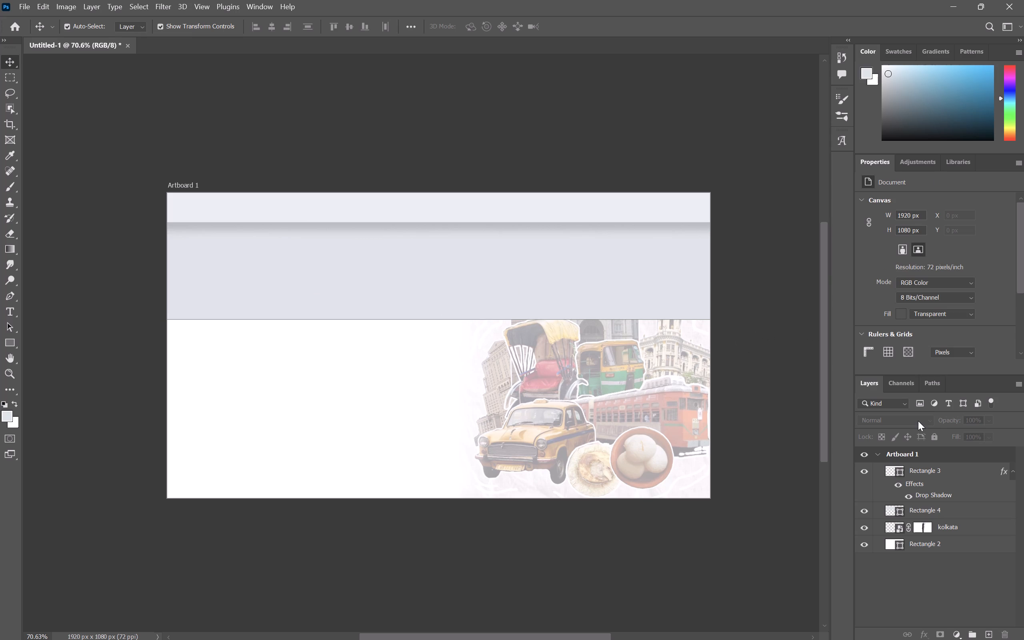
Reduce the stroke width of the banner rectangle, Rectangle 4, to 0 px.
{"action": "left_click", "coordinate": [942, 508]}
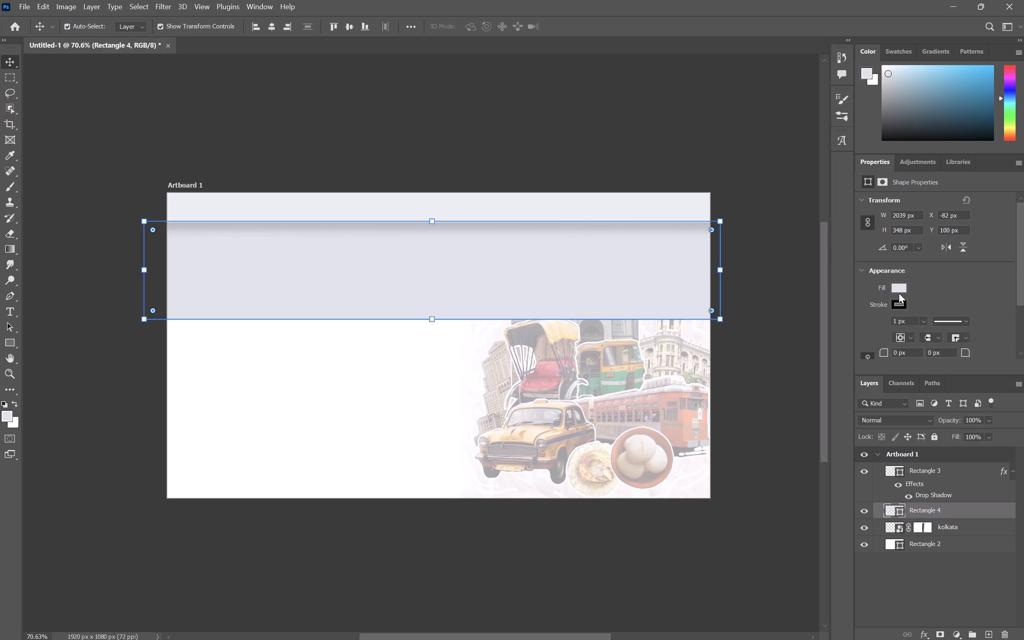
{"action": "left_click", "coordinate": [923, 318]}
{"action": "left_click_drag", "start_coordinate": [933, 337], "coordinate": [900, 337]}
{"action": "left_click", "coordinate": [979, 295]}
{"action": "left_click", "coordinate": [767, 454]}
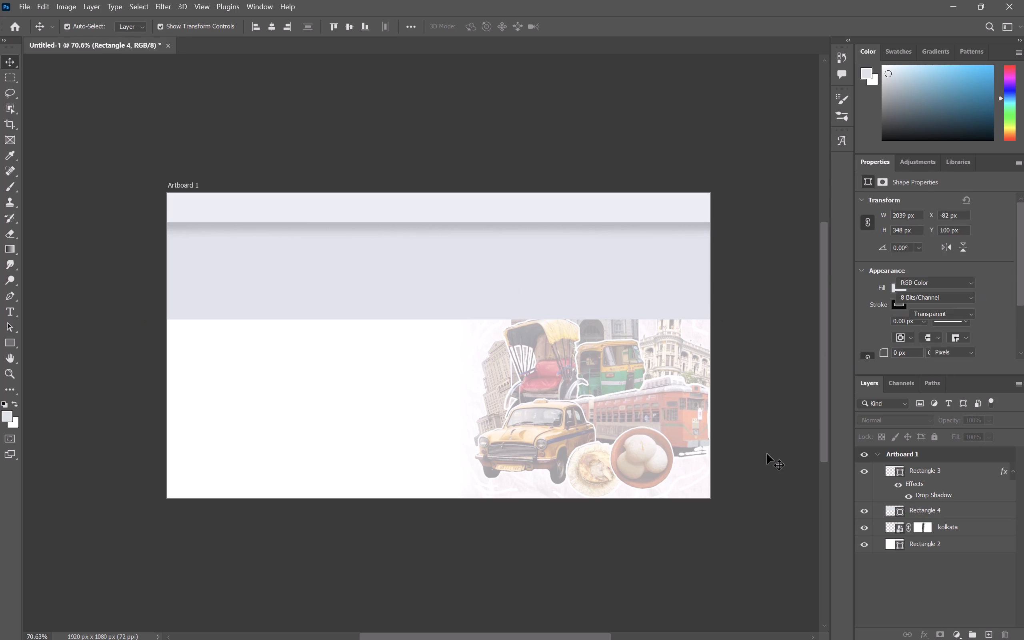
Enlarge the banner rectangle, Rectangle 4, to about 2569 × 439 px, keeping its upper edge under the header band.
{"action": "left_click", "coordinate": [650, 252]}
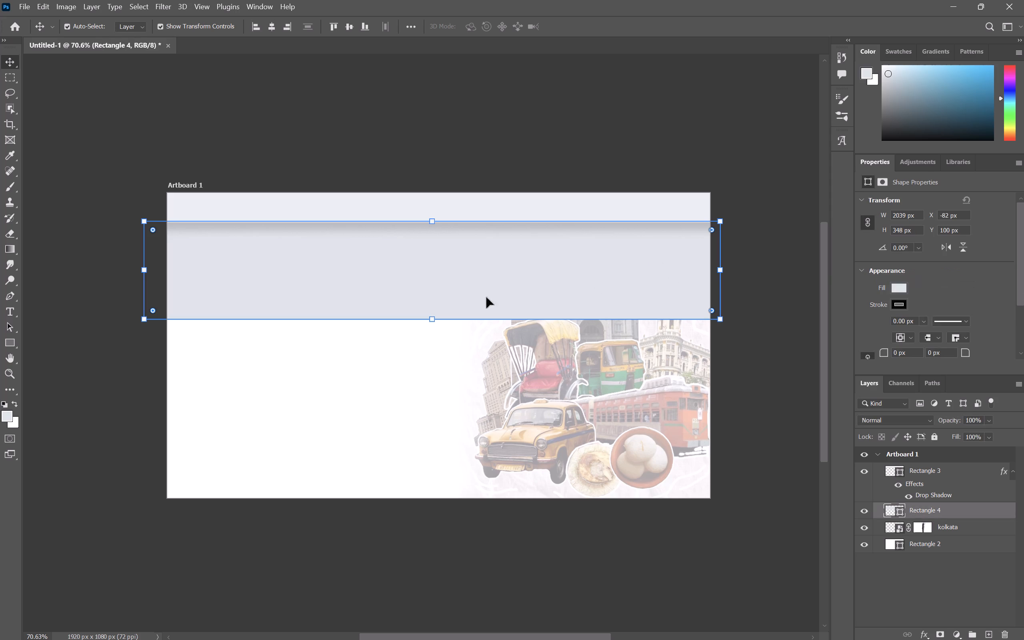
{"action": "left_click_drag", "start_coordinate": [434, 324], "coordinate": [431, 350]}
{"action": "left_click", "coordinate": [592, 607]}
{"action": "left_click", "coordinate": [592, 607]}
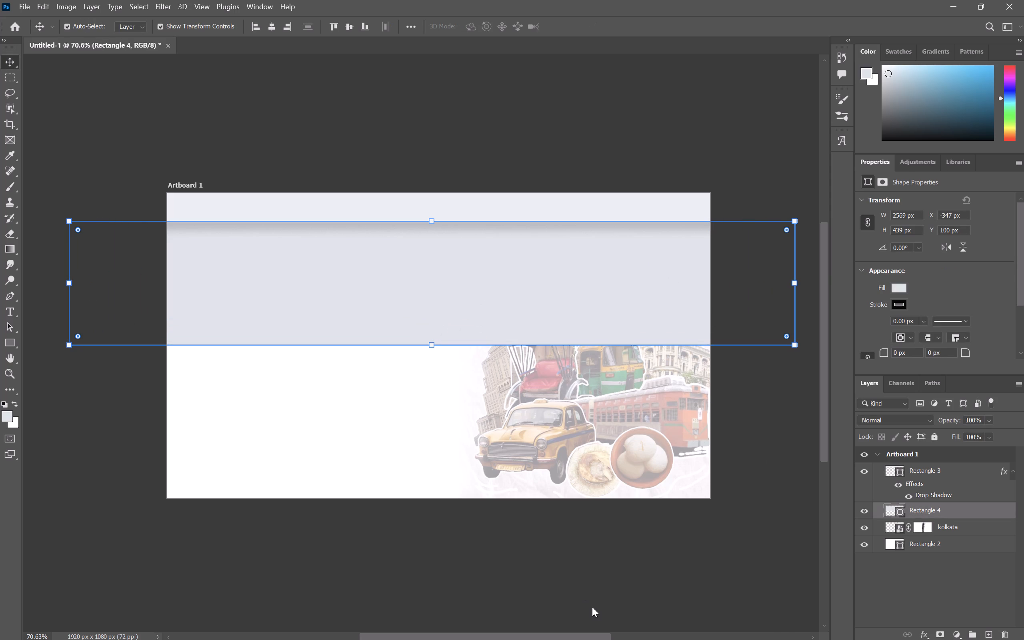
{"action": "left_click", "coordinate": [592, 607]}
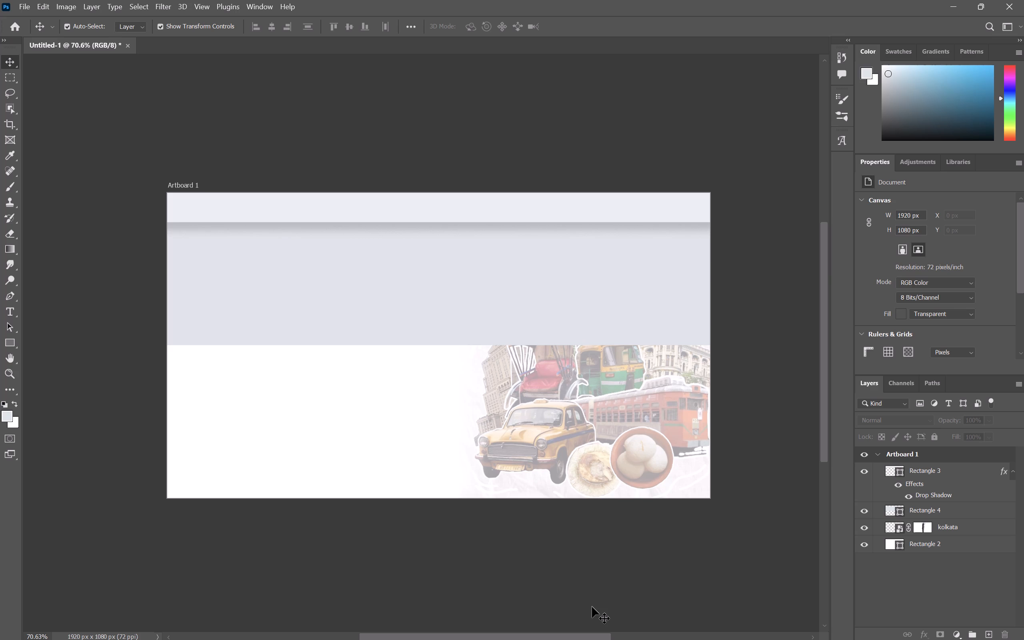
Examine the Culture Travel homepage in Chrome and compare its layout with the Photoshop artboard's header and banner.
{"action": "key", "text": "alt+Tab"}
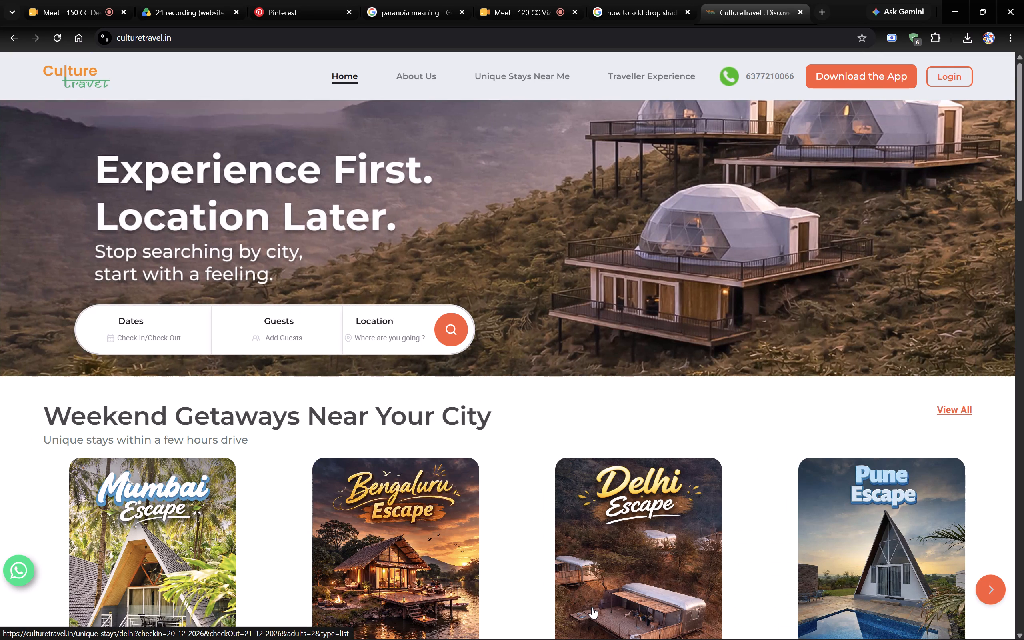
{"action": "key", "text": "alt+Tab"}
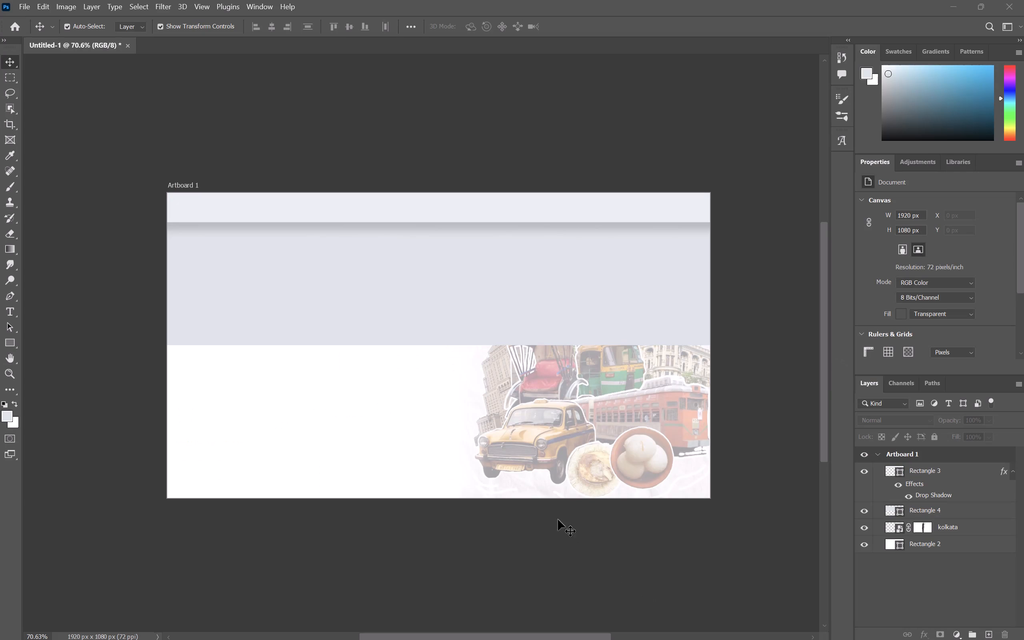
{"action": "scroll", "coordinate": [478, 396], "scroll_direction": "up", "scroll_amount": 2, "text": "alt"}
{"action": "scroll", "coordinate": [478, 396], "scroll_direction": "down", "scroll_amount": 1, "text": "ctrl+alt"}
{"action": "scroll", "coordinate": [478, 396], "scroll_direction": "up", "scroll_amount": 1, "text": "ctrl+alt"}
{"action": "scroll", "coordinate": [478, 396], "scroll_direction": "up", "scroll_amount": 1, "text": "alt"}
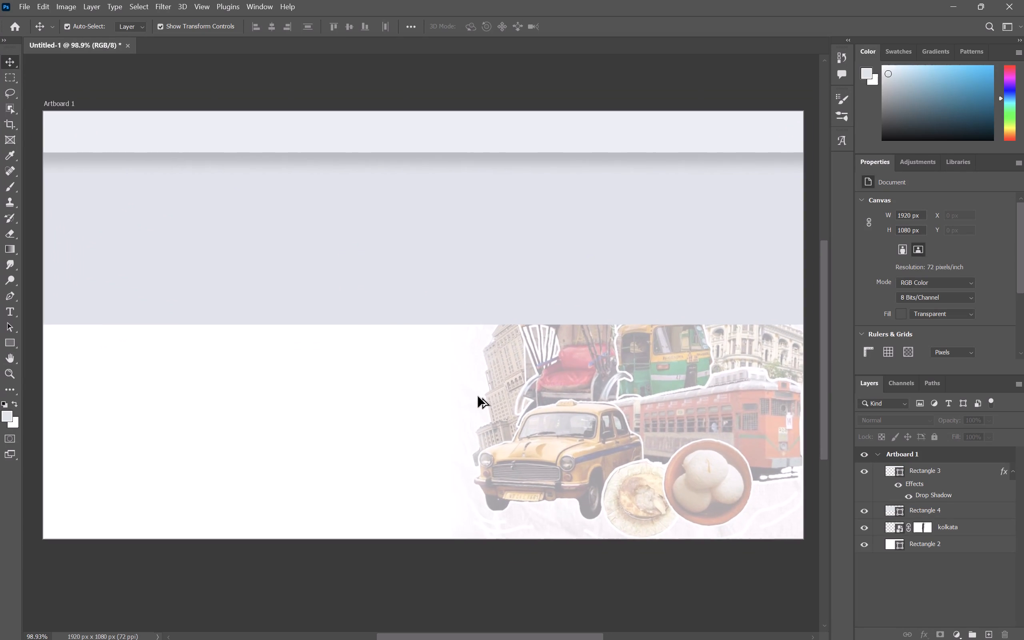
{"action": "scroll", "coordinate": [478, 396], "scroll_direction": "up", "scroll_amount": 1, "text": "alt"}
{"action": "scroll", "coordinate": [478, 396], "scroll_direction": "up", "scroll_amount": 1}
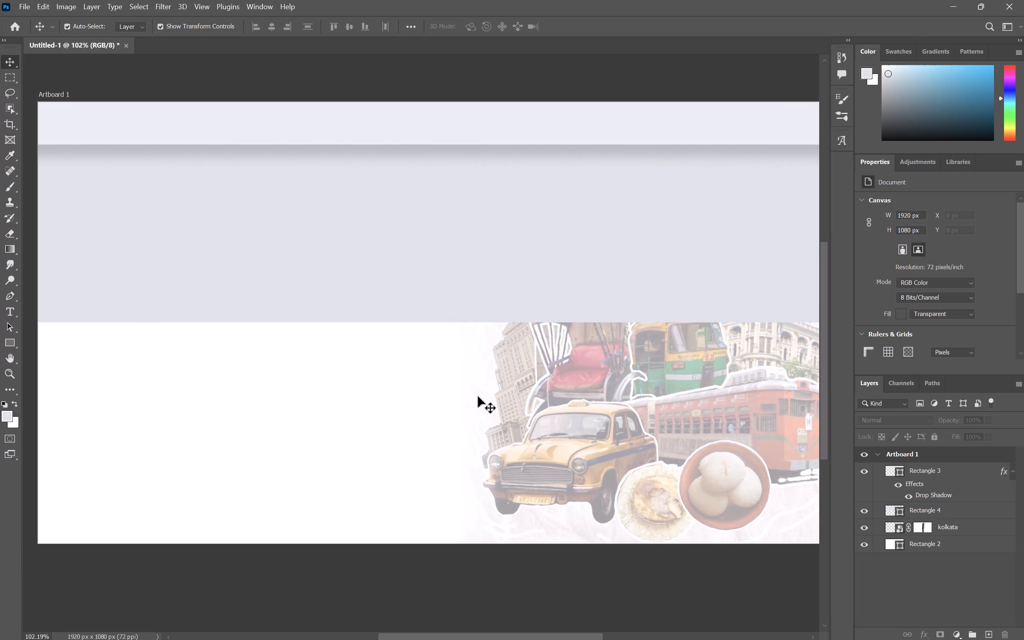
{"action": "scroll", "coordinate": [478, 396], "scroll_direction": "up", "scroll_amount": 1}
Copy the heading "Weekend Getaways Near Your City" from the Culture Travel homepage in Chrome.
{"action": "key", "text": "alt+Tab"}
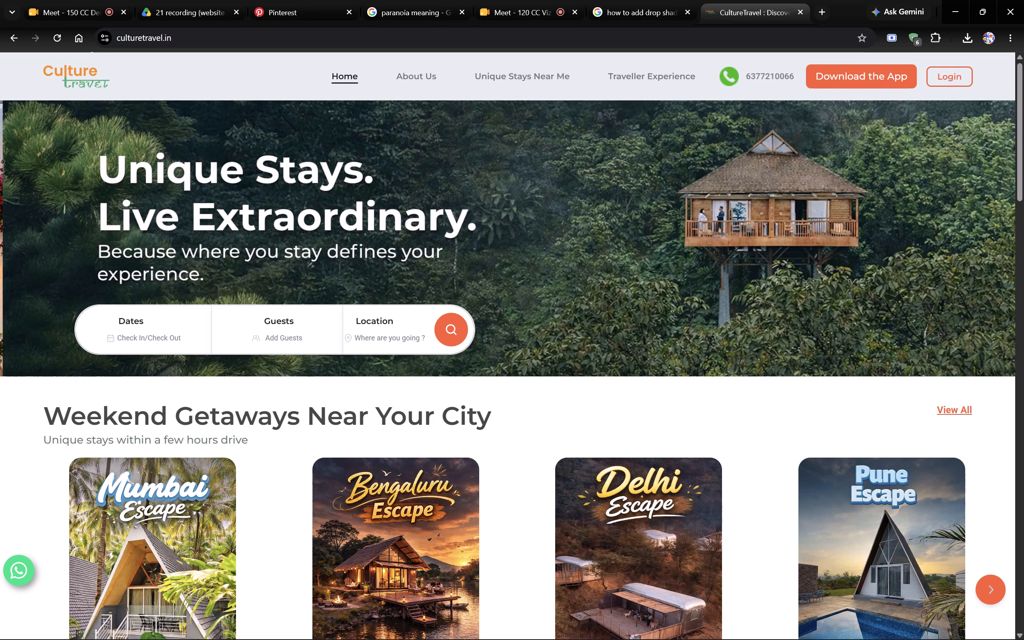
{"action": "left_click_drag", "start_coordinate": [46, 413], "coordinate": [507, 416]}
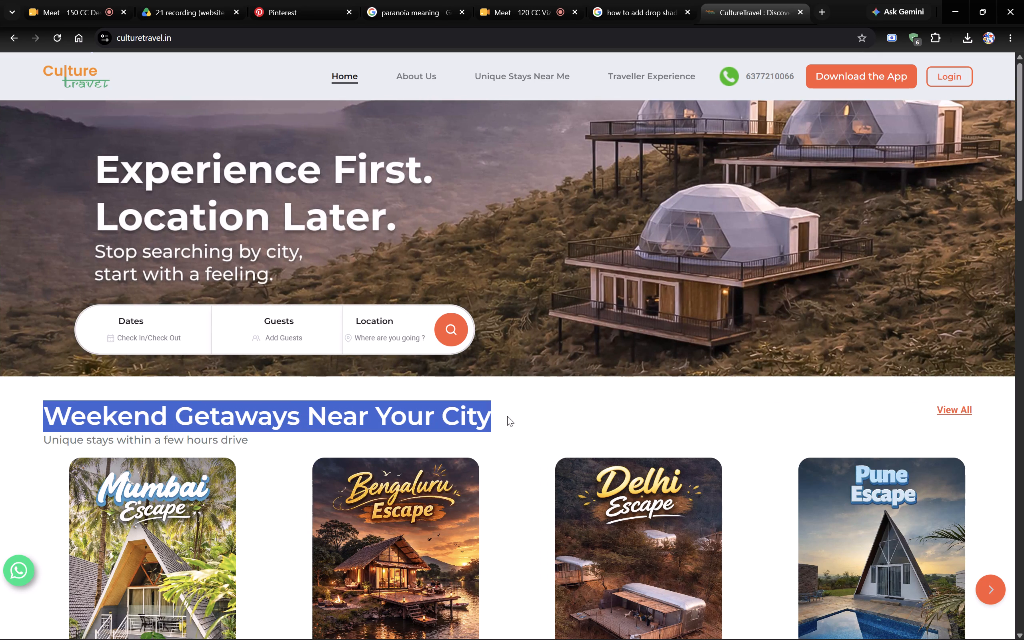
{"action": "key", "text": "ctrl+c"}
{"action": "key", "text": "alt+Tab"}
{"action": "key", "text": "alt+Tab"}
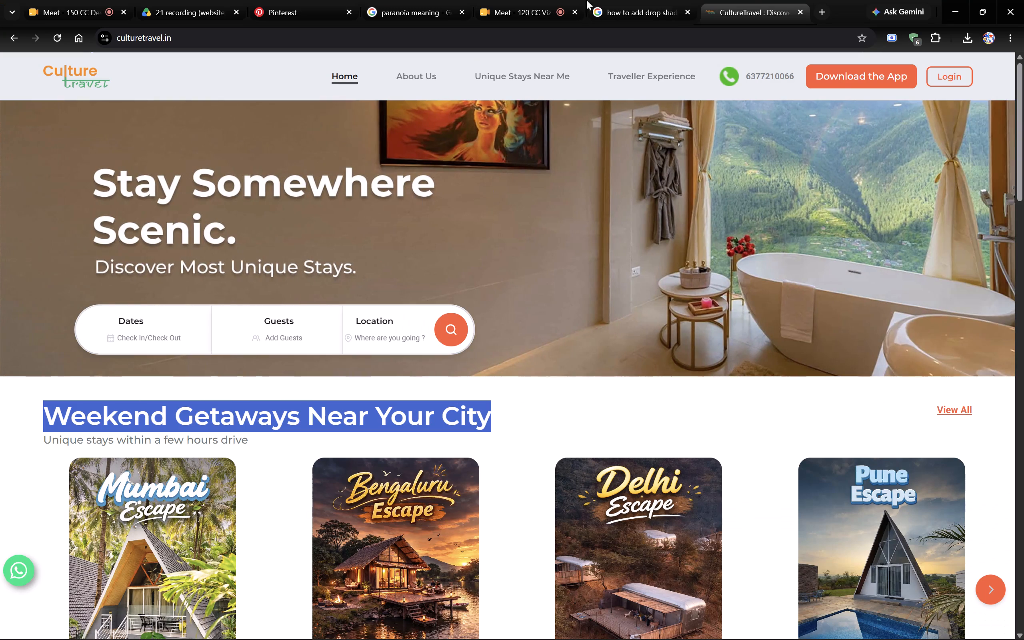
Search Google for "font finder" in place of the drop shadow search and open the MyFonts WhatTheFont page.
{"action": "left_click", "coordinate": [670, 0]}
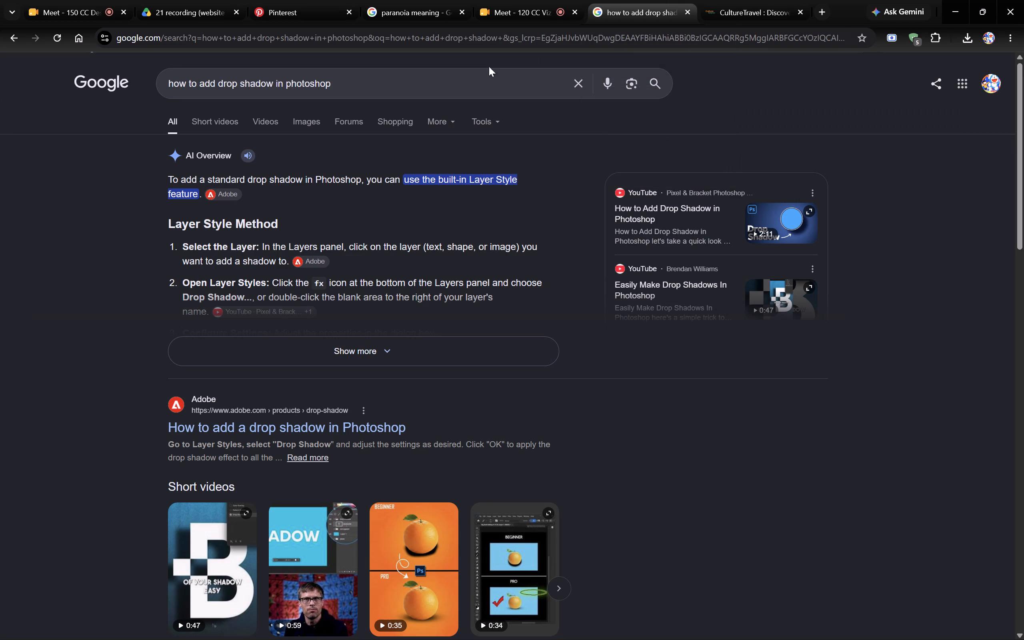
{"action": "left_click", "coordinate": [488, 34]}
{"action": "type", "text": "font fimder"}
{"action": "key", "text": "Return"}
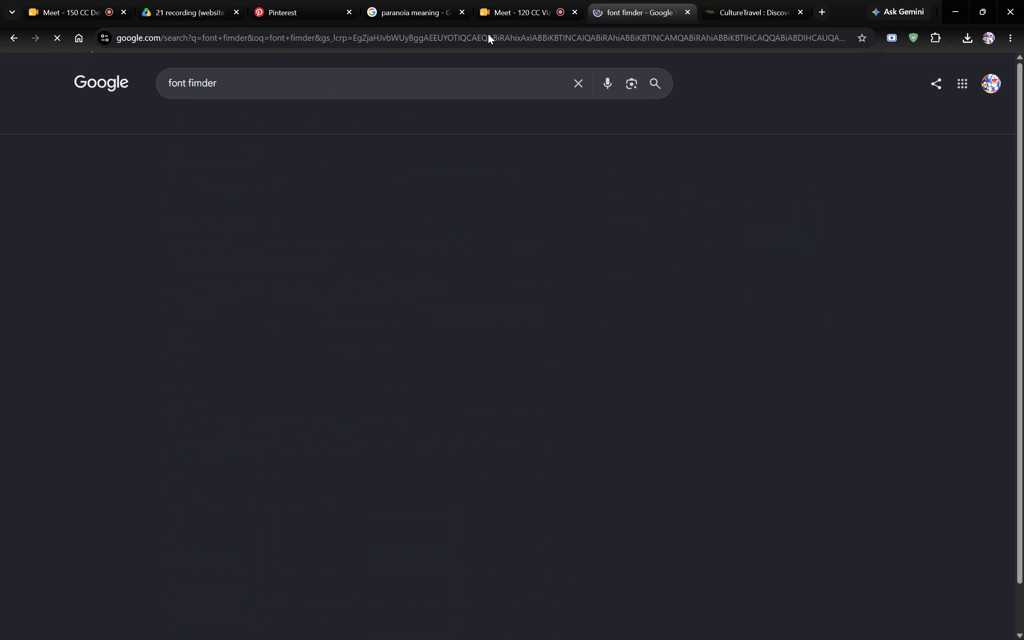
{"action": "left_click", "coordinate": [202, 89]}
{"action": "key", "text": "BackSpace"}
{"action": "key", "text": "n"}
{"action": "key", "text": "Return"}
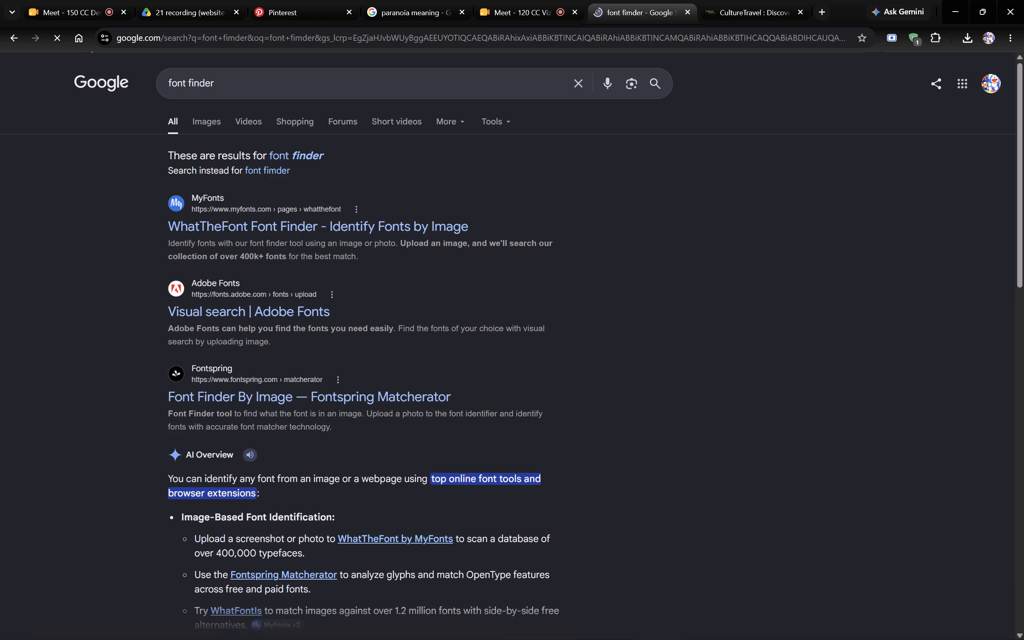
{"action": "left_click", "coordinate": [272, 199]}
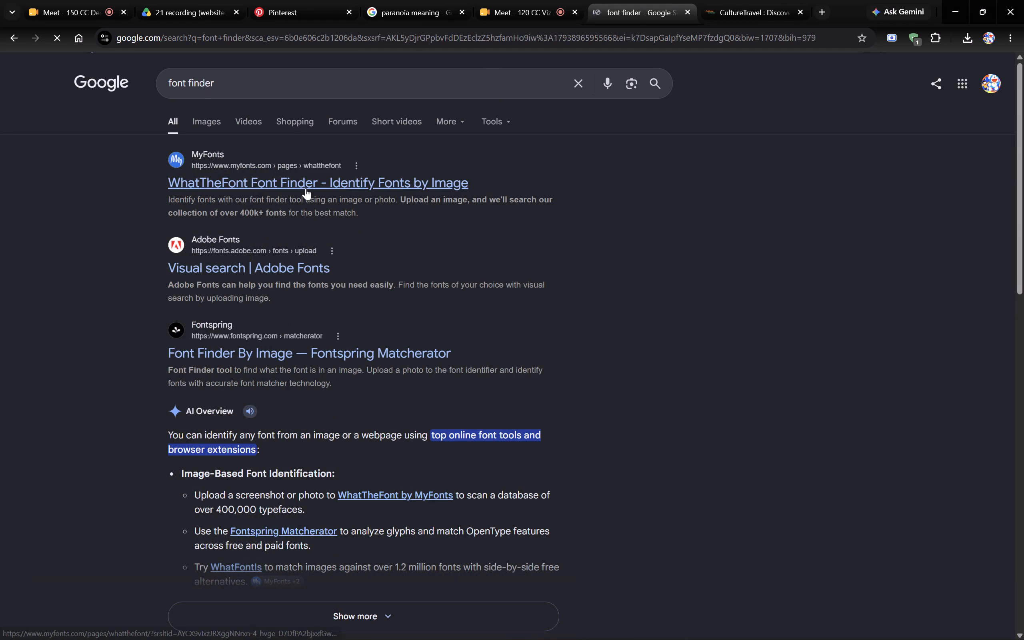
{"action": "left_click", "coordinate": [306, 188]}
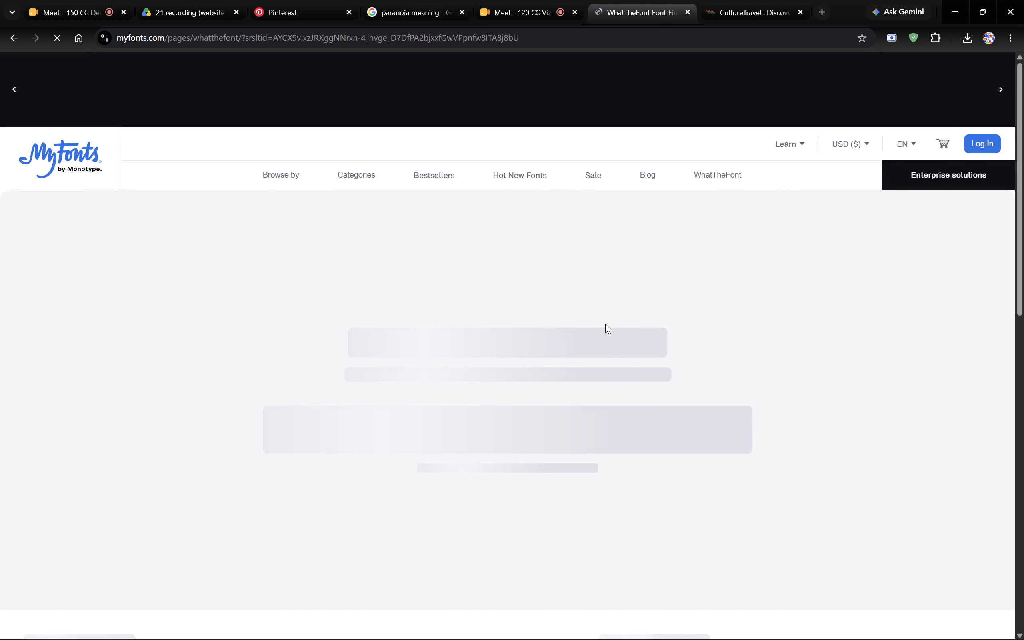
Capture a screen snip of the heading "Weekend Getaways Near Your City" on the Culture Travel homepage.
{"action": "left_click", "coordinate": [774, 0]}
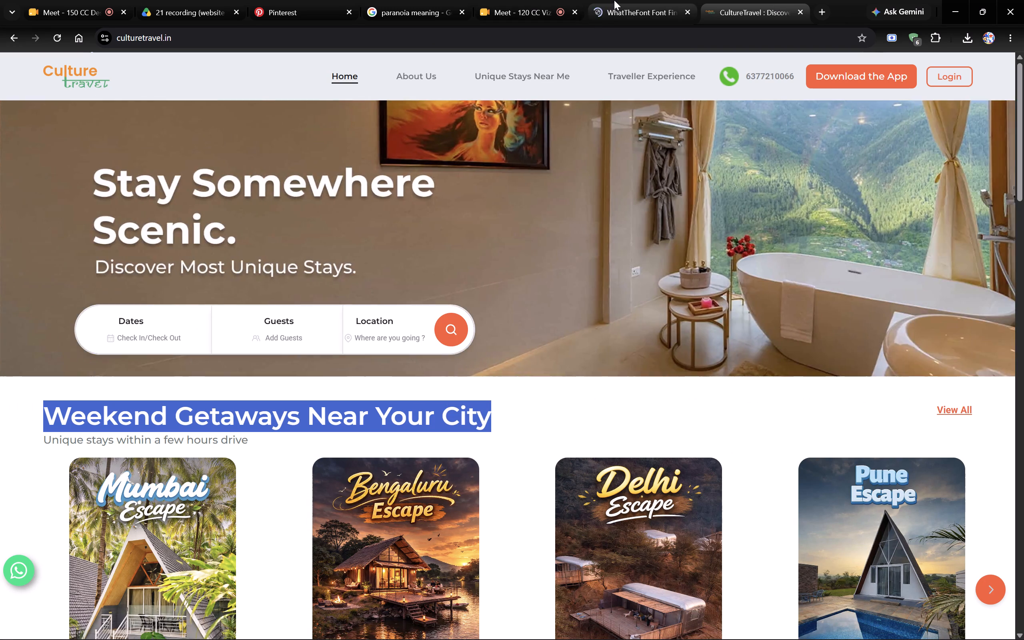
{"action": "left_click", "coordinate": [614, 0]}
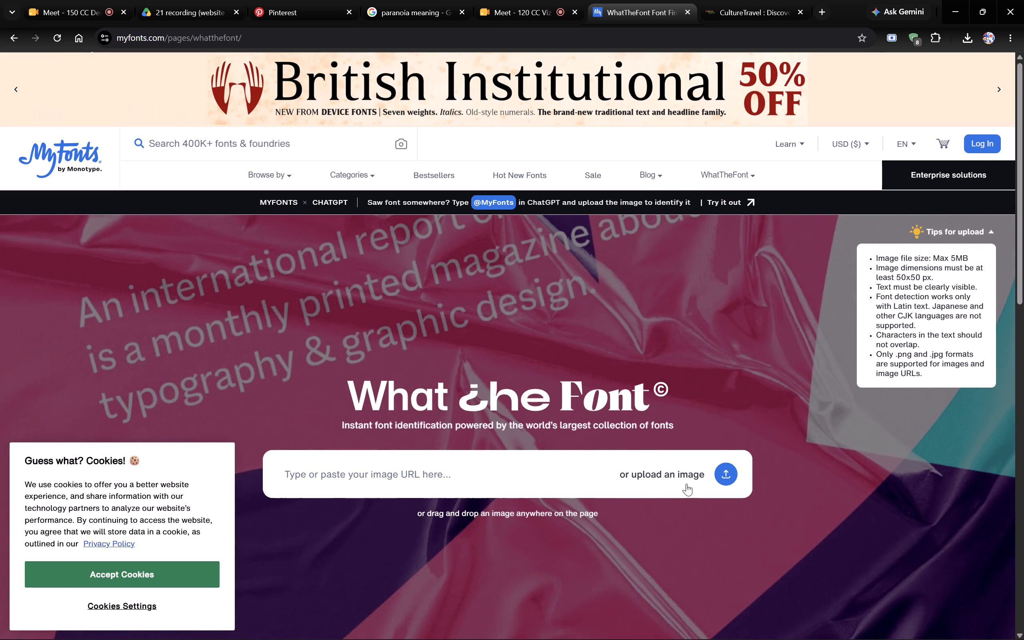
{"action": "left_click", "coordinate": [778, 0]}
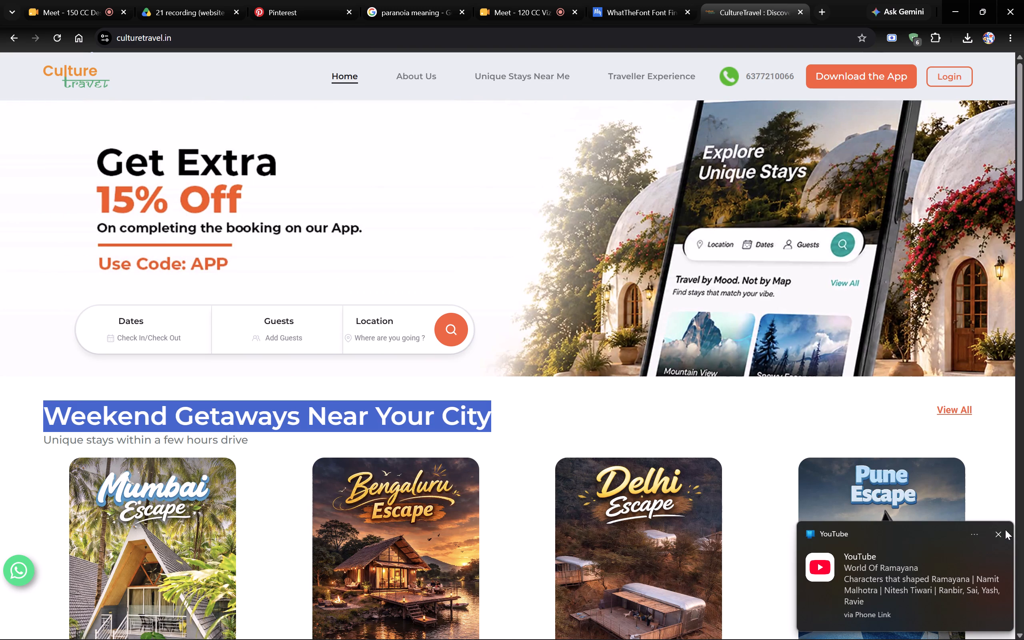
{"action": "left_click", "coordinate": [997, 533]}
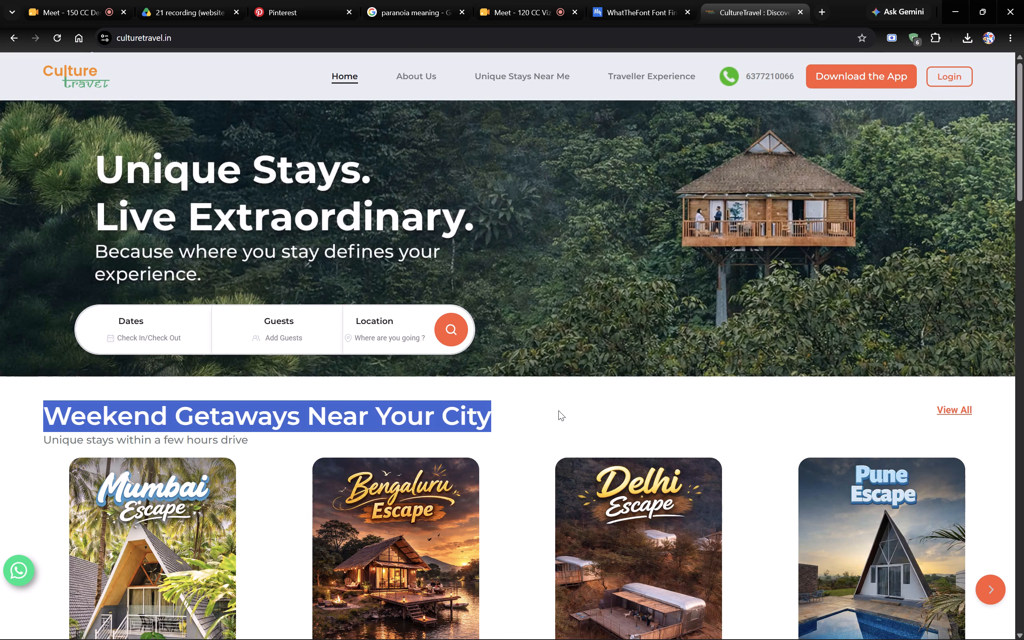
{"action": "left_click", "coordinate": [558, 410]}
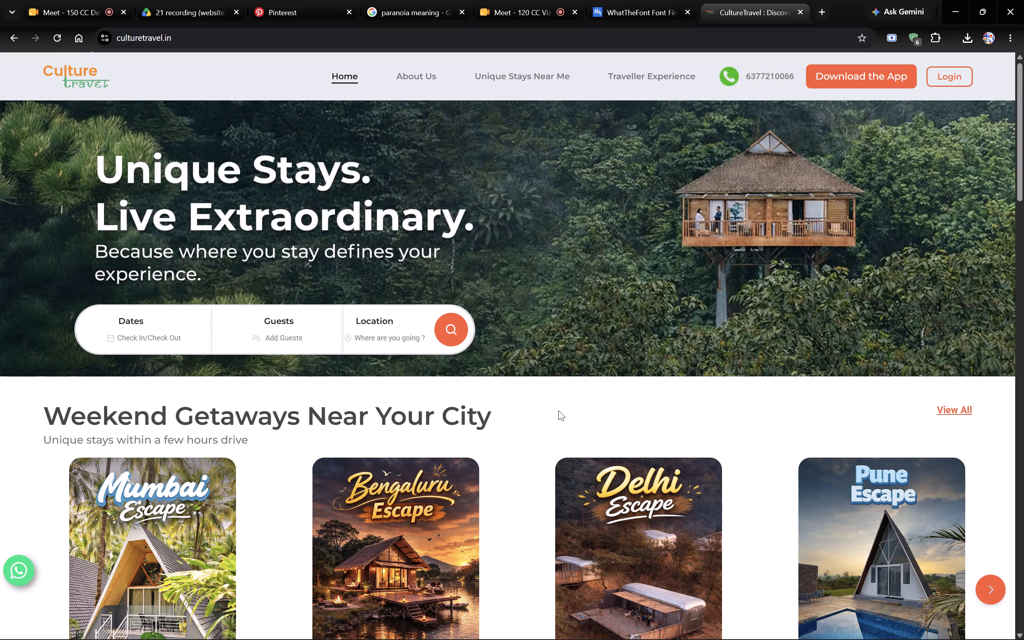
{"action": "key", "text": "Print"}
{"action": "left_click_drag", "start_coordinate": [31, 394], "coordinate": [469, 421]}
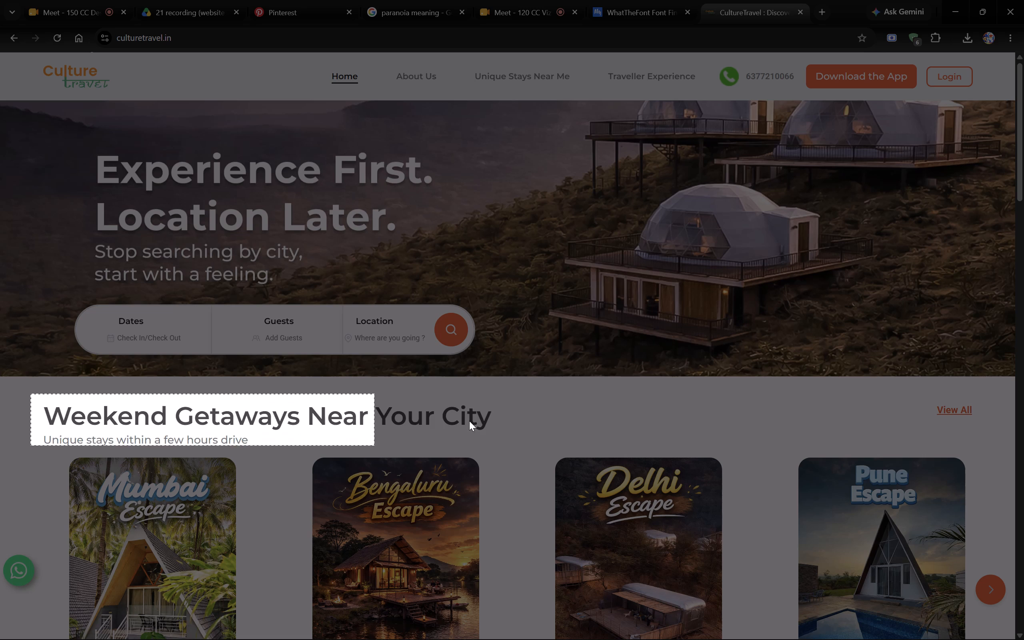
{"action": "left_click_drag", "start_coordinate": [469, 421], "coordinate": [640, 434]}
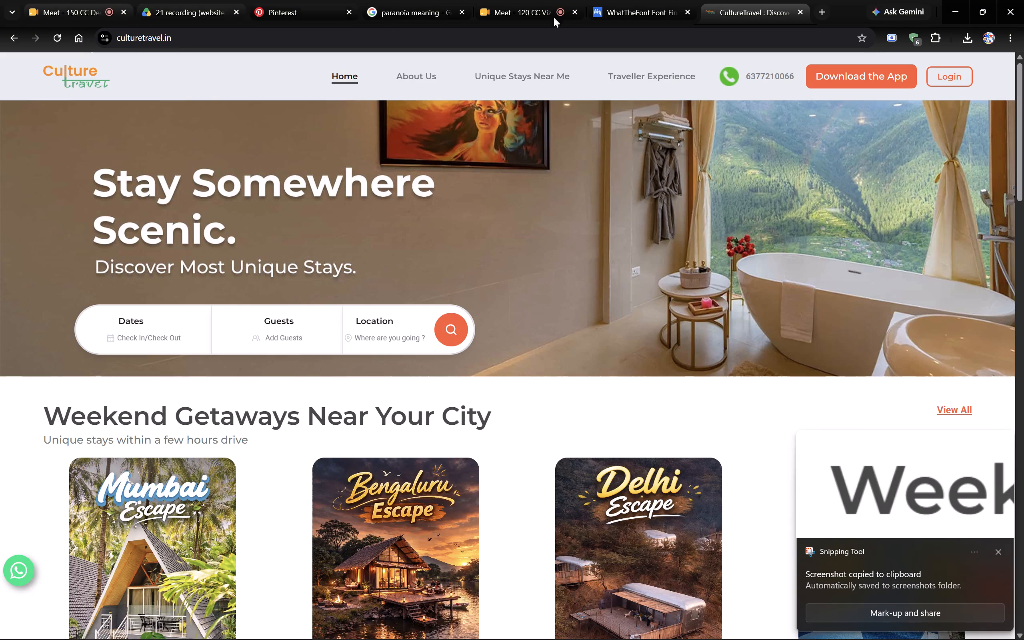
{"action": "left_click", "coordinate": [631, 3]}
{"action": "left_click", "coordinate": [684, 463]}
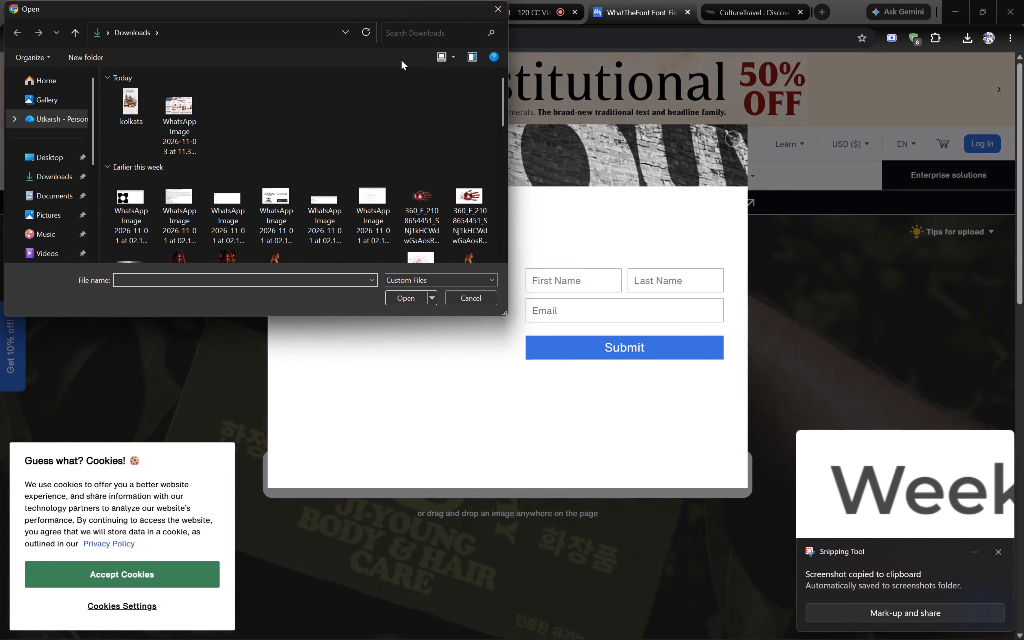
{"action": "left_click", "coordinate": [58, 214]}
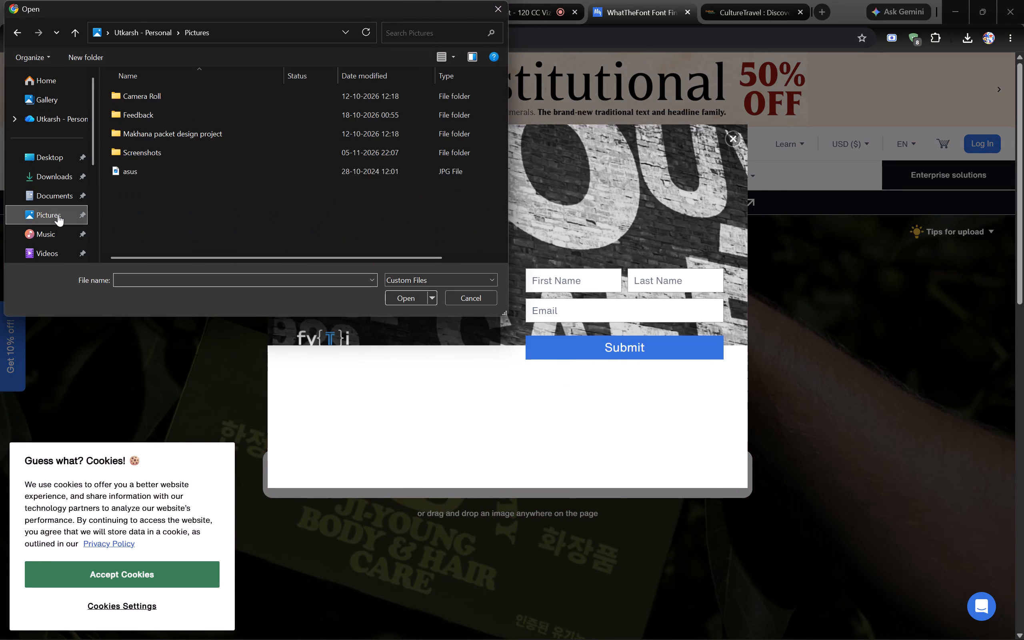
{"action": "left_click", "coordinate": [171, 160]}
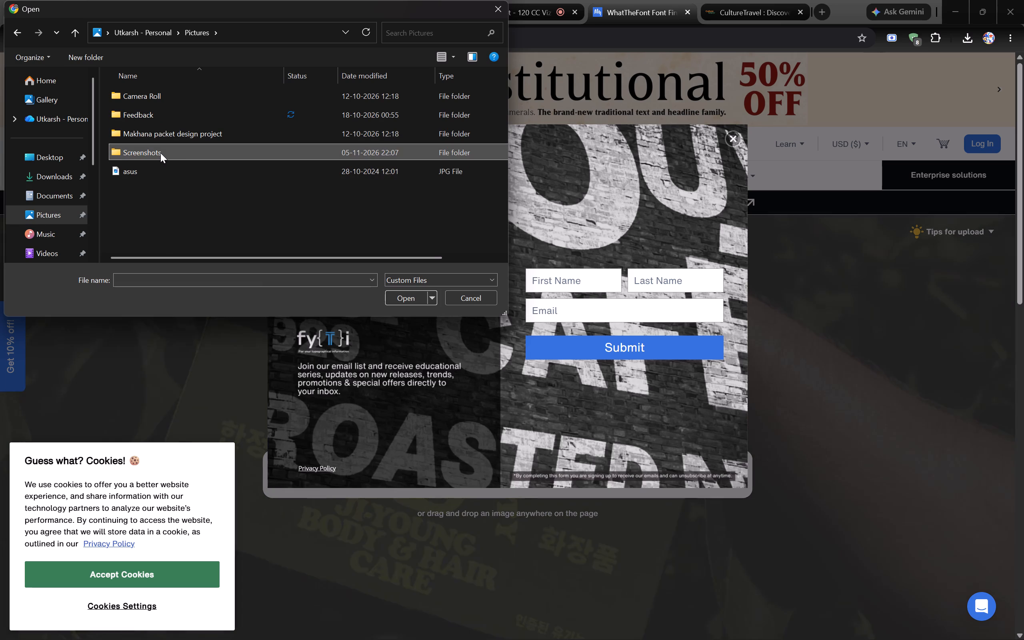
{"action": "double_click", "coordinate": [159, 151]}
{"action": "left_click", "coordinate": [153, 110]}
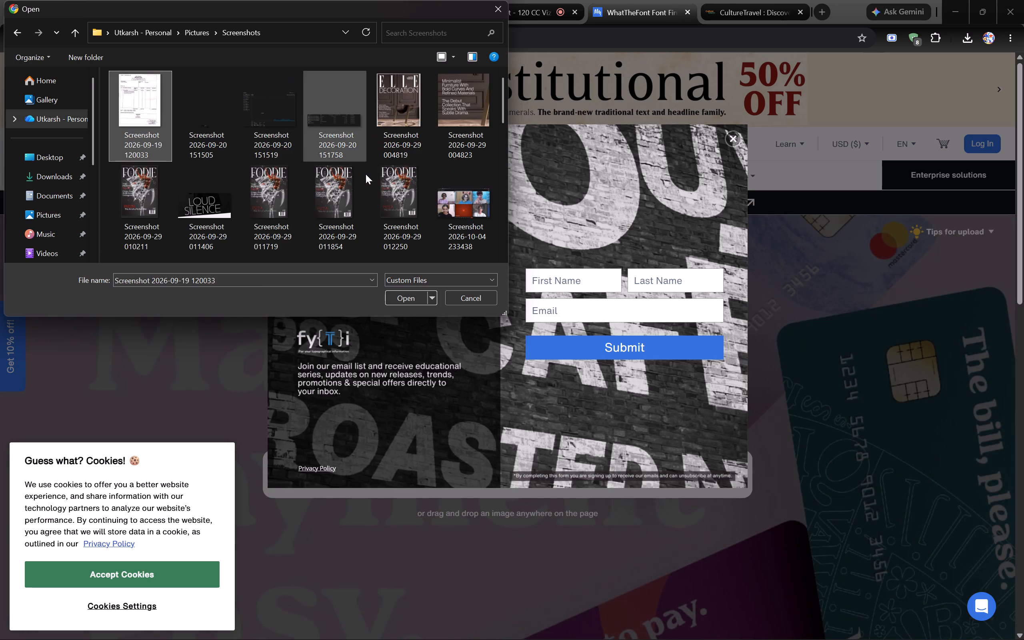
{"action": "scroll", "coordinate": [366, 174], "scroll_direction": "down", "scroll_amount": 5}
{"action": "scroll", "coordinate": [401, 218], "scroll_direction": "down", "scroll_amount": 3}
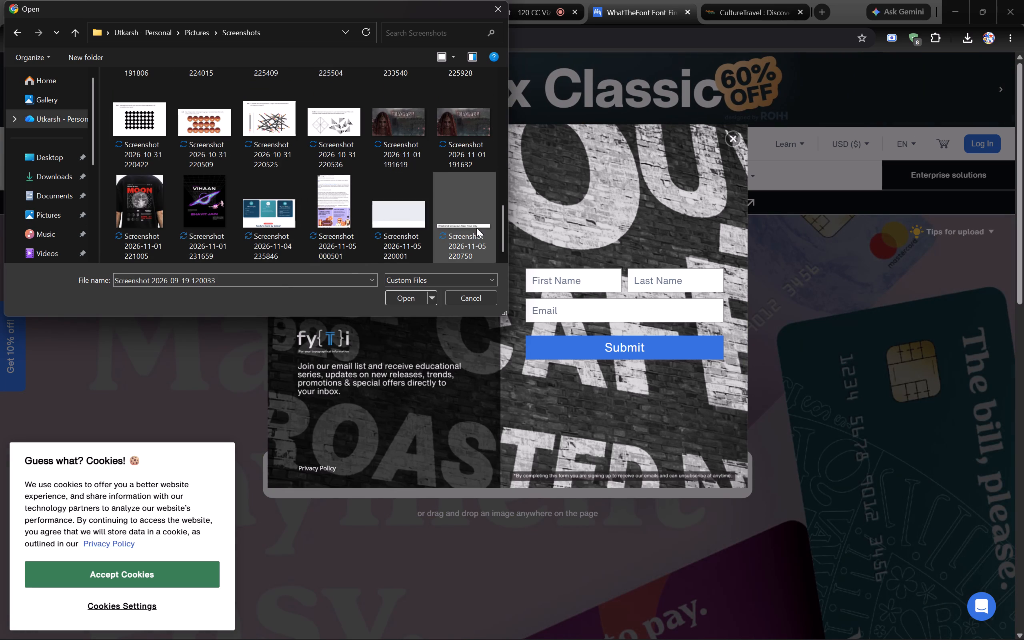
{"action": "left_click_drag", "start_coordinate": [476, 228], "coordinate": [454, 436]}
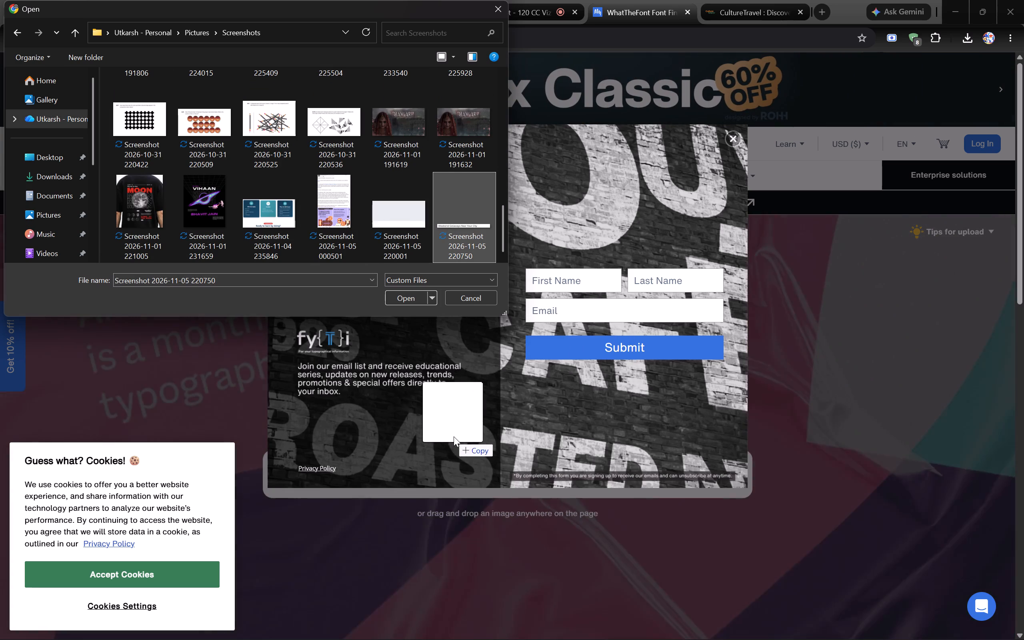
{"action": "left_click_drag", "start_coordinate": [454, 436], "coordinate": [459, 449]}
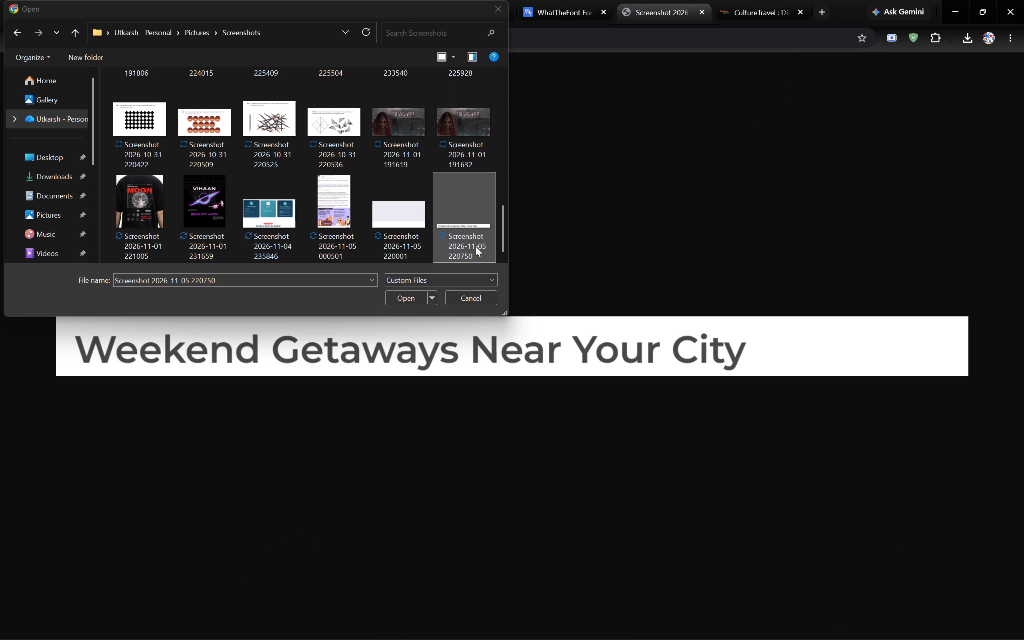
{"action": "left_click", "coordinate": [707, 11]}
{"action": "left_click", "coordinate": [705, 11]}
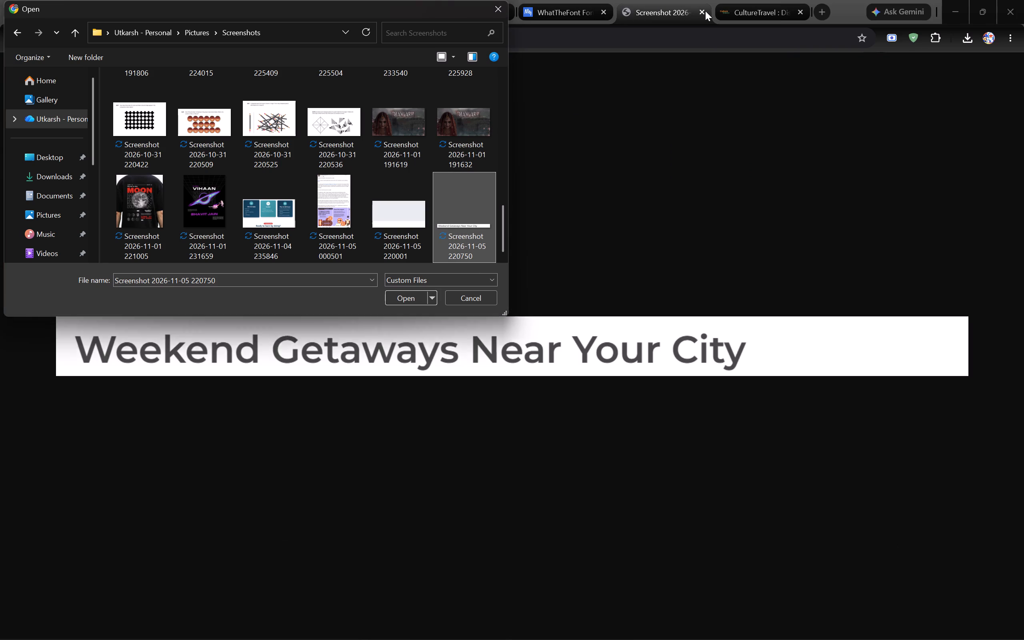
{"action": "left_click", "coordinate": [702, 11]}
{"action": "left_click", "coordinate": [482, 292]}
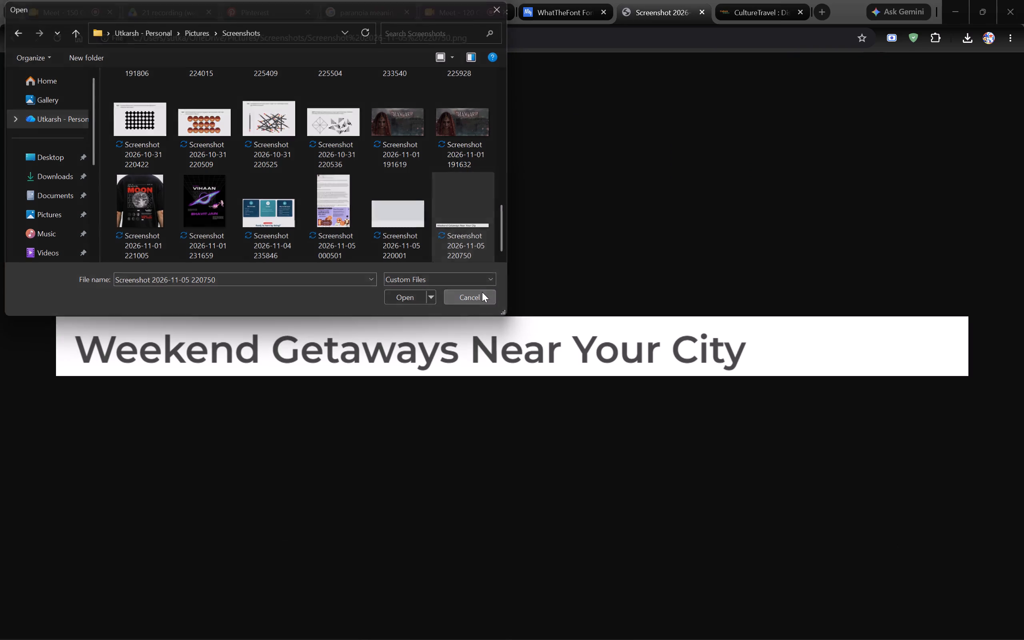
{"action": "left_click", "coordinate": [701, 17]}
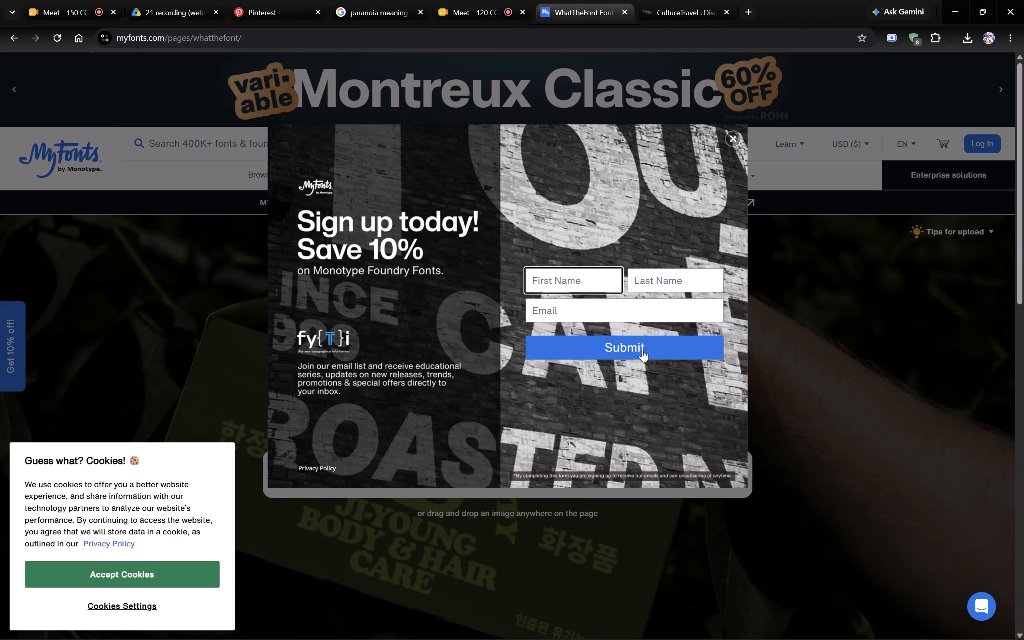
{"action": "left_click", "coordinate": [728, 138]}
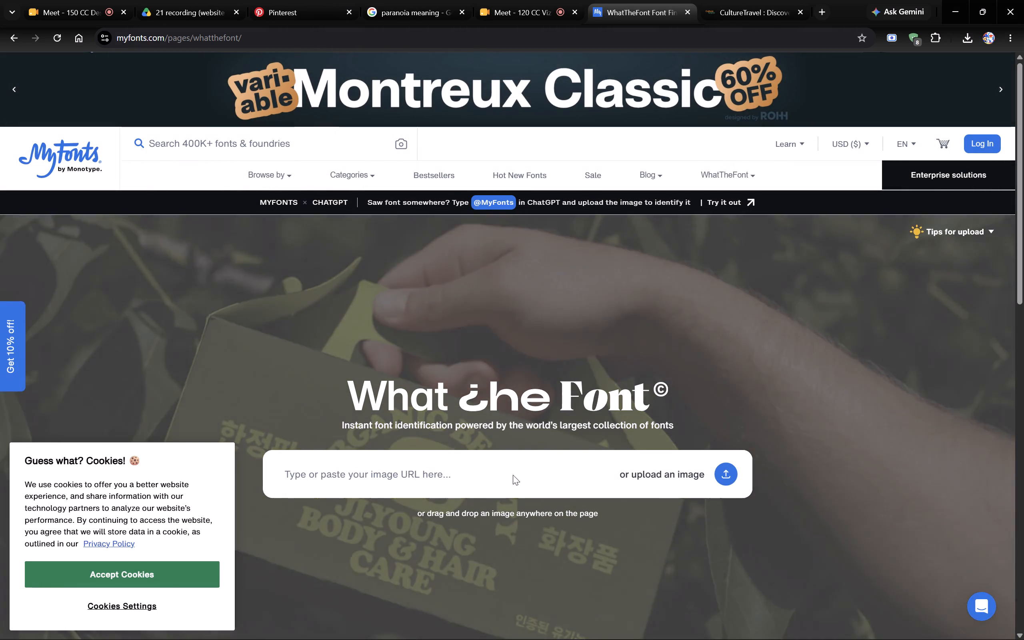
{"action": "left_click", "coordinate": [698, 472]}
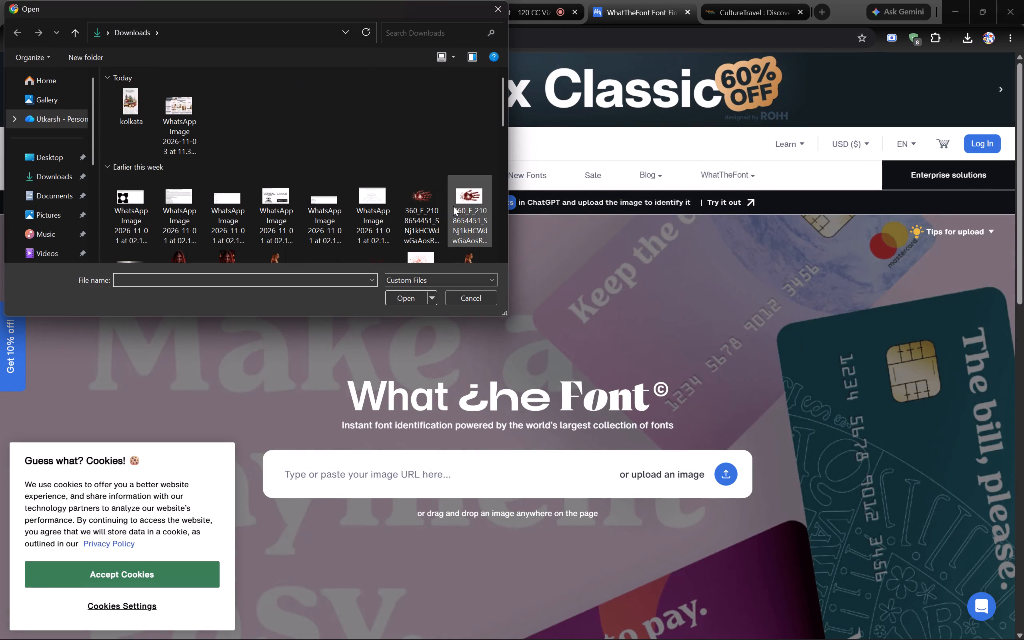
{"action": "left_click", "coordinate": [62, 209]}
{"action": "double_click", "coordinate": [261, 150]}
{"action": "scroll", "coordinate": [261, 150], "scroll_direction": "down", "scroll_amount": 2}
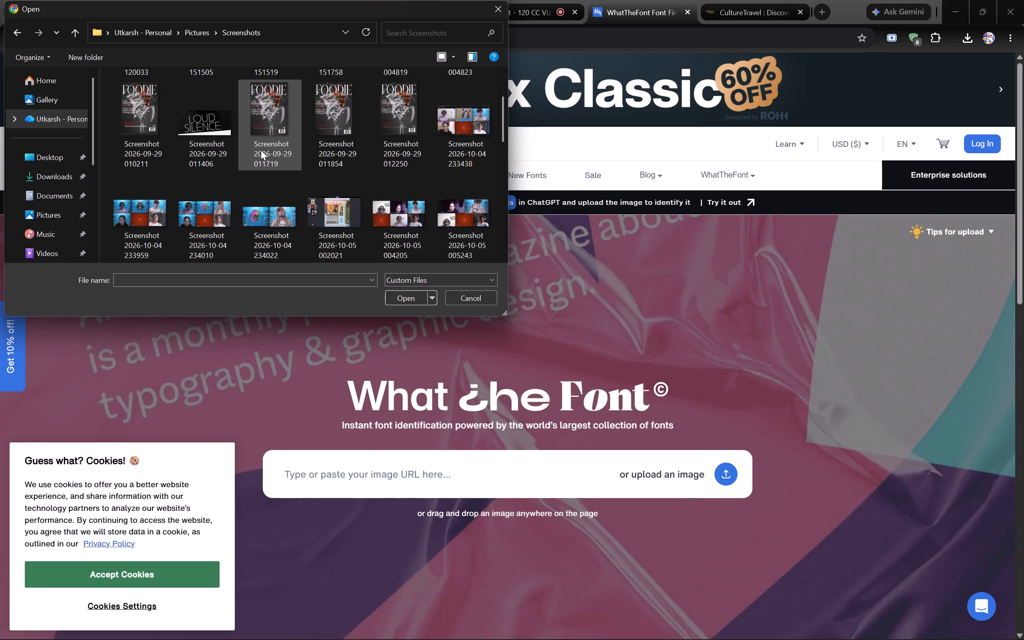
{"action": "scroll", "coordinate": [261, 150], "scroll_direction": "down", "scroll_amount": 4}
{"action": "left_click", "coordinate": [462, 214]}
{"action": "double_click", "coordinate": [465, 242]}
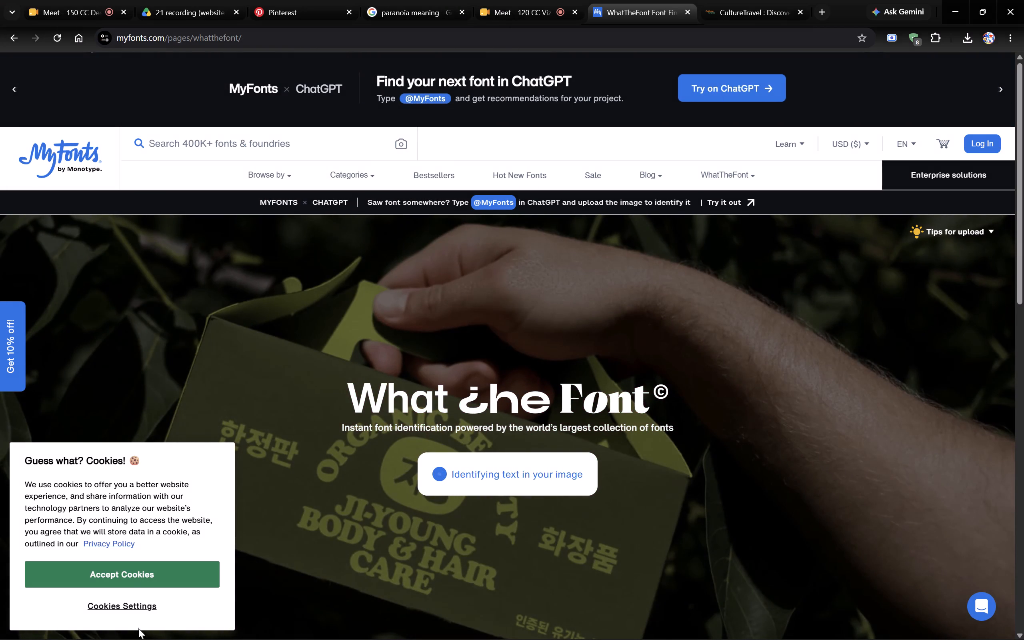
{"action": "left_click", "coordinate": [139, 562]}
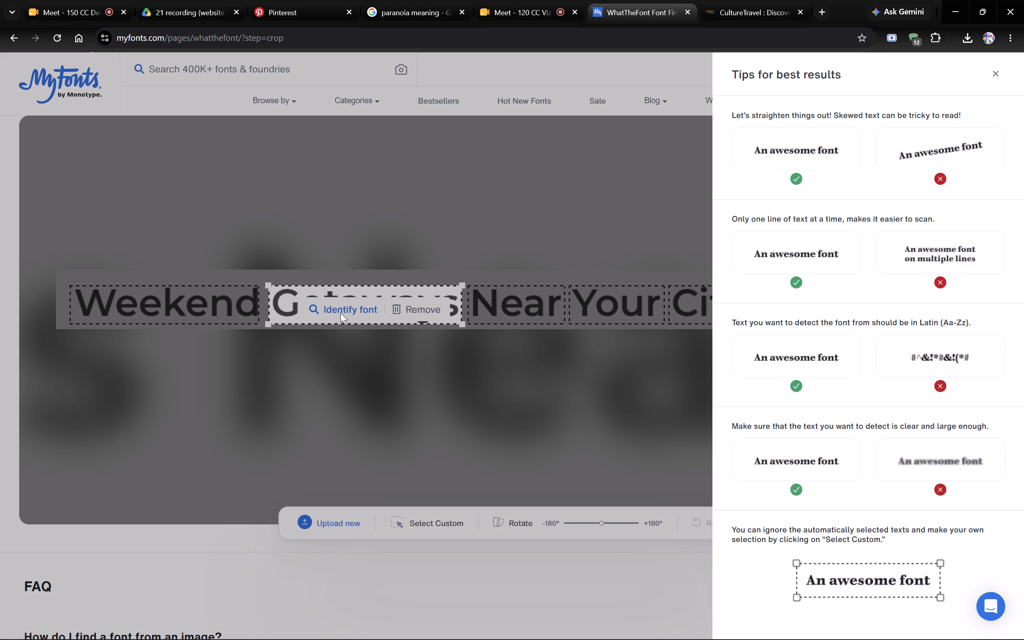
Identify the font of the word "Getaways" in the uploaded heading image.
{"action": "left_click", "coordinate": [350, 309]}
{"action": "left_click", "coordinate": [328, 308]}
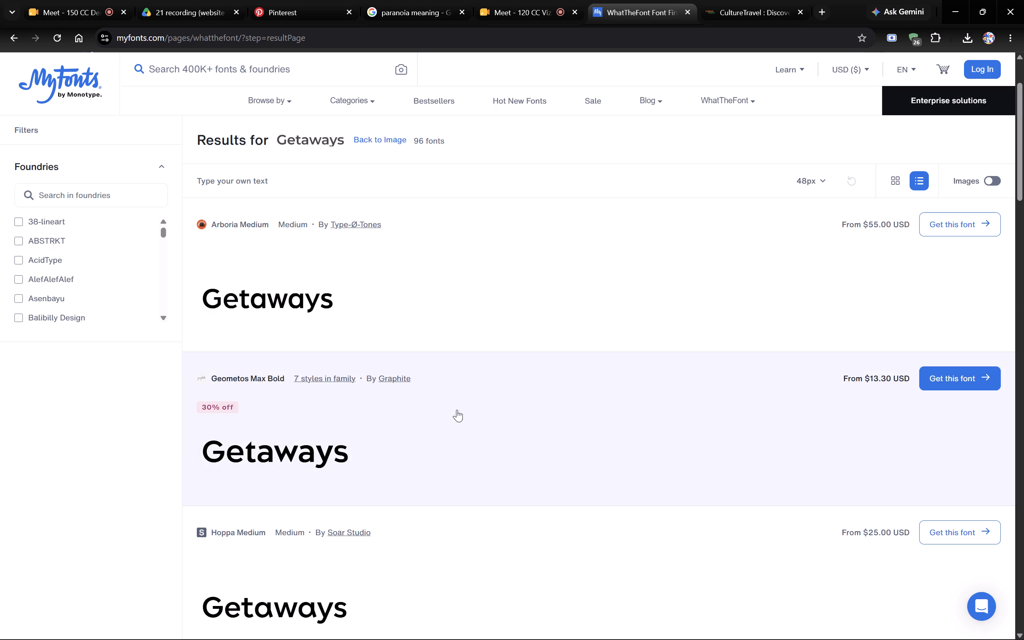
Examine the WhatTheFont results for "Getaways", comparing the suggested fonts' letterforms, names and prices with the heading.
{"action": "scroll", "coordinate": [468, 420], "scroll_direction": "down", "scroll_amount": 1}
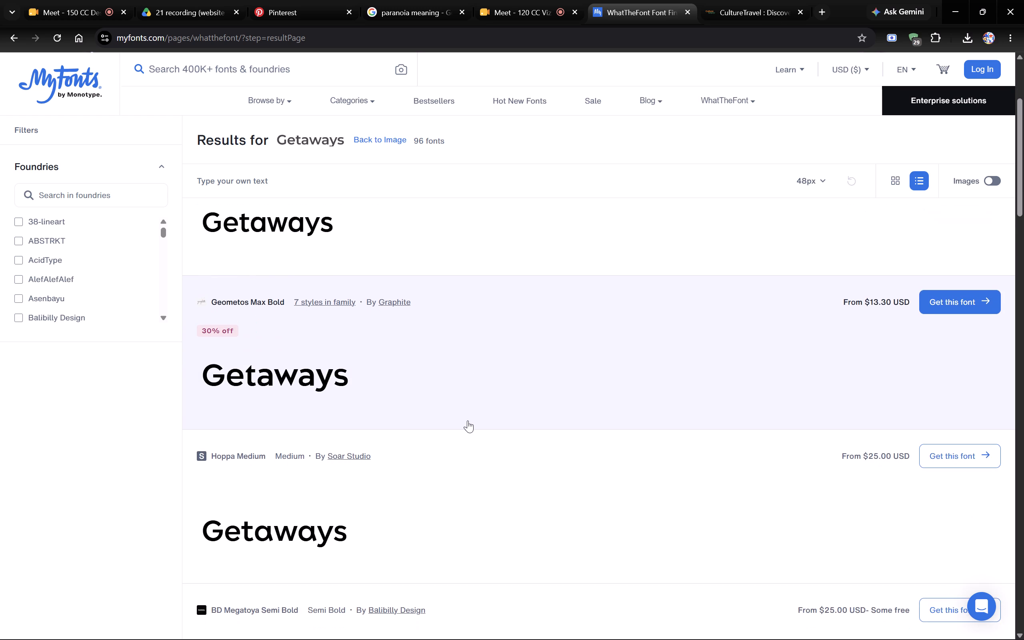
{"action": "scroll", "coordinate": [468, 420], "scroll_direction": "up", "scroll_amount": 1}
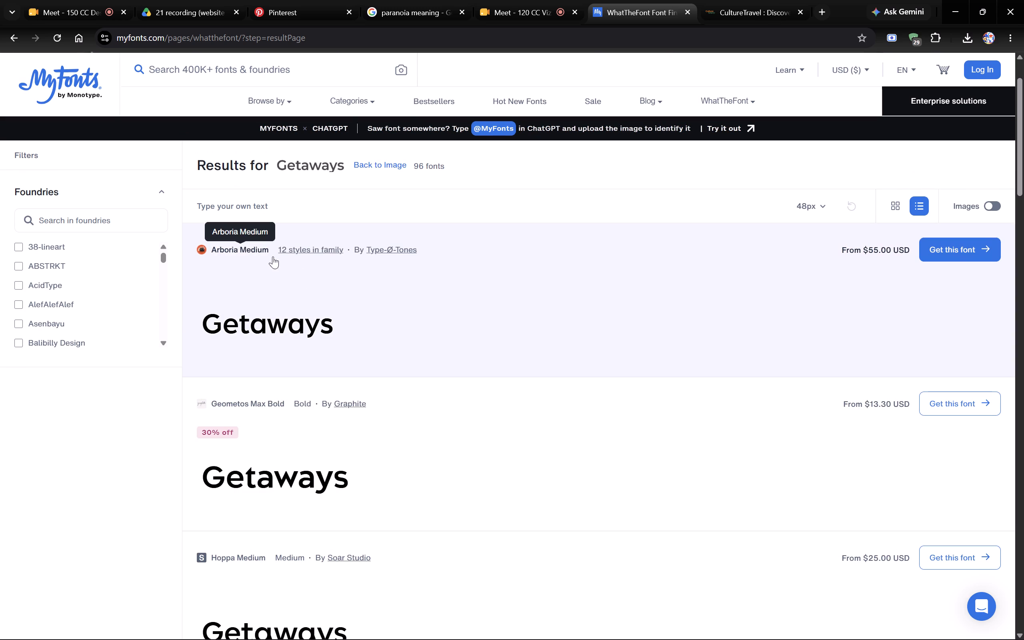
{"action": "scroll", "coordinate": [319, 276], "scroll_direction": "down", "scroll_amount": 1}
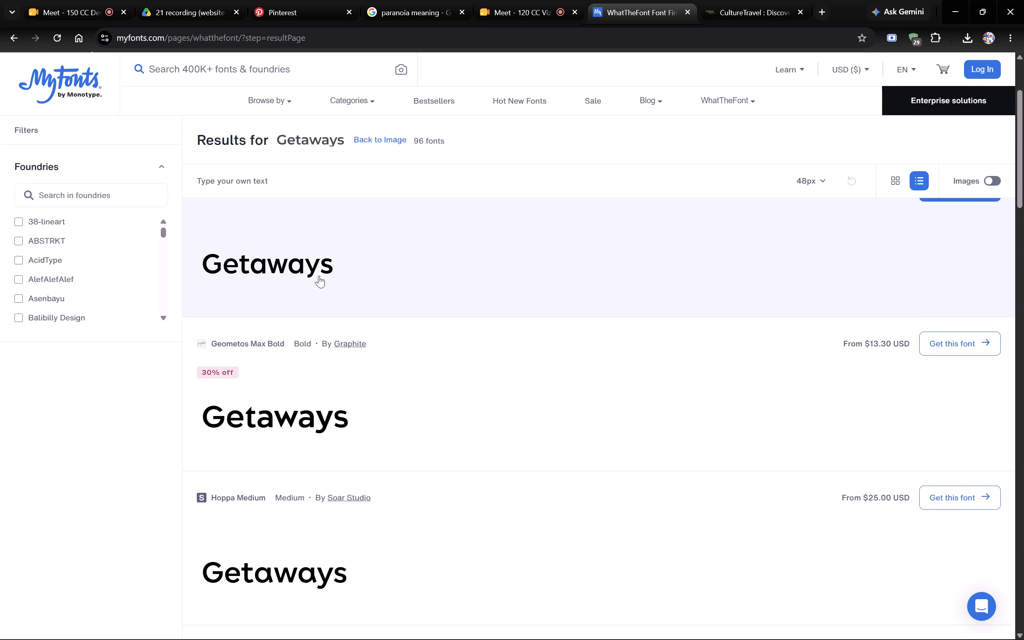
{"action": "scroll", "coordinate": [319, 276], "scroll_direction": "down", "scroll_amount": 2}
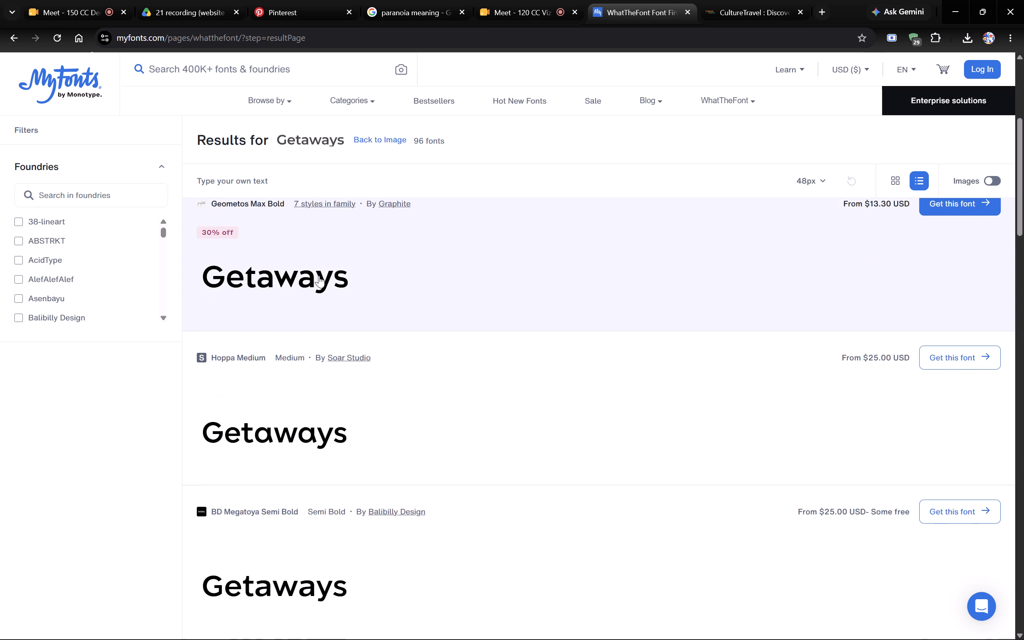
{"action": "scroll", "coordinate": [319, 276], "scroll_direction": "down", "scroll_amount": 3}
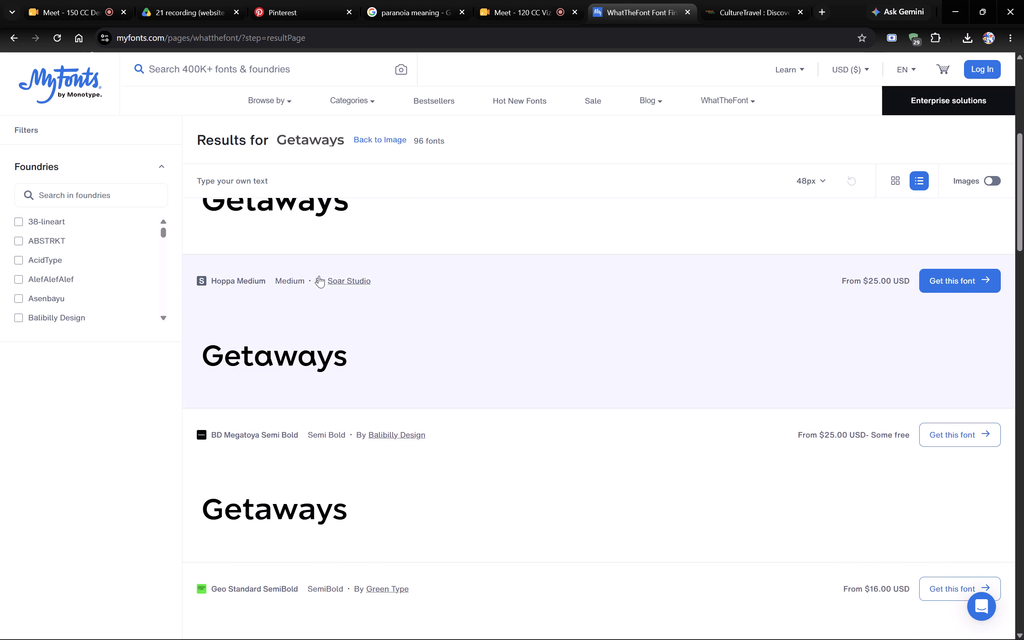
{"action": "scroll", "coordinate": [319, 276], "scroll_direction": "down", "scroll_amount": 2}
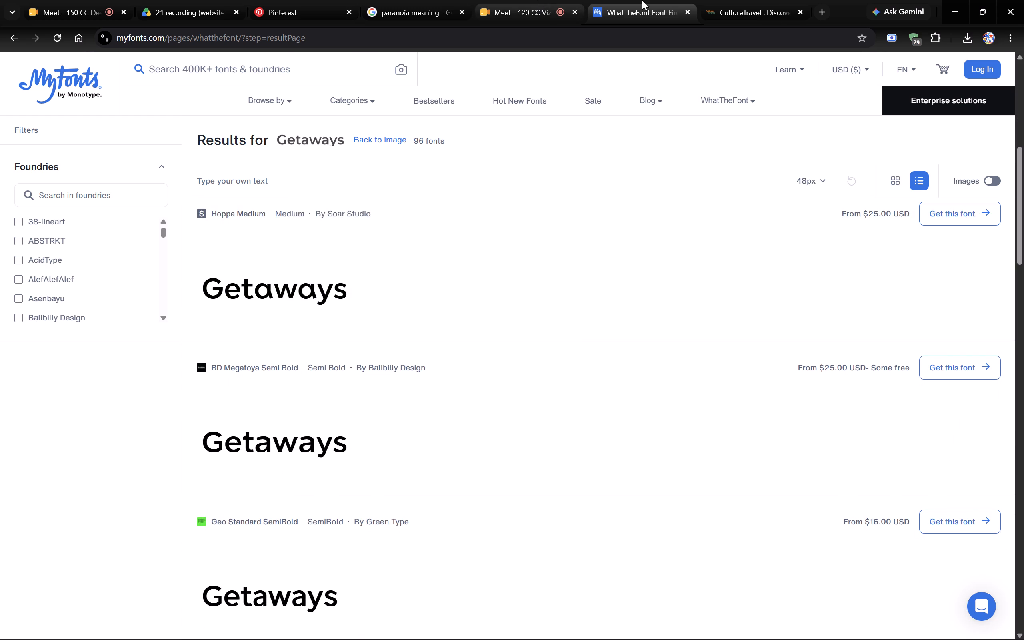
Close WhatTheFont, search Google for "bd magatoya semi bold font" and open the Dafont Free page for the BD Megatoya font family.
{"action": "left_click", "coordinate": [815, 2]}
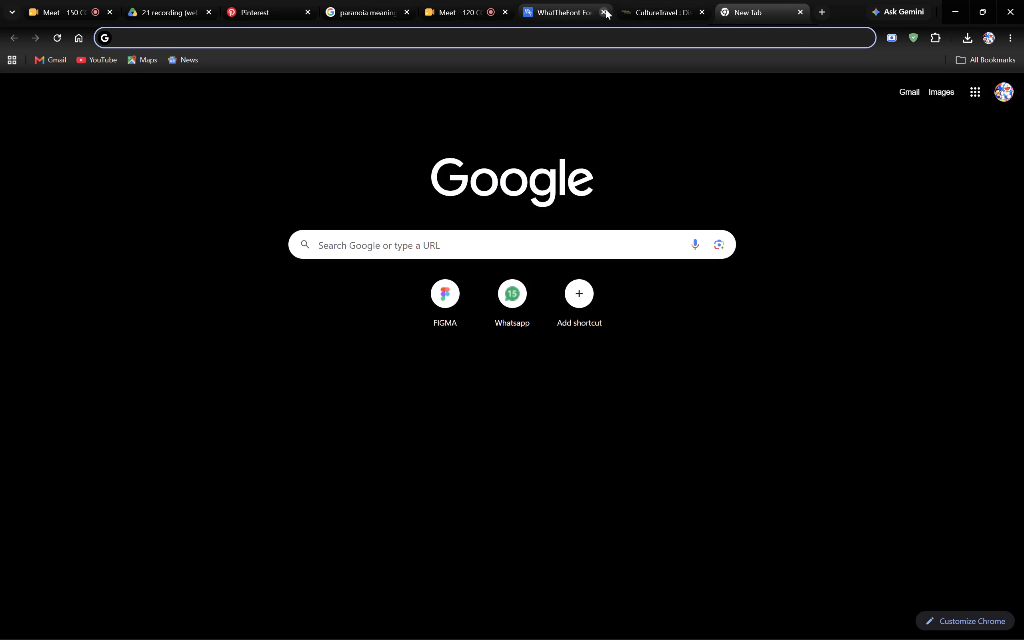
{"action": "left_click", "coordinate": [606, 9]}
{"action": "type", "text": "bd m"}
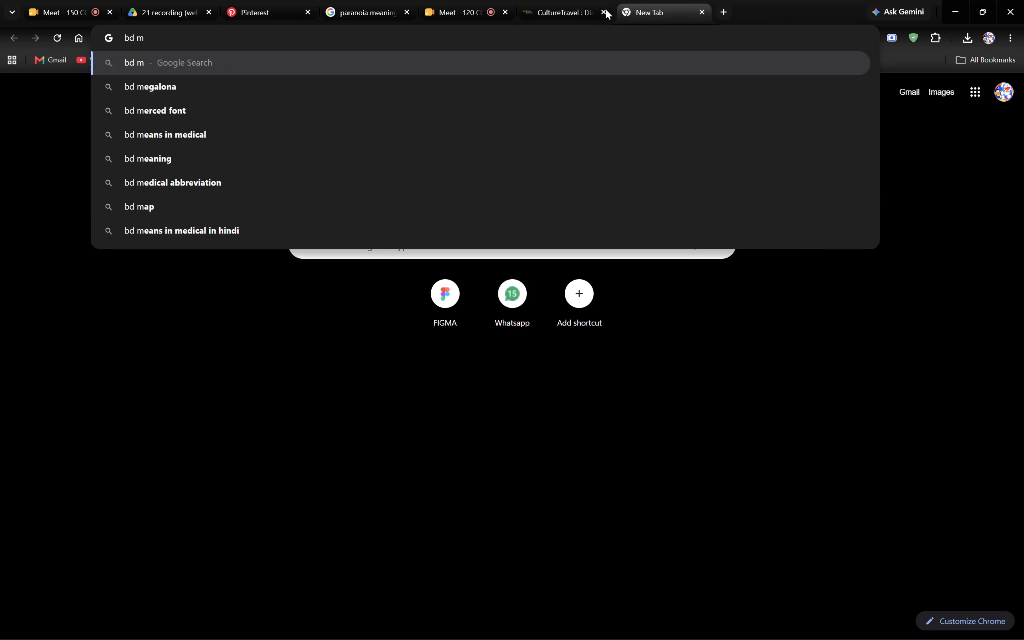
{"action": "key", "text": "a"}
{"action": "type", "text": "gatoya semi bold font"}
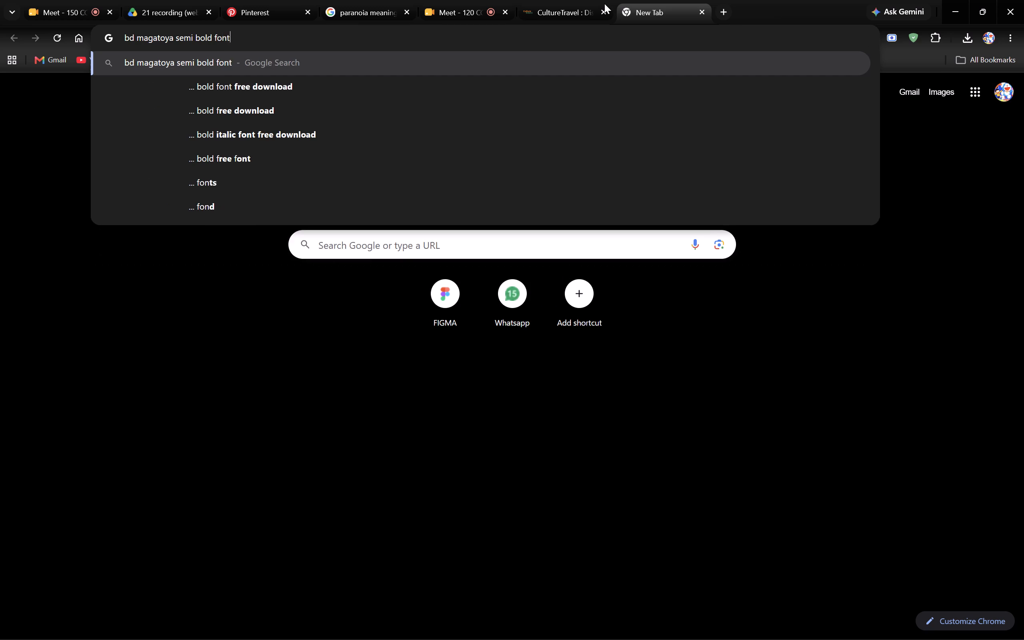
{"action": "key", "text": "Return"}
{"action": "key", "text": "Return"}
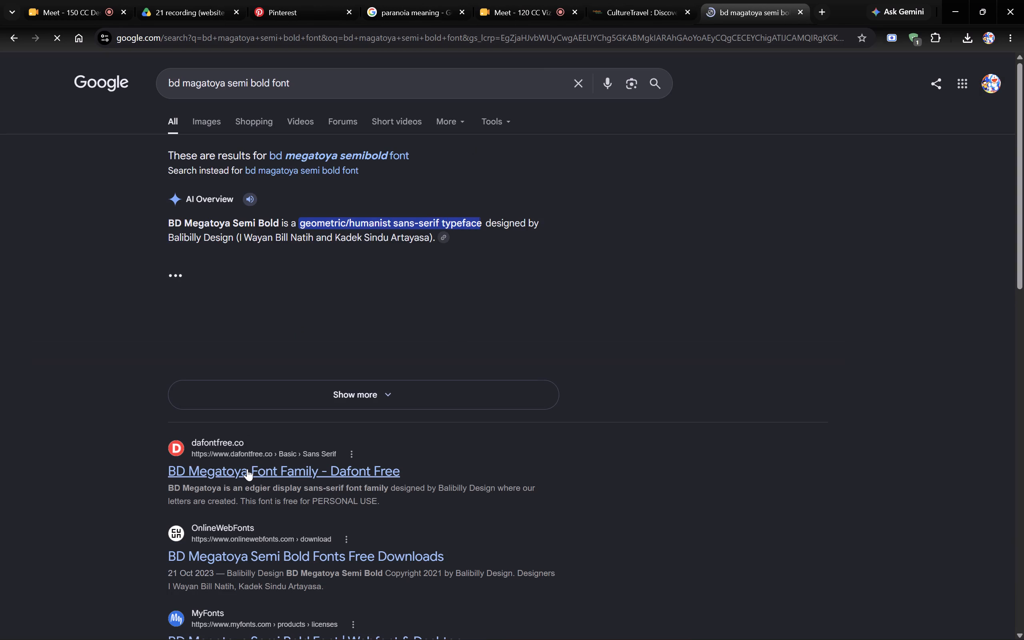
{"action": "left_click", "coordinate": [247, 469]}
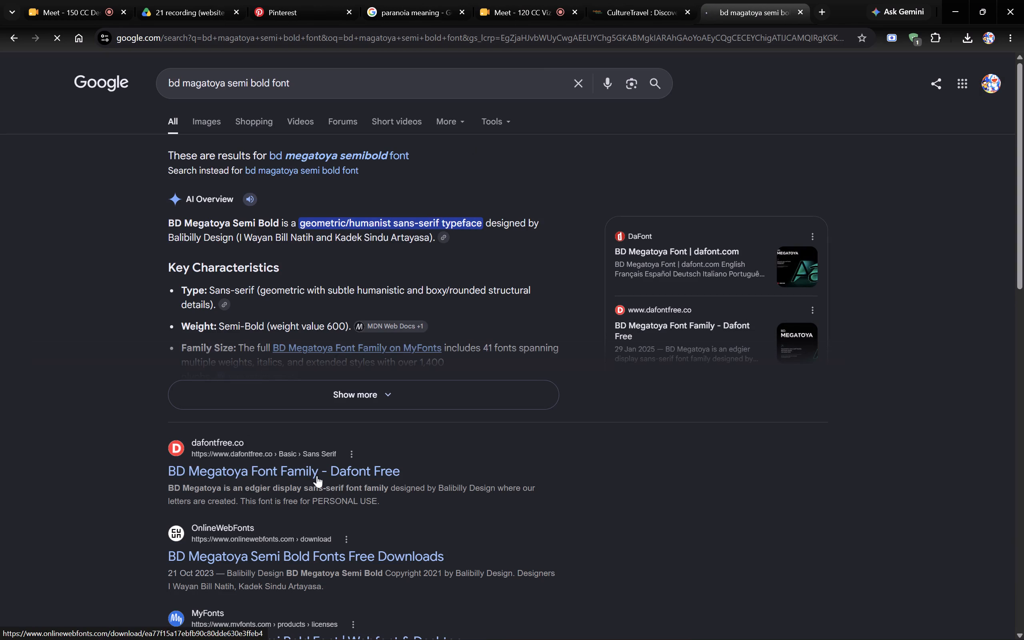
{"action": "left_click", "coordinate": [320, 471]}
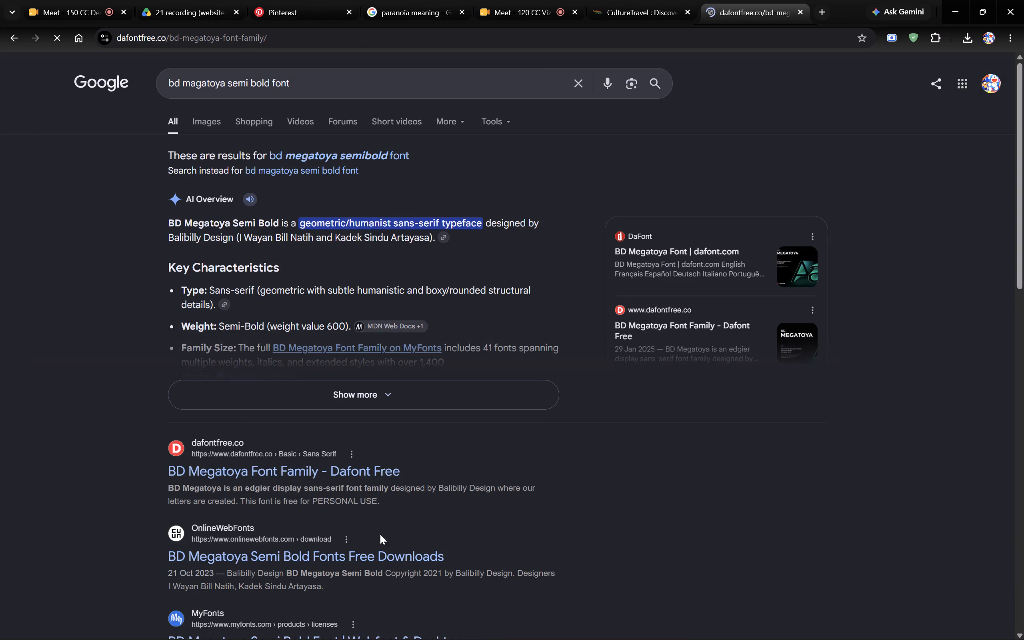
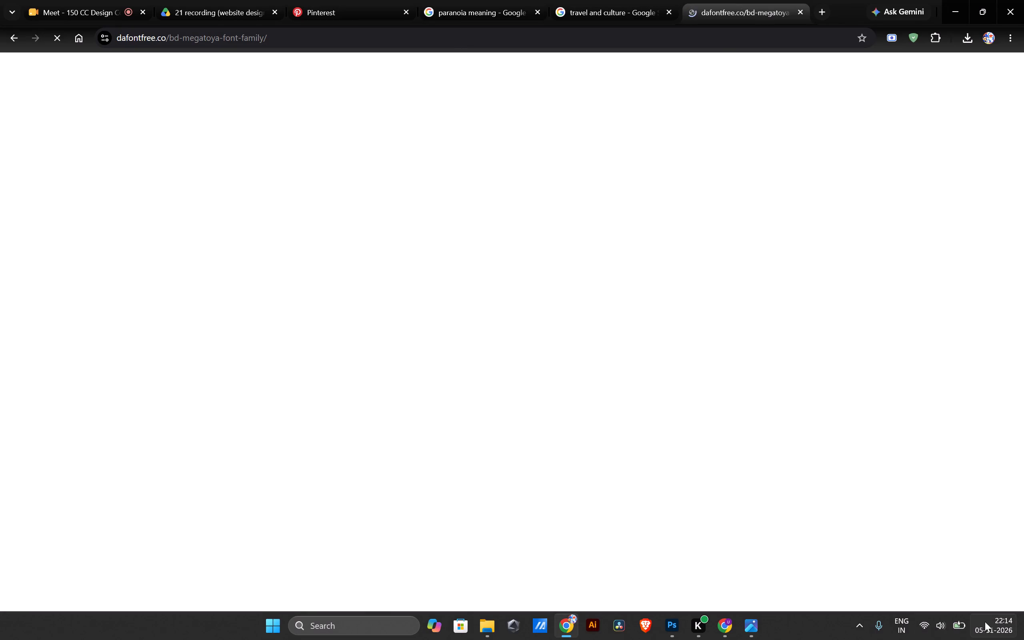
Check which Wi-Fi network the computer is connected to, then close the network list.
{"action": "left_click", "coordinate": [957, 617]}
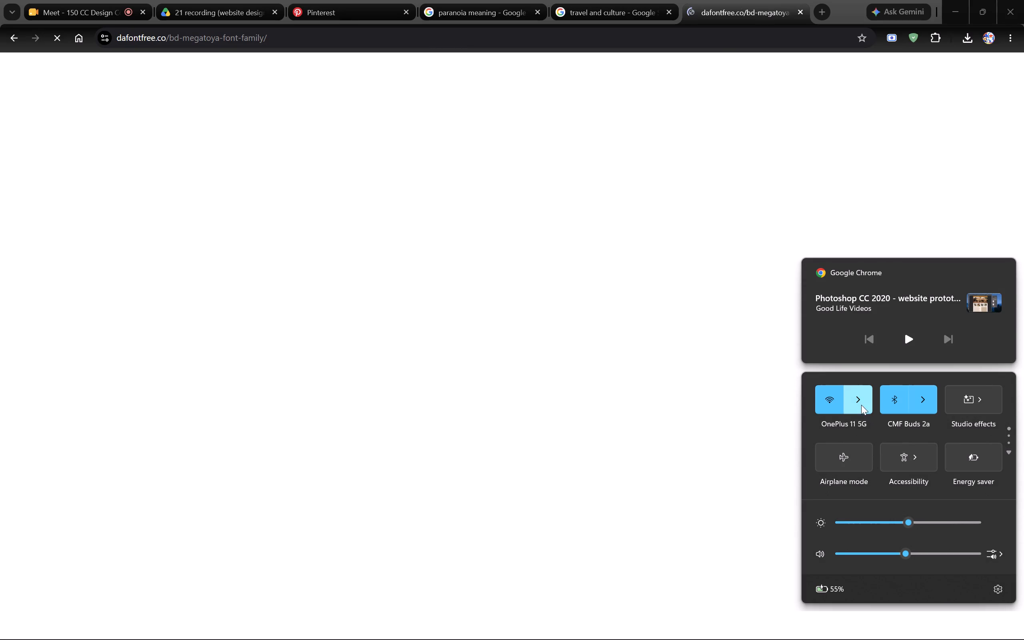
{"action": "left_click", "coordinate": [858, 400]}
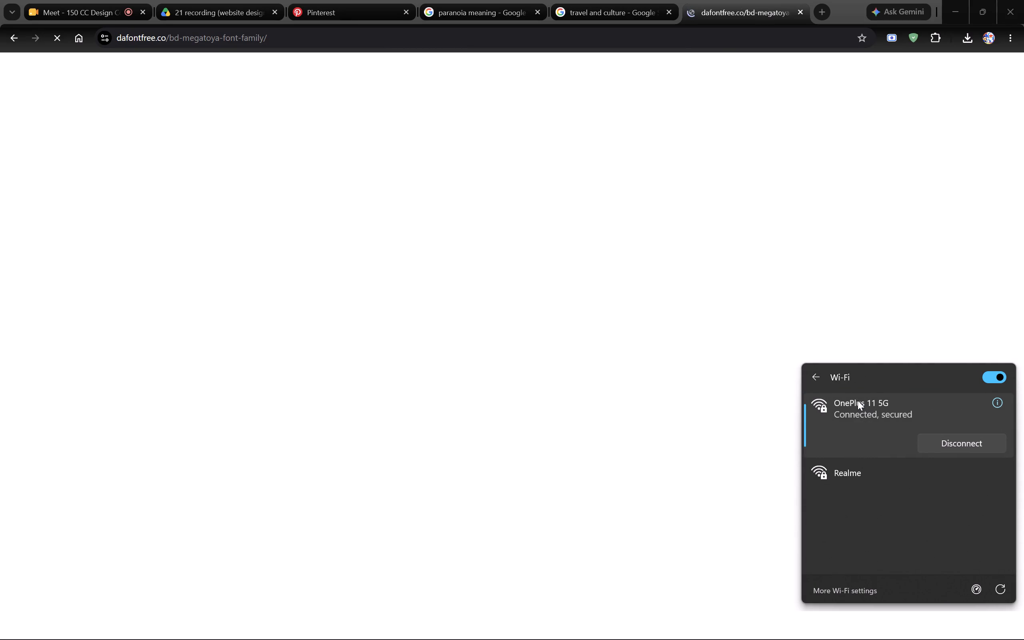
{"action": "left_click", "coordinate": [672, 120]}
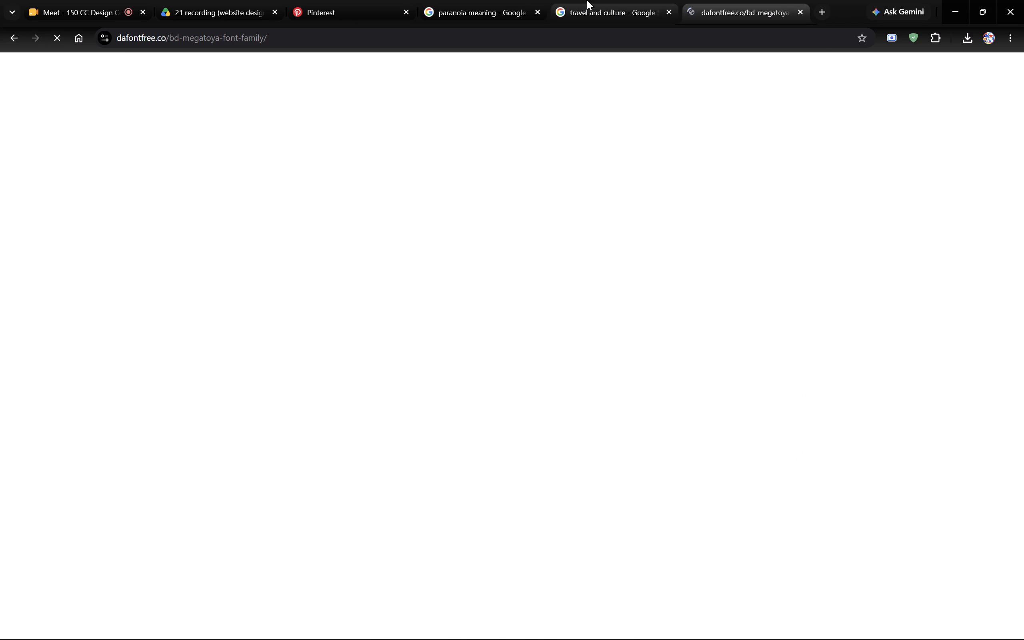
Leave the BD Megatoya font page and switch back to the landing page document in Photoshop.
{"action": "left_click", "coordinate": [587, 0]}
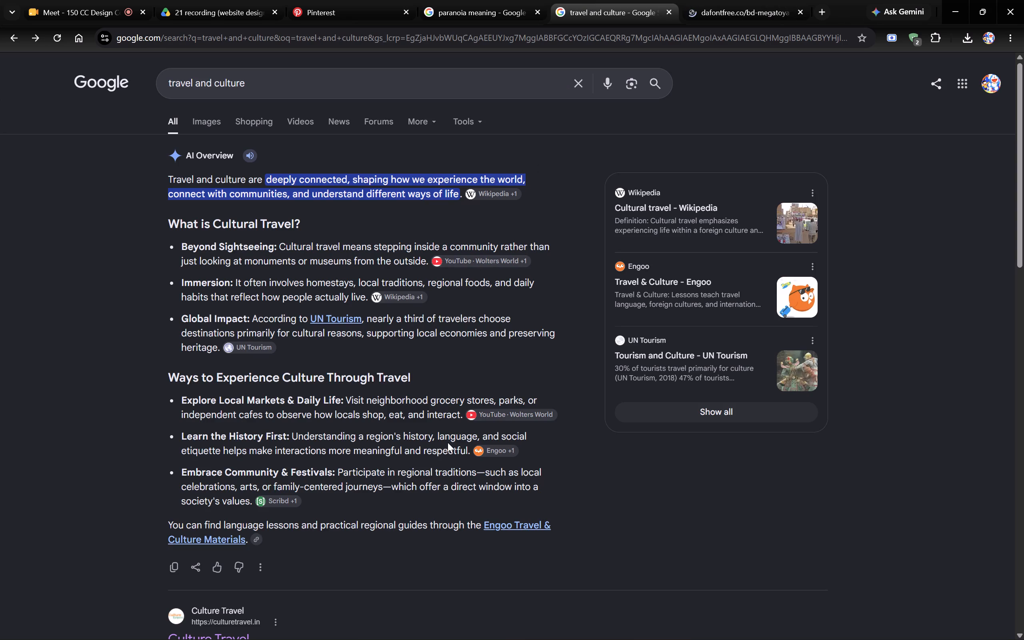
{"action": "key", "text": "alt+Tab"}
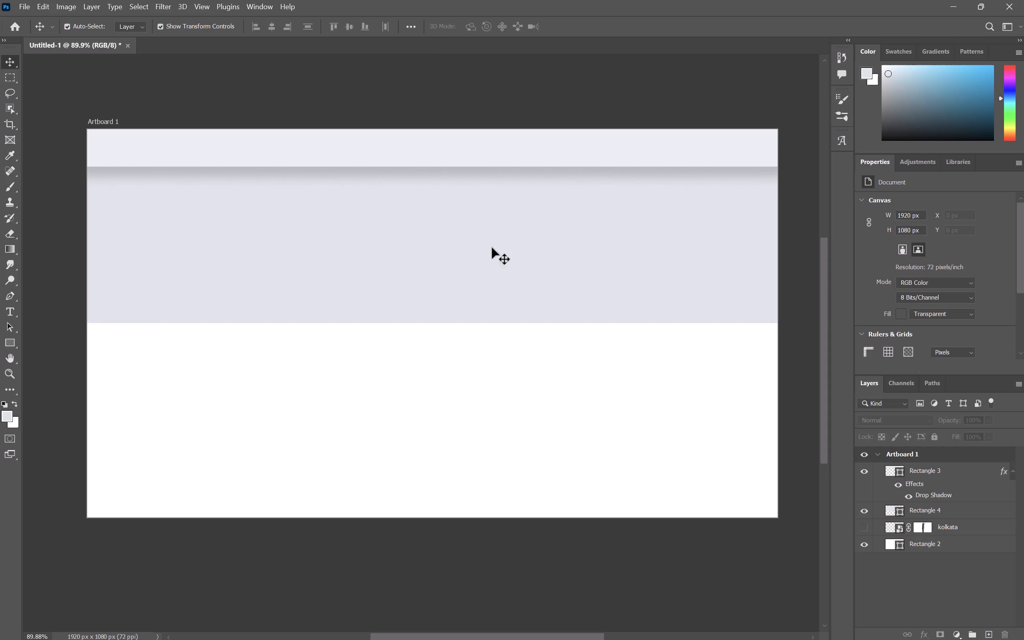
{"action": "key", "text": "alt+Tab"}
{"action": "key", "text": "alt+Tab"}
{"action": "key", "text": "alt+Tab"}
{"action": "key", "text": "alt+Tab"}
Start a text layer in the white area below the banner and set its colour to black (000000).
{"action": "left_click", "coordinate": [10, 312]}
{"action": "left_click", "coordinate": [146, 377]}
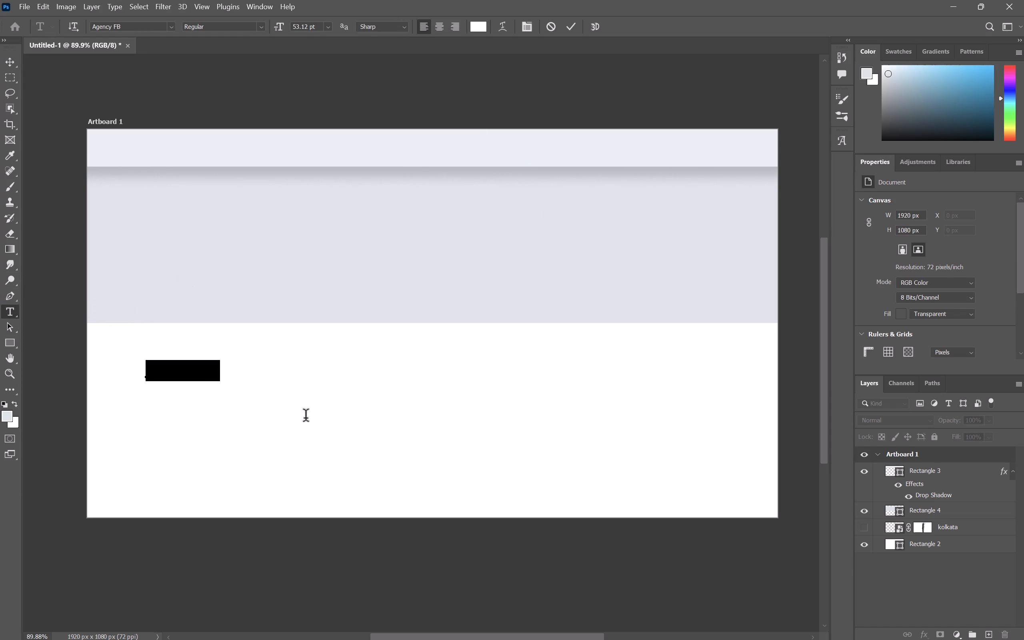
{"action": "key", "text": "ctrl+v"}
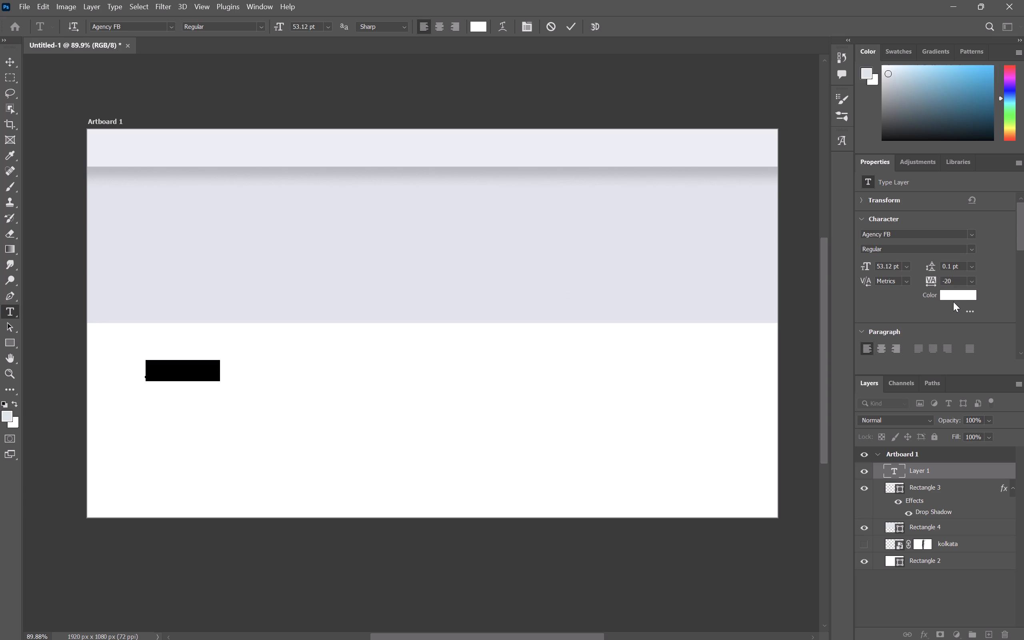
{"action": "left_click", "coordinate": [962, 295]}
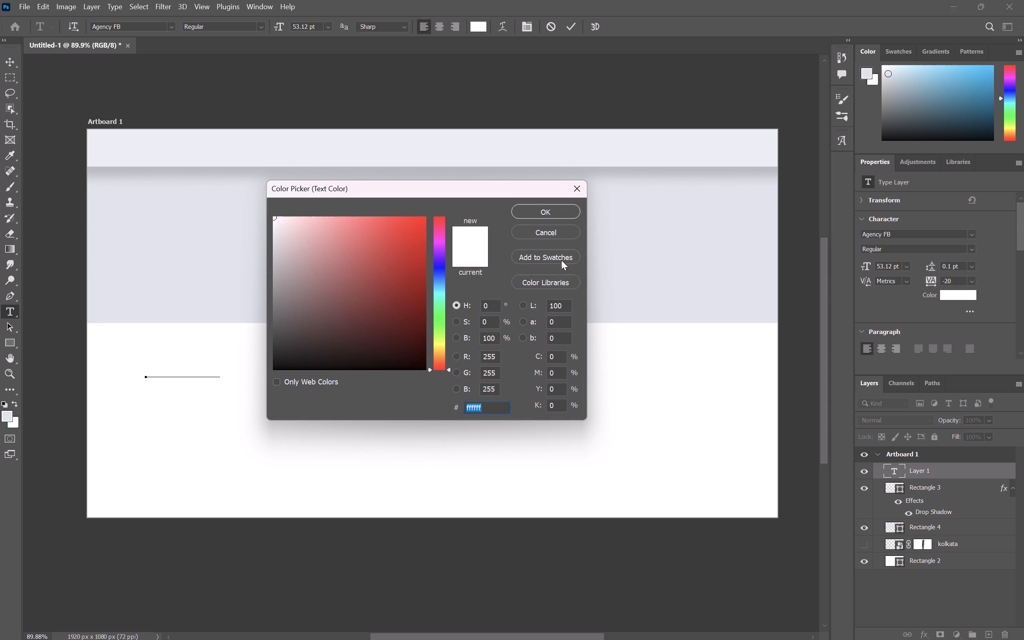
{"action": "left_click_drag", "start_coordinate": [354, 352], "coordinate": [217, 393]}
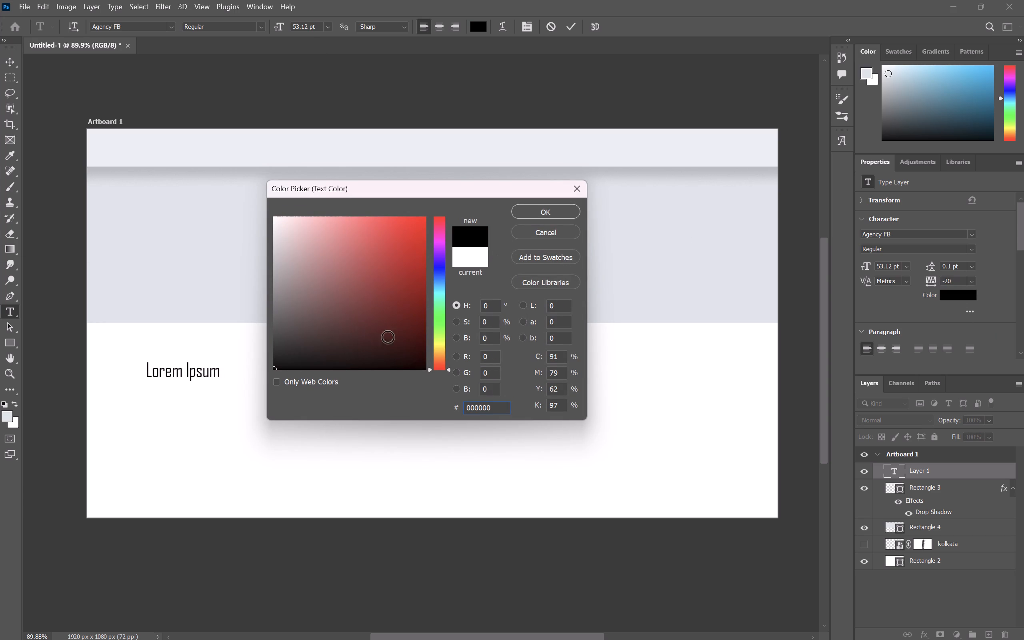
{"action": "left_click", "coordinate": [555, 206]}
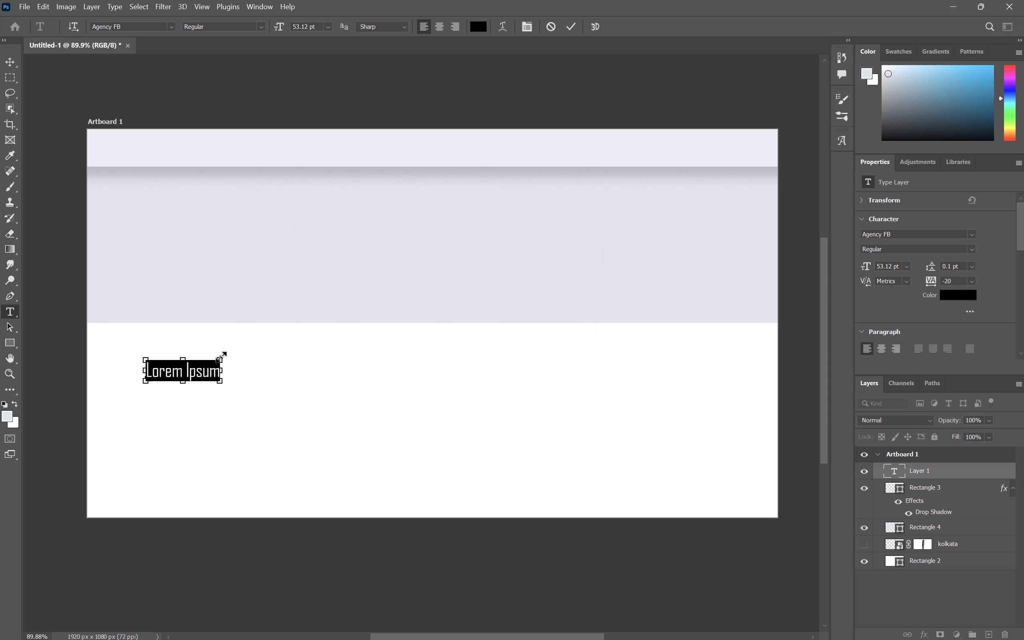
Try to paste the copied text over the "Lorem Ipsum" placeholder in the new text layer.
{"action": "key", "text": "ctrl+v"}
{"action": "left_click_drag", "start_coordinate": [147, 370], "coordinate": [254, 371]}
{"action": "key", "text": "ctrl+v"}
Switch to Chrome and reopen the Culture Travel website from the "travel and culture" Google results, checking the BD Megatoya page meanwhile.
{"action": "key", "text": "alt+Tab"}
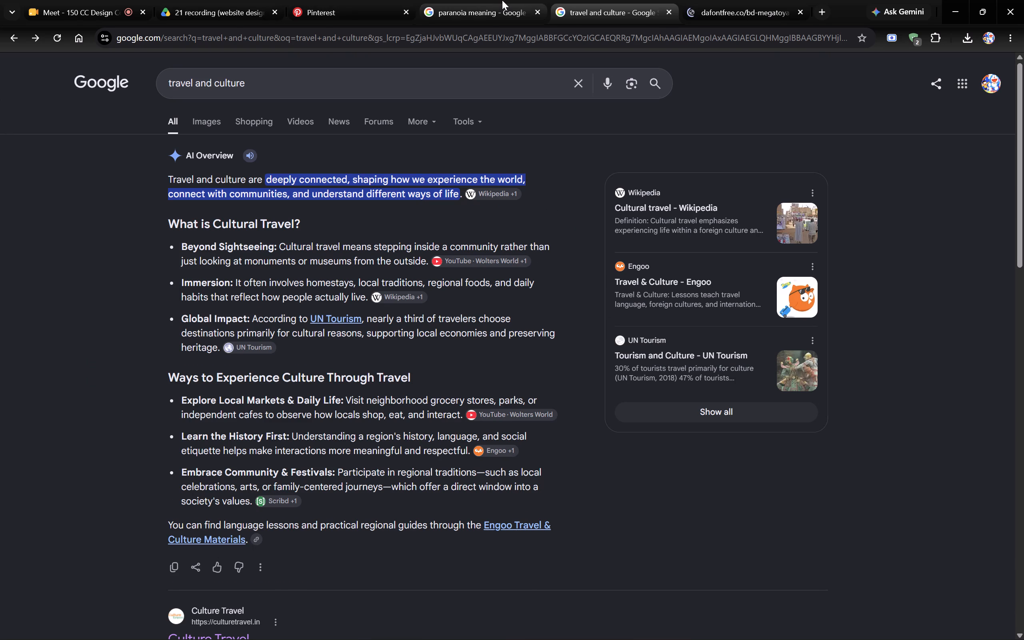
{"action": "left_click", "coordinate": [502, 0]}
{"action": "left_click", "coordinate": [718, 0]}
{"action": "left_click", "coordinate": [619, 11]}
{"action": "scroll", "coordinate": [406, 488], "scroll_direction": "down", "scroll_amount": 1}
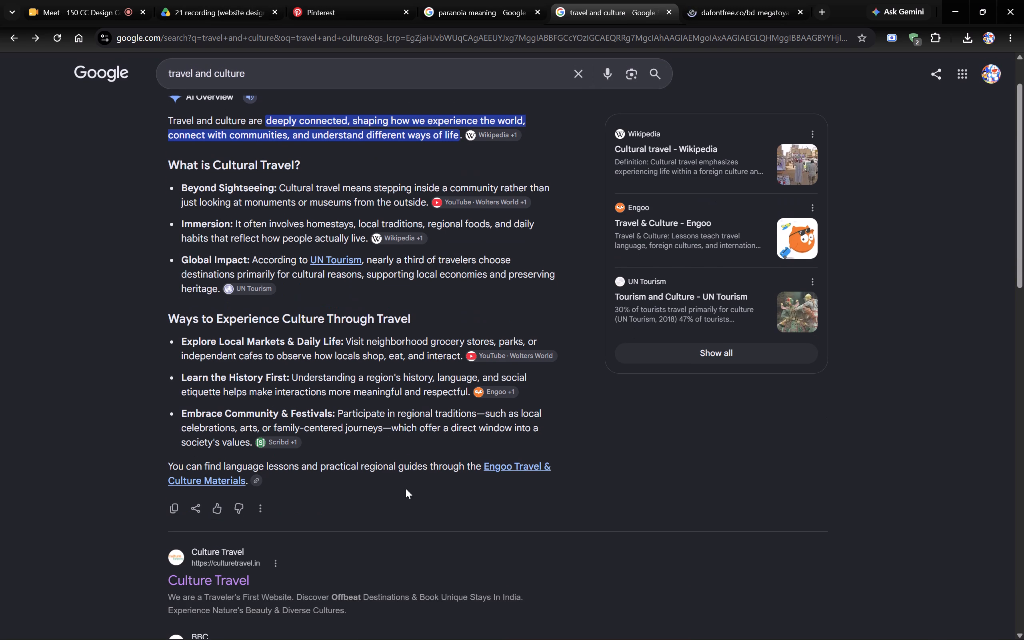
{"action": "scroll", "coordinate": [330, 514], "scroll_direction": "left", "scroll_amount": 17}
{"action": "left_click", "coordinate": [760, 0]}
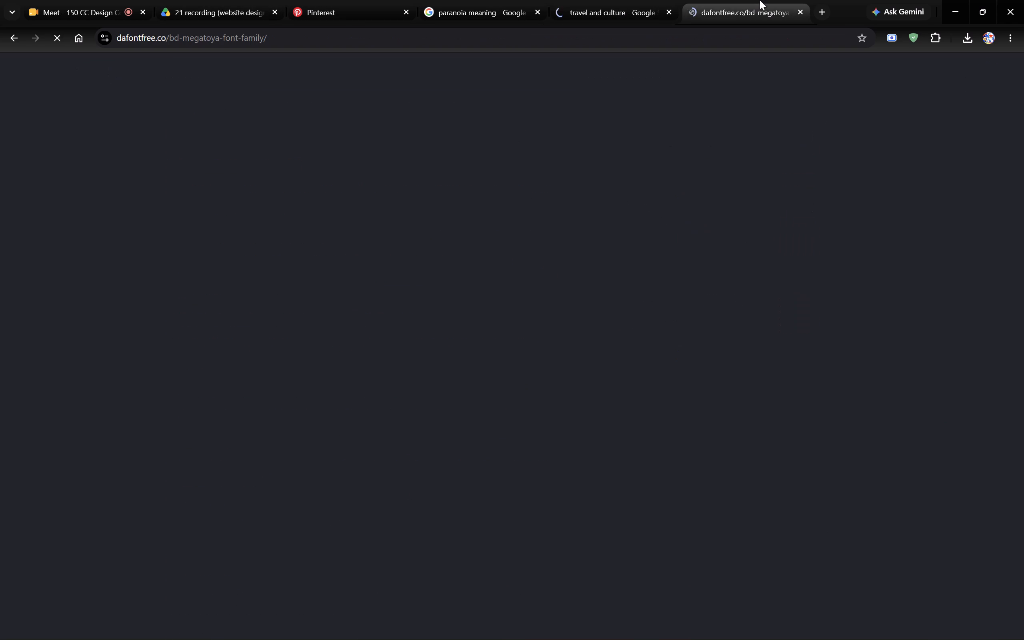
{"action": "left_click", "coordinate": [606, 0]}
Close the "paranoia meaning" Google search.
{"action": "left_click", "coordinate": [501, 0]}
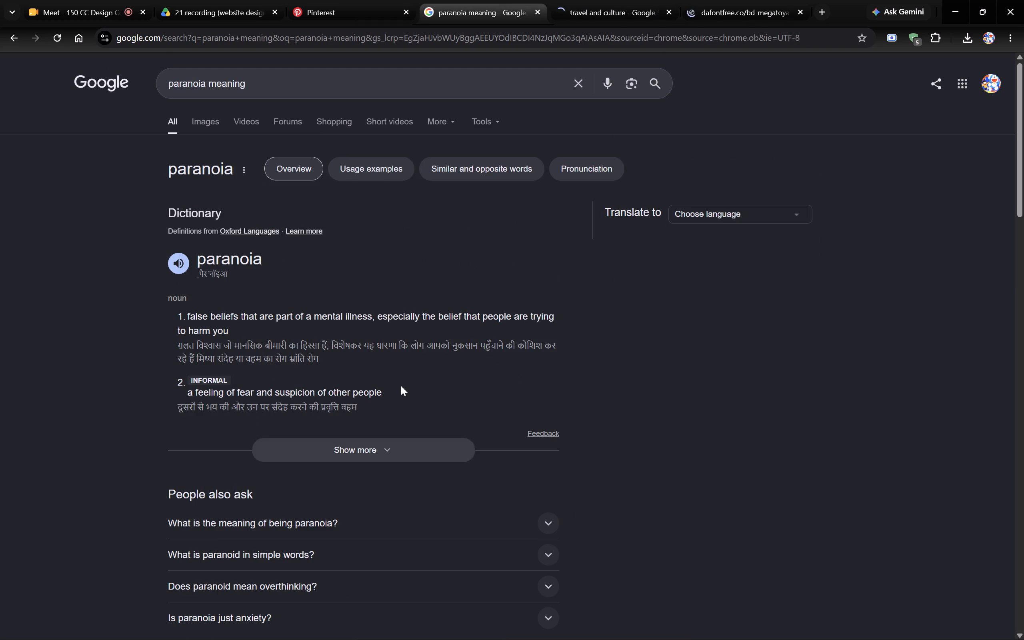
{"action": "scroll", "coordinate": [401, 386], "scroll_direction": "left", "scroll_amount": 1}
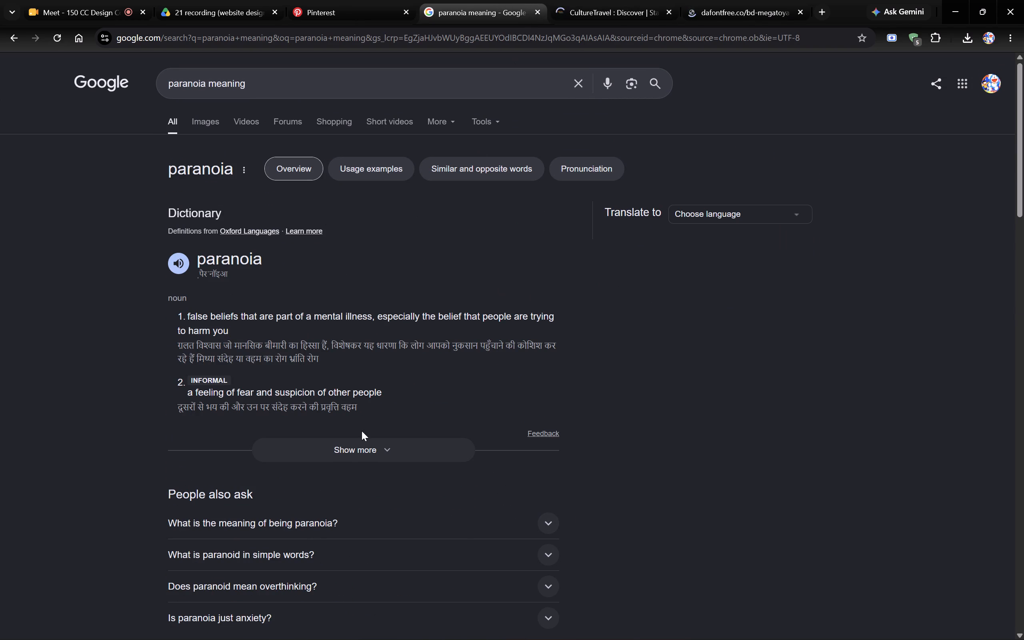
{"action": "scroll", "coordinate": [432, 440], "scroll_direction": "down", "scroll_amount": 1}
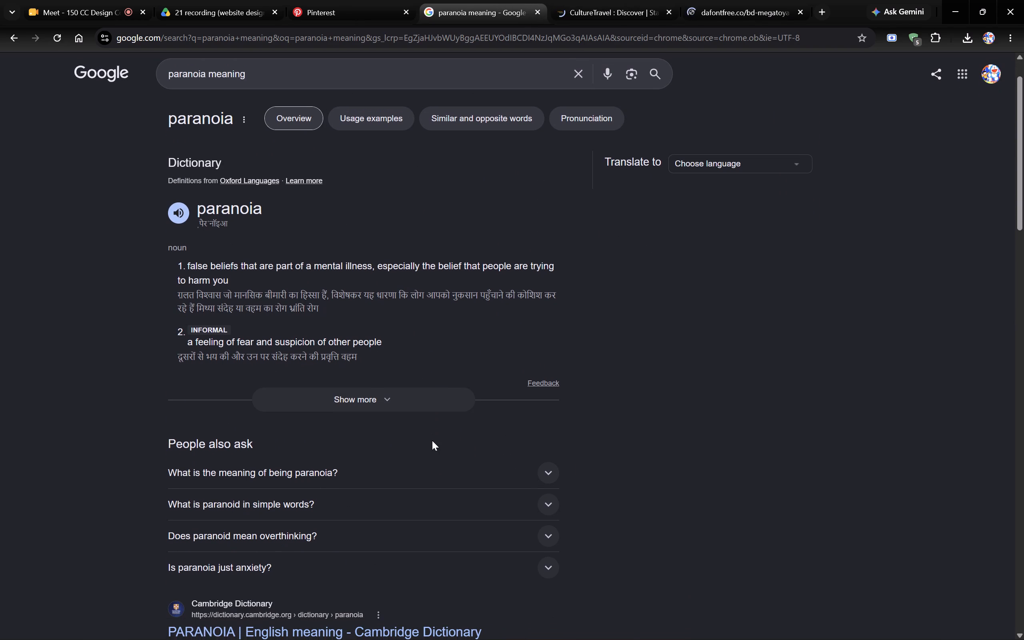
{"action": "scroll", "coordinate": [432, 440], "scroll_direction": "down", "scroll_amount": 1}
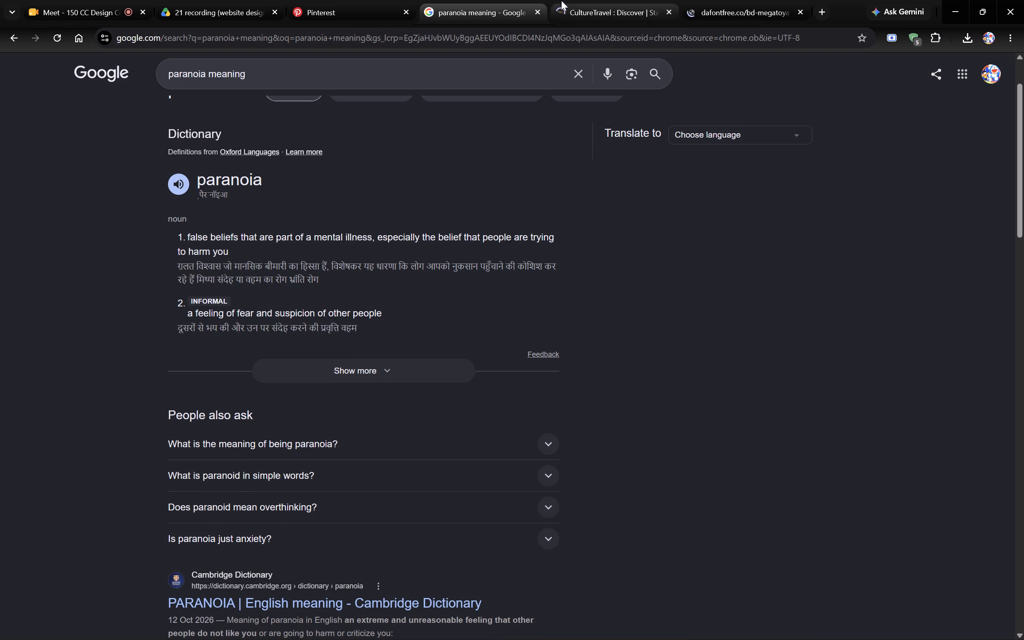
{"action": "left_click", "coordinate": [538, 9]}
Switch to the Pinterest page of Kolkata and landmark collage poster ideas.
{"action": "left_click", "coordinate": [296, 0]}
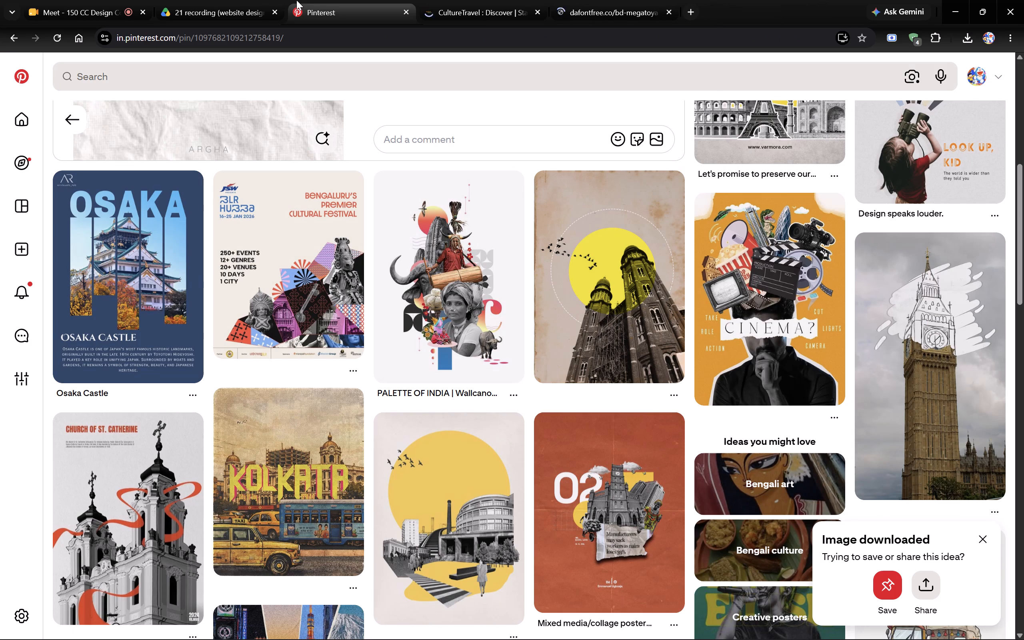
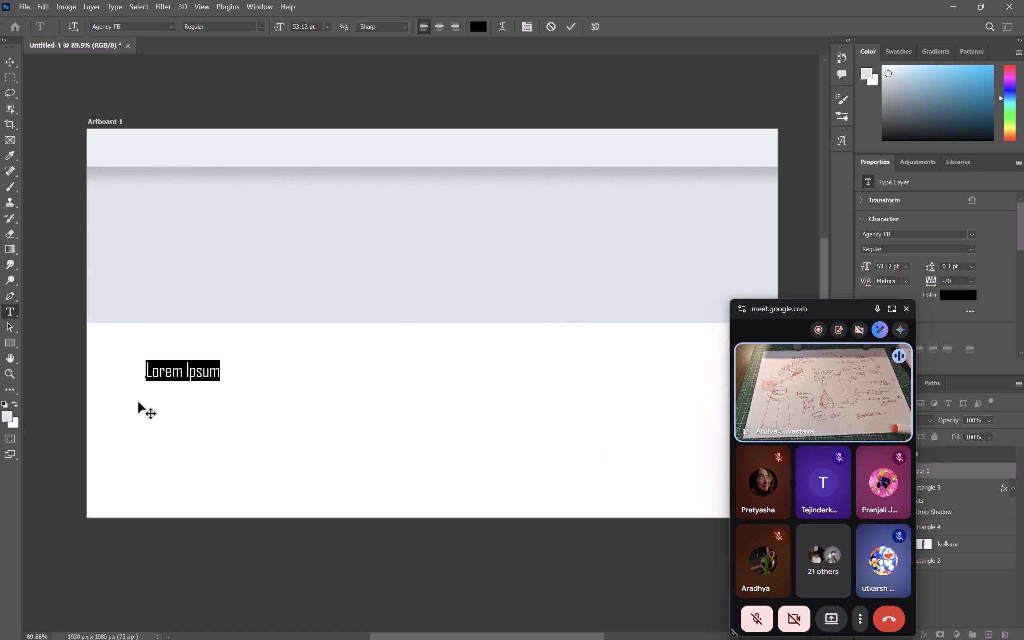
Replace the "Lorem Ipsum" placeholder with the copied heading "Weekend Getaways Near Your City".
{"action": "key", "text": "ctrl+v"}
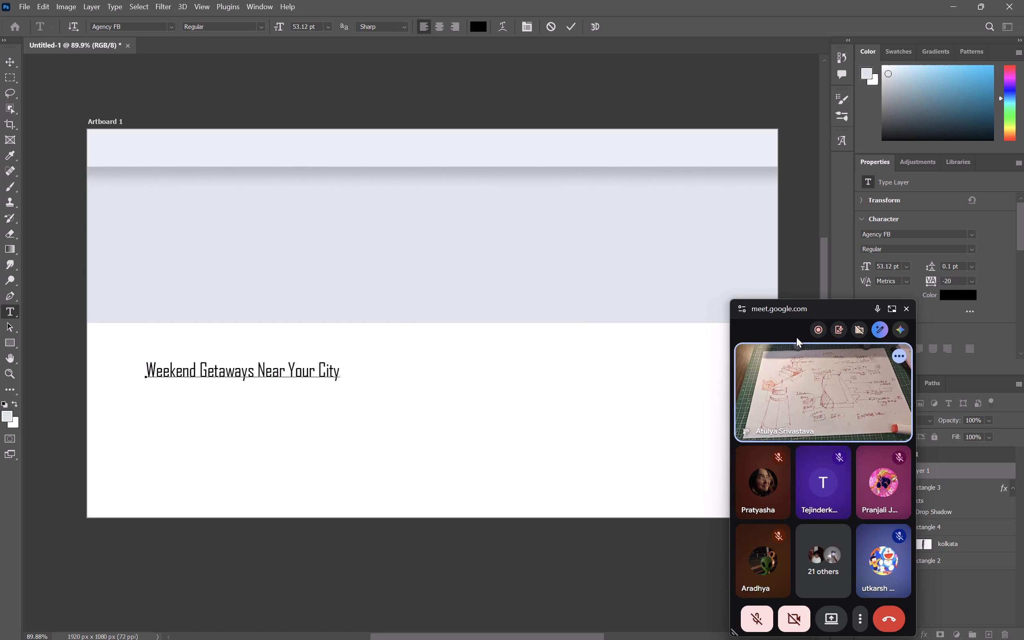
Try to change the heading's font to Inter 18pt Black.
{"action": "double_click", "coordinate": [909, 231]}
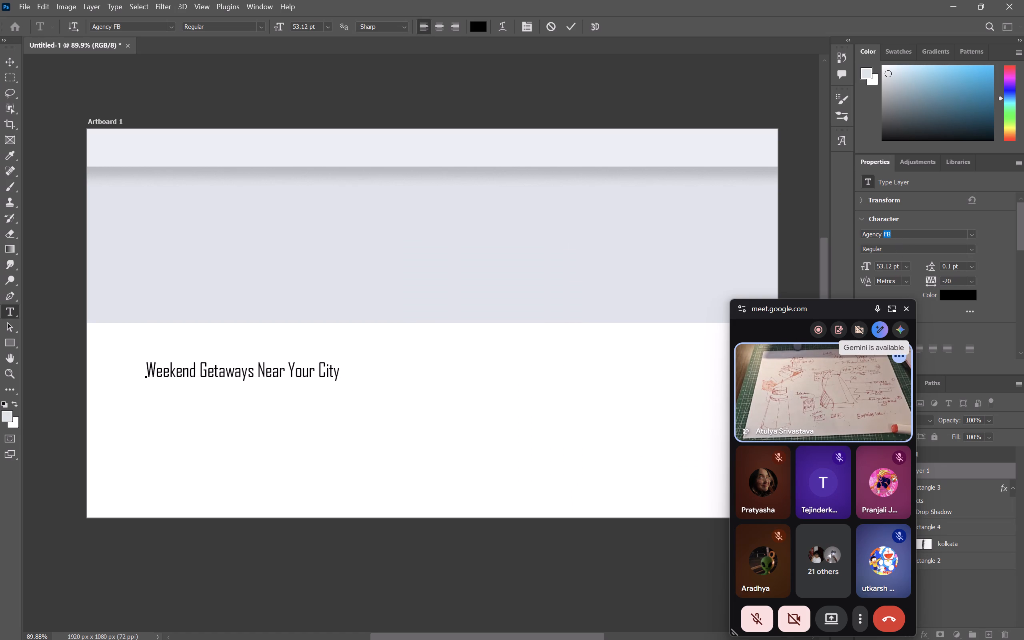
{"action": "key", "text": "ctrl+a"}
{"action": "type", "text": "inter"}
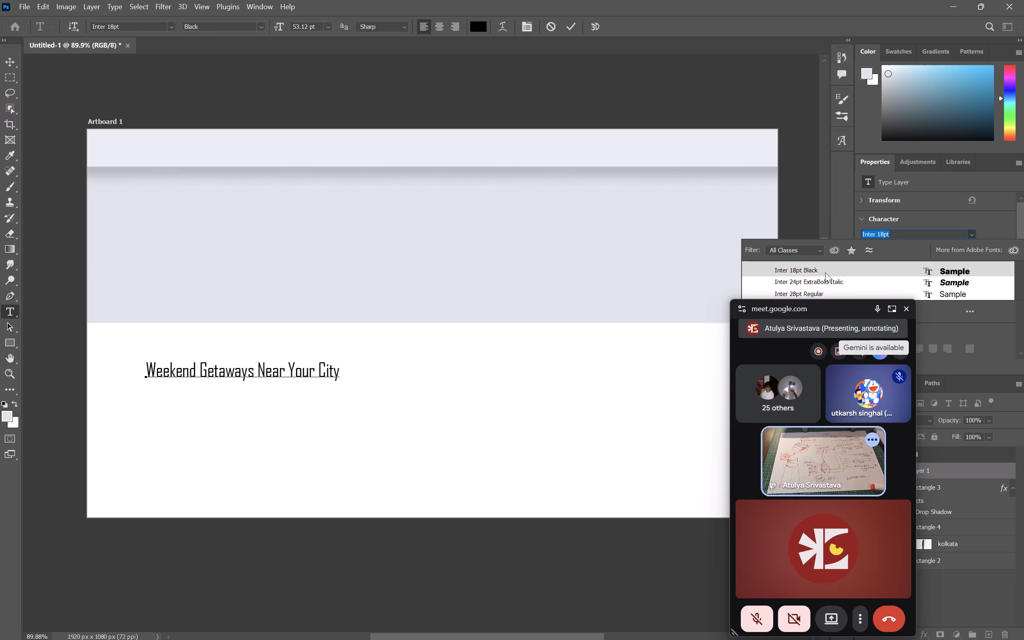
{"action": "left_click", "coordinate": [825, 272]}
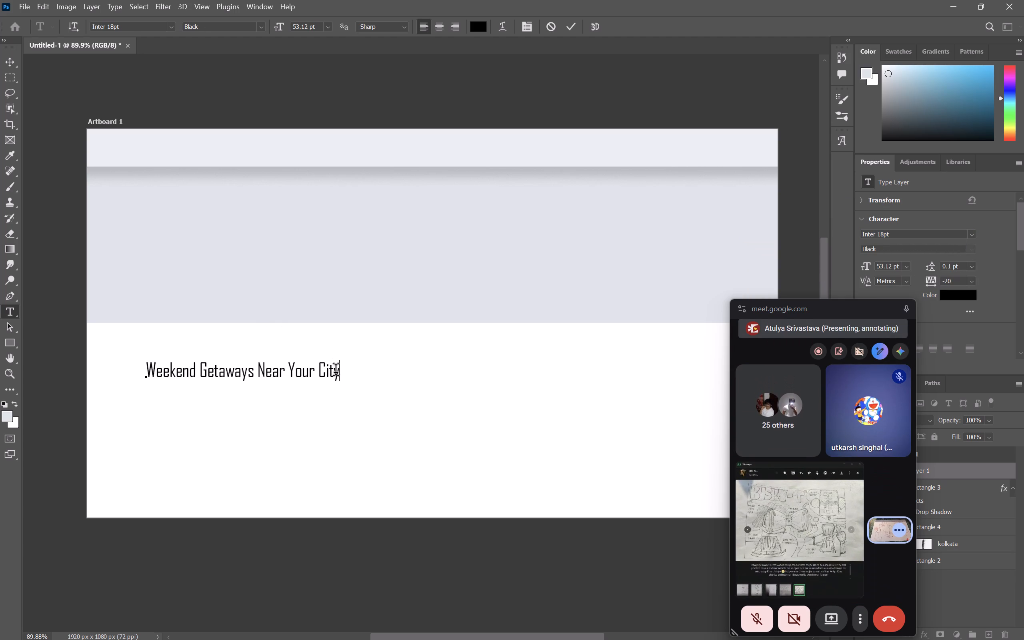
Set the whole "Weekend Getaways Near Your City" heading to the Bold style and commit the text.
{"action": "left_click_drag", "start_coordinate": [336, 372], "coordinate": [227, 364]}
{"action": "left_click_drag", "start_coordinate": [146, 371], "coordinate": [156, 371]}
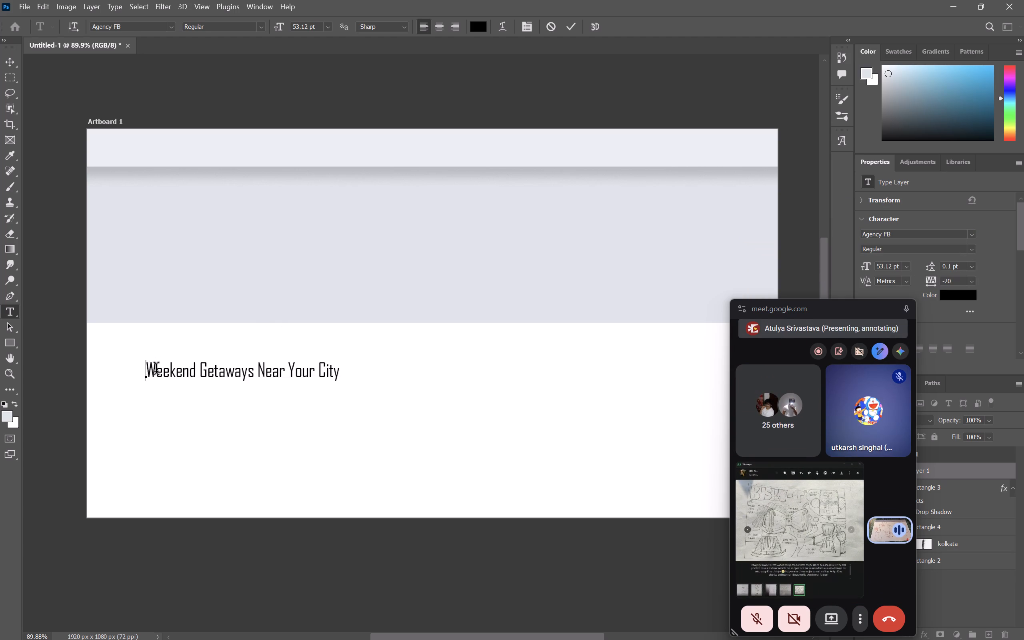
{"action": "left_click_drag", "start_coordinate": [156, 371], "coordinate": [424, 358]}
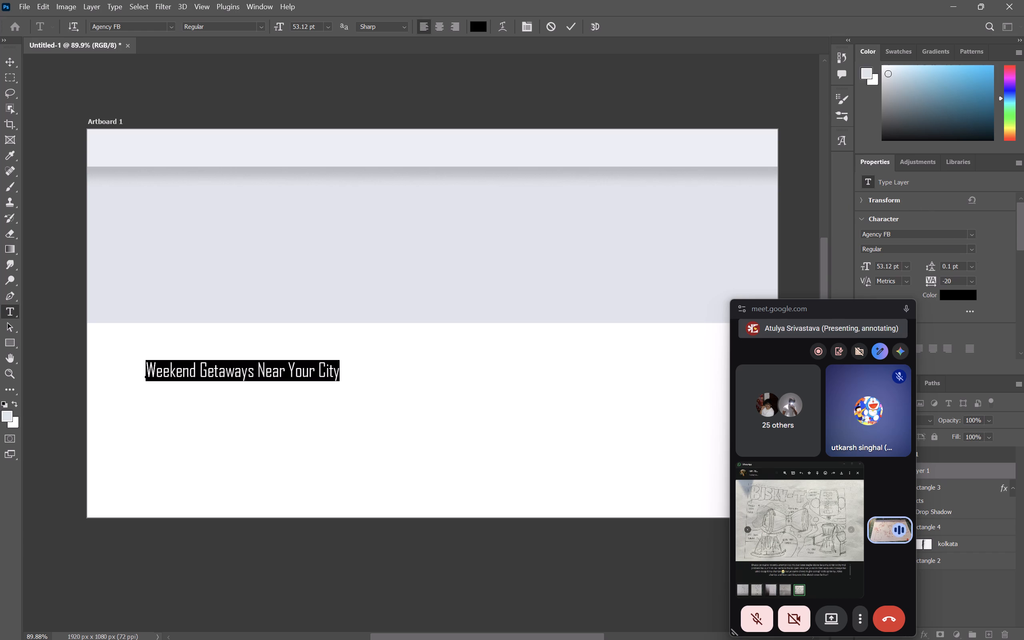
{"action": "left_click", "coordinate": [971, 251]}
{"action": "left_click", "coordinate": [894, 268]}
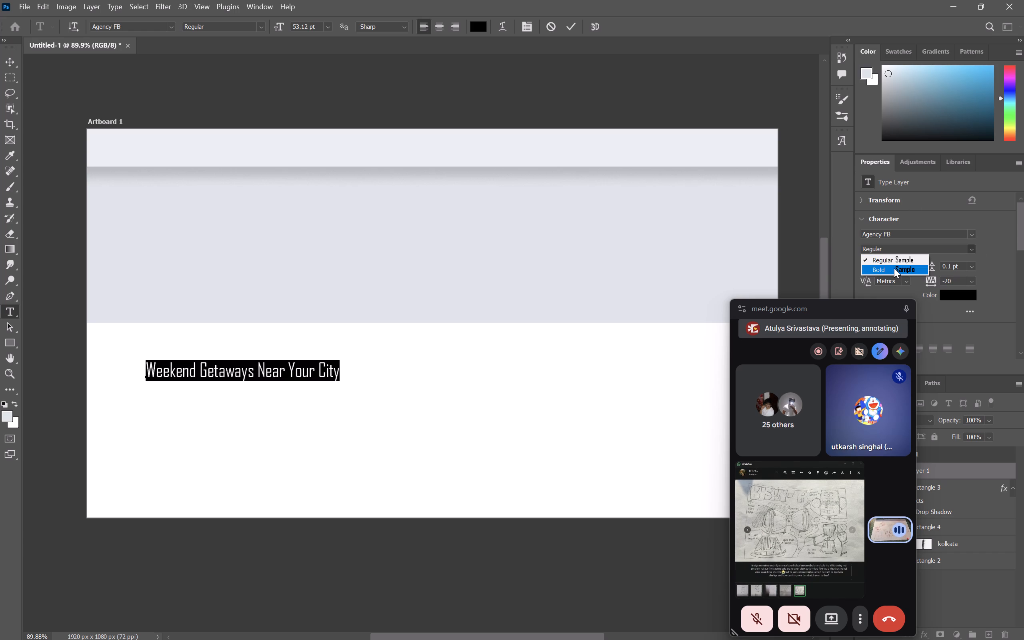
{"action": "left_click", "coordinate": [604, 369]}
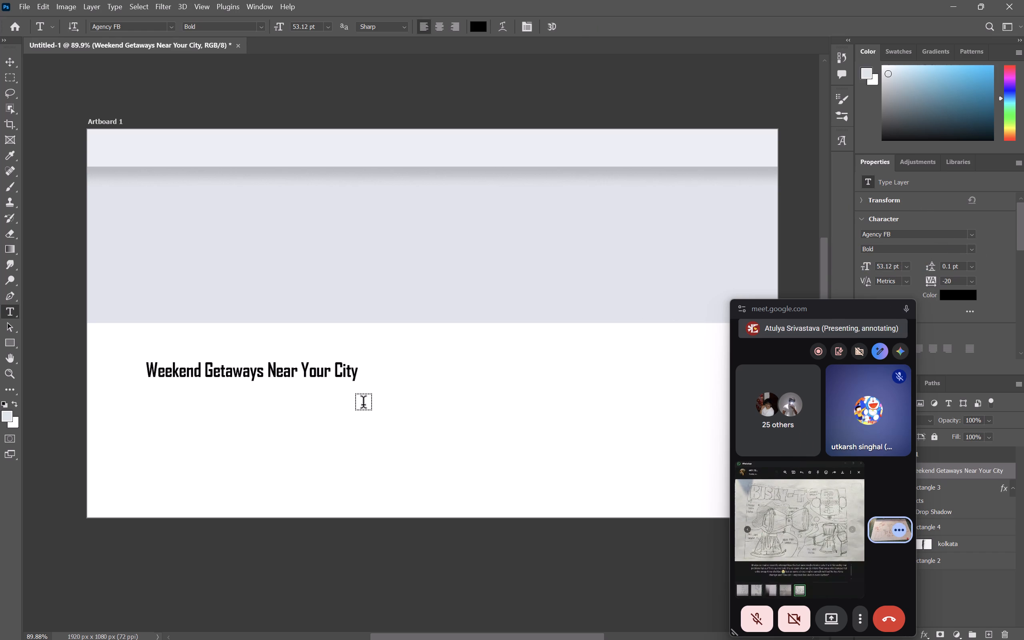
Switch to Chrome to compare the heading with the original on the Culture Travel page, returning to Photoshop.
{"action": "key", "text": "alt+Tab"}
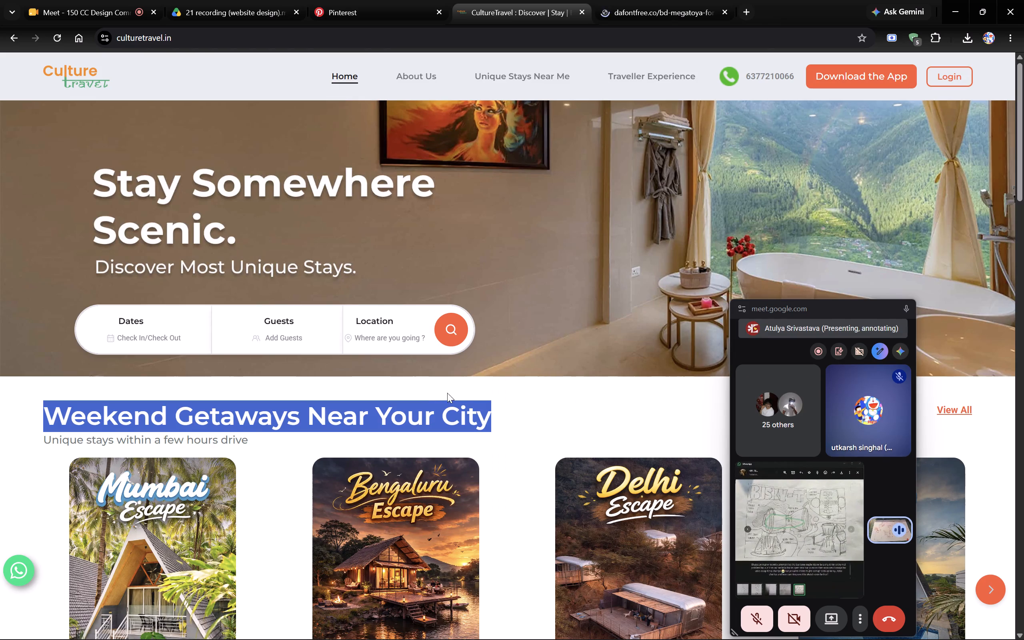
{"action": "left_click", "coordinate": [493, 394]}
{"action": "key", "text": "alt+Tab"}
{"action": "key", "text": "alt+Tab"}
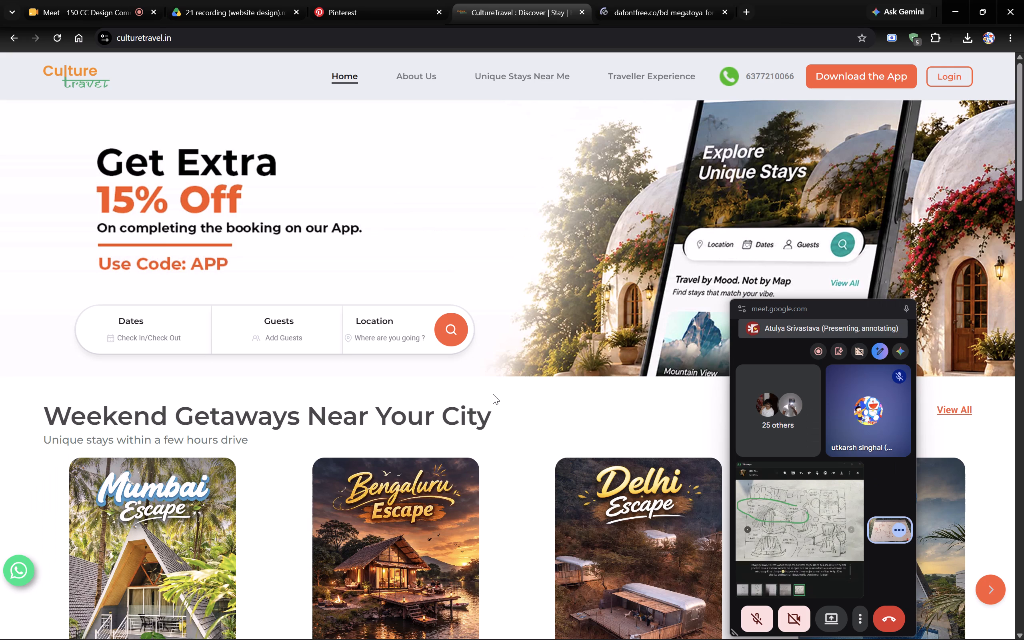
{"action": "key", "text": "alt+Tab"}
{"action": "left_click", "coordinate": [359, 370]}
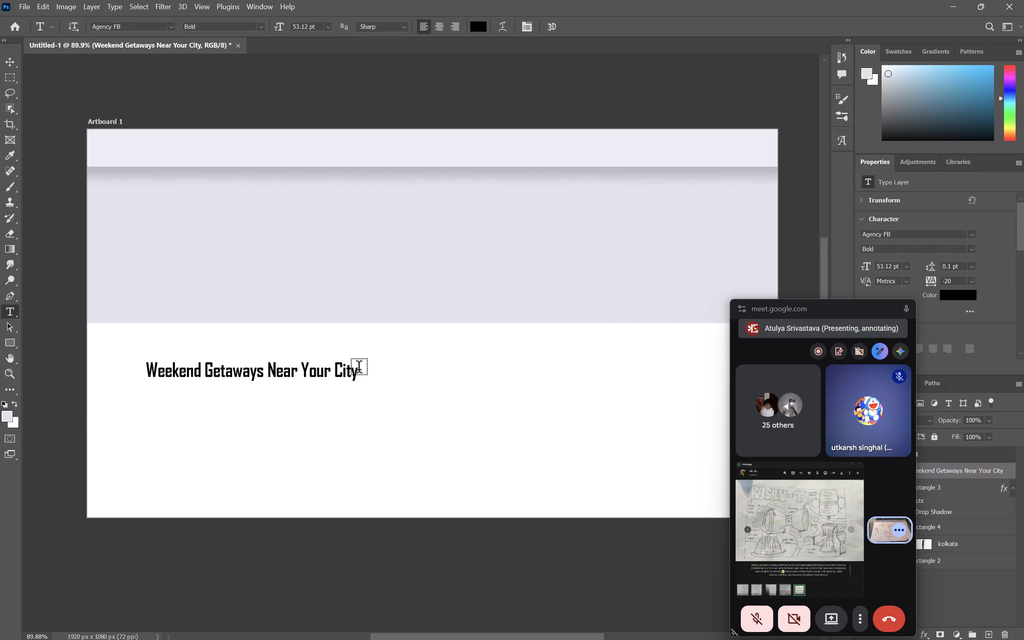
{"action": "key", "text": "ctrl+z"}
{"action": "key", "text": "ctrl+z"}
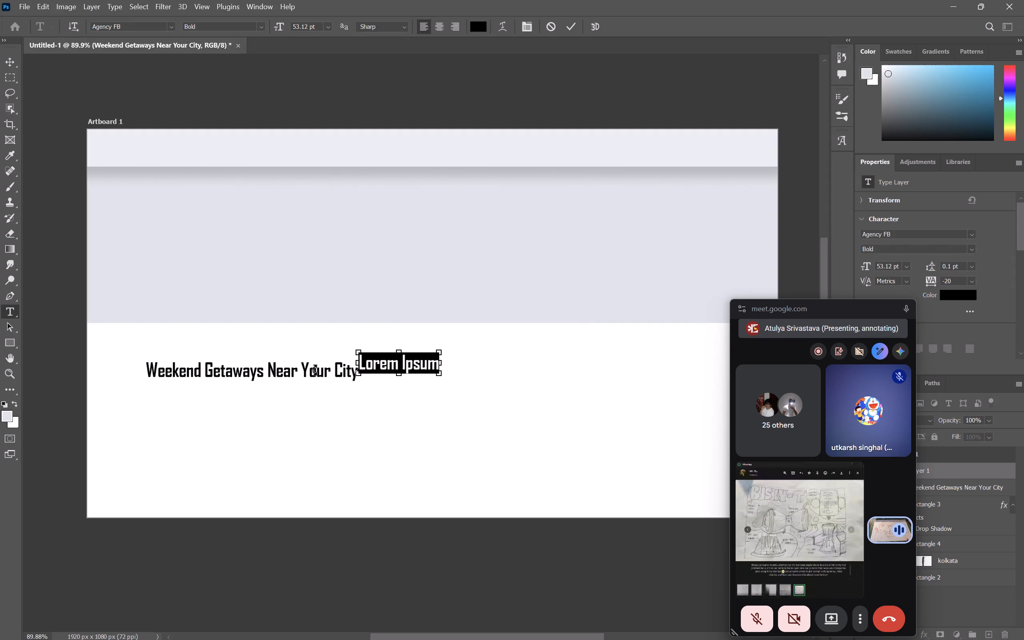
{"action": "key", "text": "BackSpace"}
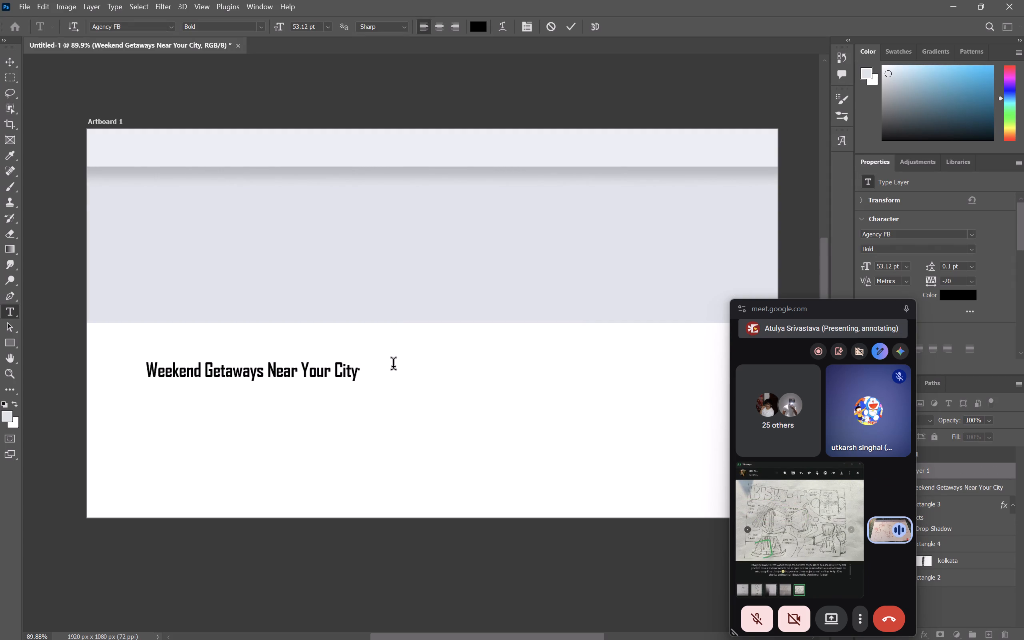
Select the "Weekend Getaways Near Your City" text and set its font to Inter 18pt Black.
{"action": "left_click", "coordinate": [11, 63]}
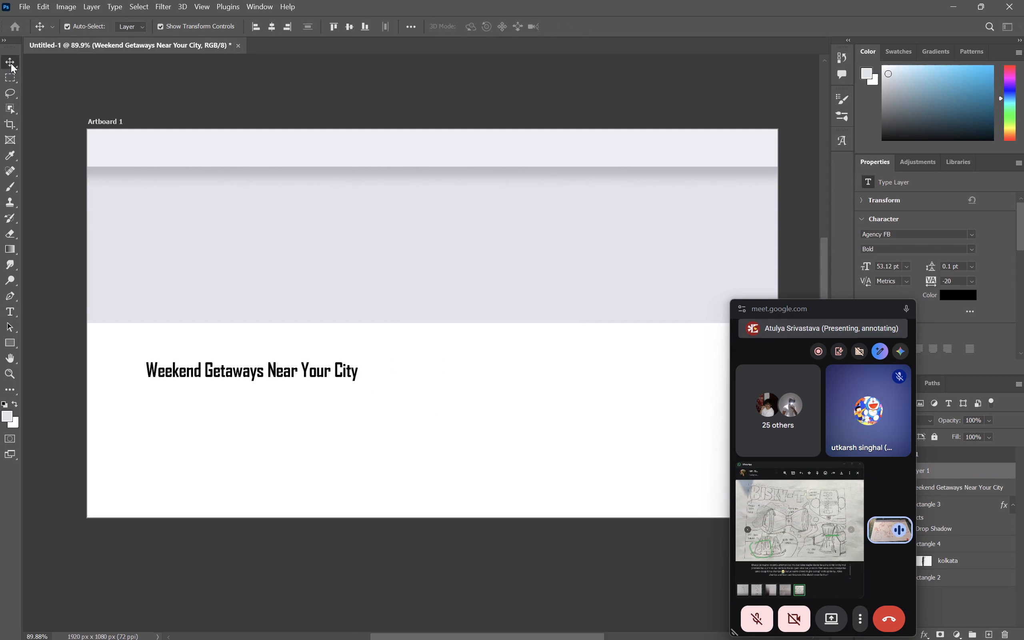
{"action": "left_click", "coordinate": [214, 358]}
{"action": "left_click", "coordinate": [228, 368]}
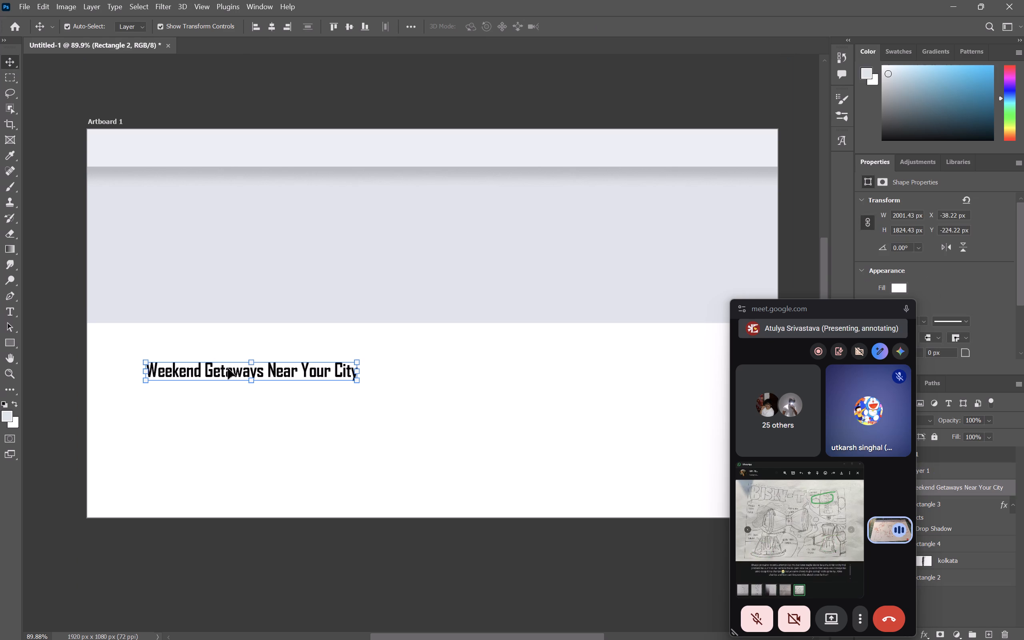
{"action": "left_click", "coordinate": [228, 368], "text": "ctrl"}
{"action": "double_click", "coordinate": [228, 368]}
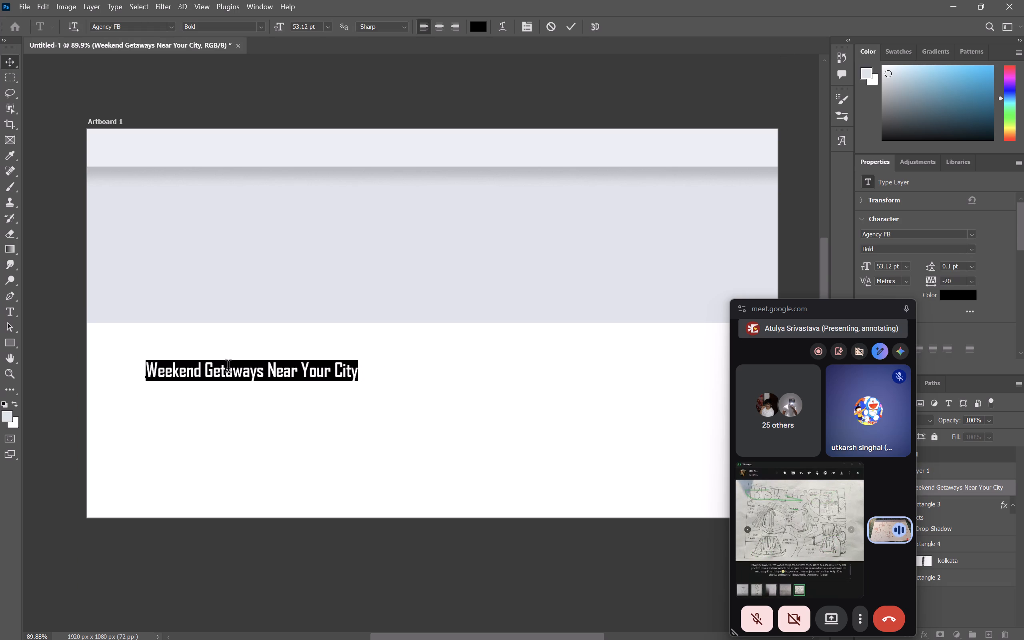
{"action": "left_click", "coordinate": [950, 234]}
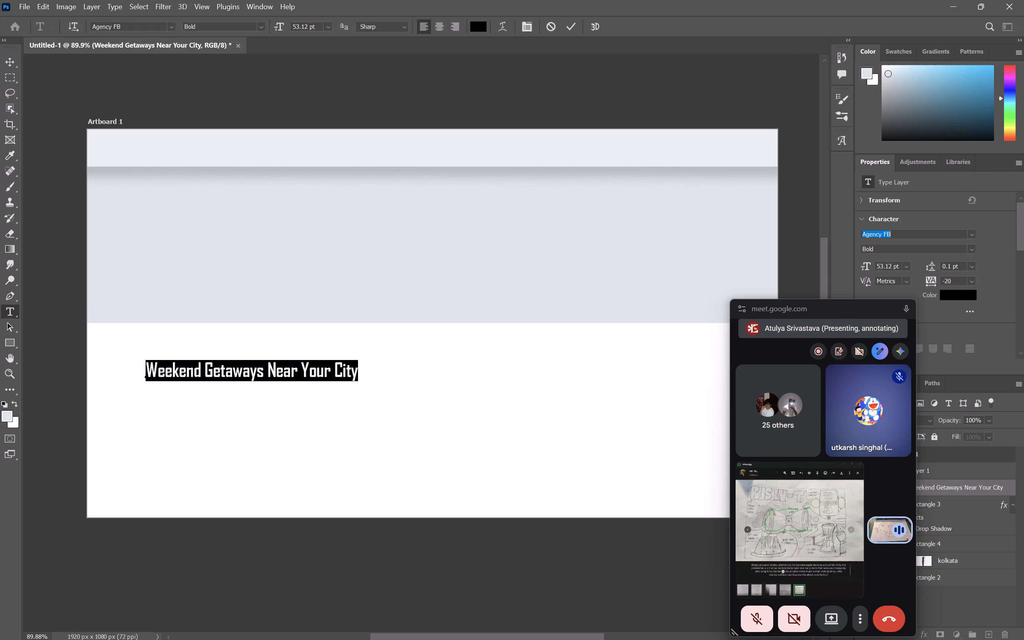
{"action": "type", "text": "inter"}
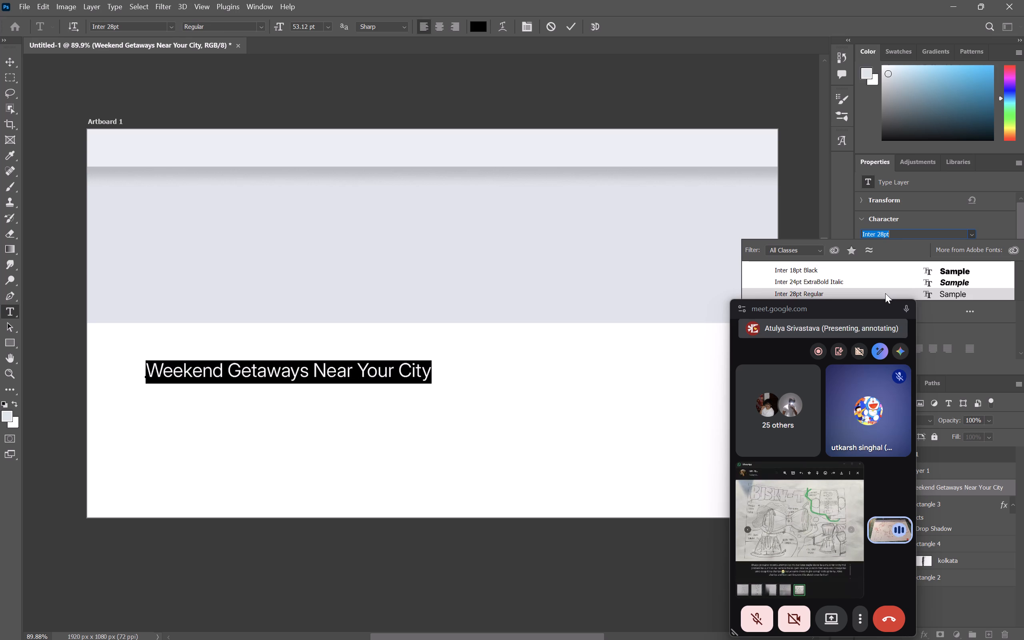
{"action": "left_click", "coordinate": [886, 268]}
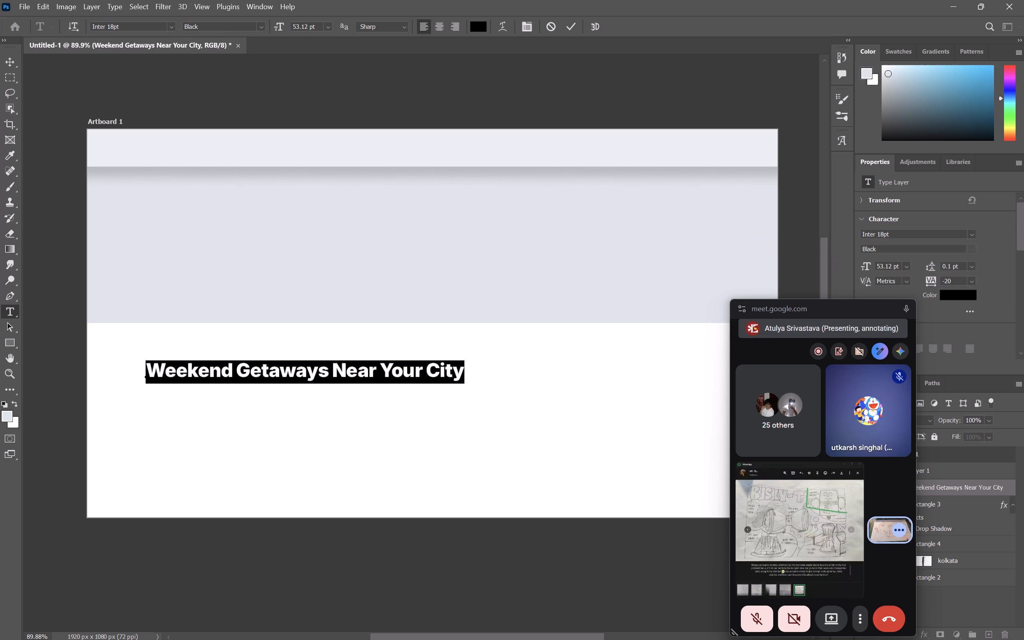
{"action": "left_click", "coordinate": [969, 251]}
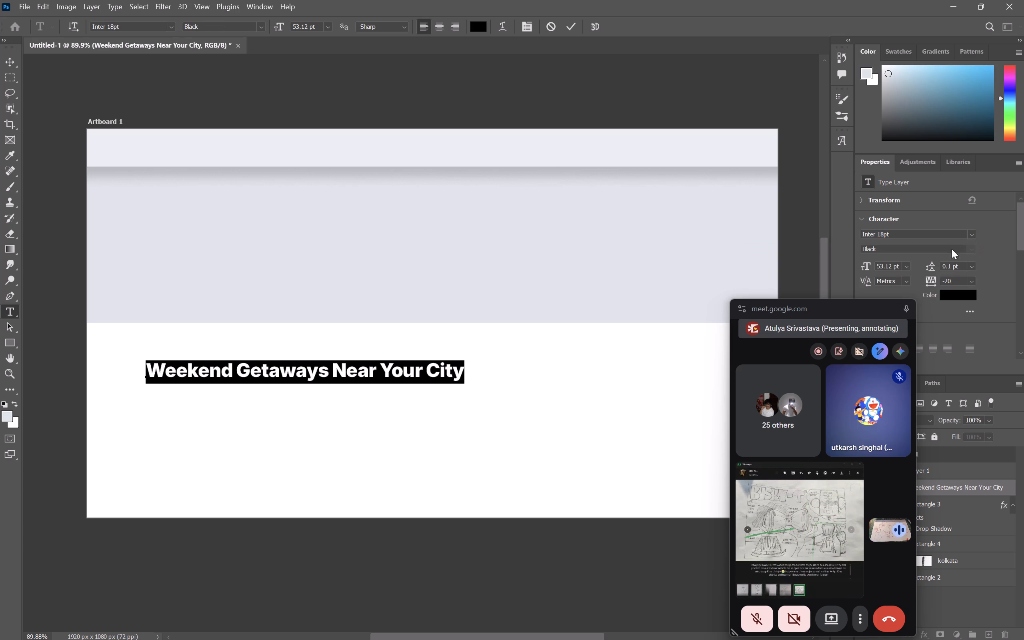
Set the heading's font size to 48 pt and commit the text.
{"action": "left_click", "coordinate": [905, 267]}
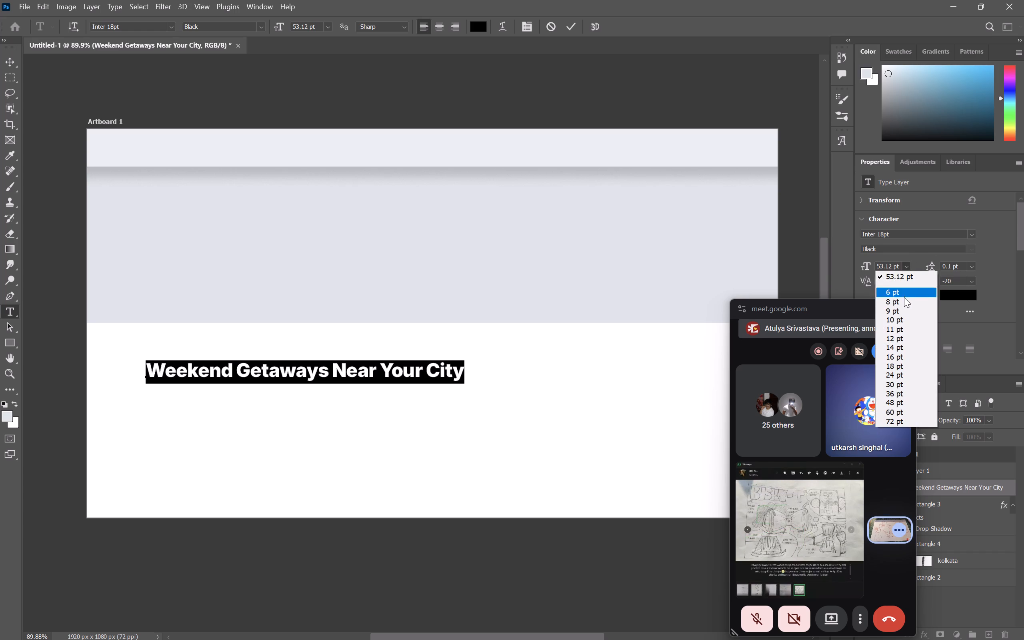
{"action": "left_click", "coordinate": [898, 403]}
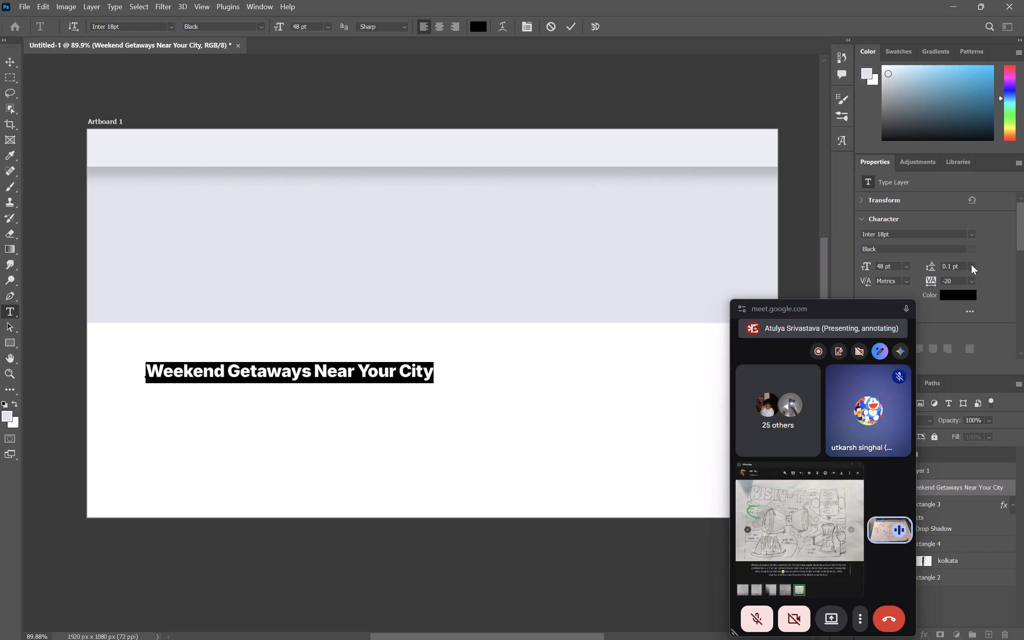
{"action": "left_click", "coordinate": [1011, 297]}
{"action": "left_click", "coordinate": [376, 480]}
{"action": "left_click", "coordinate": [36, 198]}
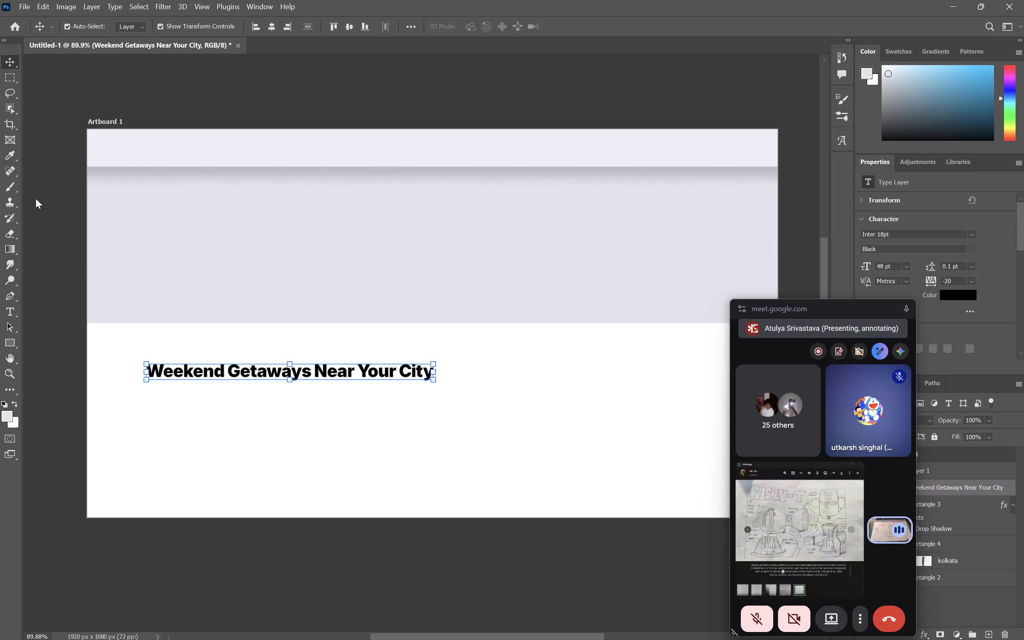
Move the heading closer to the upper-left corner of the white section, checking its placement against the Culture Travel page.
{"action": "left_click_drag", "start_coordinate": [273, 372], "coordinate": [241, 353]}
{"action": "key", "text": "alt+Tab"}
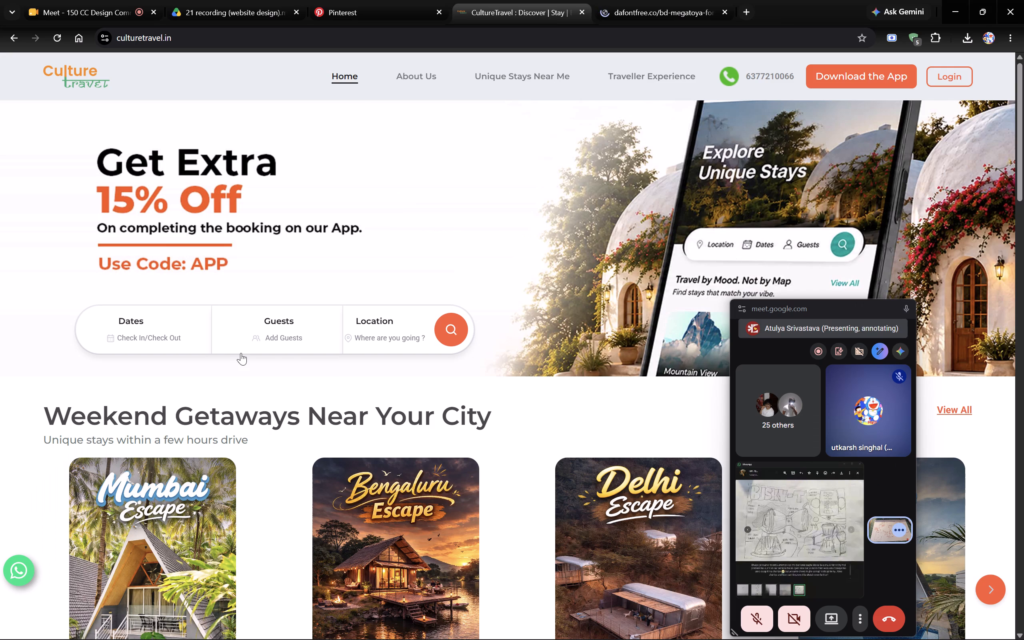
{"action": "key", "text": "alt+Tab"}
{"action": "left_click_drag", "start_coordinate": [244, 356], "coordinate": [246, 362]}
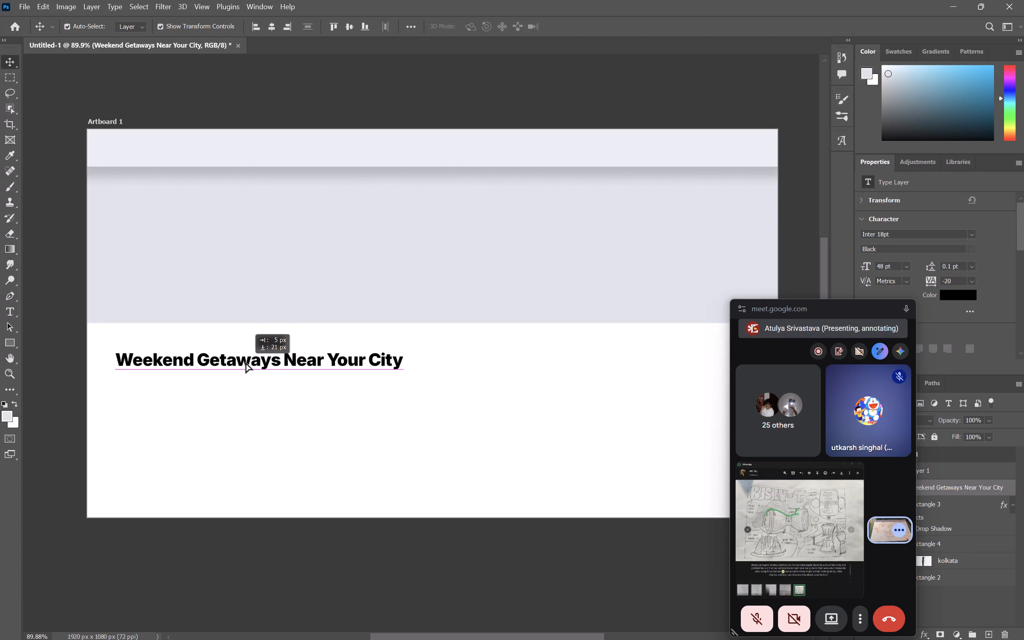
{"action": "left_click_drag", "start_coordinate": [246, 362], "coordinate": [246, 360]}
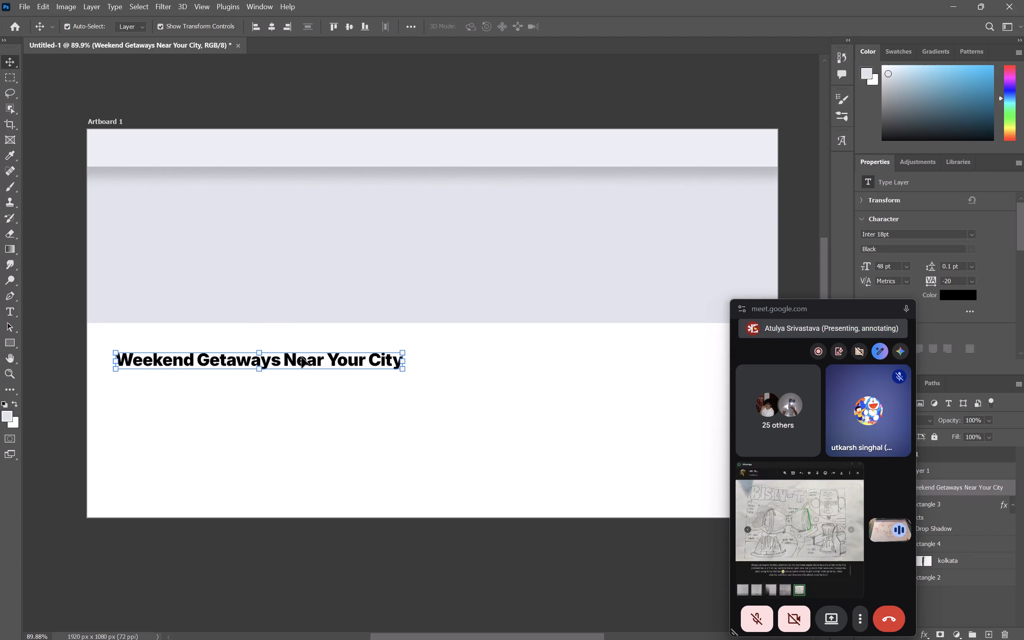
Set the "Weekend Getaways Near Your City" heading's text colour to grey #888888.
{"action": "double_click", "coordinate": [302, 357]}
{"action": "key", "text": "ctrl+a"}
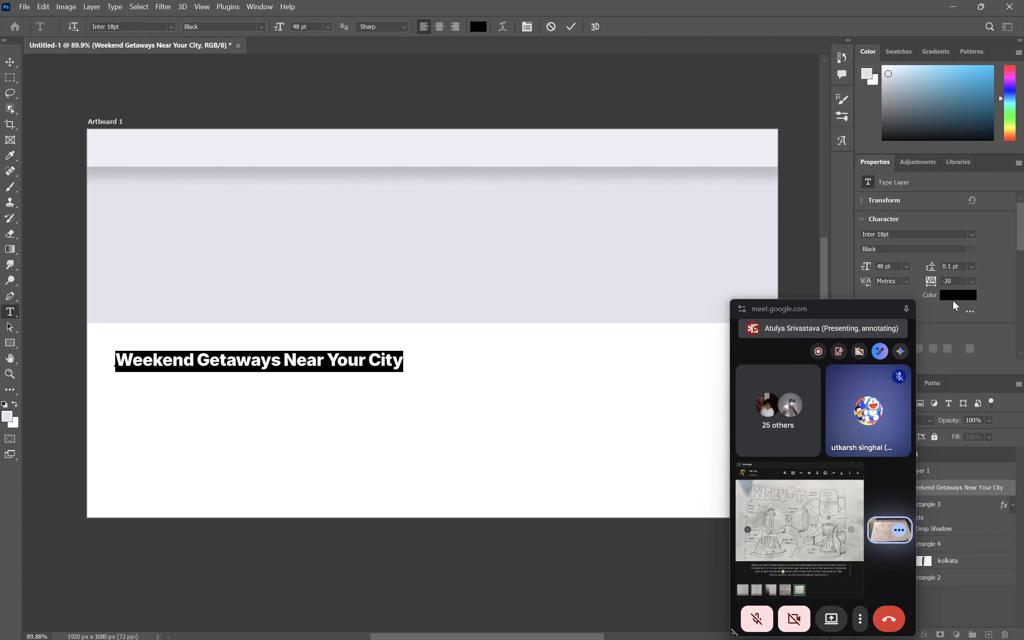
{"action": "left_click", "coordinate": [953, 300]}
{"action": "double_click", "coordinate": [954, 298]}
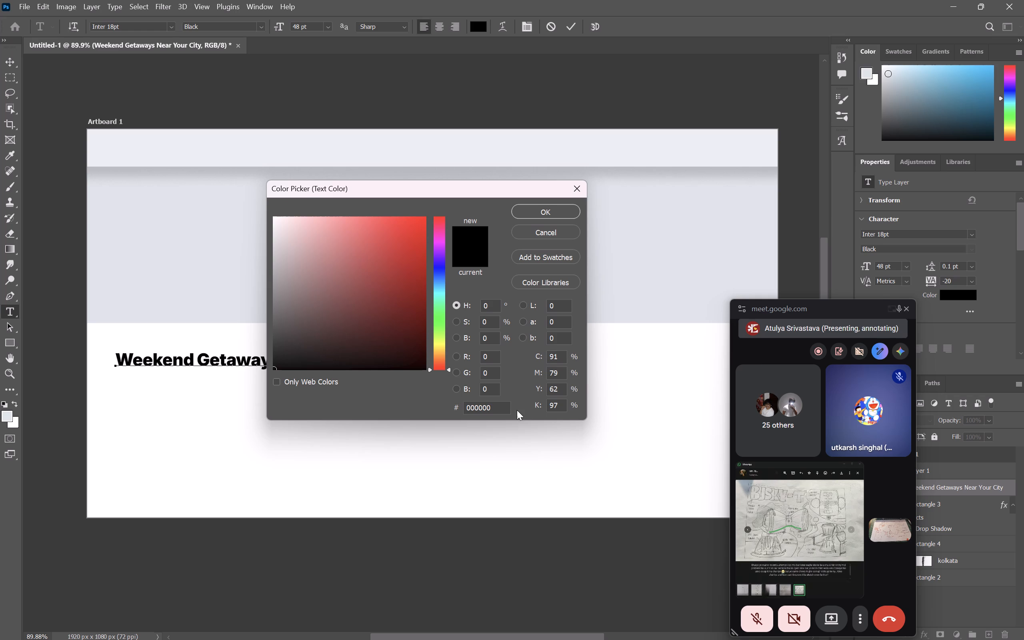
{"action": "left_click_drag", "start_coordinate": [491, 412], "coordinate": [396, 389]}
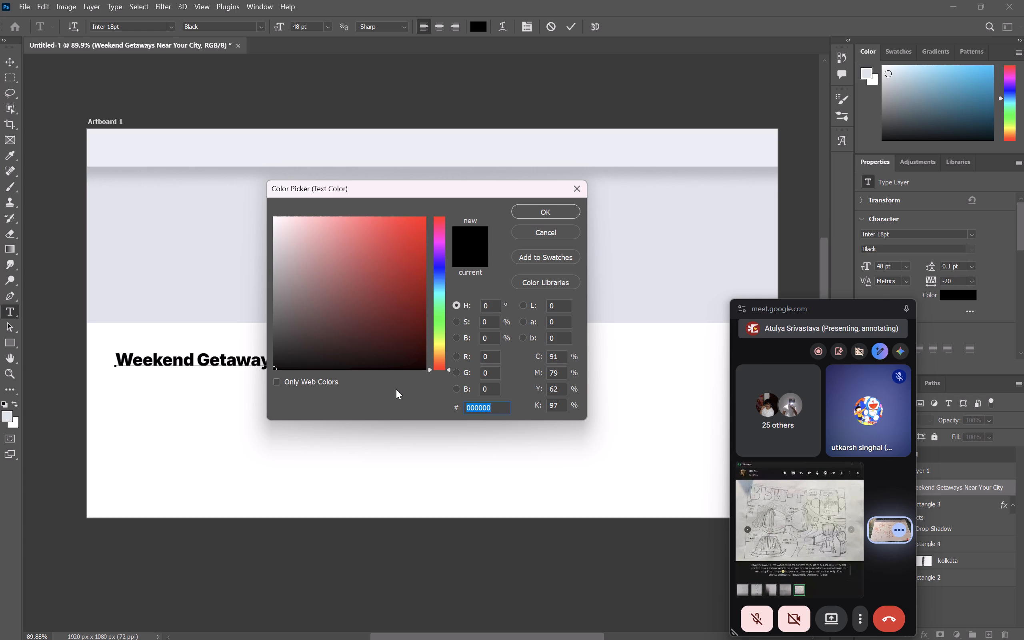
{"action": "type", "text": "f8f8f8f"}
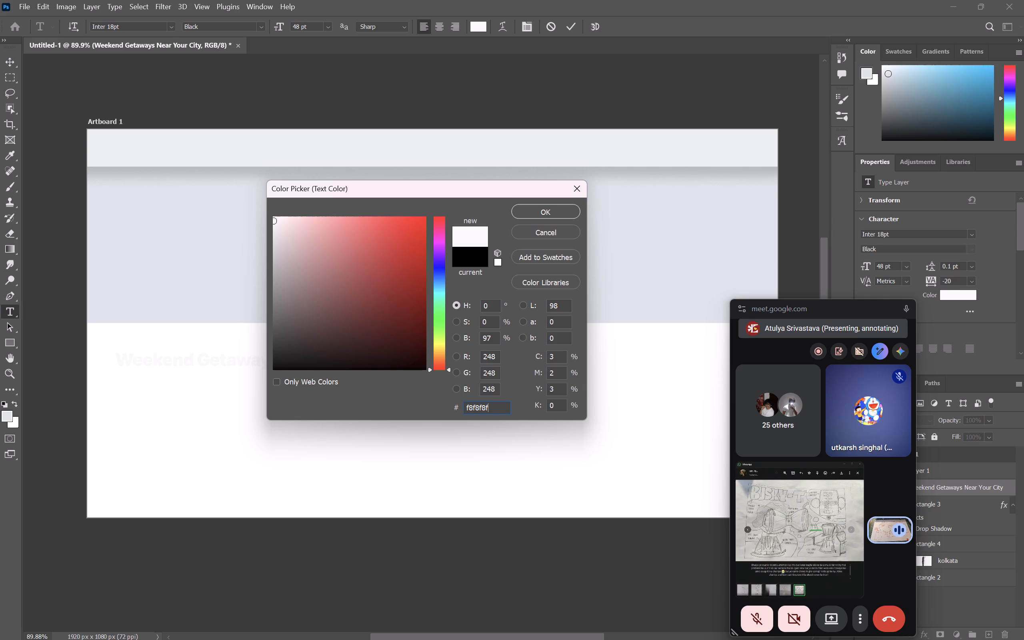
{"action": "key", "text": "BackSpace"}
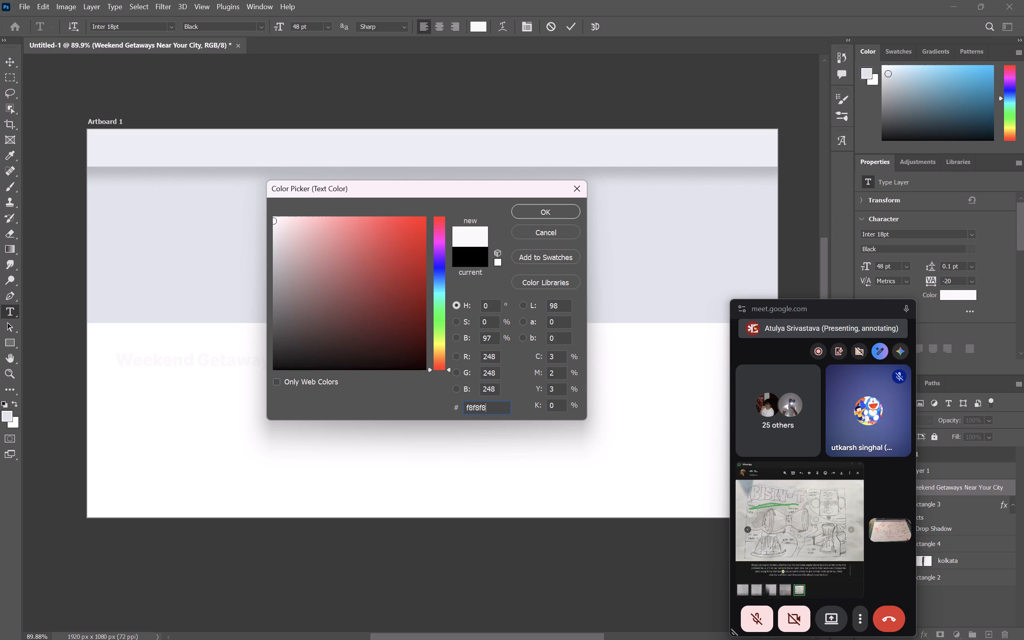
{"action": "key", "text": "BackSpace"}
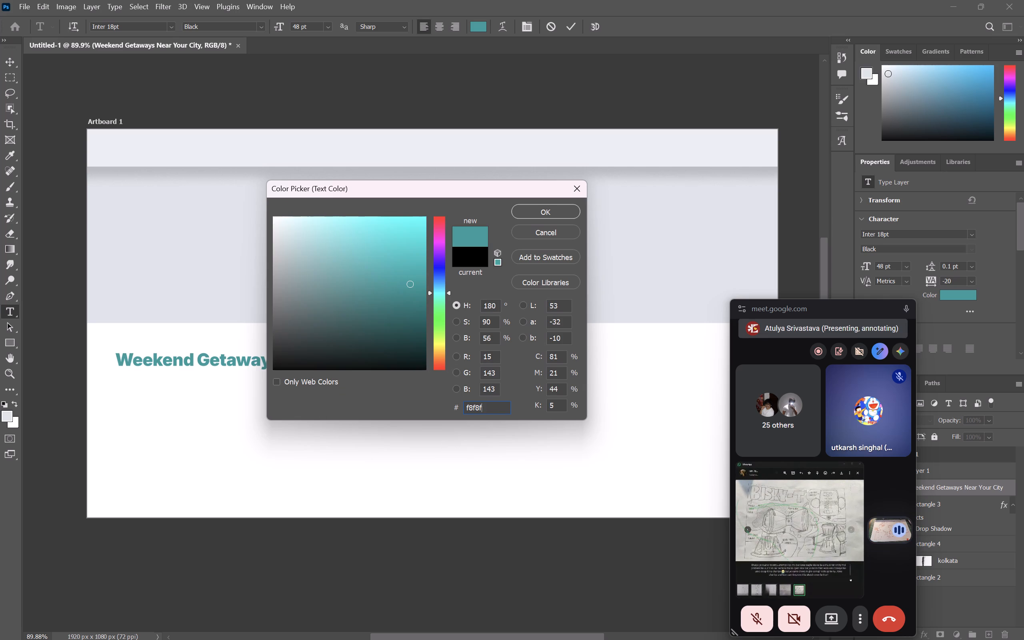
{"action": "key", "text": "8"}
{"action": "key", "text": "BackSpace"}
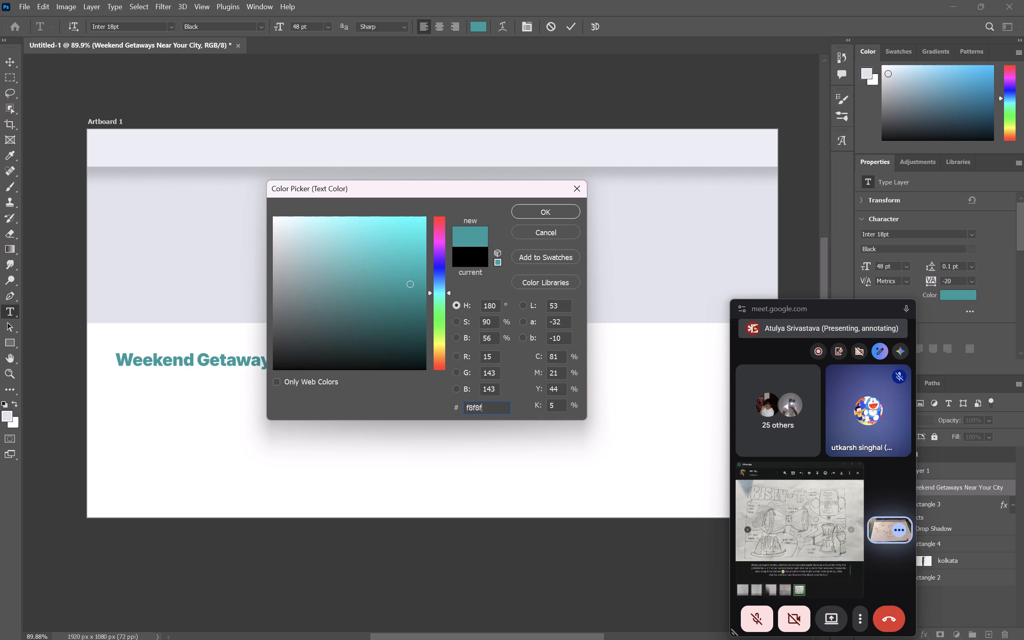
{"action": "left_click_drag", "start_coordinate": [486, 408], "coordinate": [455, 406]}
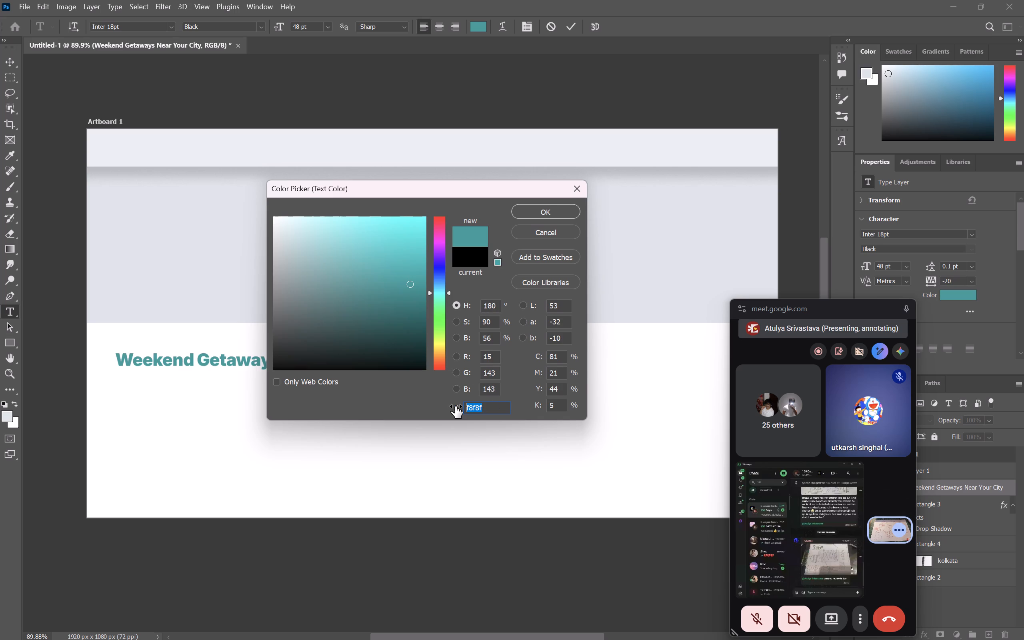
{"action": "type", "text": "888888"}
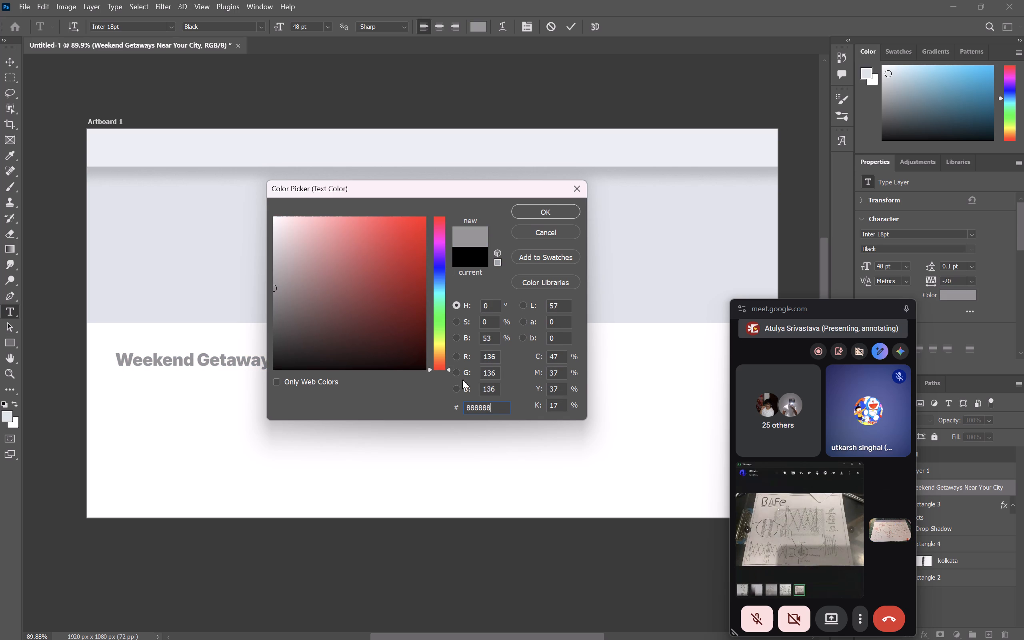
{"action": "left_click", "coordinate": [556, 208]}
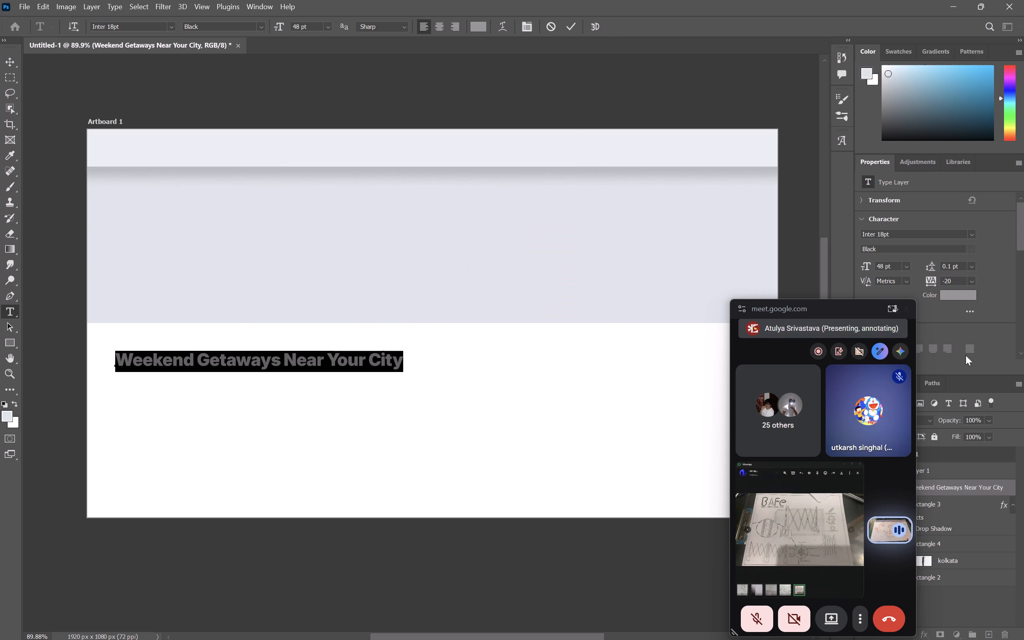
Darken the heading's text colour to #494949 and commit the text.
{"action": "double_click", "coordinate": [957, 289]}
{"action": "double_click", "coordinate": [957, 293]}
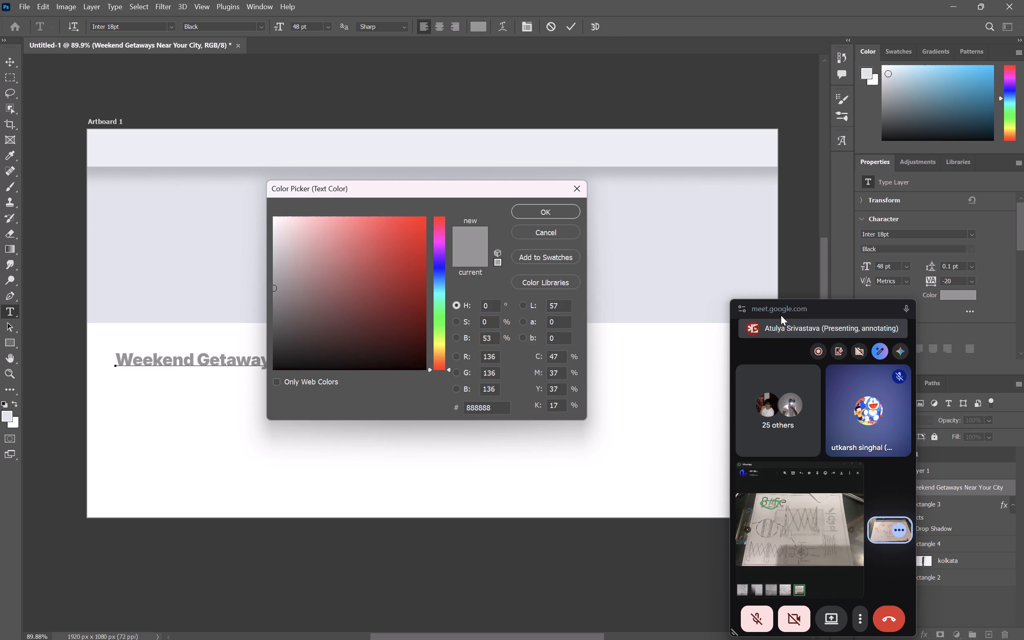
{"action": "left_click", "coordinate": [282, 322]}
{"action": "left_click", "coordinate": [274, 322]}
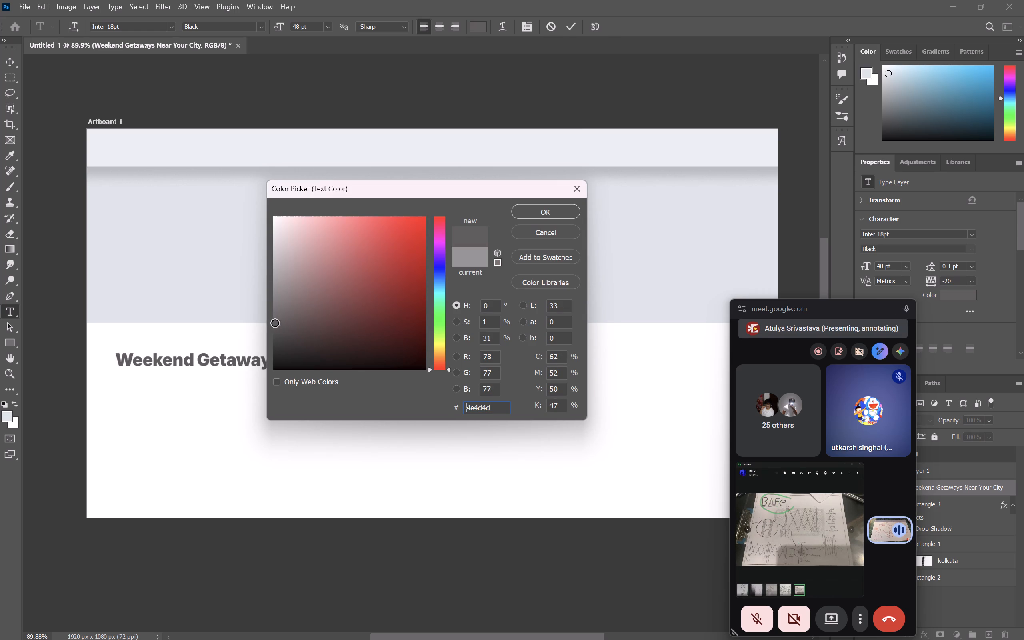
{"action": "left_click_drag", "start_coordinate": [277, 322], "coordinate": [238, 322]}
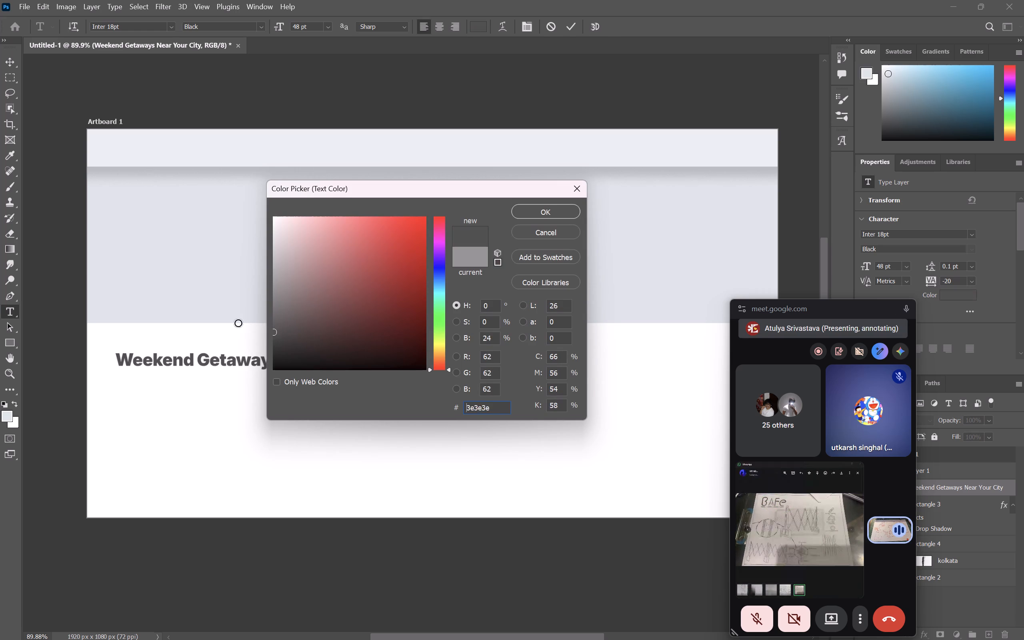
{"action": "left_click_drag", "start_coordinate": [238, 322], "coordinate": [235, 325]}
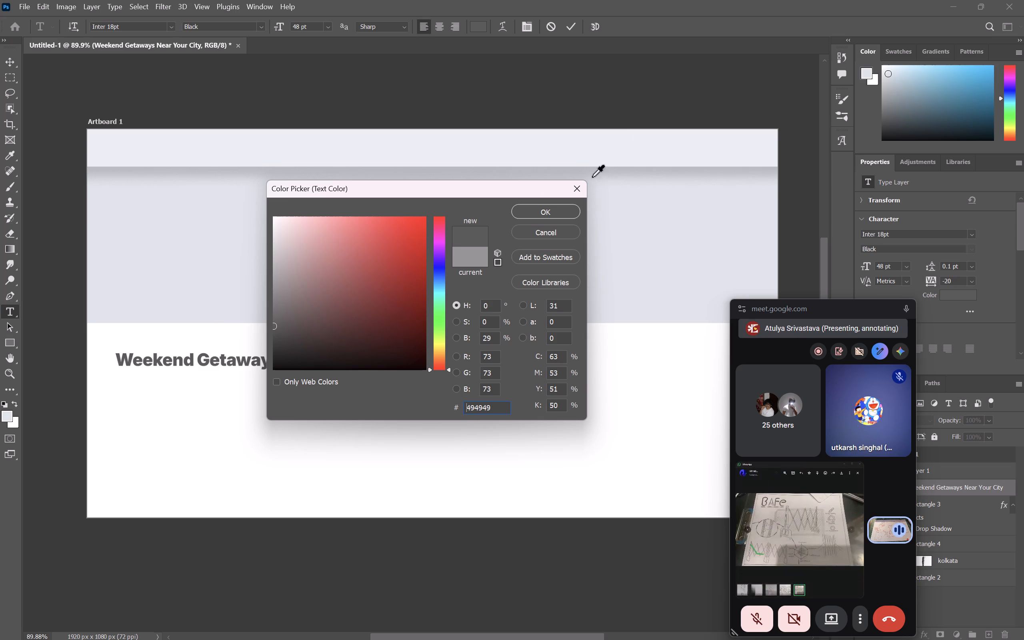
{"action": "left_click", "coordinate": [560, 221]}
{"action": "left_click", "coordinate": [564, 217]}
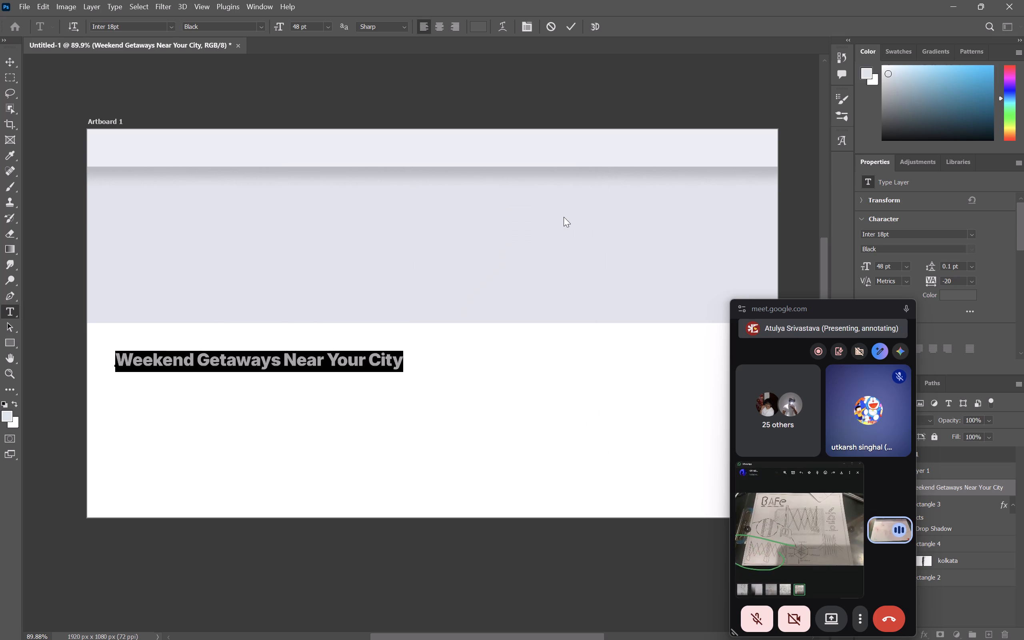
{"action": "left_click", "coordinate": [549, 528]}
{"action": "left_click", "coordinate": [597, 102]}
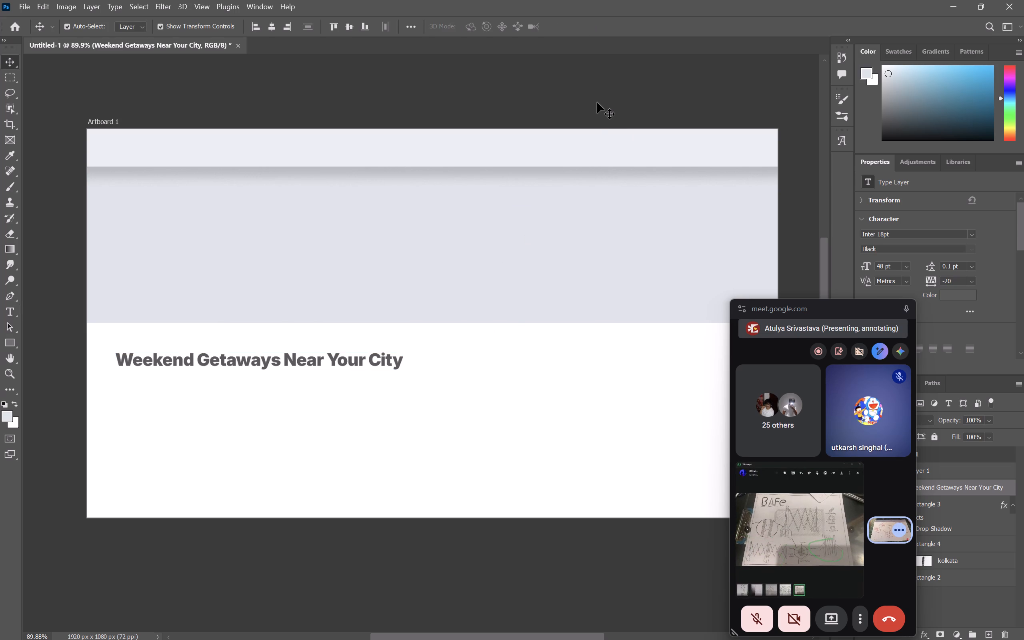
Compare the heading with the Culture Travel page in Chrome, returning to Photoshop to set its text colour to #1f1f1f, and commit.
{"action": "key", "text": "alt+Tab"}
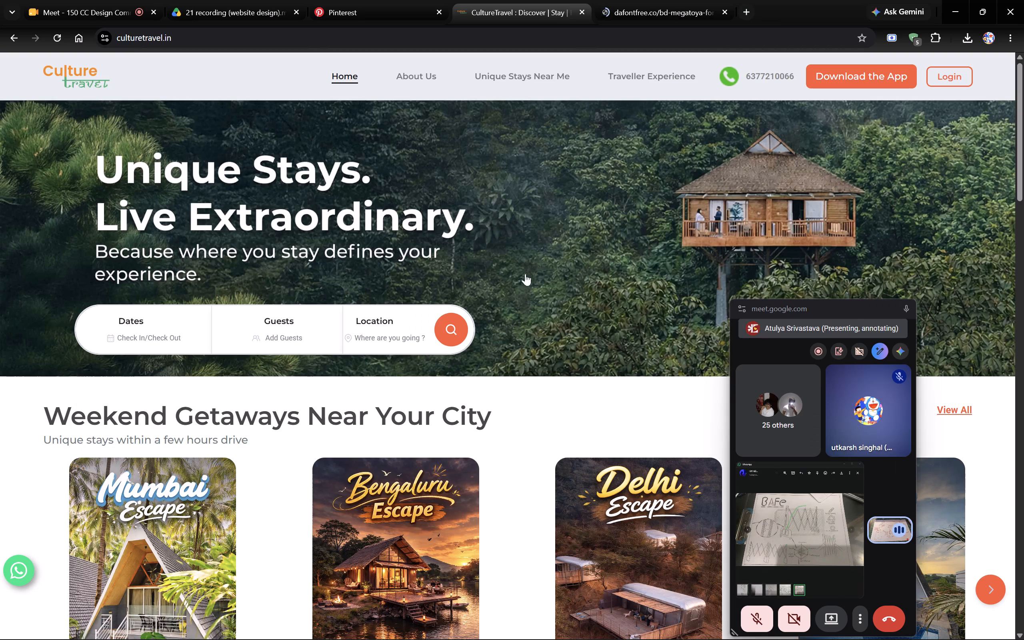
{"action": "key", "text": "alt+Tab"}
{"action": "left_click", "coordinate": [364, 362]}
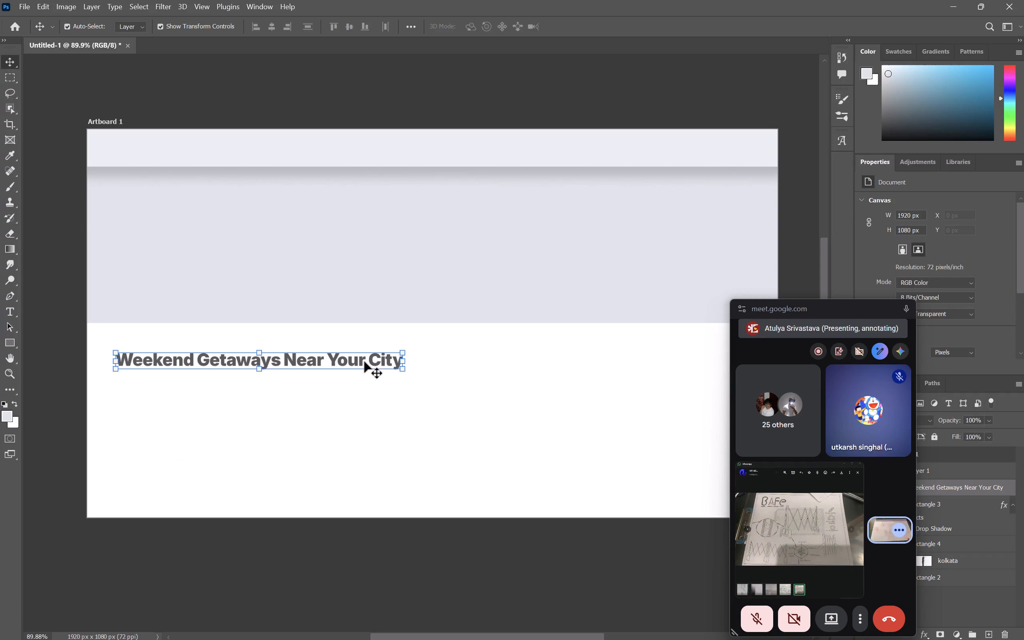
{"action": "double_click", "coordinate": [377, 355]}
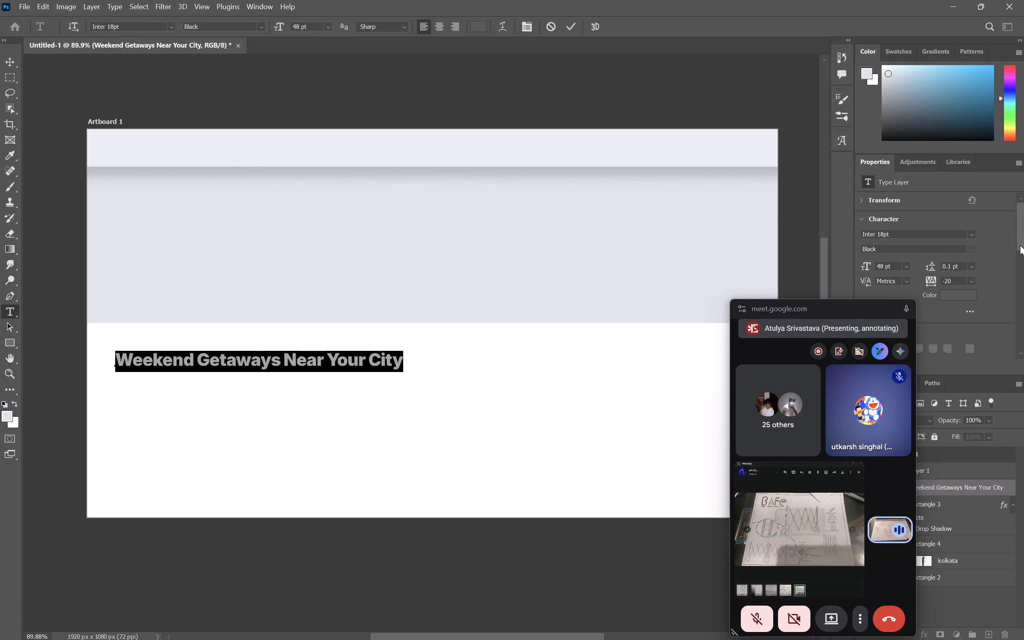
{"action": "left_click", "coordinate": [952, 293]}
{"action": "left_click_drag", "start_coordinate": [271, 340], "coordinate": [280, 351]}
{"action": "left_click_drag", "start_coordinate": [280, 351], "coordinate": [252, 351]}
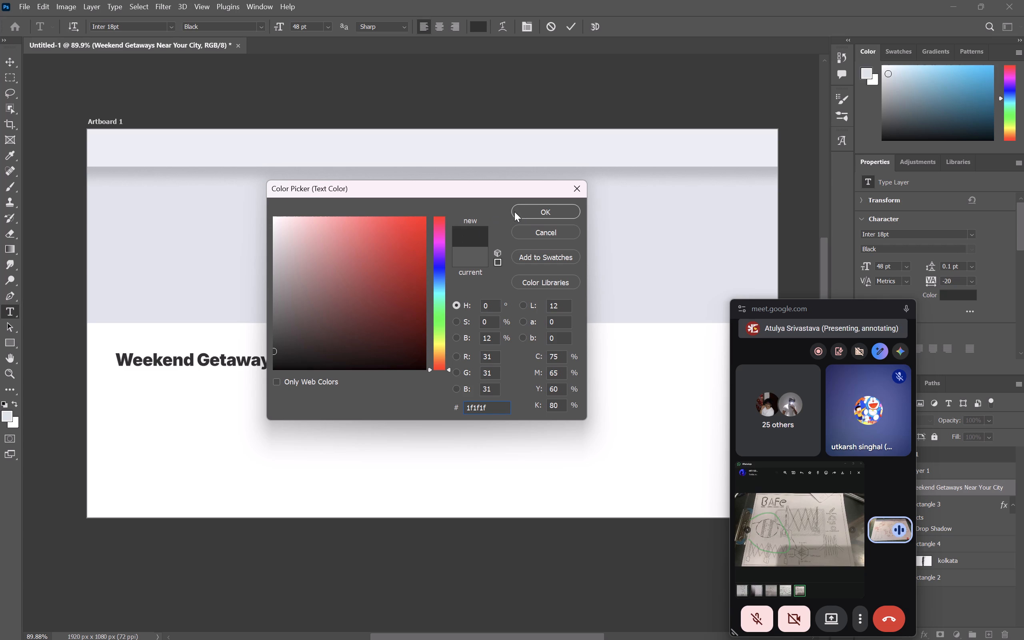
{"action": "left_click", "coordinate": [523, 210]}
{"action": "left_click", "coordinate": [466, 538]}
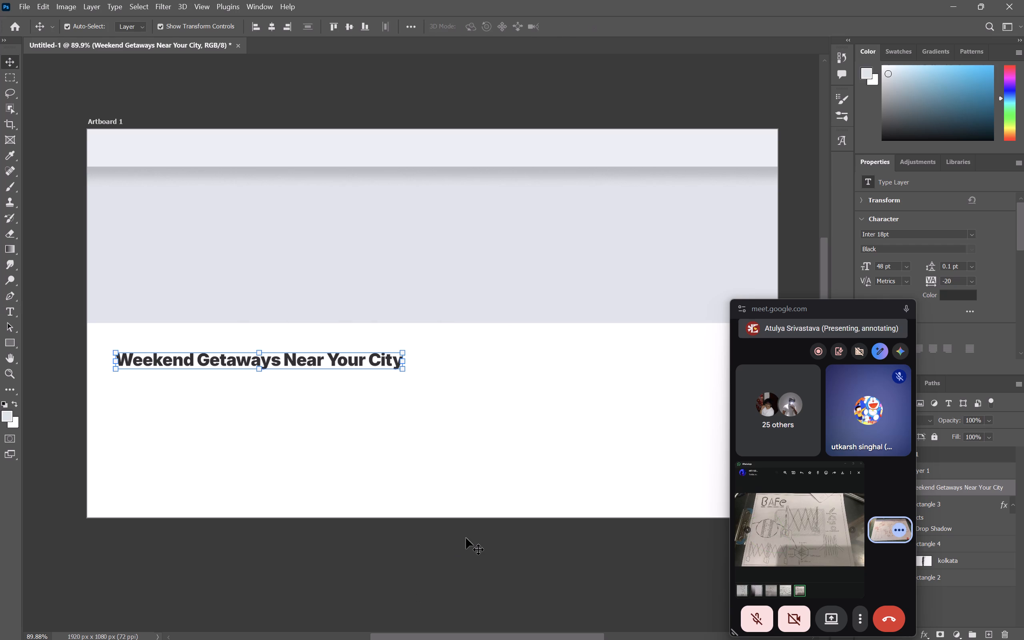
{"action": "left_click", "coordinate": [384, 408]}
{"action": "left_click", "coordinate": [484, 516]}
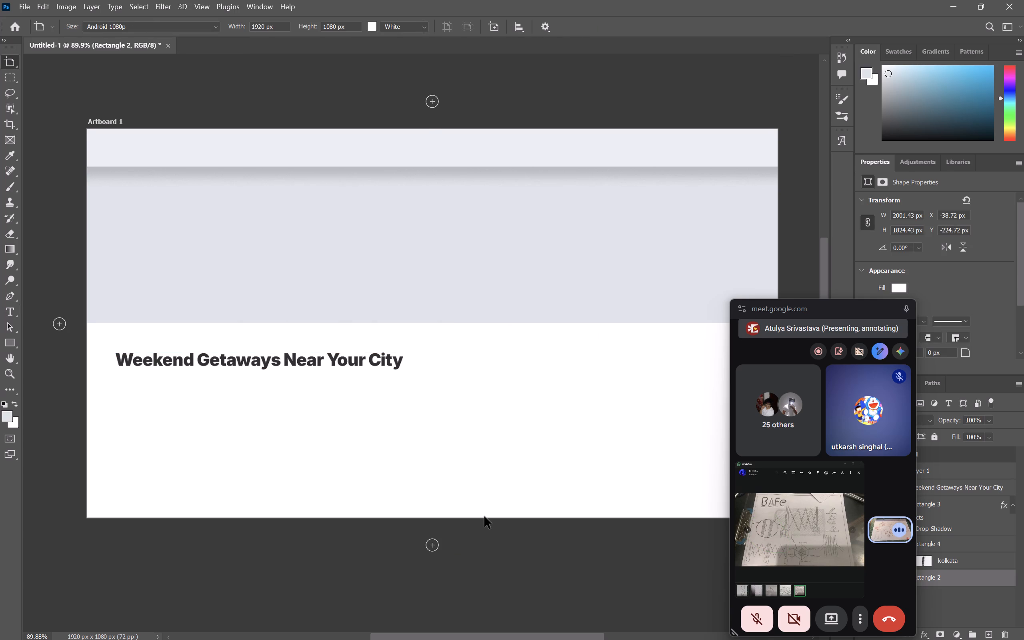
Check the Culture Travel page in Chrome, and back in Photoshop move the heading about 30 px left and 30 px up in the white section.
{"action": "key", "text": "alt+Tab"}
{"action": "key", "text": "alt+Tab"}
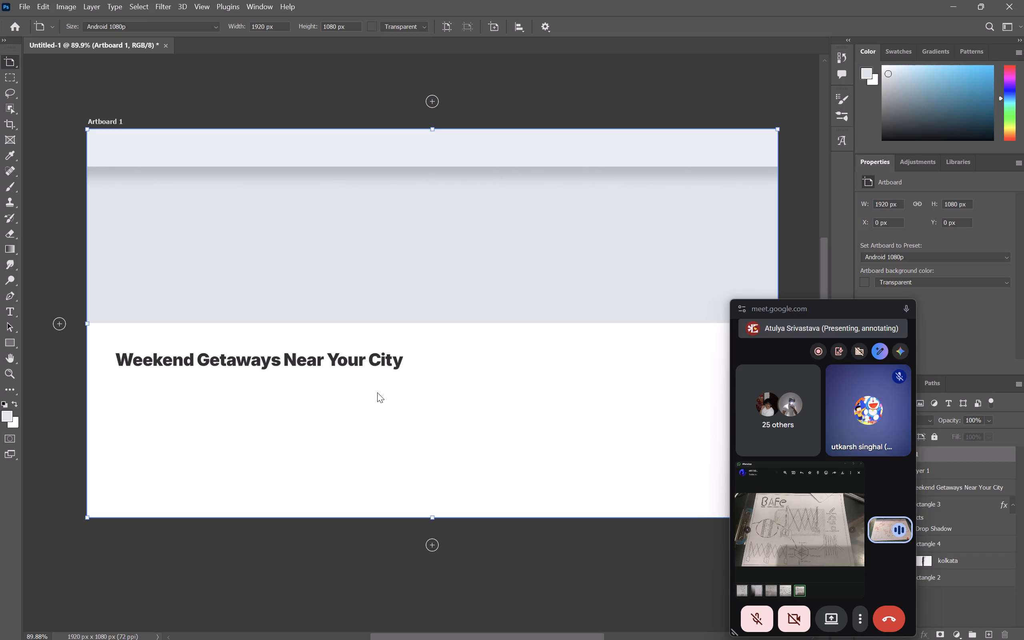
{"action": "left_click", "coordinate": [370, 361]}
{"action": "left_click_drag", "start_coordinate": [370, 361], "coordinate": [354, 368]}
{"action": "left_click_drag", "start_coordinate": [354, 357], "coordinate": [354, 350]}
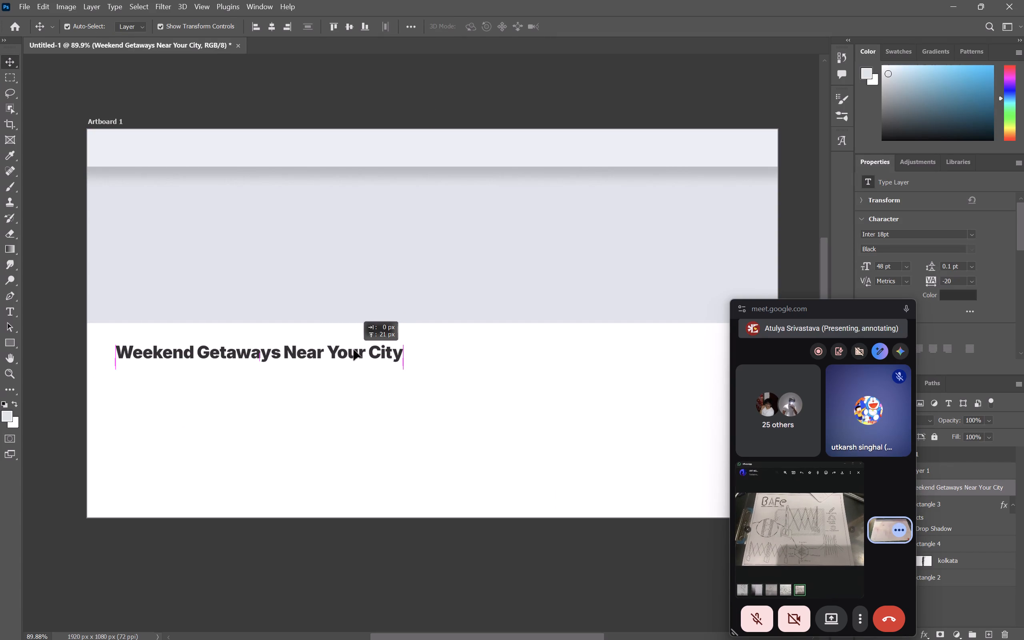
{"action": "left_click_drag", "start_coordinate": [354, 350], "coordinate": [351, 350]}
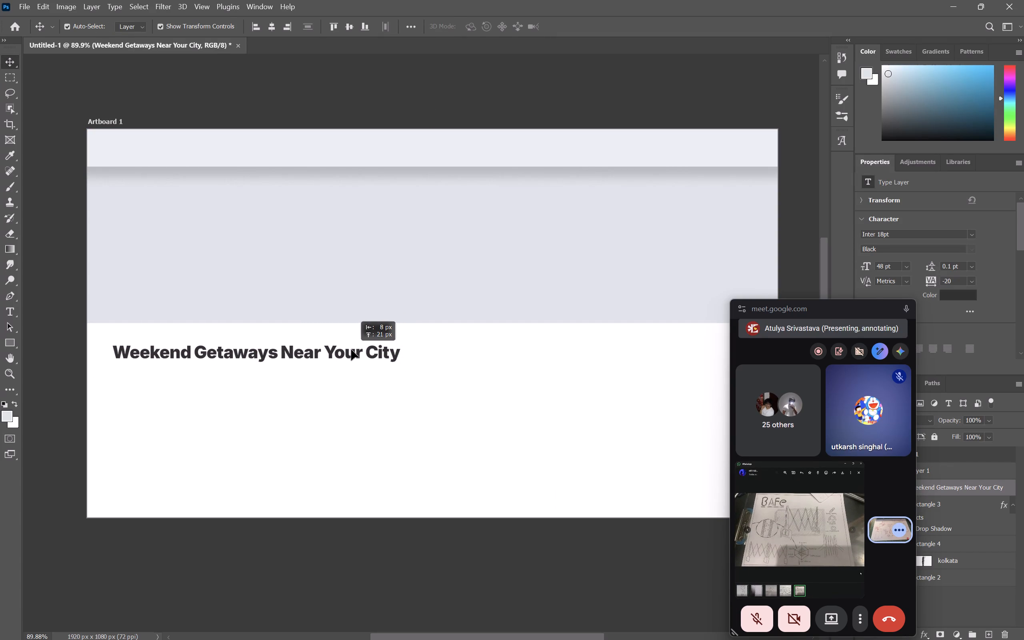
{"action": "left_click_drag", "start_coordinate": [351, 350], "coordinate": [355, 337]}
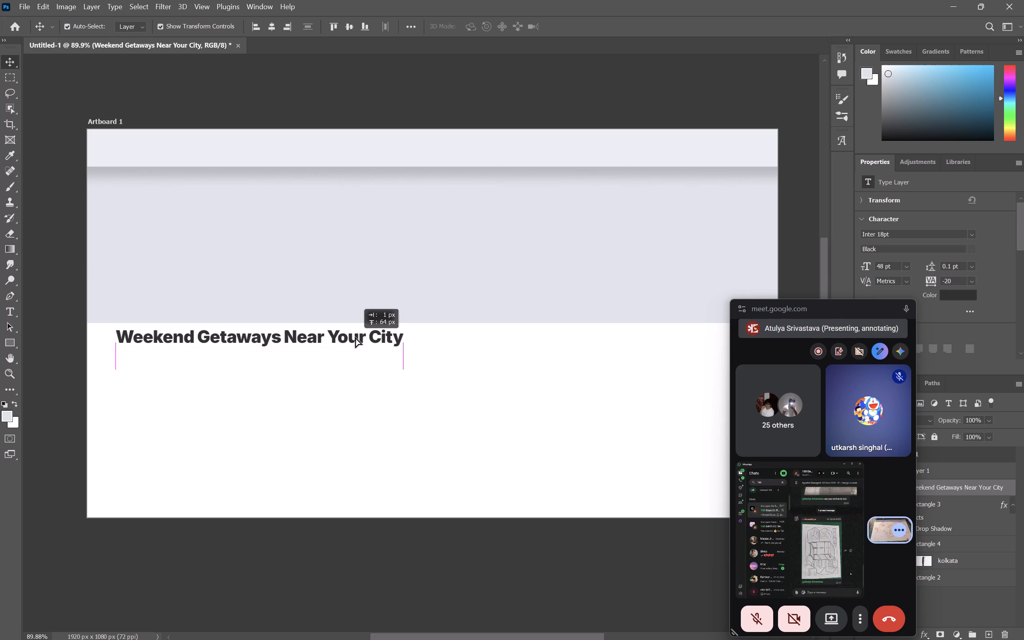
{"action": "left_click_drag", "start_coordinate": [355, 337], "coordinate": [361, 345]}
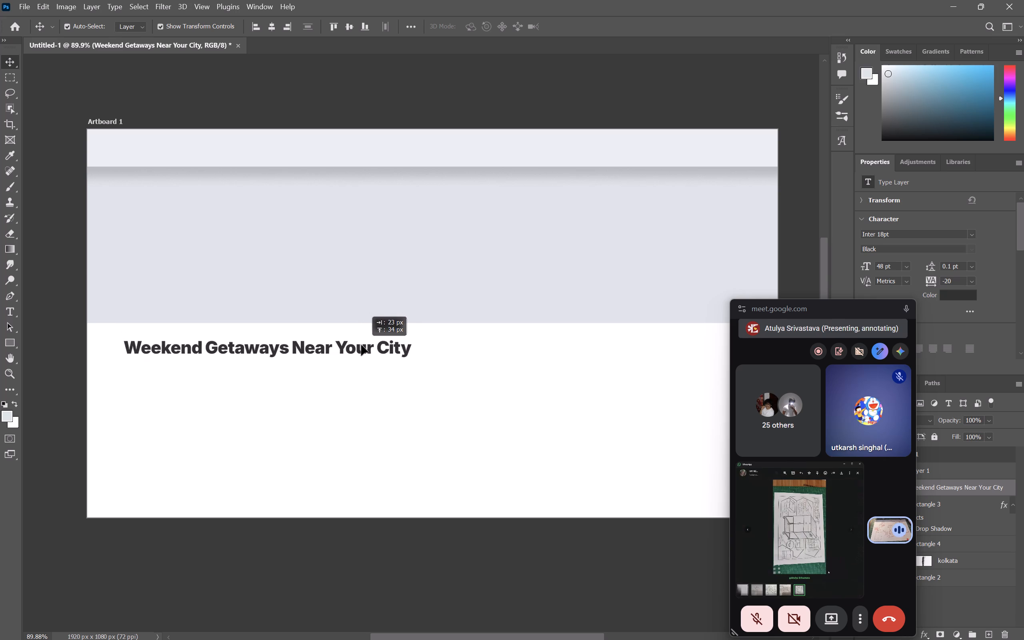
{"action": "left_click_drag", "start_coordinate": [361, 345], "coordinate": [343, 346]}
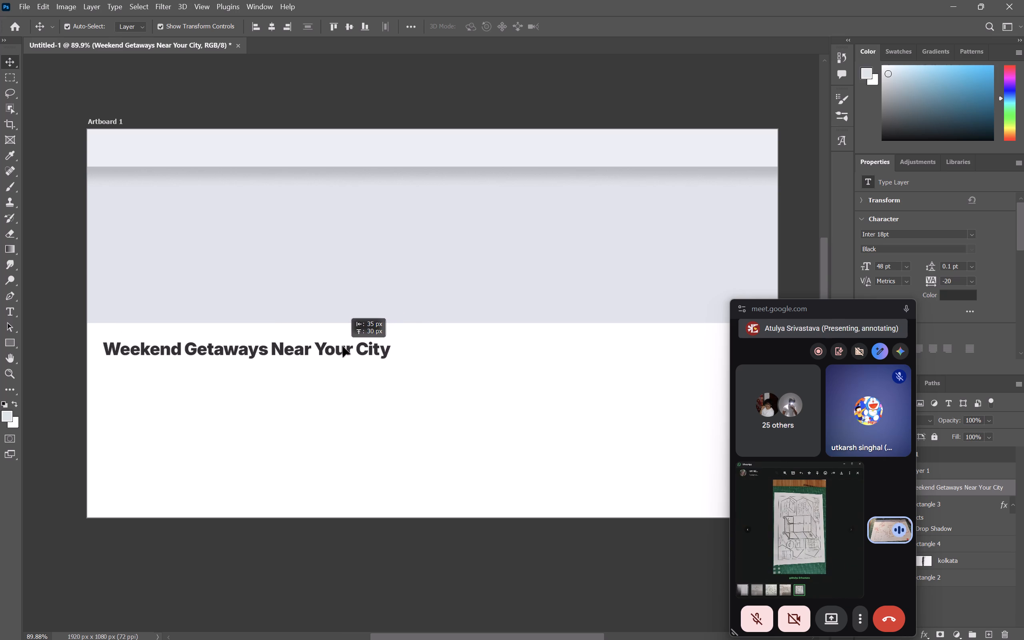
{"action": "left_click_drag", "start_coordinate": [343, 346], "coordinate": [348, 347]}
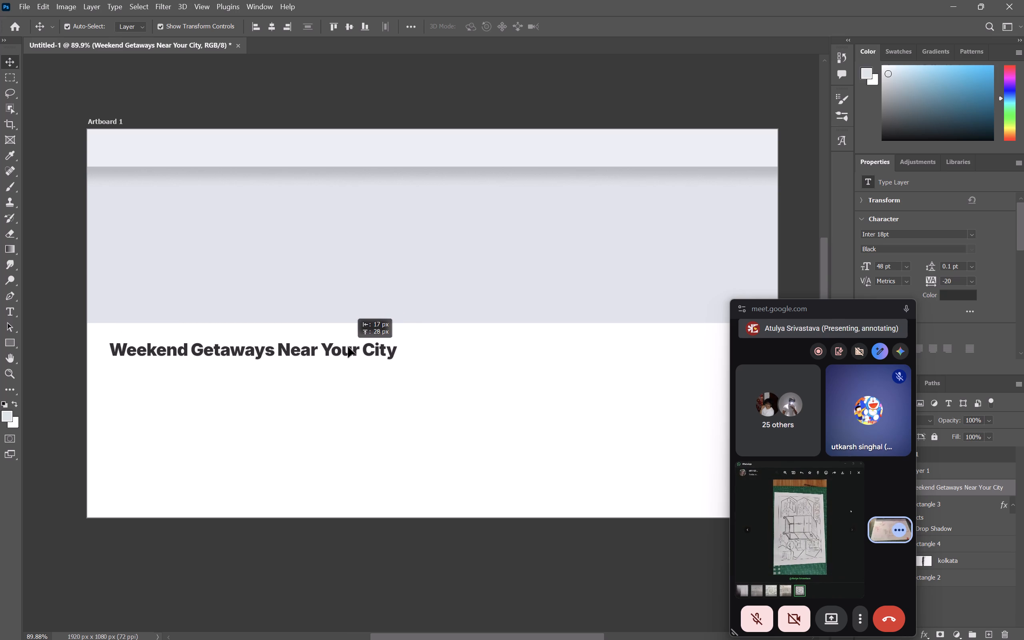
{"action": "left_click_drag", "start_coordinate": [348, 347], "coordinate": [344, 345]}
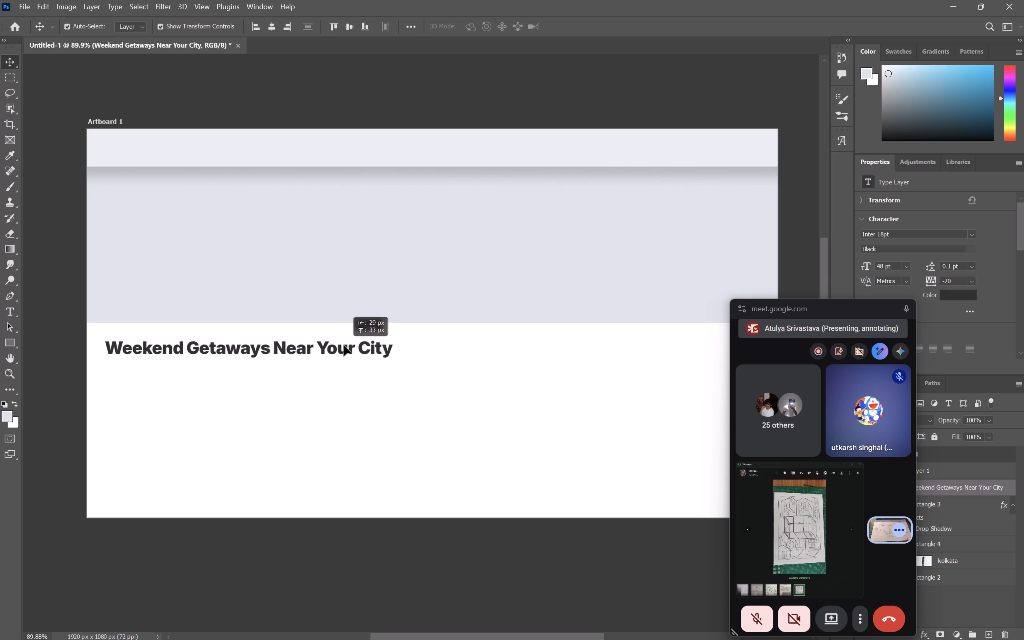
{"action": "left_click_drag", "start_coordinate": [344, 345], "coordinate": [342, 343]}
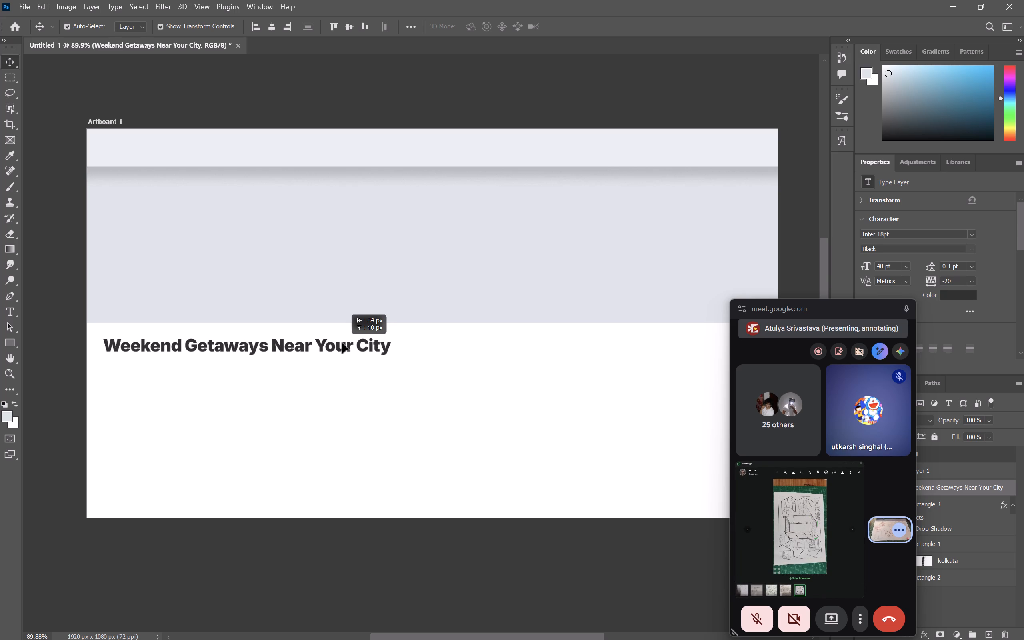
{"action": "left_click_drag", "start_coordinate": [342, 343], "coordinate": [343, 344]}
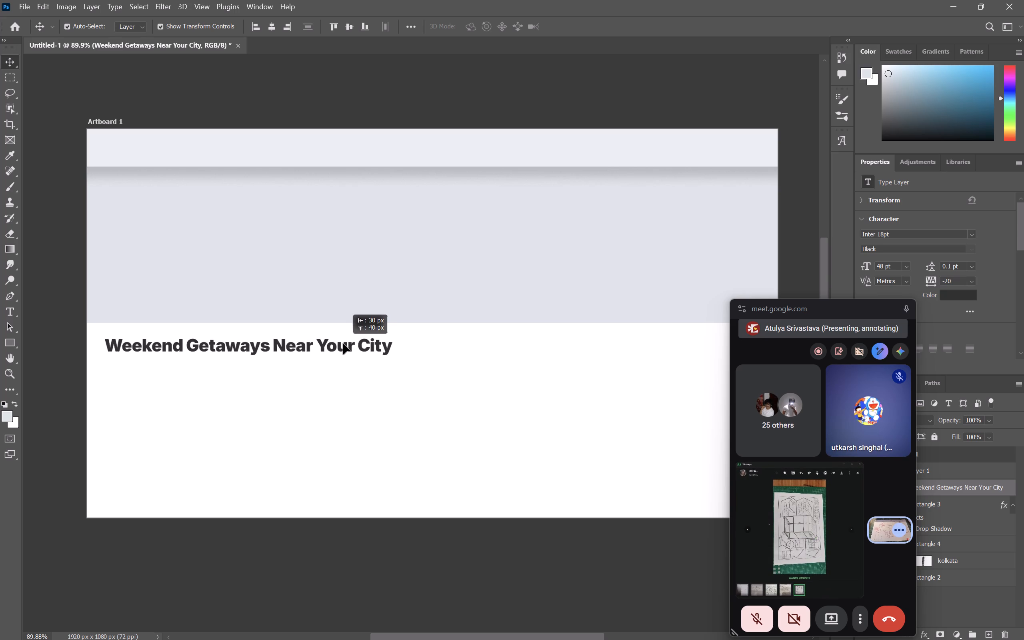
{"action": "left_click_drag", "start_coordinate": [343, 344], "coordinate": [343, 345]}
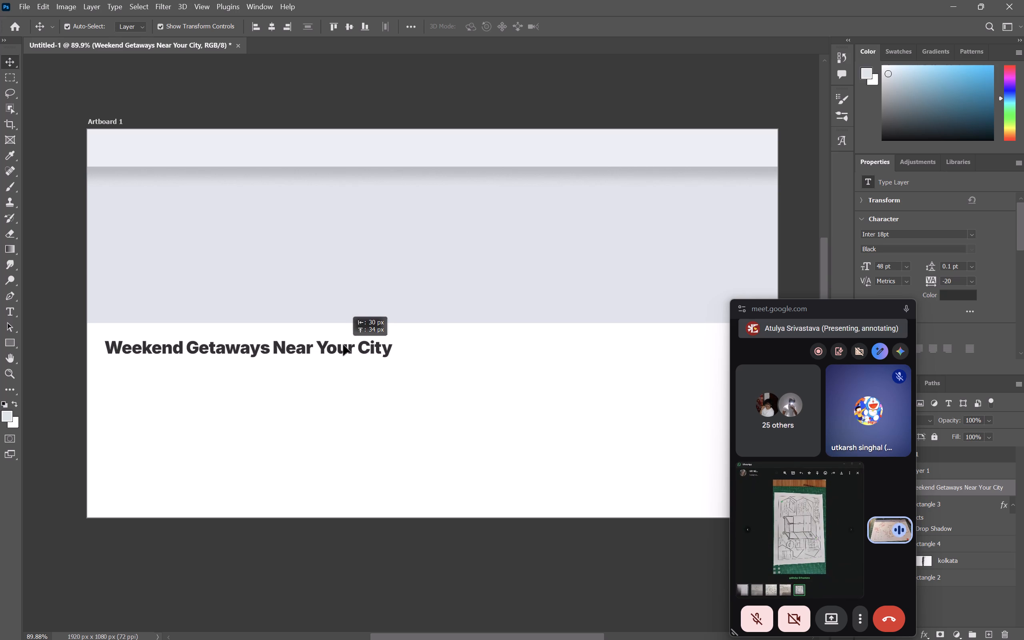
{"action": "left_click_drag", "start_coordinate": [343, 345], "coordinate": [343, 346]}
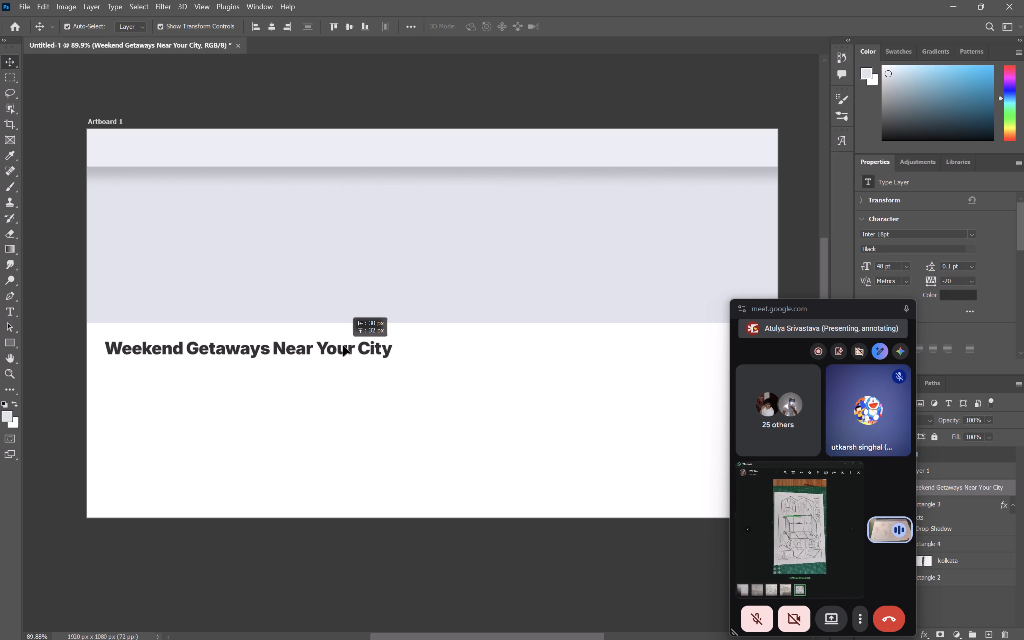
{"action": "left_click_drag", "start_coordinate": [343, 346], "coordinate": [344, 346]}
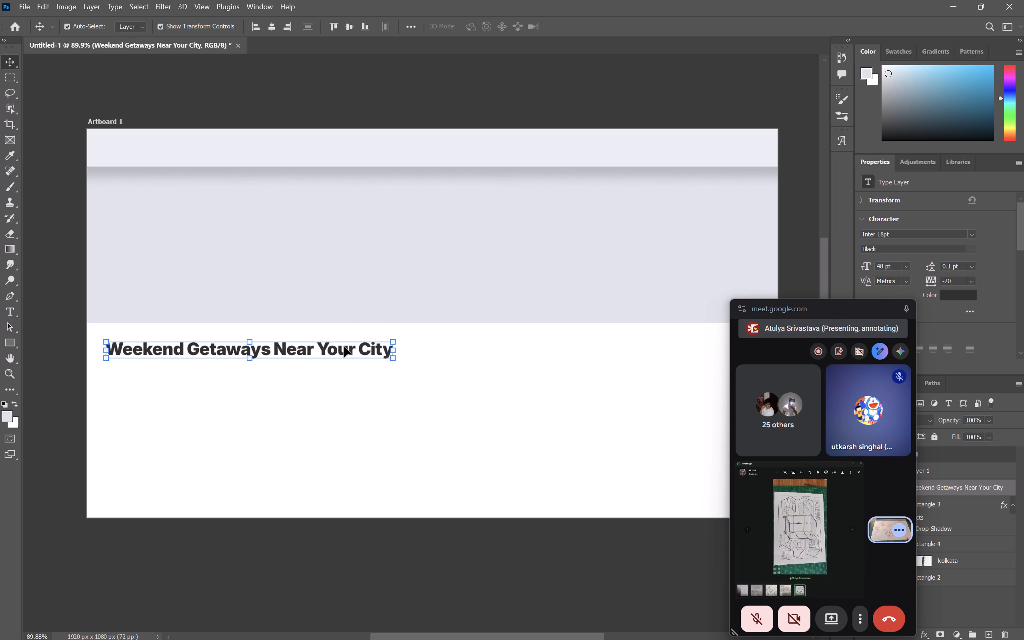
Copy the subtitle "Unique stays within a few hours drive" from the Culture Travel page in Chrome and paste it as new text below Photoshop's heading.
{"action": "left_click", "coordinate": [312, 565]}
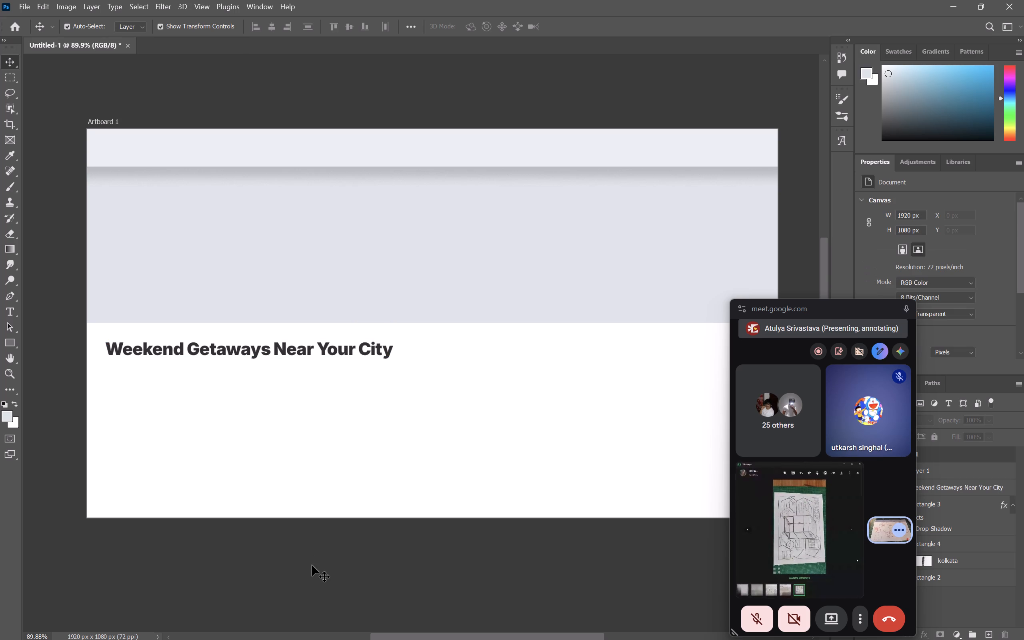
{"action": "key", "text": "alt+Tab"}
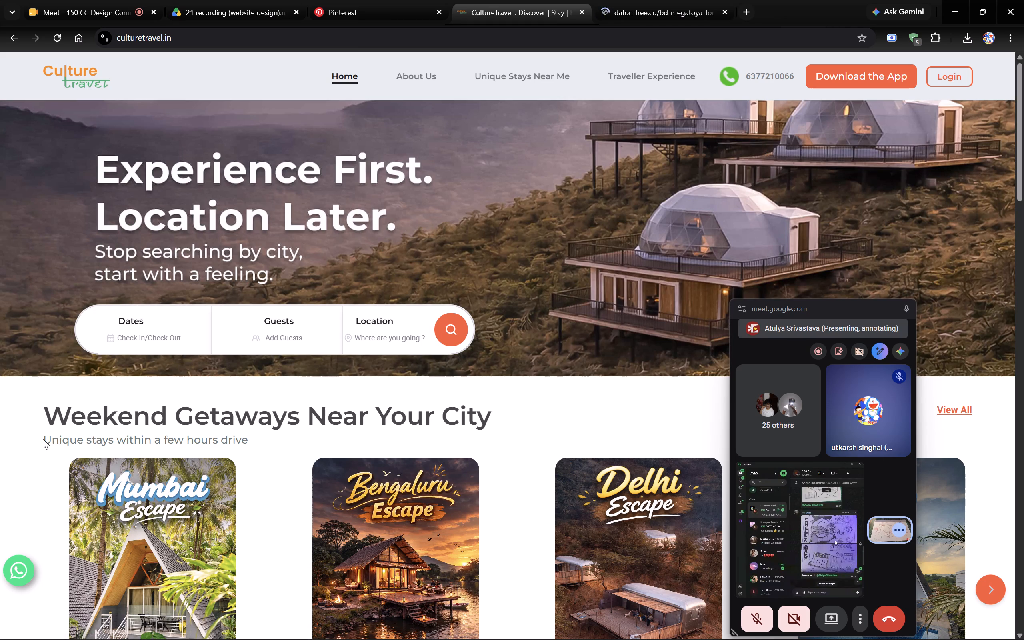
{"action": "left_click_drag", "start_coordinate": [43, 439], "coordinate": [258, 434]}
{"action": "key", "text": "ctrl+c"}
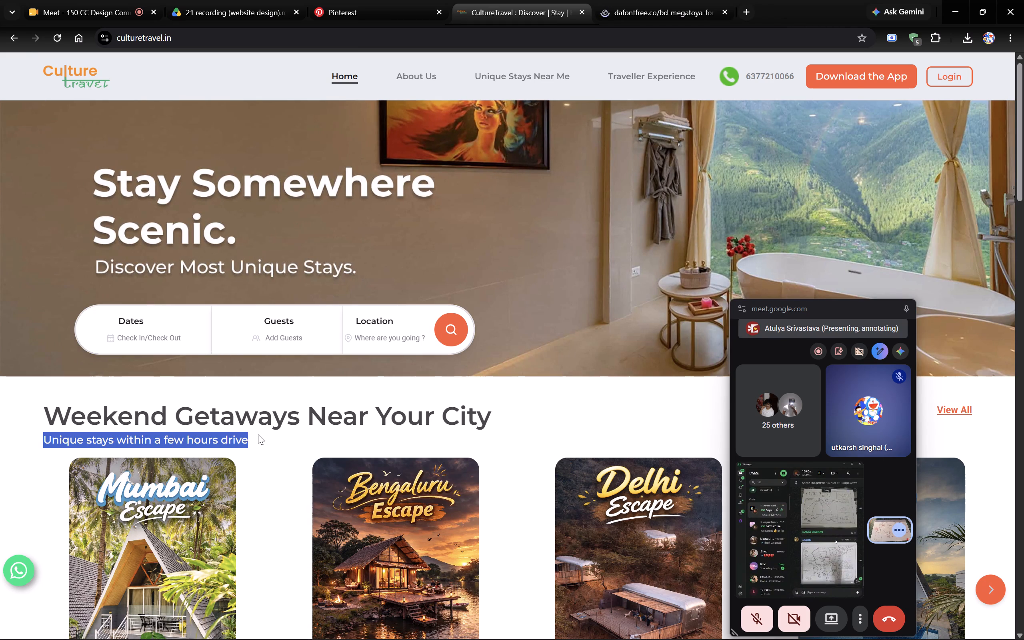
{"action": "key", "text": "alt+Tab"}
{"action": "left_click", "coordinate": [114, 360]}
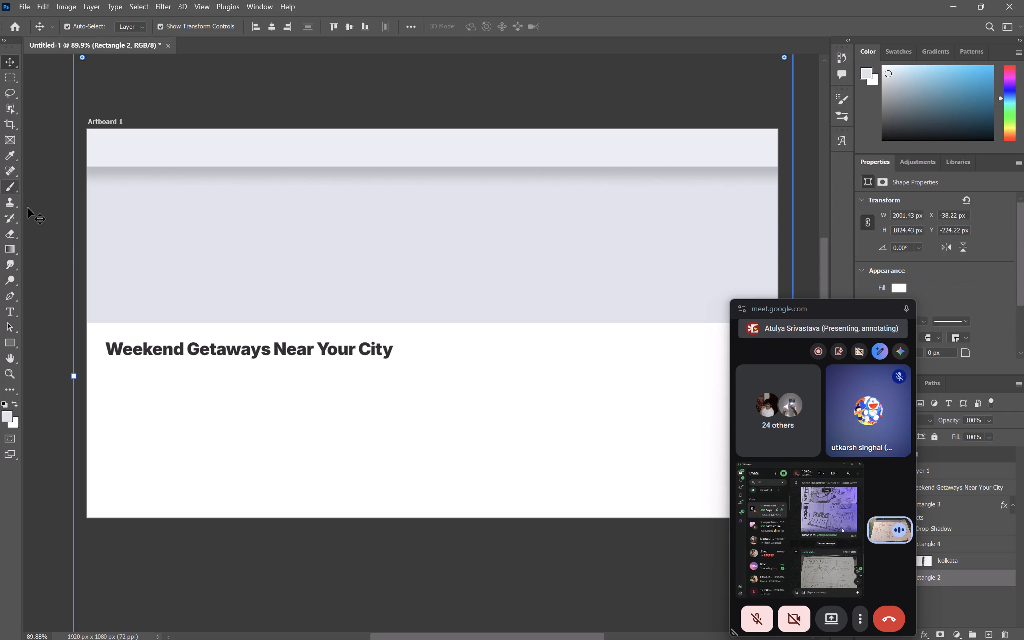
{"action": "left_click", "coordinate": [58, 239]}
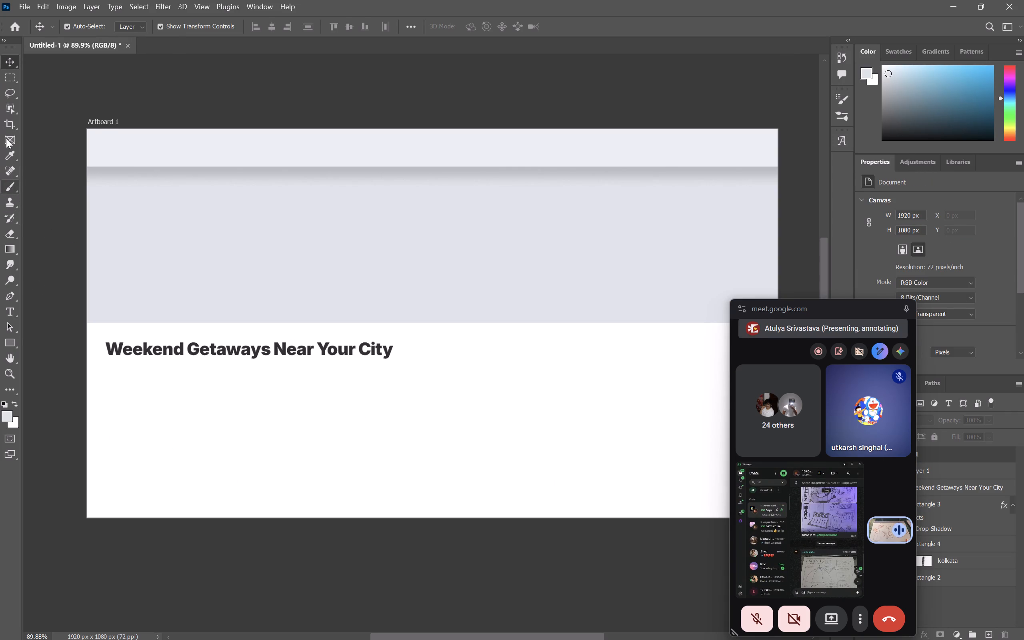
{"action": "left_click", "coordinate": [14, 316]}
{"action": "left_click", "coordinate": [120, 371]}
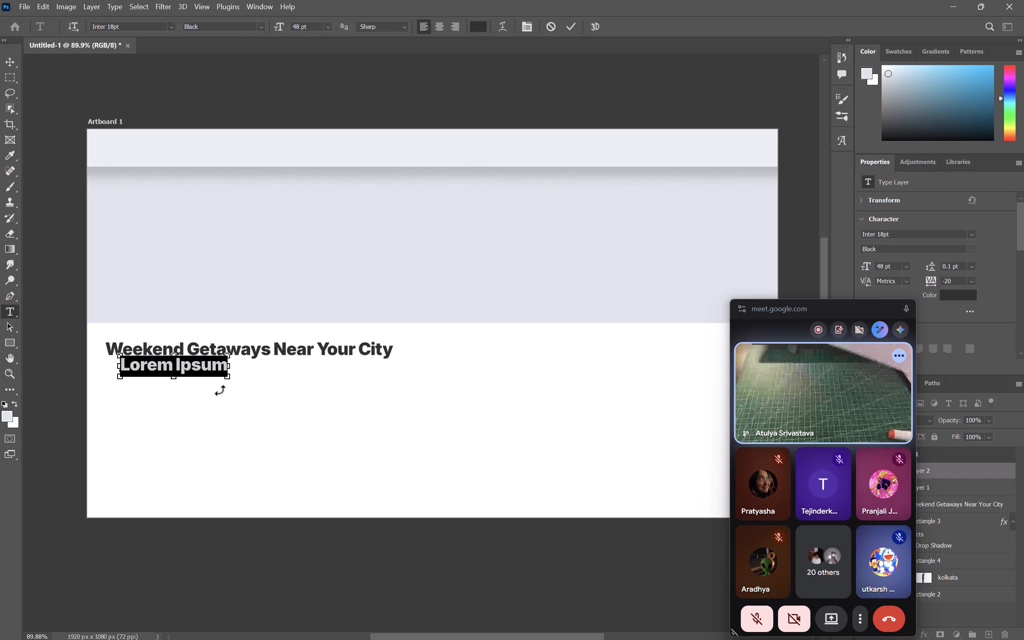
{"action": "key", "text": "ctrl+v"}
Set the whole "Unique stays within a few hours drive" subtitle to Inter 28pt Regular at 24 pt and commit the text.
{"action": "key", "text": "ctrl+a"}
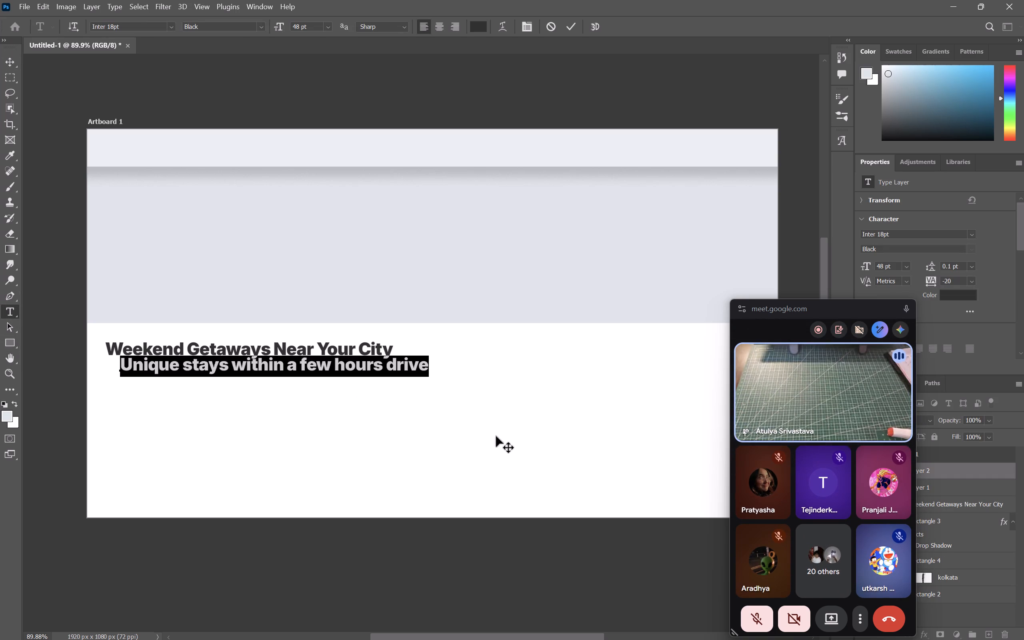
{"action": "left_click", "coordinate": [960, 234]}
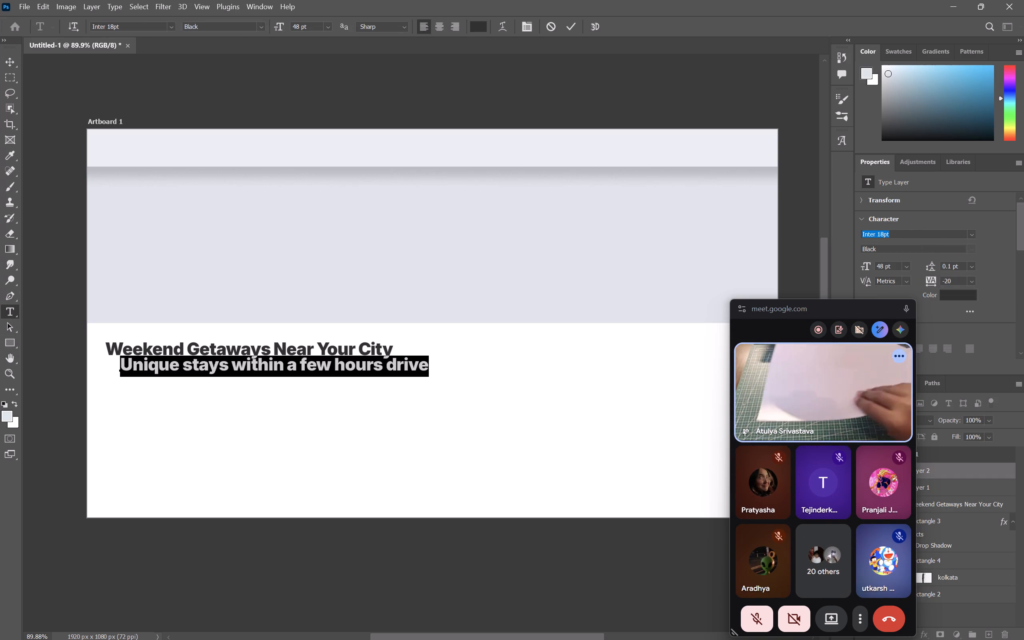
{"action": "type", "text": "inter"}
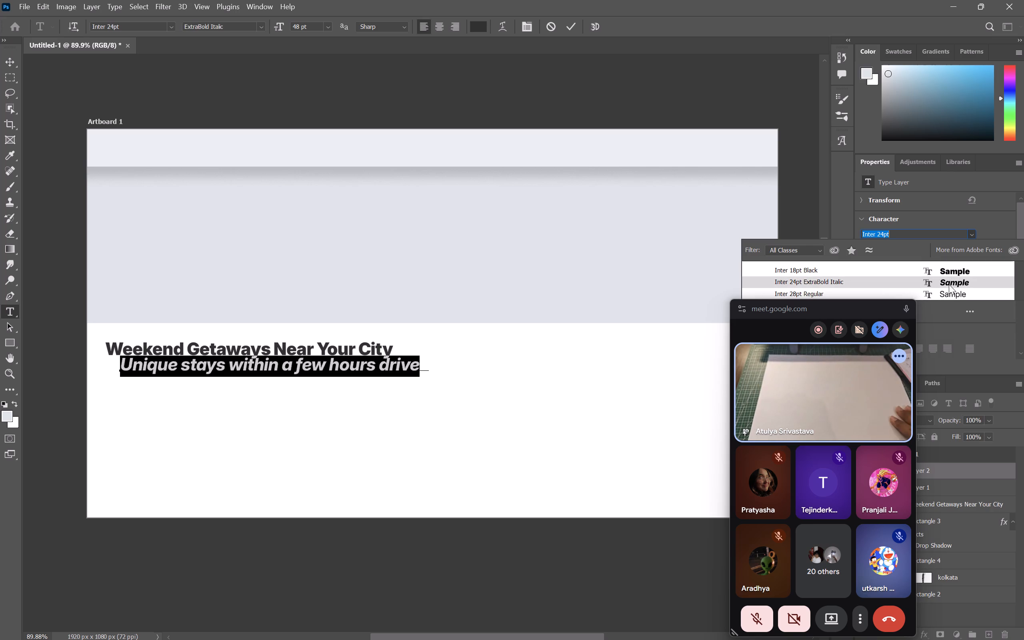
{"action": "left_click", "coordinate": [951, 291]}
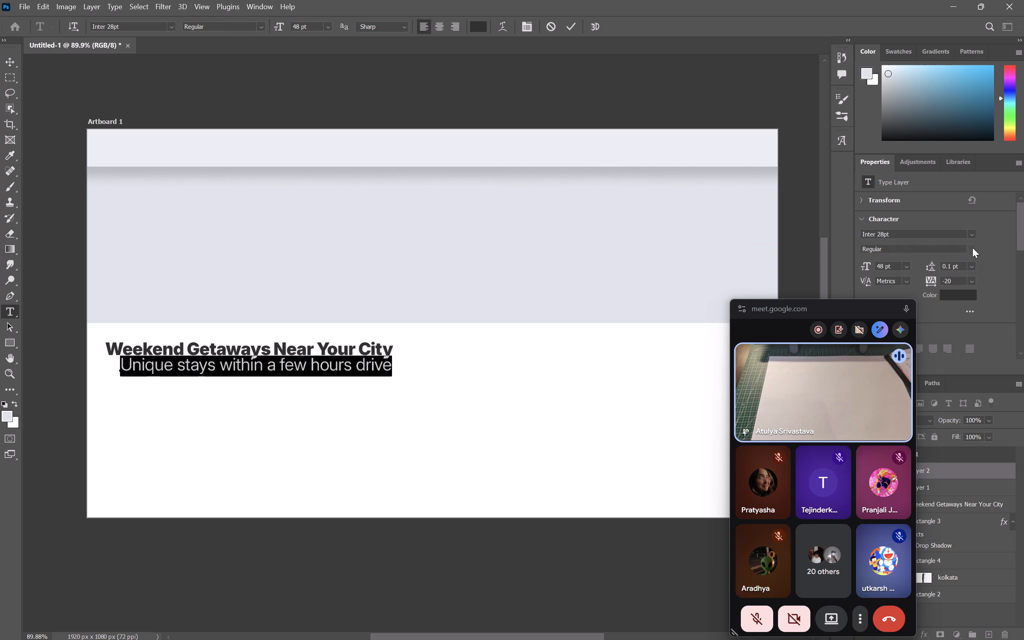
{"action": "left_click", "coordinate": [905, 272]}
{"action": "left_click", "coordinate": [906, 263]}
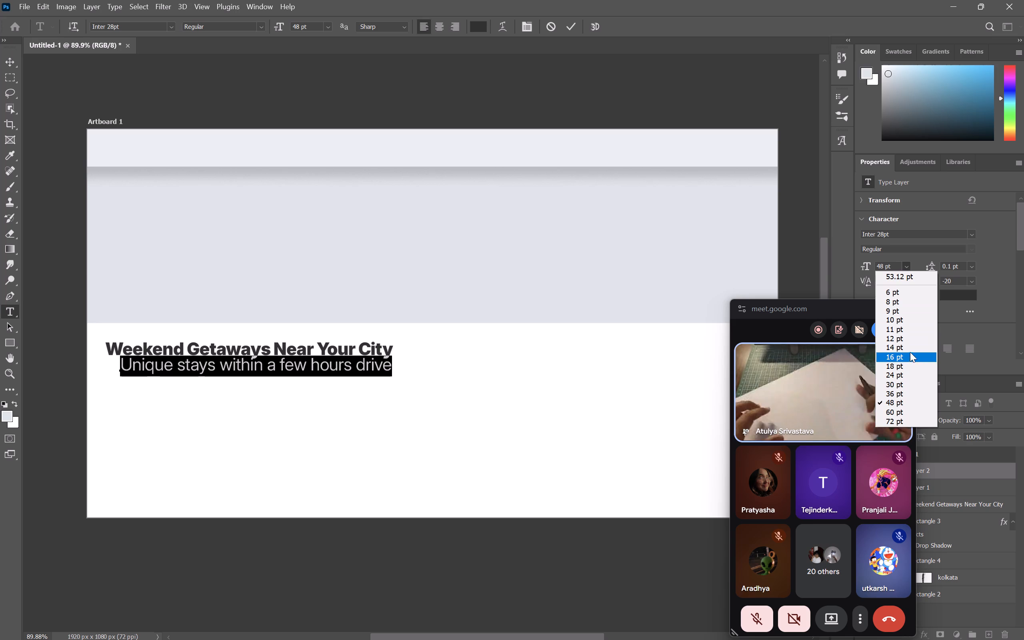
{"action": "left_click", "coordinate": [910, 357]}
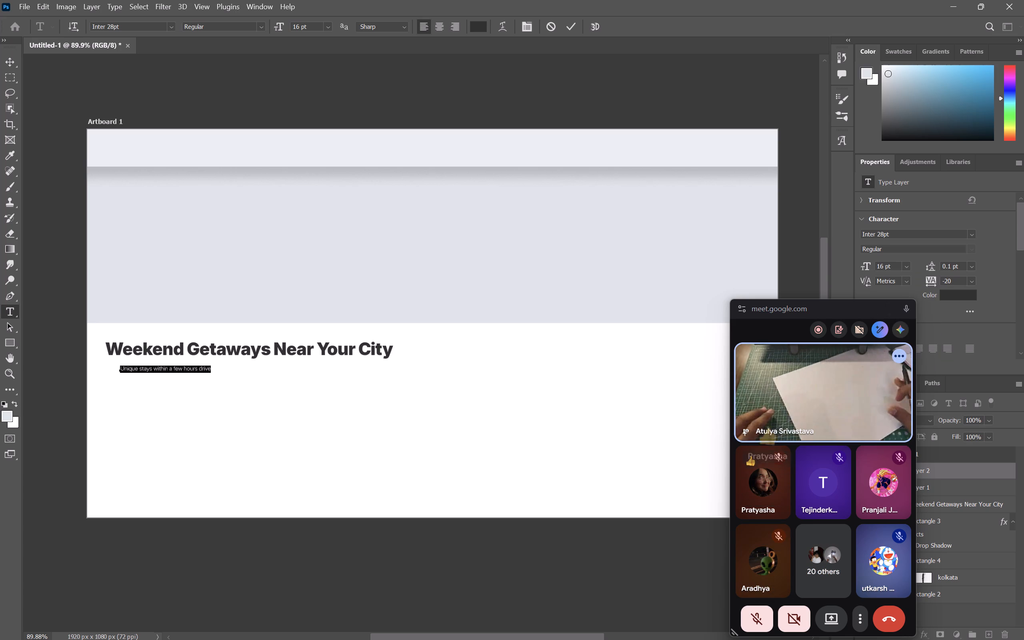
{"action": "left_click", "coordinate": [902, 269]}
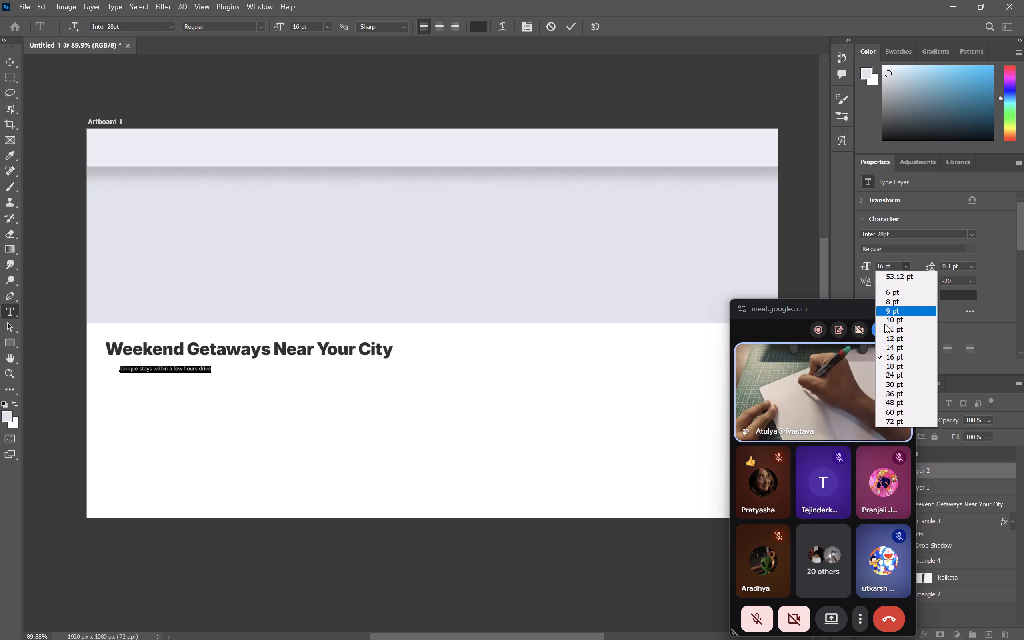
{"action": "left_click", "coordinate": [892, 375]}
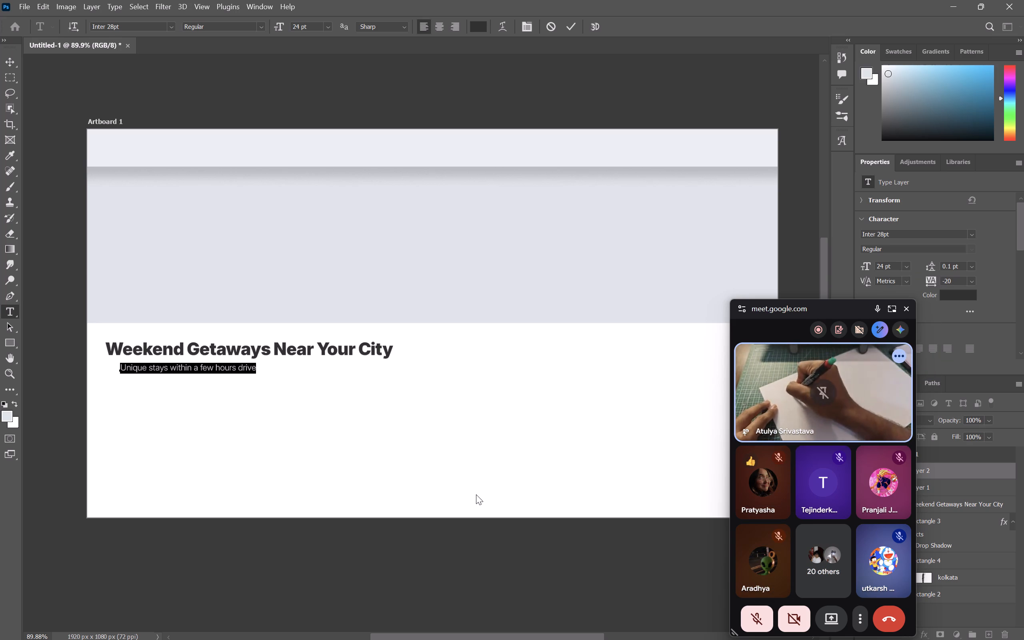
{"action": "left_click", "coordinate": [277, 574]}
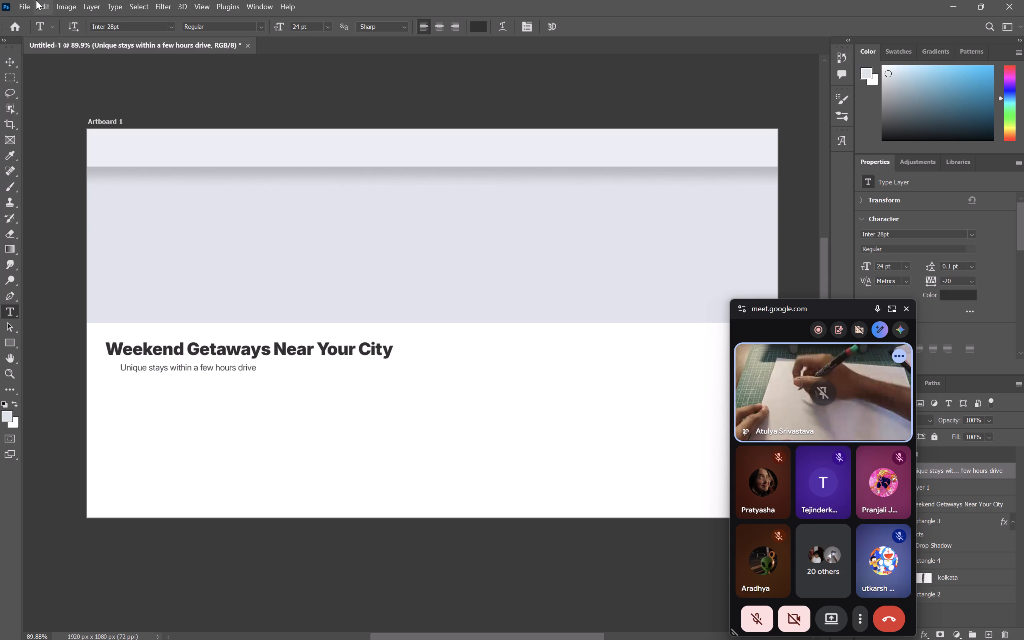
Move the subtitle directly beneath the "Weekend Getaways Near Your City" heading, aligning their left edges, and deselect it.
{"action": "left_click", "coordinate": [9, 55]}
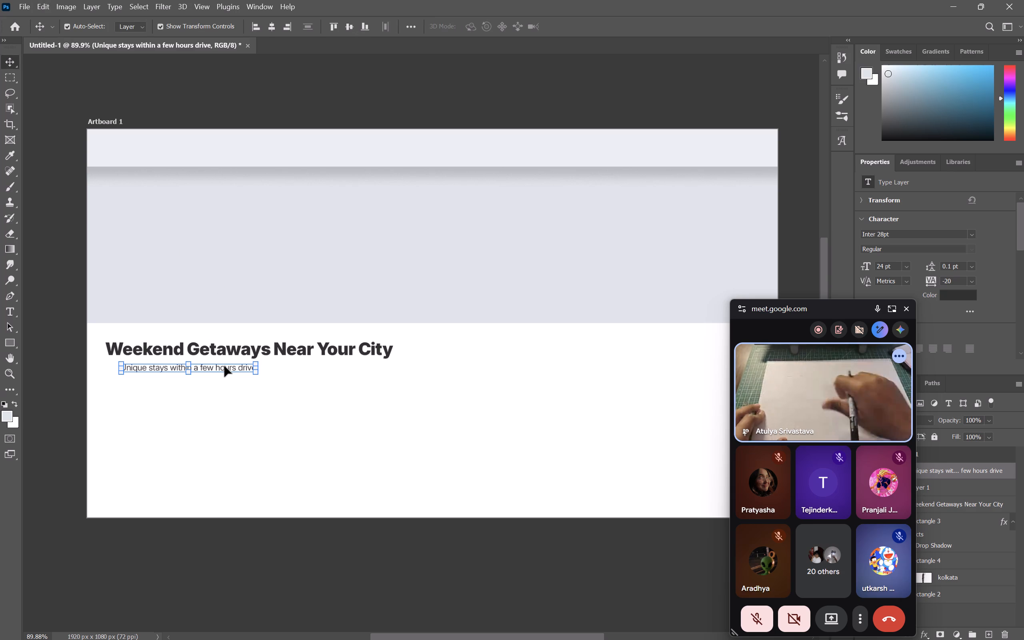
{"action": "left_click_drag", "start_coordinate": [224, 366], "coordinate": [212, 360]}
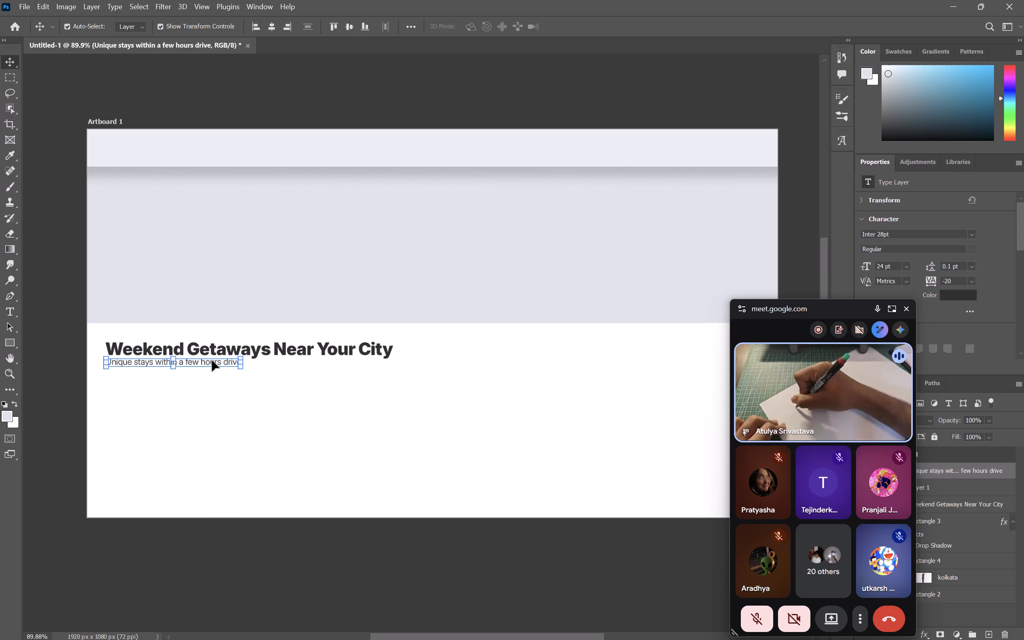
{"action": "left_click", "coordinate": [300, 545]}
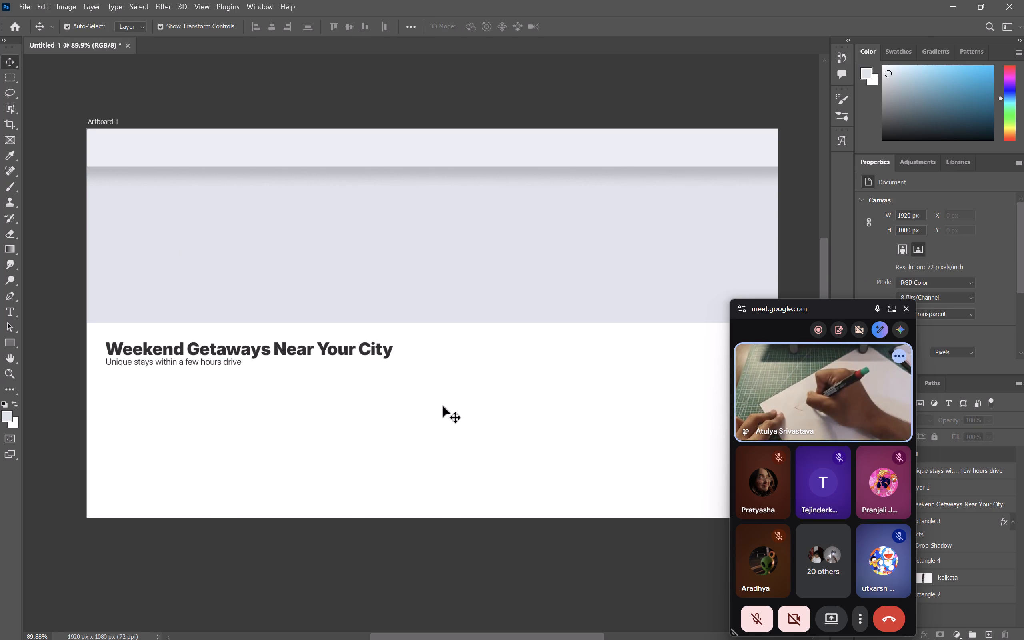
Review the getaway cards below the subtitle on the Culture Travel page in Chrome, and return to Photoshop.
{"action": "key", "text": "alt+Tab"}
{"action": "scroll", "coordinate": [371, 454], "scroll_direction": "down", "scroll_amount": 3}
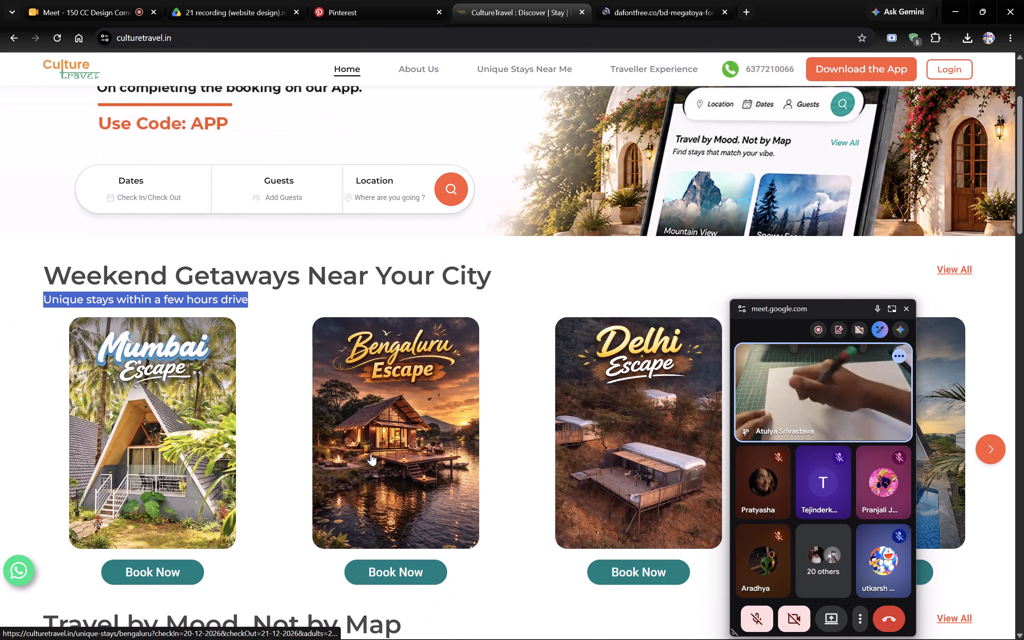
{"action": "key", "text": "alt+Tab"}
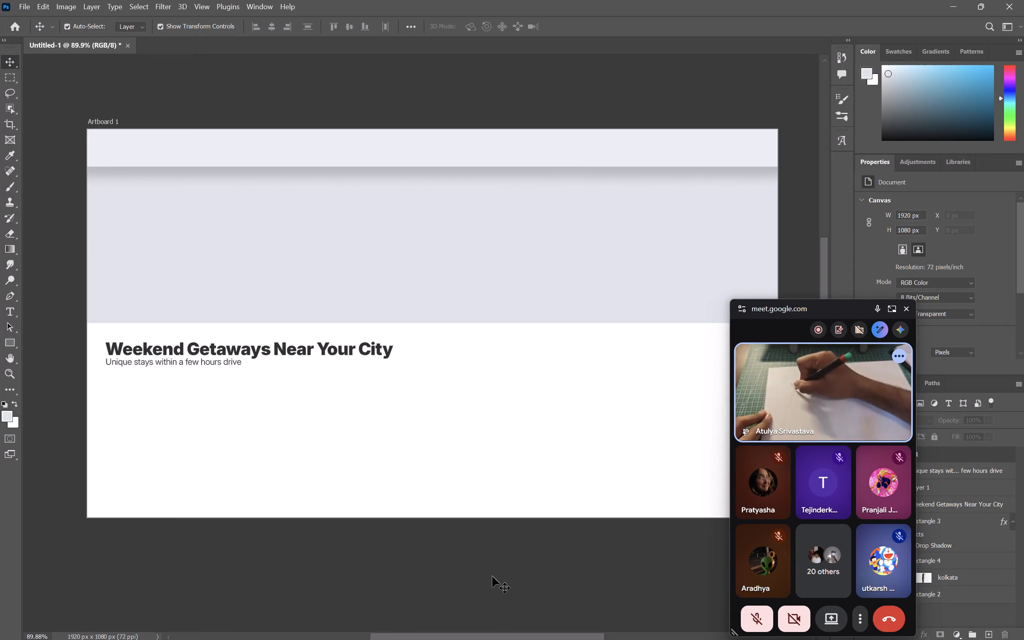
Switch to Chrome, reload the BD Megatoya Font Family page on Dafont Free, and download BD Megatoya Font.zip.
{"action": "key", "text": "alt+Tab"}
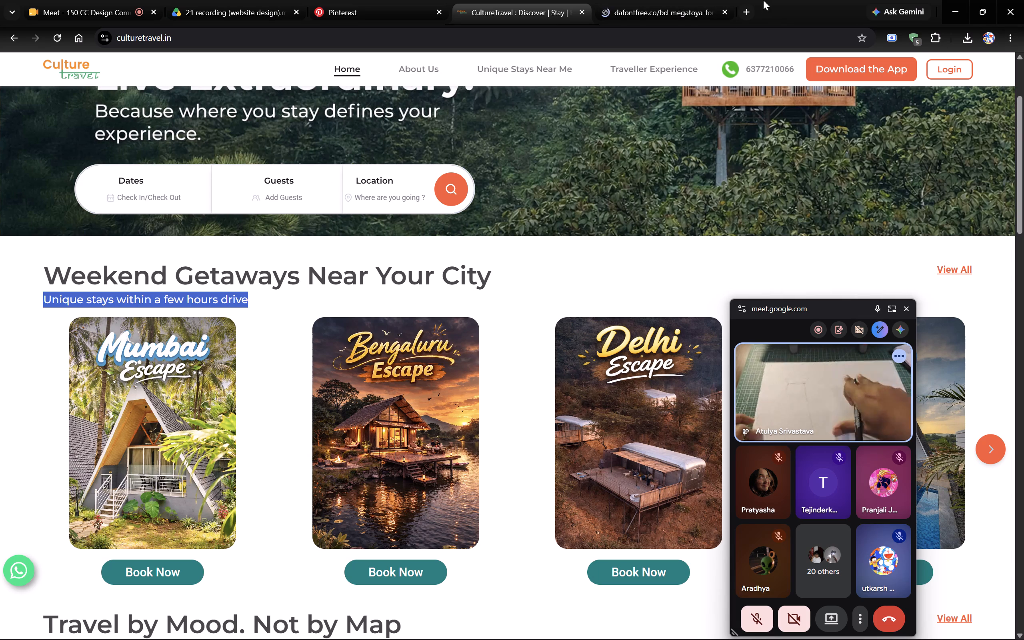
{"action": "left_click", "coordinate": [677, 0]}
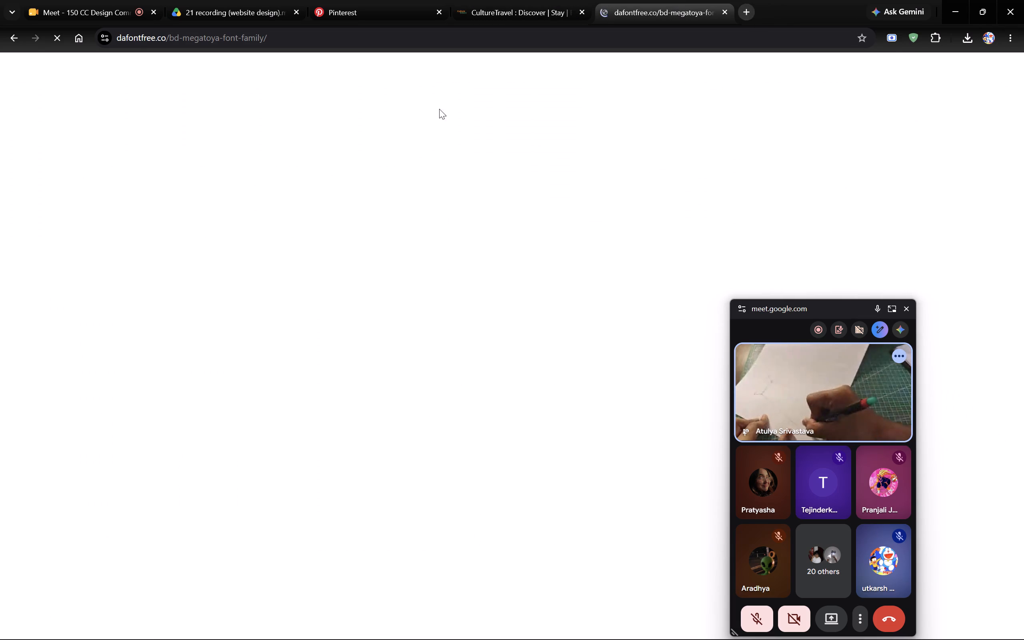
{"action": "left_click", "coordinate": [50, 38]}
{"action": "left_click", "coordinate": [50, 38]}
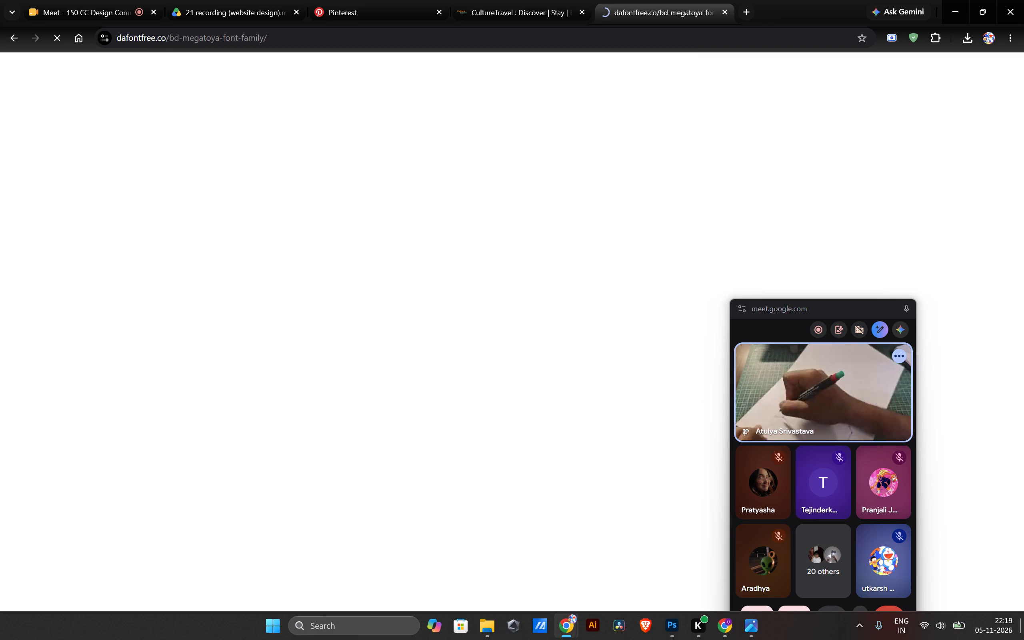
{"action": "left_click", "coordinate": [1023, 313]}
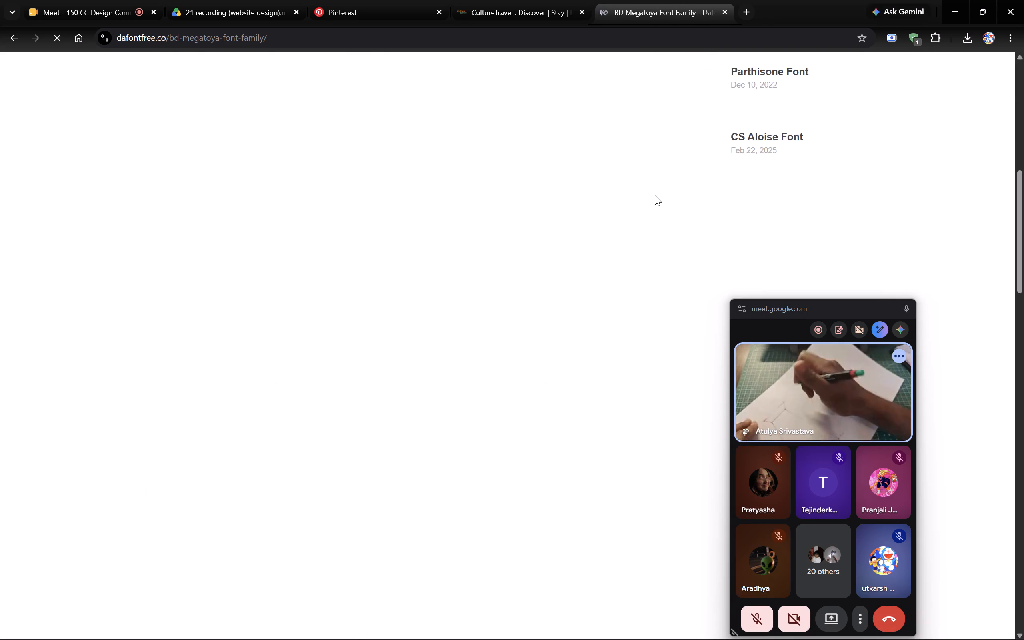
{"action": "scroll", "coordinate": [655, 195], "scroll_direction": "up", "scroll_amount": 11}
{"action": "scroll", "coordinate": [306, 414], "scroll_direction": "down", "scroll_amount": 5}
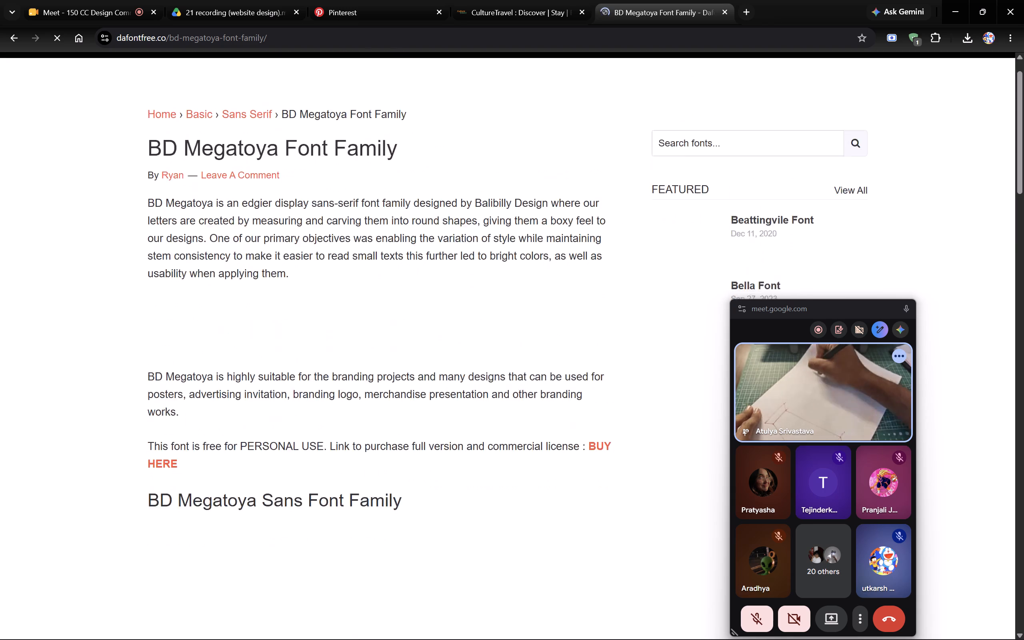
{"action": "scroll", "coordinate": [306, 414], "scroll_direction": "down", "scroll_amount": 7}
{"action": "scroll", "coordinate": [306, 414], "scroll_direction": "up", "scroll_amount": 6}
{"action": "scroll", "coordinate": [306, 414], "scroll_direction": "down", "scroll_amount": 1}
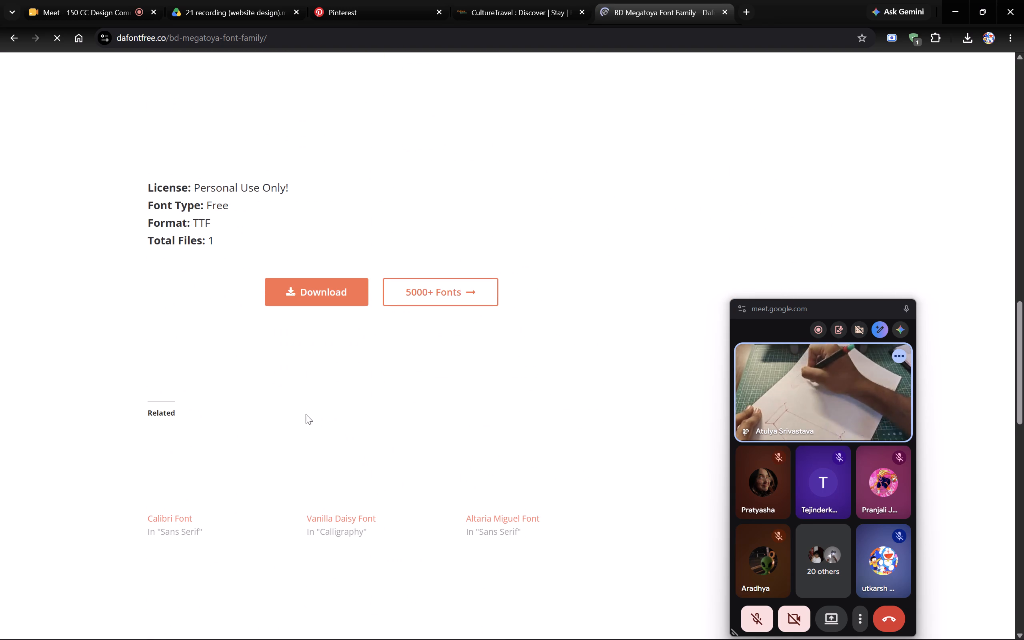
{"action": "left_click", "coordinate": [316, 294]}
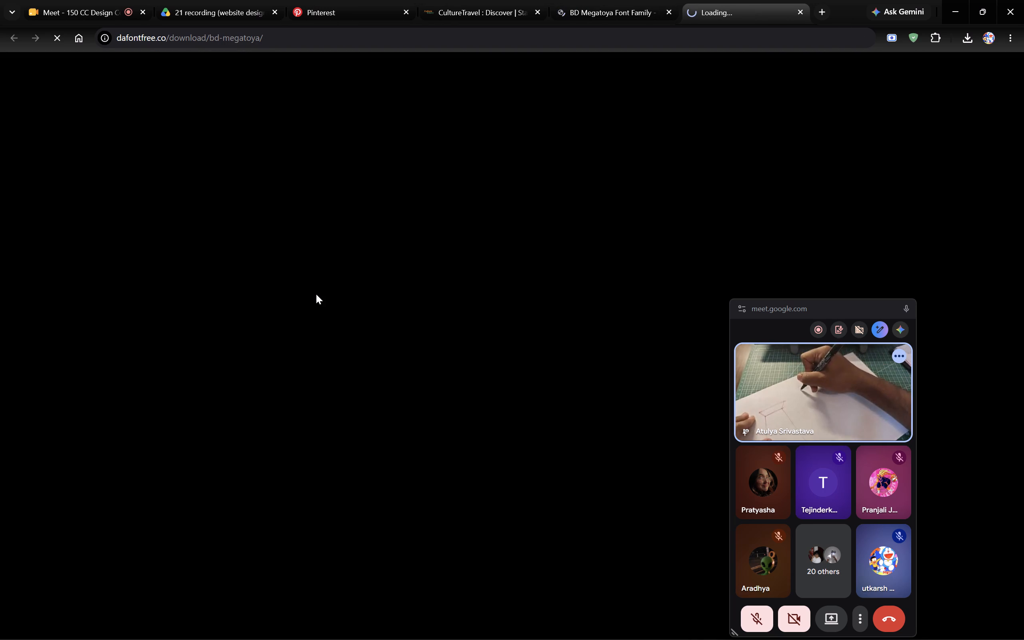
{"action": "left_click", "coordinate": [628, 0]}
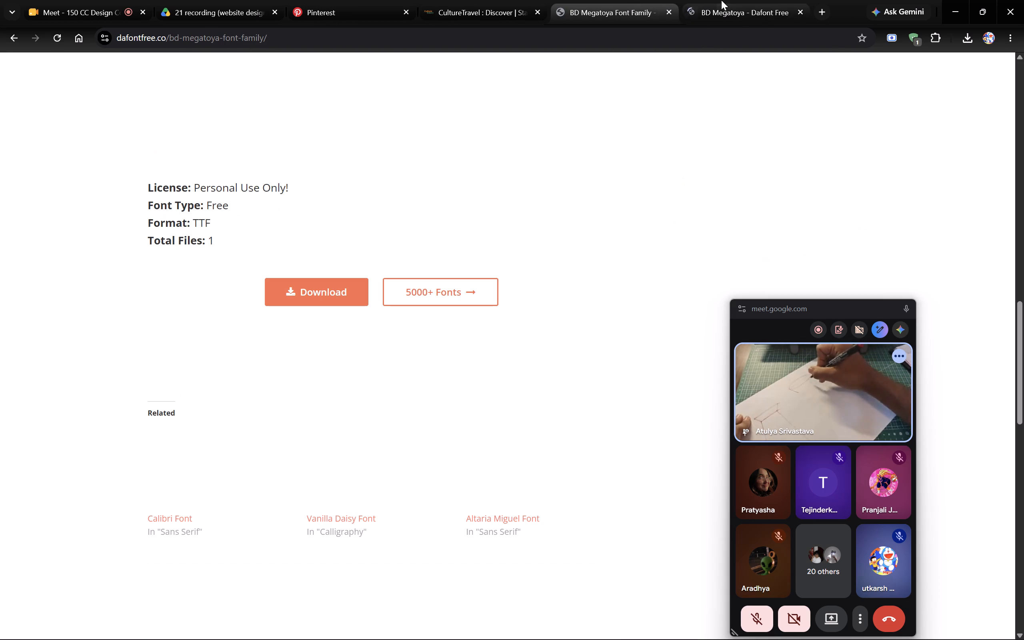
{"action": "left_click", "coordinate": [754, 0]}
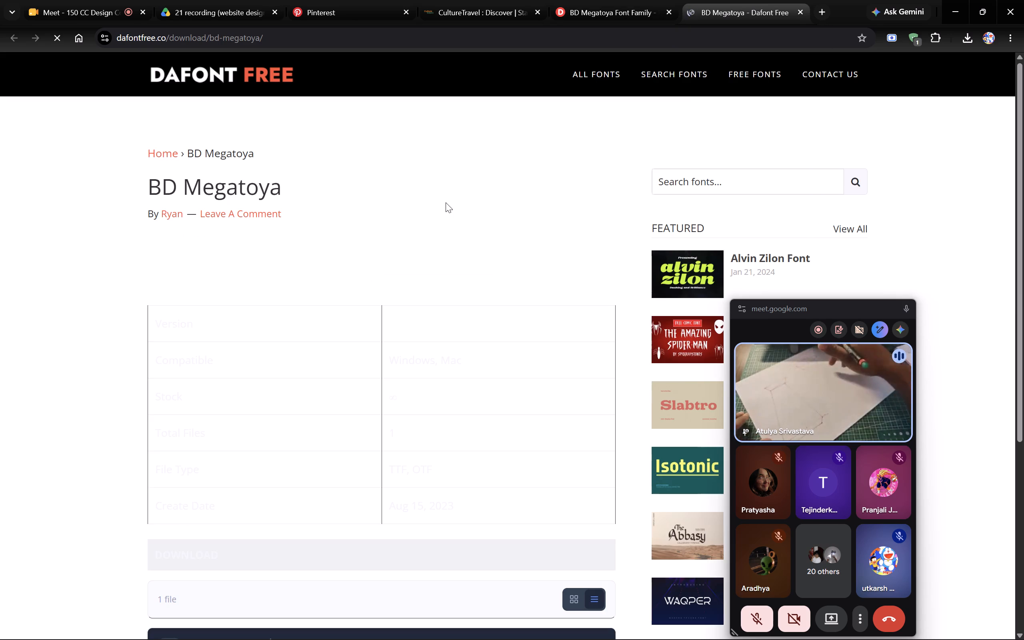
{"action": "scroll", "coordinate": [446, 202], "scroll_direction": "down", "scroll_amount": 6}
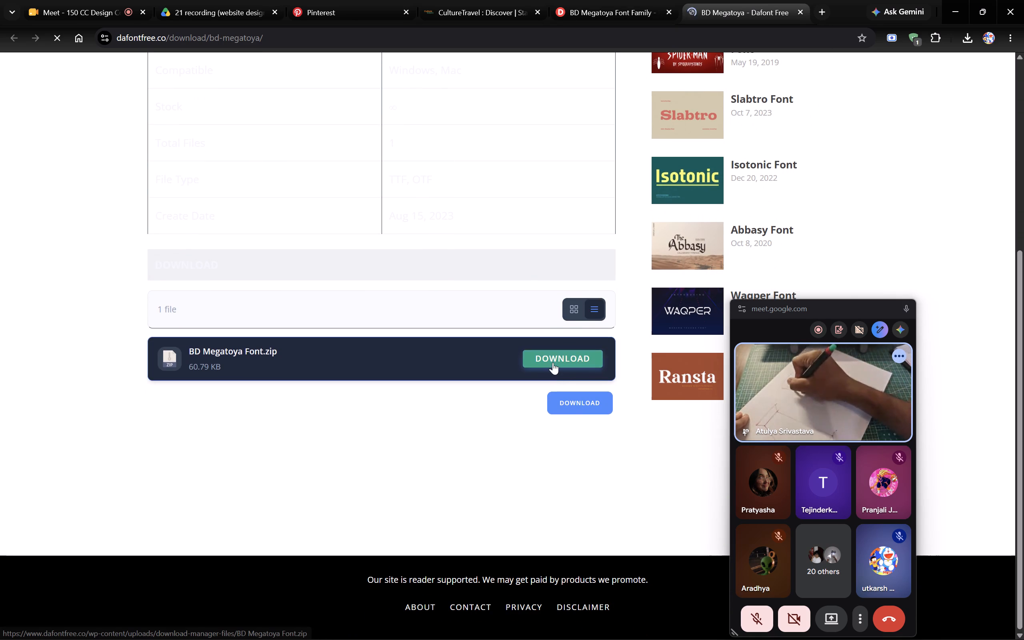
{"action": "left_click", "coordinate": [553, 362]}
Look over the BD Megatoya preview images on the font family page and return to its download page.
{"action": "left_click", "coordinate": [620, 0]}
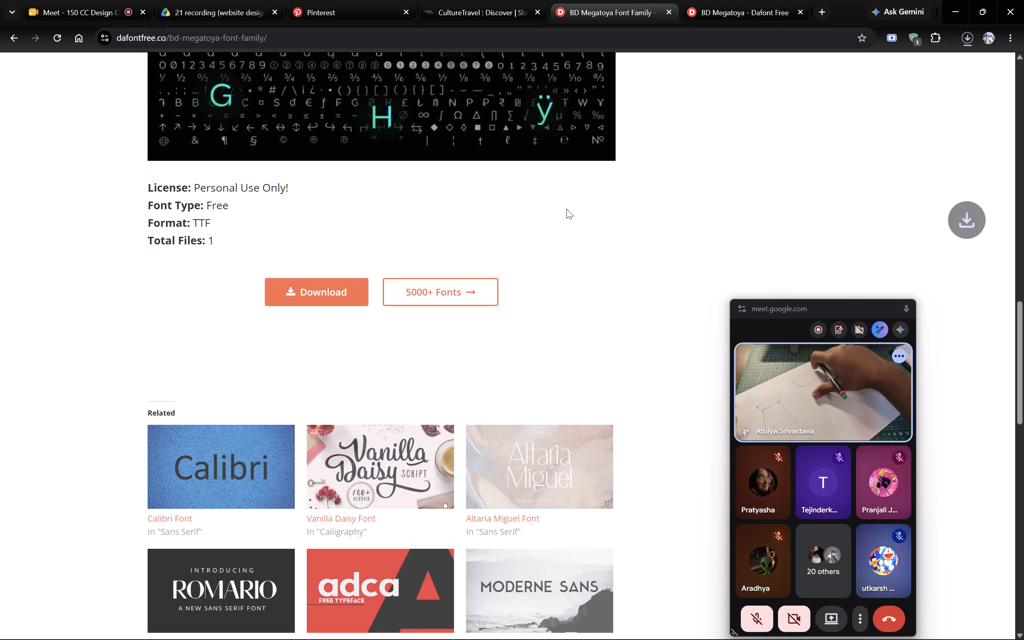
{"action": "scroll", "coordinate": [566, 209], "scroll_direction": "up", "scroll_amount": 6}
{"action": "scroll", "coordinate": [566, 209], "scroll_direction": "down", "scroll_amount": 1}
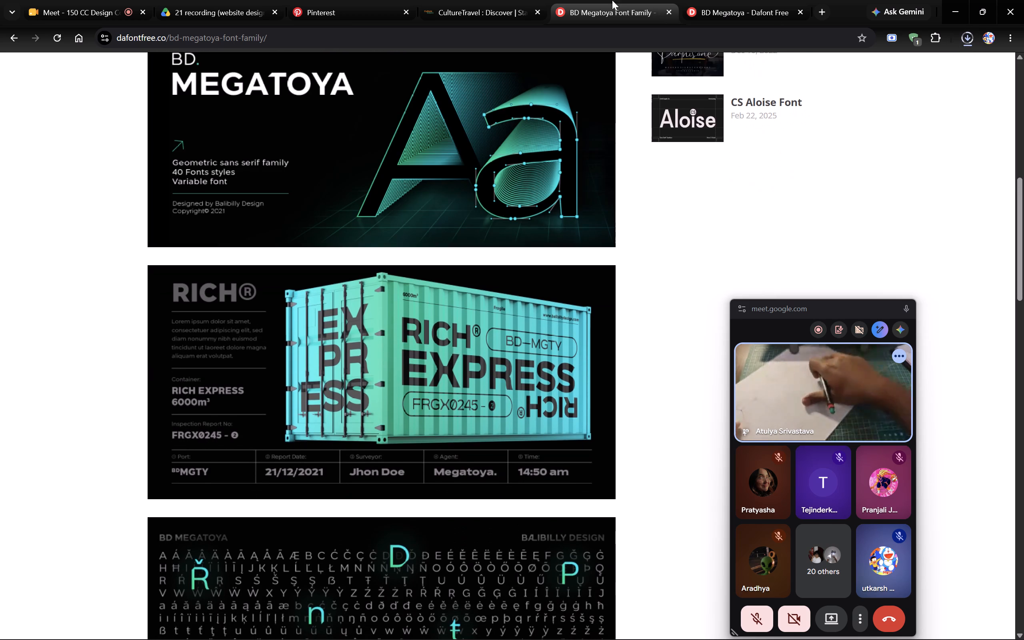
{"action": "scroll", "coordinate": [453, 352], "scroll_direction": "up", "scroll_amount": 3}
{"action": "left_click", "coordinate": [712, 0]}
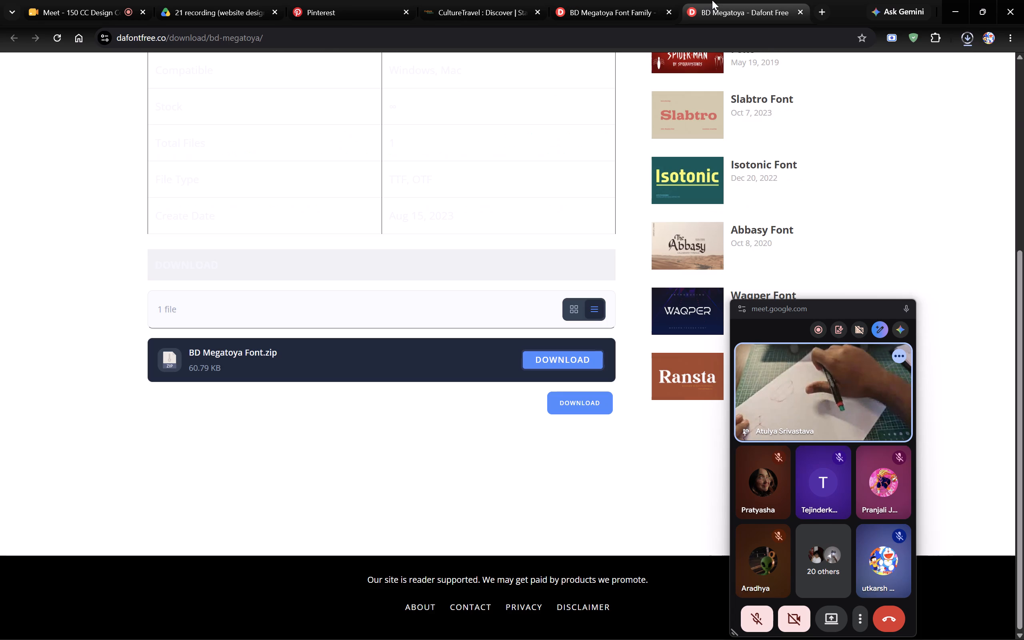
Check the BD Megatoya Font.zip download, and close the Dafont Free download page and the BD Megatoya Font Family page.
{"action": "left_click", "coordinate": [976, 37]}
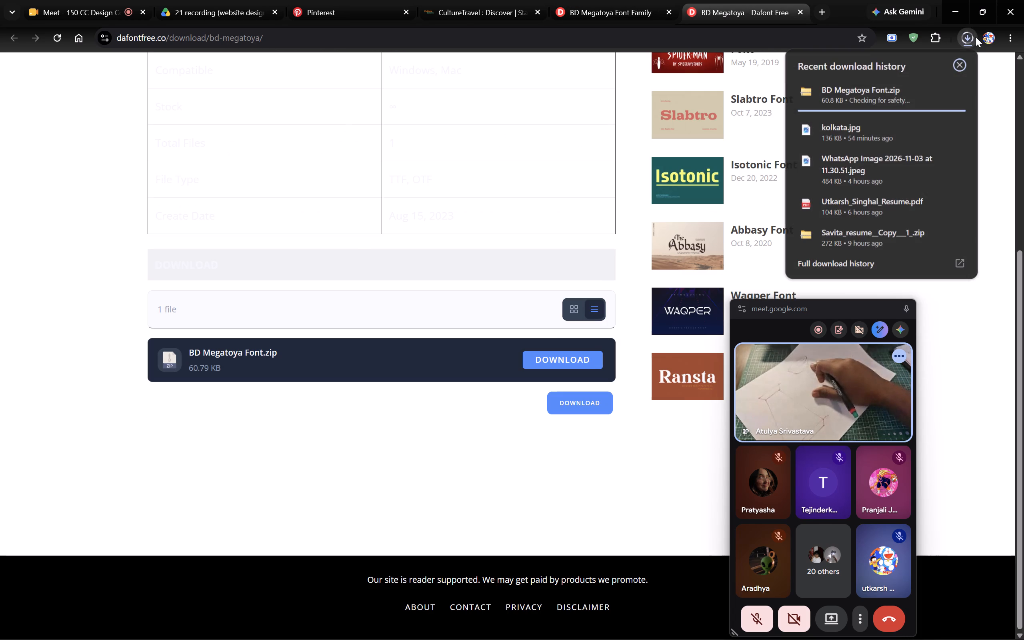
{"action": "left_click", "coordinate": [806, 12]}
{"action": "left_click", "coordinate": [806, 12]}
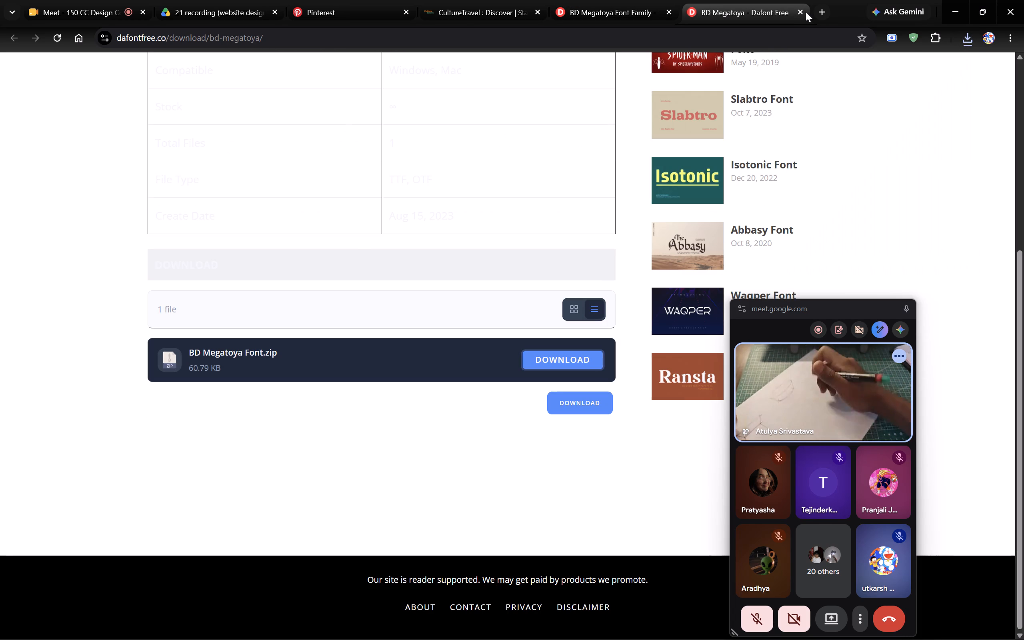
{"action": "left_click", "coordinate": [802, 11]}
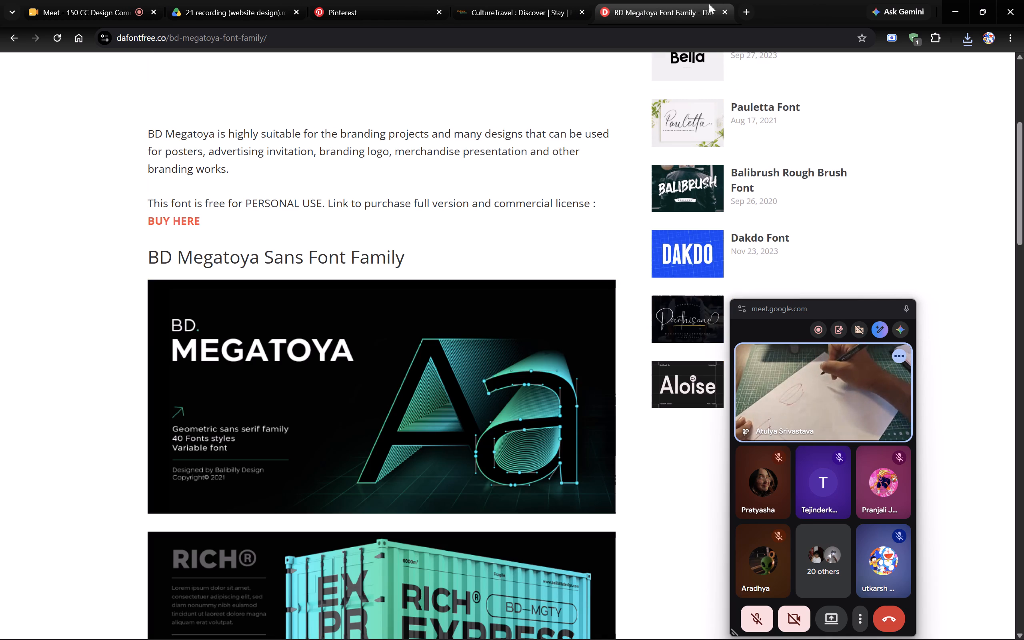
{"action": "left_click", "coordinate": [727, 14]}
Open the downloaded BD Megatoya Font.zip and install the BDMegatoyaDemo-SemiBoldItalic font from it.
{"action": "left_click", "coordinate": [963, 43]}
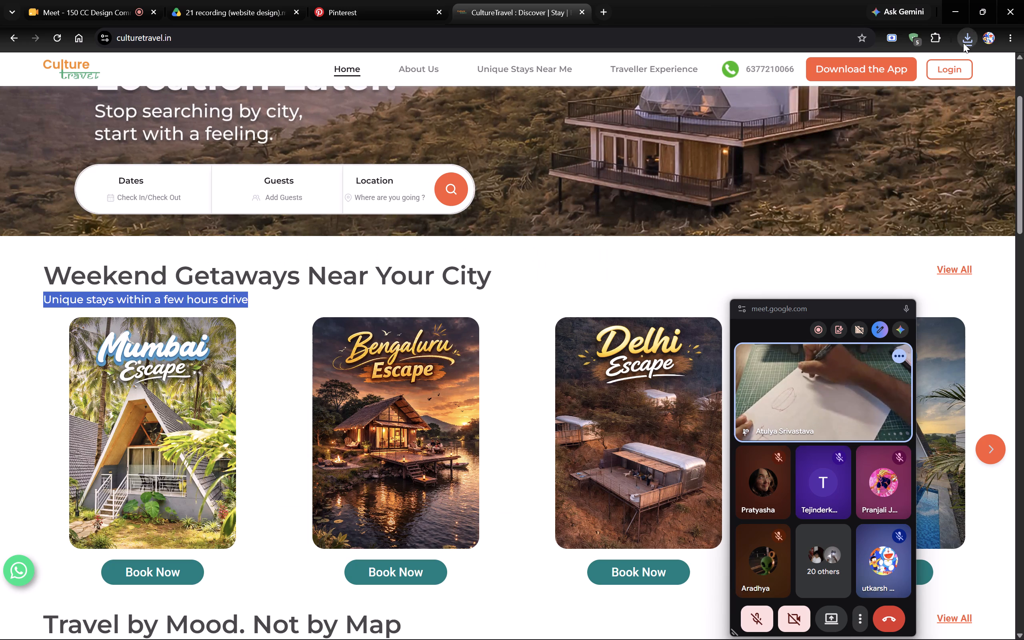
{"action": "left_click", "coordinate": [867, 83]}
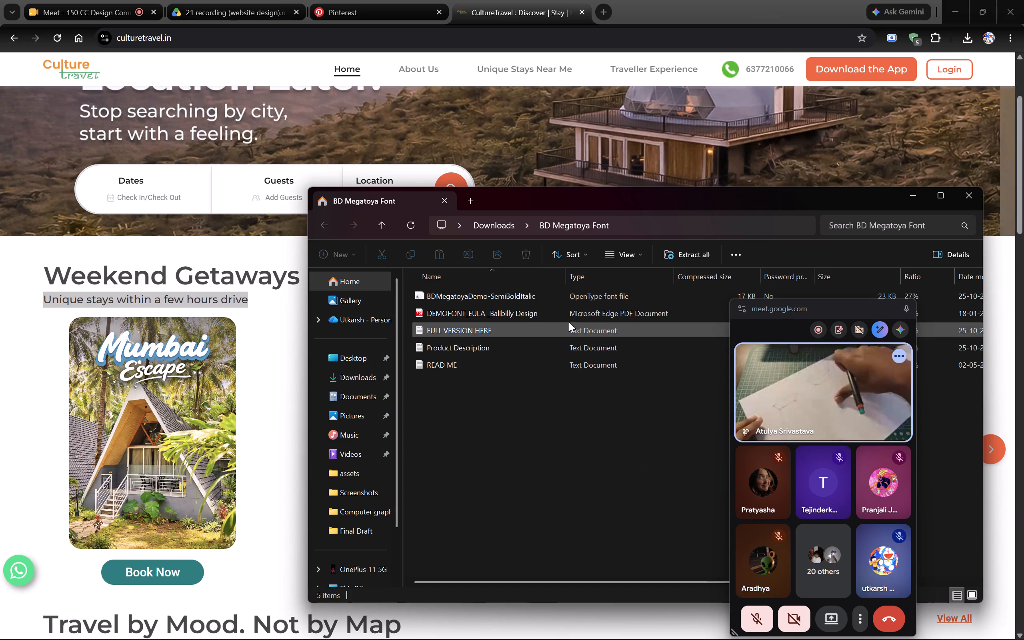
{"action": "double_click", "coordinate": [566, 293]}
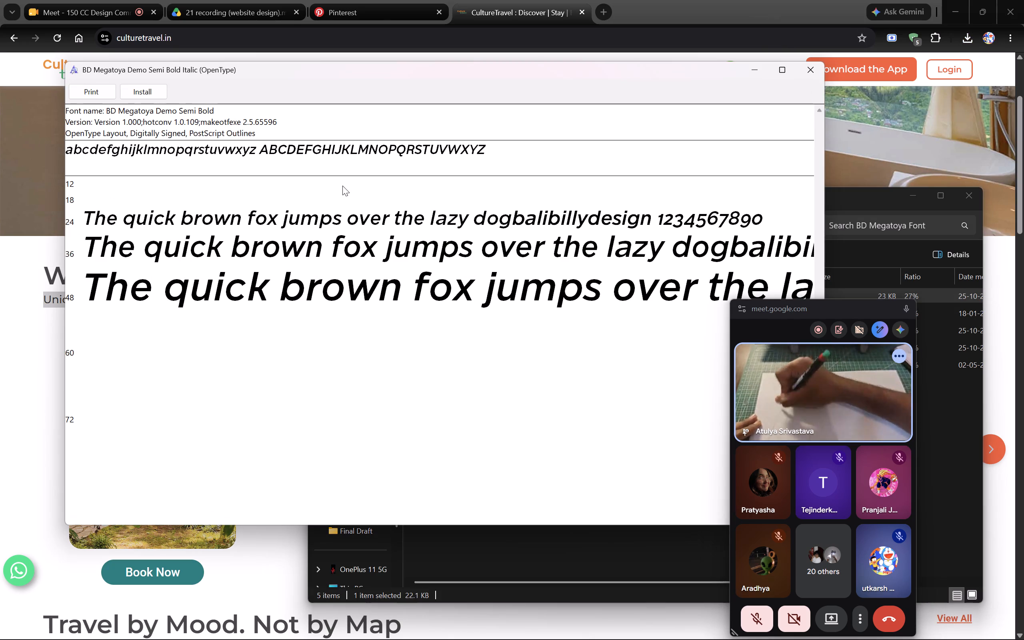
{"action": "left_click", "coordinate": [162, 88]}
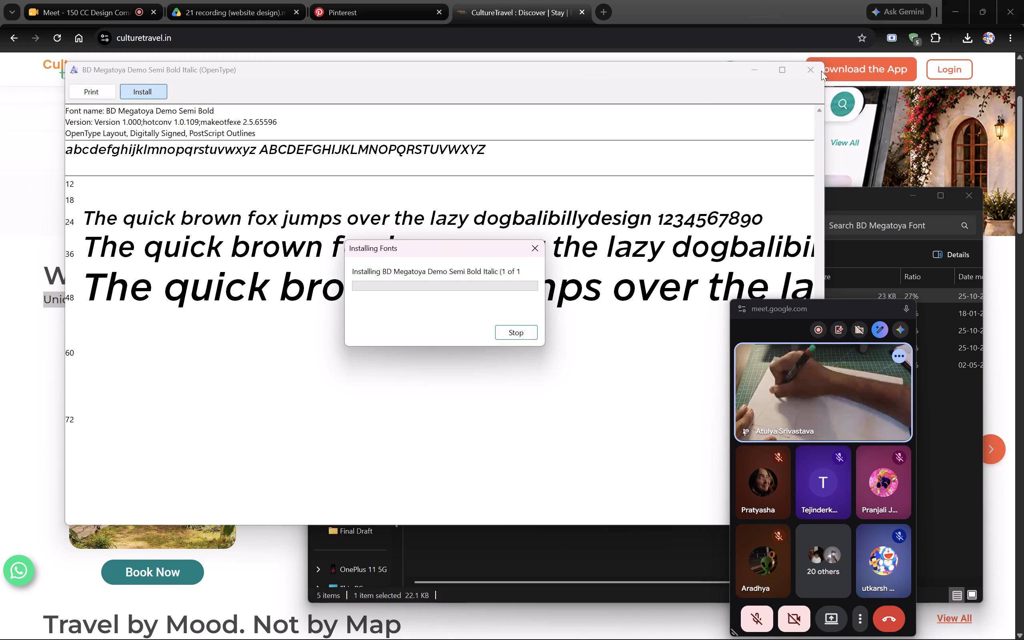
Look through the archive's Product Description and the DEMOFONT_EULA PDF in Microsoft Edge, and close the documents, archive and font preview.
{"action": "left_click", "coordinate": [875, 260]}
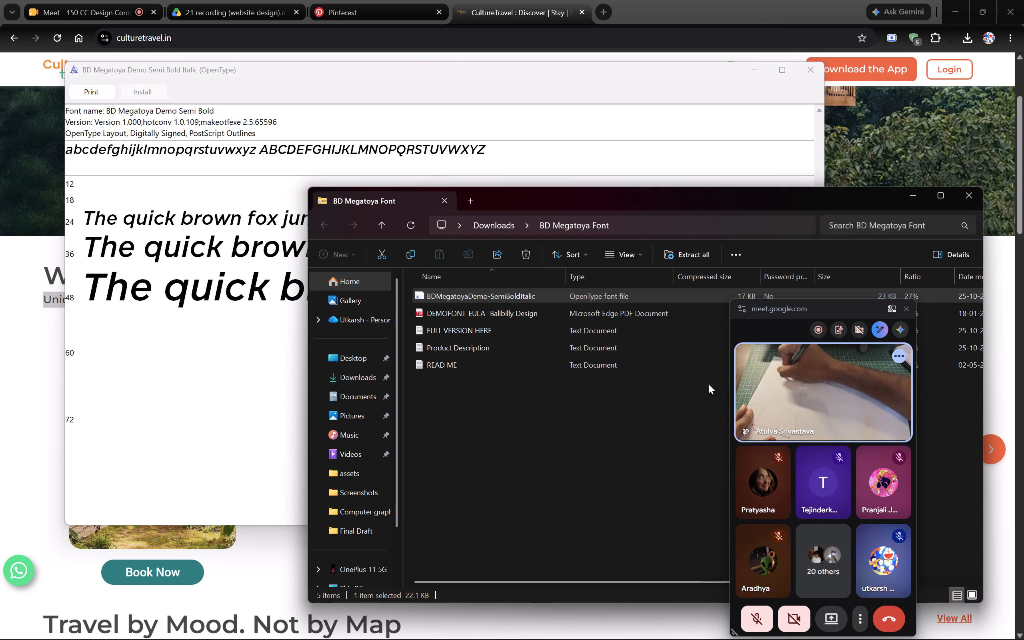
{"action": "double_click", "coordinate": [610, 344]}
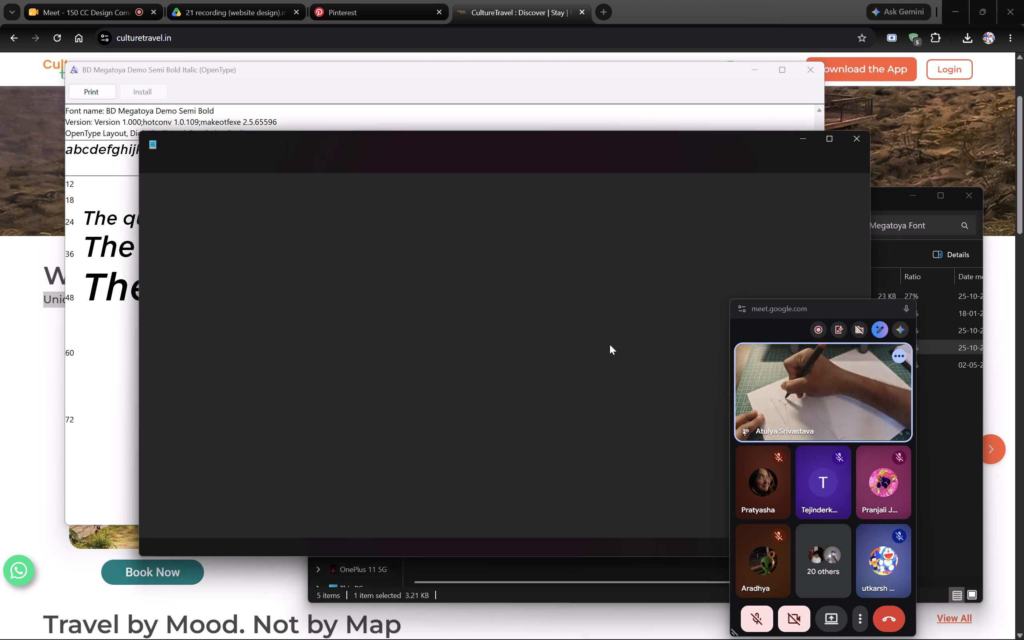
{"action": "left_click", "coordinate": [872, 130]}
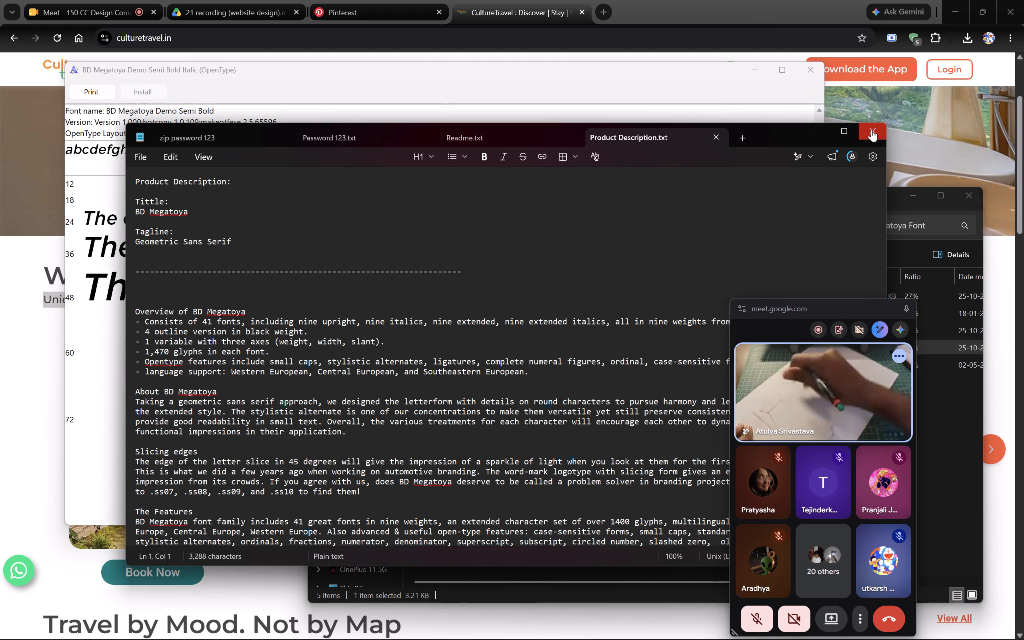
{"action": "double_click", "coordinate": [542, 316]}
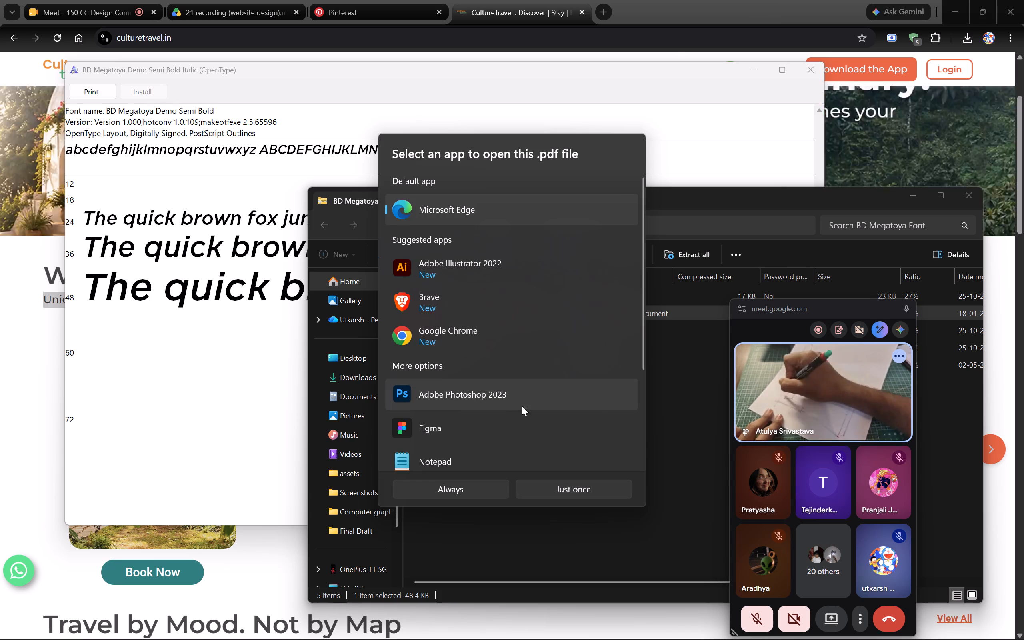
{"action": "left_click", "coordinate": [562, 480]}
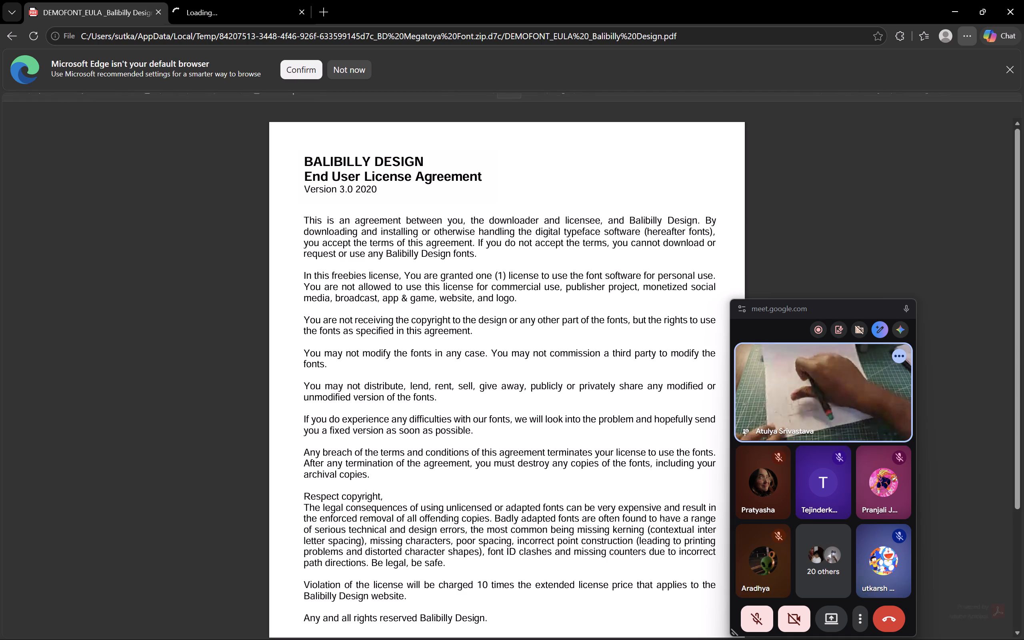
{"action": "scroll", "coordinate": [474, 316], "scroll_direction": "left", "scroll_amount": 1}
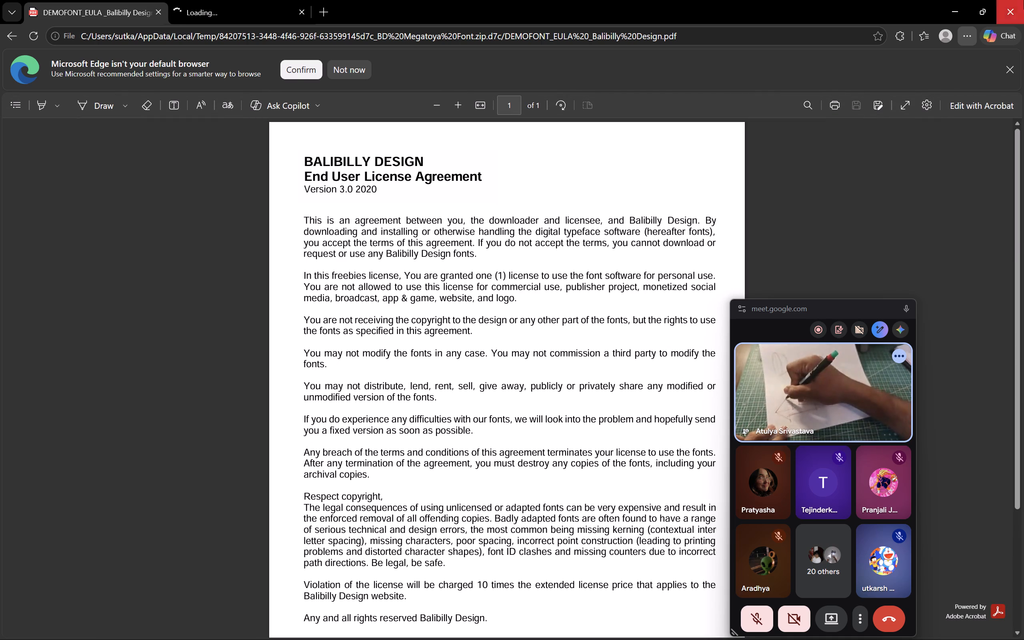
{"action": "left_click", "coordinate": [1023, 0]}
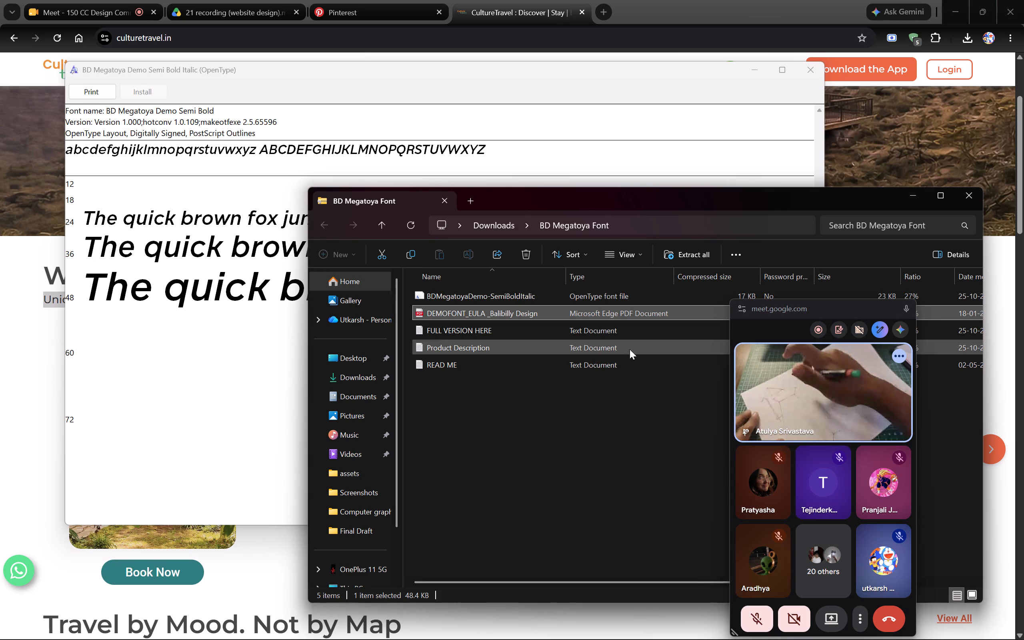
{"action": "left_click", "coordinate": [969, 191]}
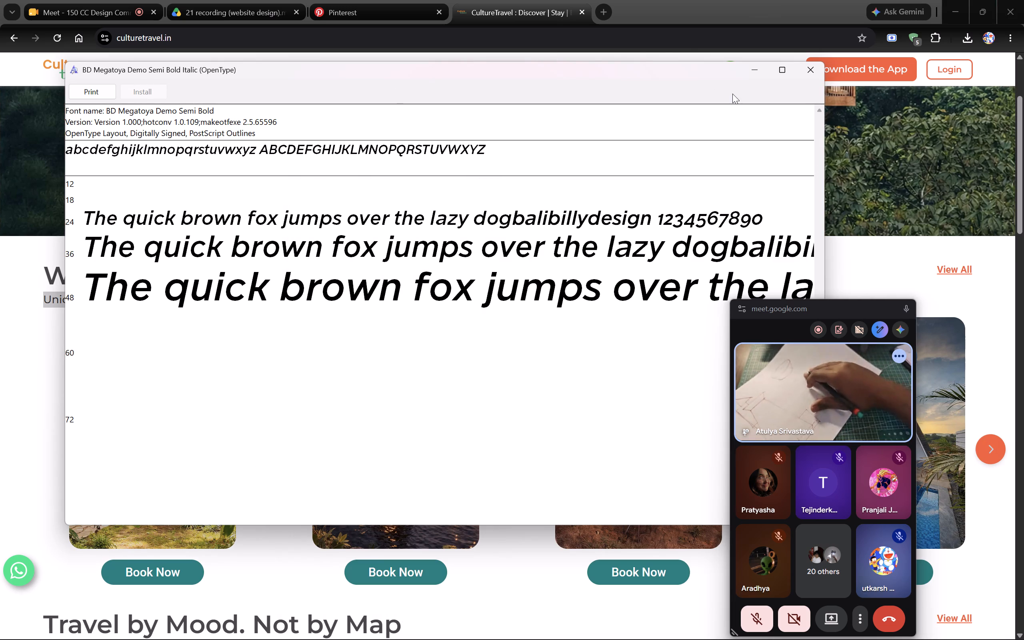
{"action": "left_click", "coordinate": [809, 74]}
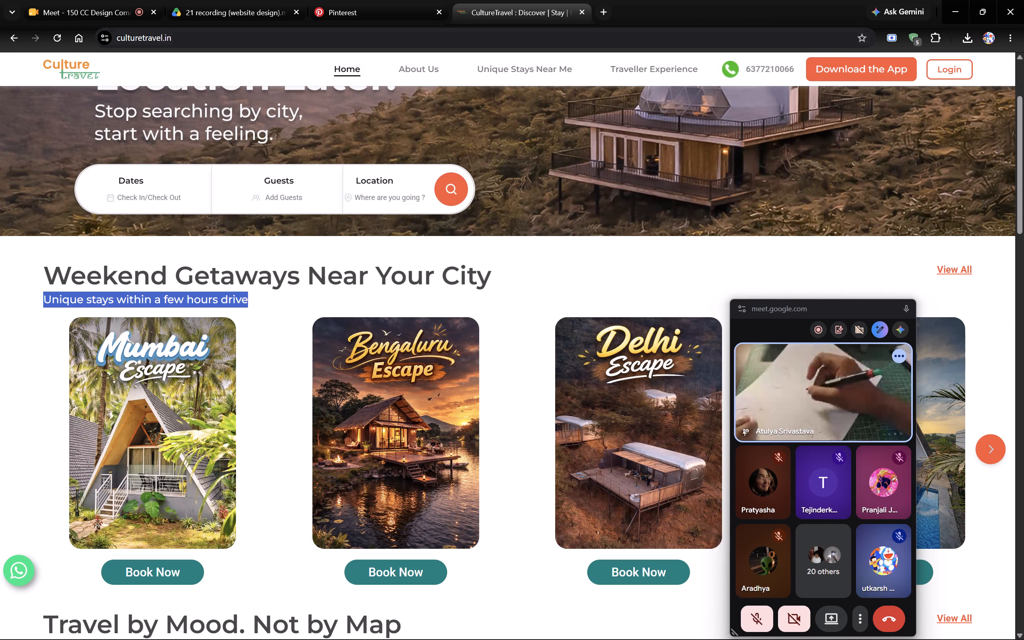
Compare the Culture Travel page's header and hero section in Chrome with the artboard in Photoshop.
{"action": "left_click", "coordinate": [436, 278]}
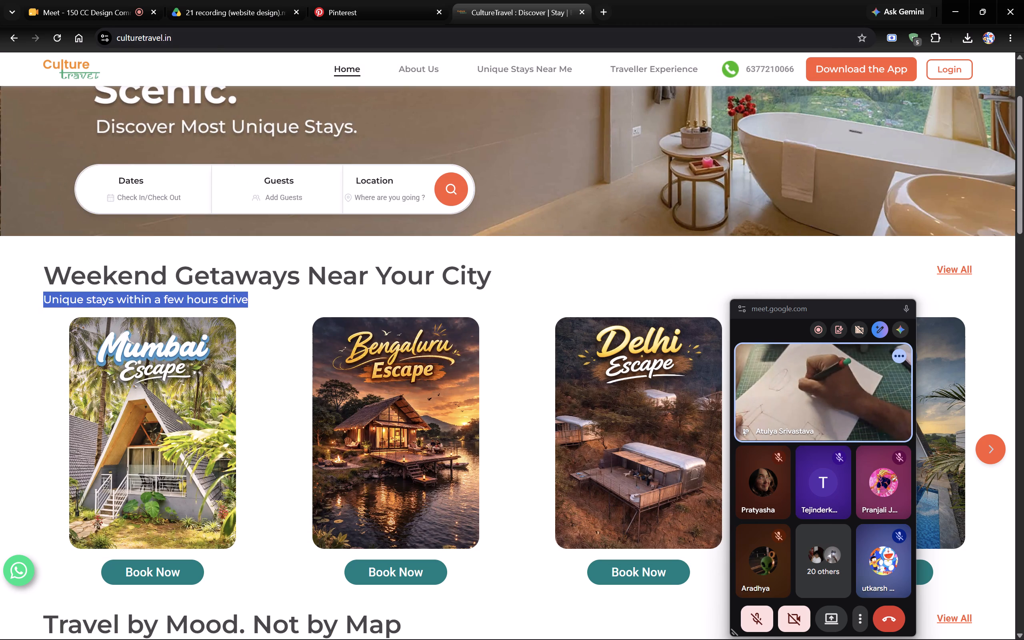
{"action": "scroll", "coordinate": [503, 305], "scroll_direction": "up", "scroll_amount": 2}
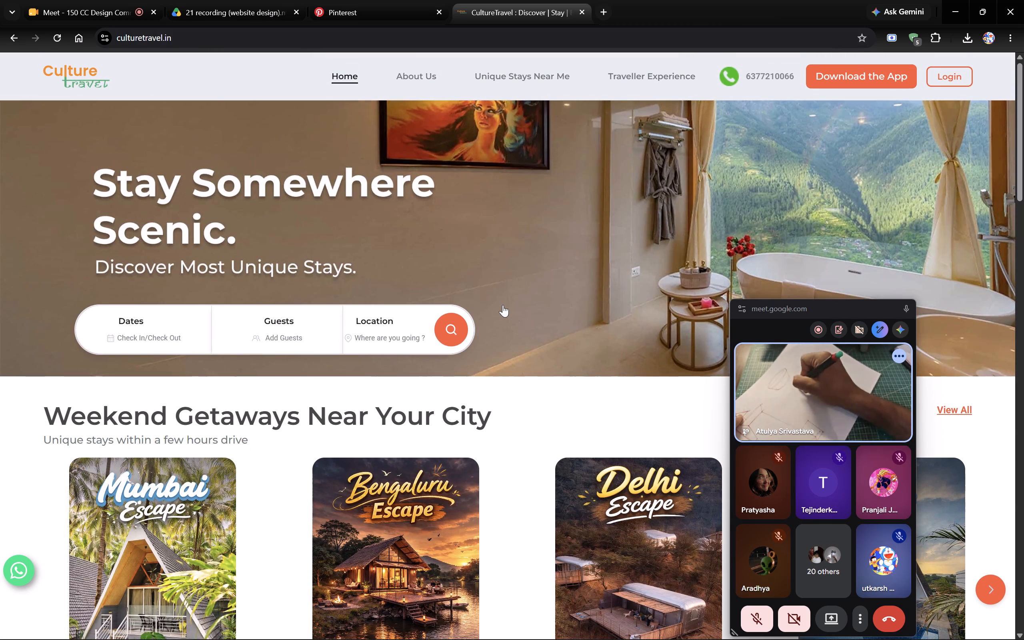
{"action": "scroll", "coordinate": [503, 305], "scroll_direction": "up", "scroll_amount": 1}
{"action": "key", "text": "alt+Tab"}
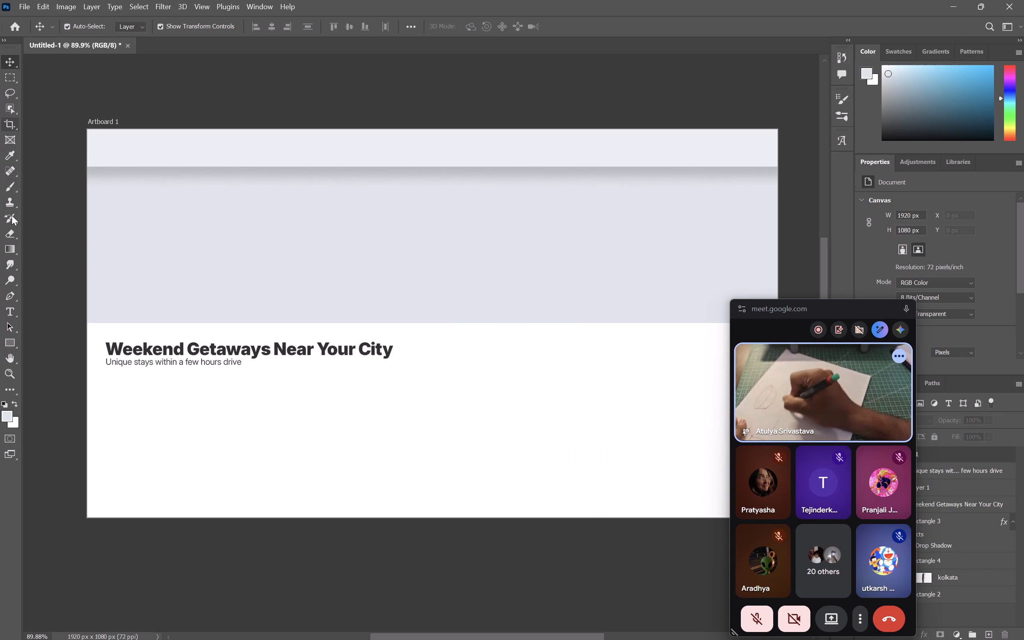
{"action": "key", "text": "alt+Tab"}
{"action": "key", "text": "alt+Tab"}
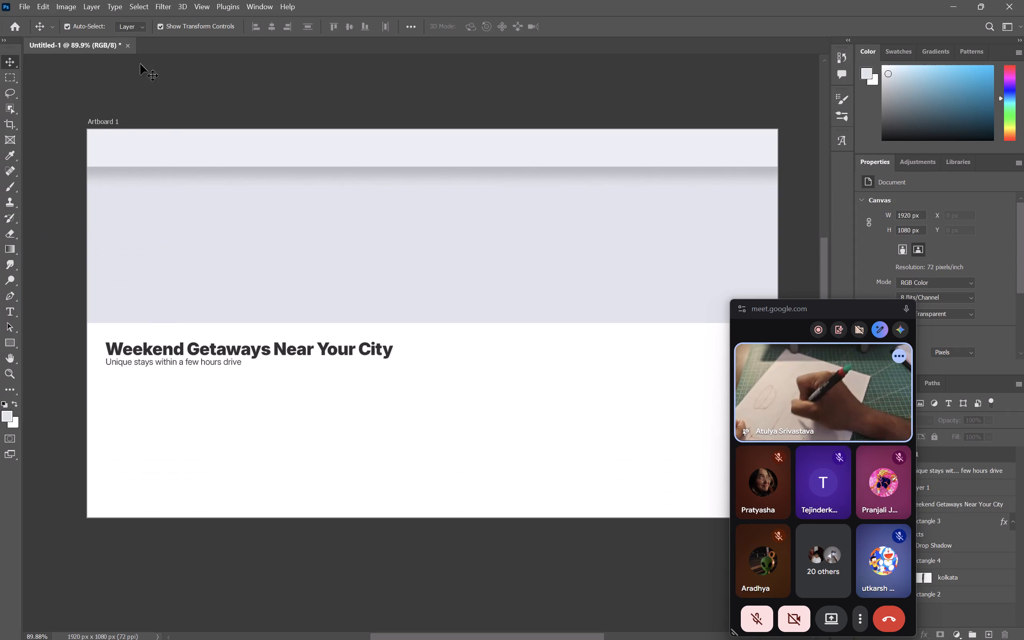
{"action": "key", "text": "alt+Tab"}
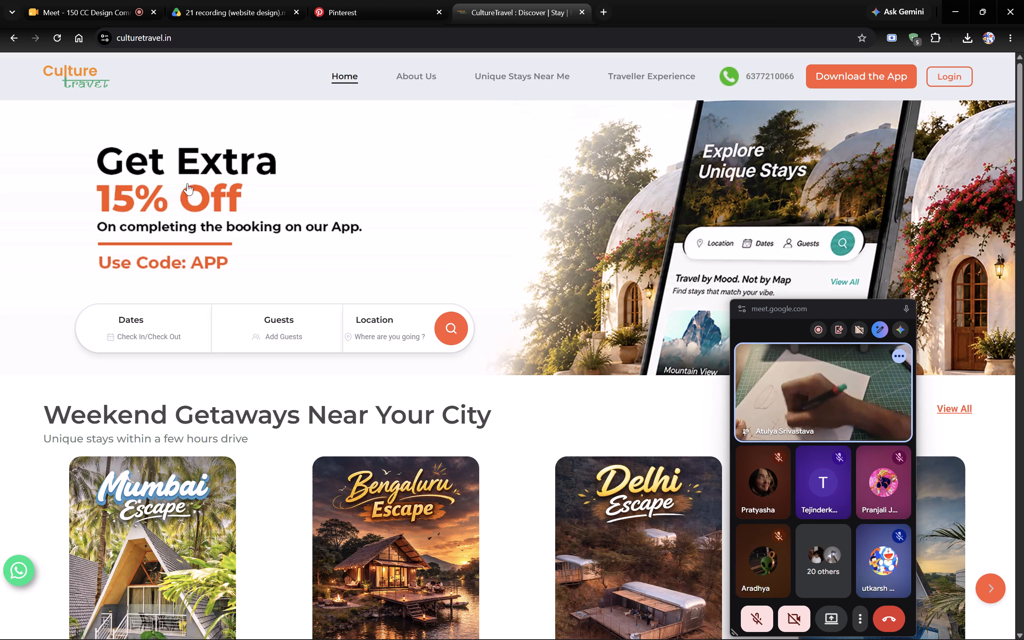
{"action": "scroll", "coordinate": [269, 266], "scroll_direction": "up", "scroll_amount": 1}
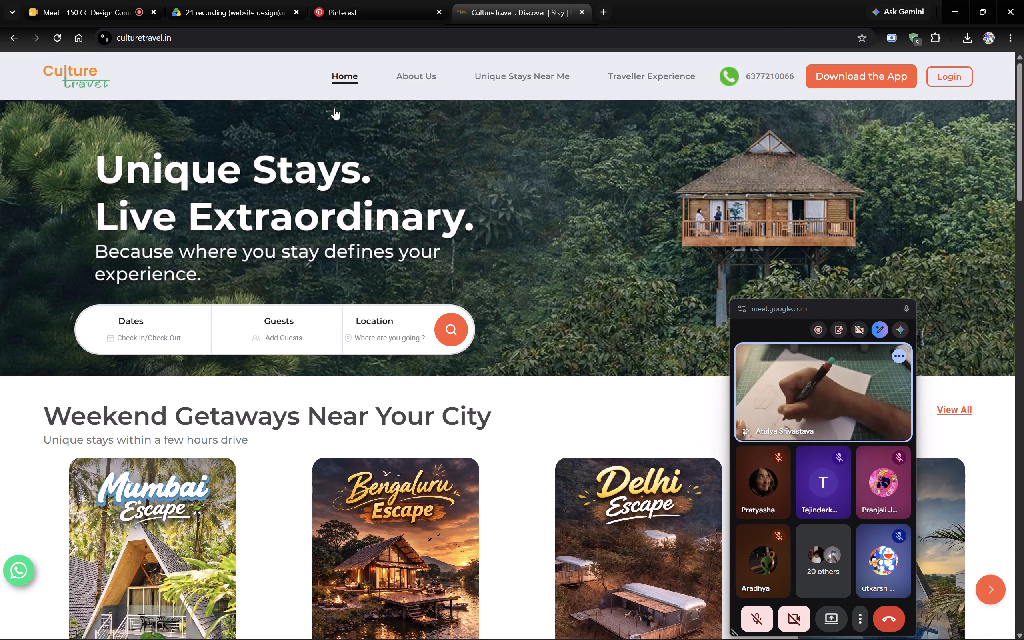
{"action": "key", "text": "alt+Tab"}
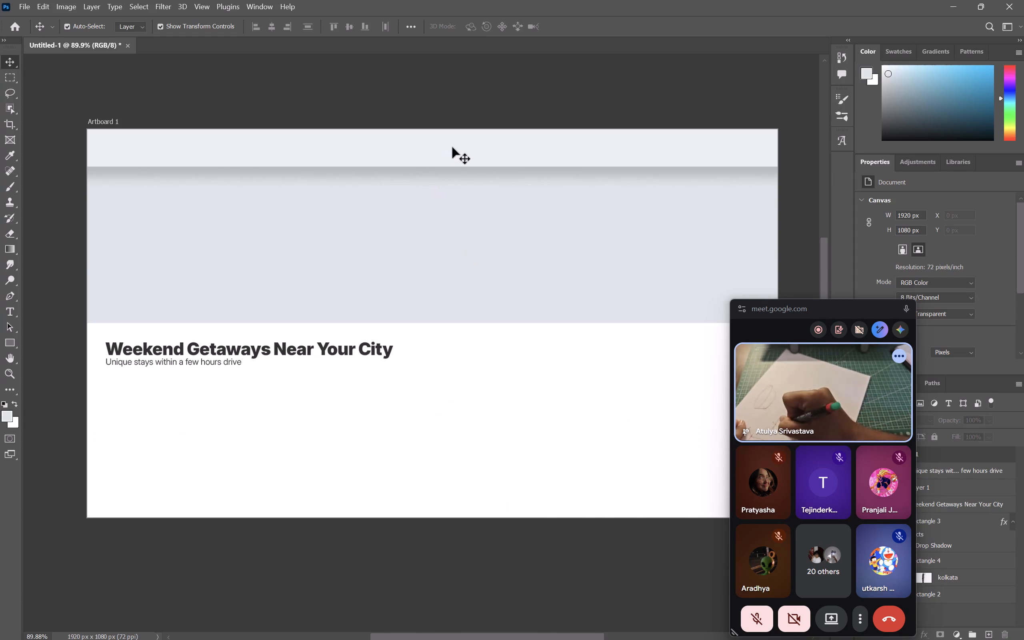
Switch to Chrome and search Google in a new tab for "what fonts should we use in a web design clickable header".
{"action": "key", "text": "alt+Tab"}
{"action": "left_click", "coordinate": [603, 0]}
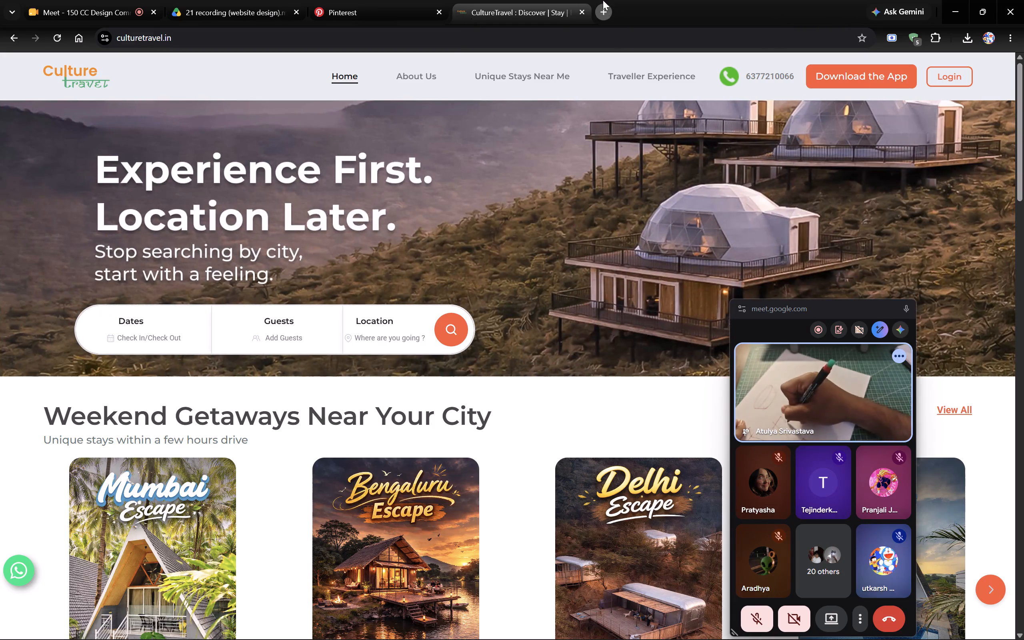
{"action": "type", "text": "in whatr"}
{"action": "key", "text": "BackSpace"}
{"action": "key", "text": "BackSpace"}
{"action": "type", "text": "t font"}
{"action": "key", "text": "BackSpace"}
{"action": "key", "text": "BackSpace"}
{"action": "key", "text": "BackSpace"}
{"action": "key", "text": "BackSpace"}
{"action": "key", "text": "BackSpace"}
{"action": "key", "text": "BackSpace"}
{"action": "key", "text": "BackSpace"}
{"action": "key", "text": "BackSpace"}
{"action": "key", "text": "BackSpace"}
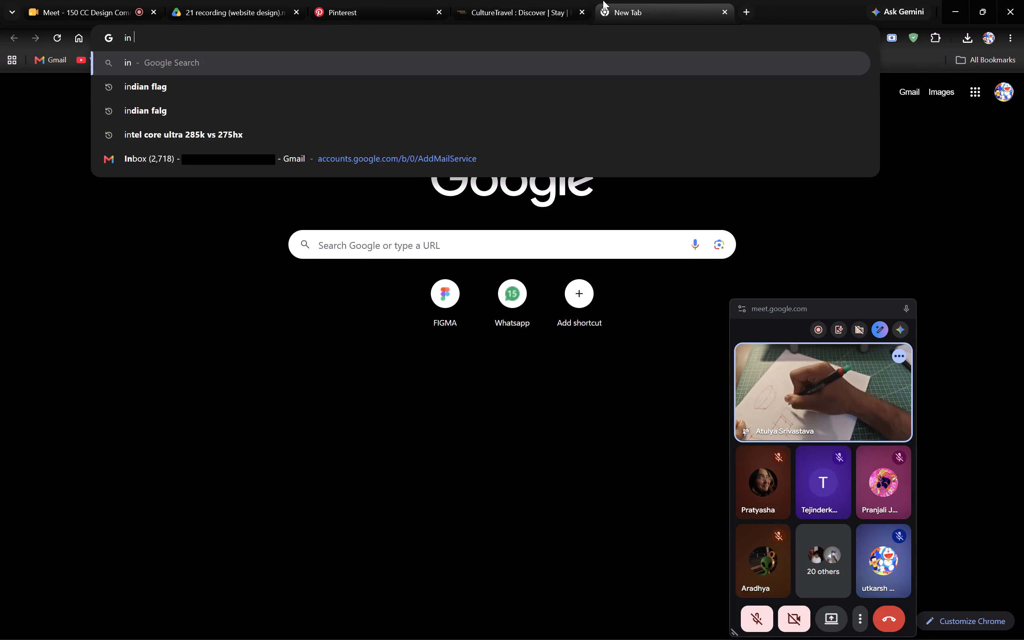
{"action": "key", "text": "BackSpace"}
{"action": "key", "text": "BackSpace"}
{"action": "key", "text": "BackSpace"}
{"action": "key", "text": "BackSpace"}
{"action": "key", "text": "BackSpace"}
{"action": "key", "text": "BackSpace"}
{"action": "key", "text": "BackSpace"}
{"action": "key", "text": "BackSpace"}
{"action": "key", "text": "BackSpace"}
{"action": "type", "text": "whga"}
{"action": "key", "text": "BackSpace"}
{"action": "key", "text": "BackSpace"}
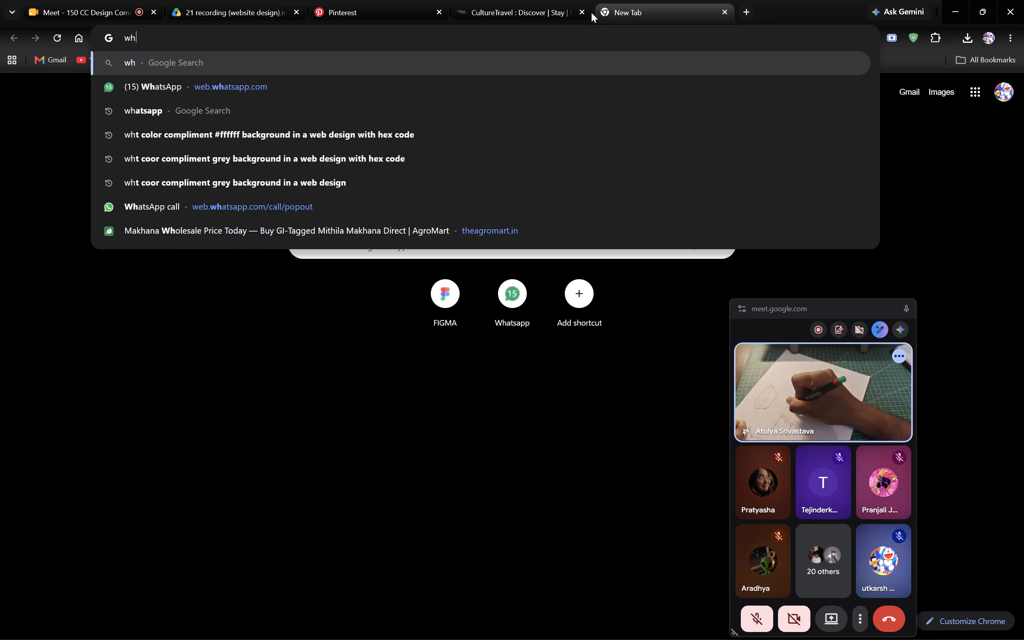
{"action": "key", "text": "BackSpace"}
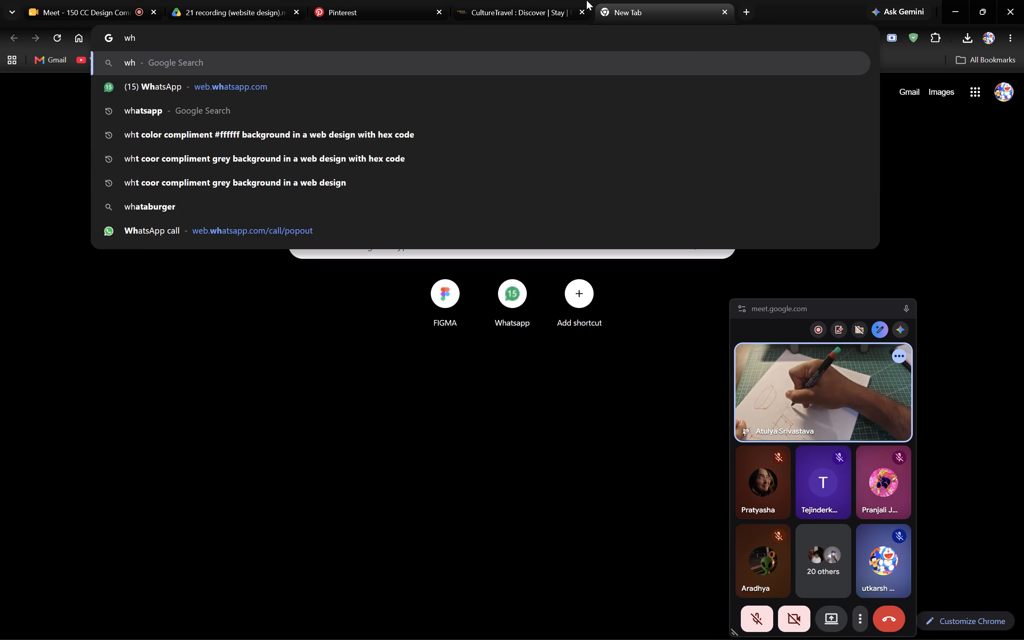
{"action": "type", "text": "fonta"}
{"action": "key", "text": "BackSpace"}
{"action": "type", "text": "s should we use in a web deso"}
{"action": "key", "text": "BackSpace"}
{"action": "type", "text": "ign clickable heq"}
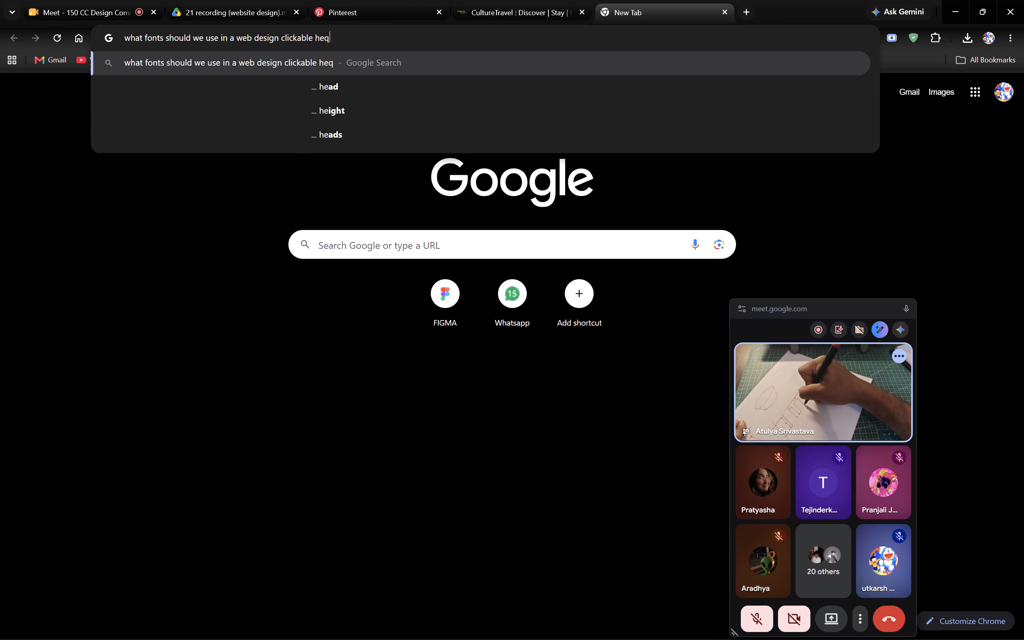
{"action": "key", "text": "BackSpace"}
{"action": "key", "text": "a"}
{"action": "type", "text": "der"}
{"action": "key", "text": "Return"}
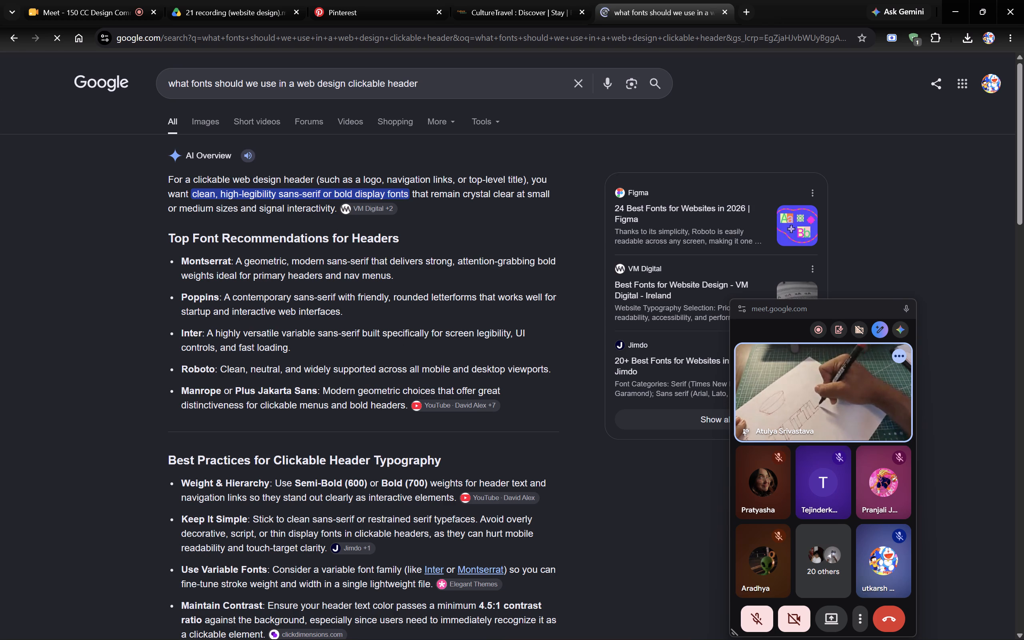
Search Google for the Montserrat font in a new tab, open its Google Fonts page, and return to the header font search results.
{"action": "left_click", "coordinate": [748, 12]}
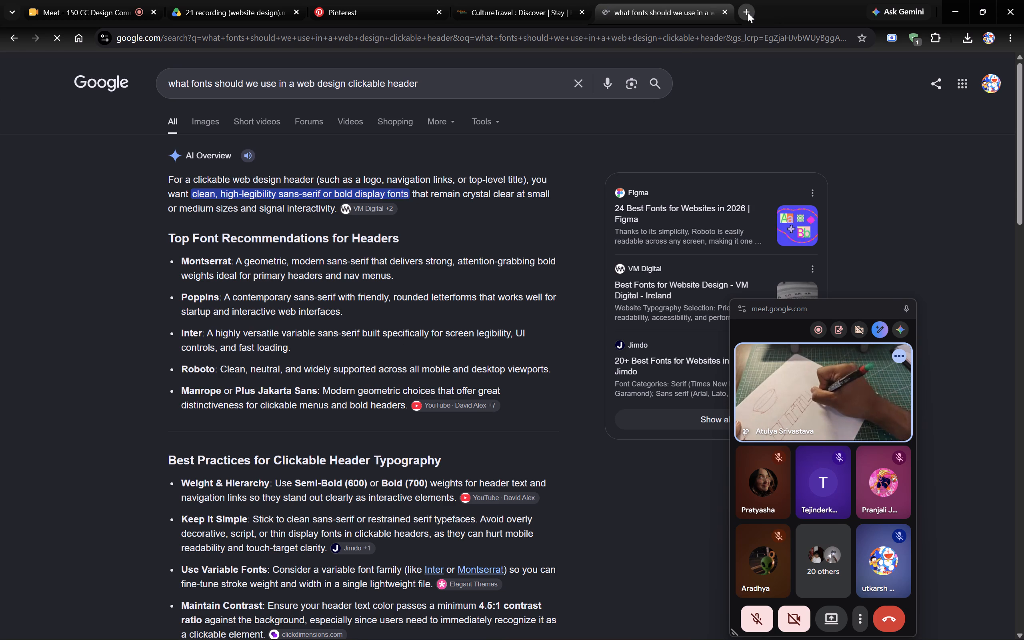
{"action": "left_click", "coordinate": [744, 28]}
{"action": "type", "text": "monsterrar"}
{"action": "key", "text": "BackSpace"}
{"action": "type", "text": "t fony"}
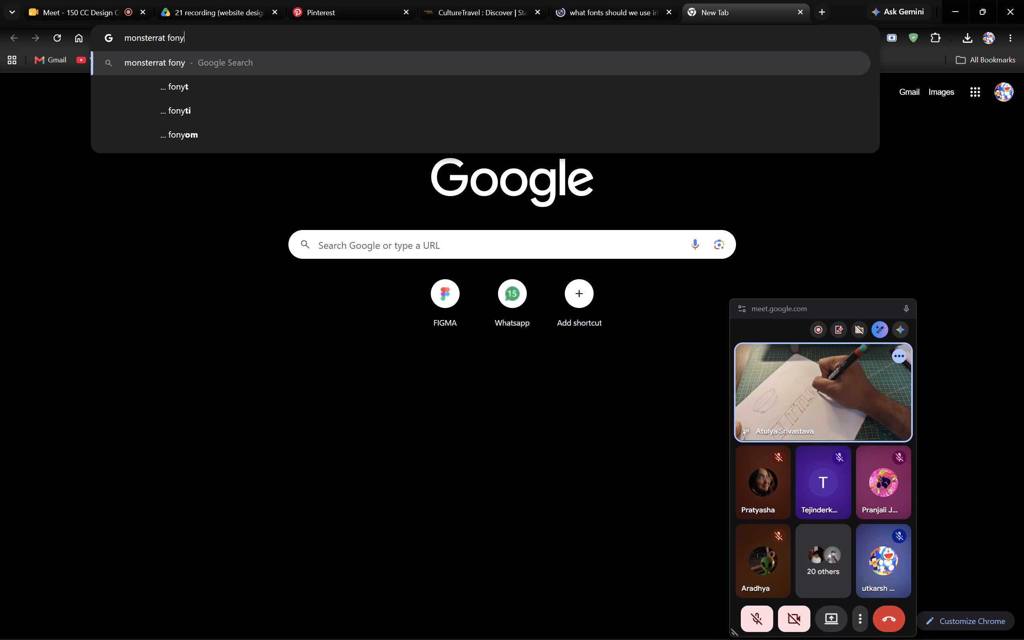
{"action": "key", "text": "BackSpace"}
{"action": "key", "text": "Return"}
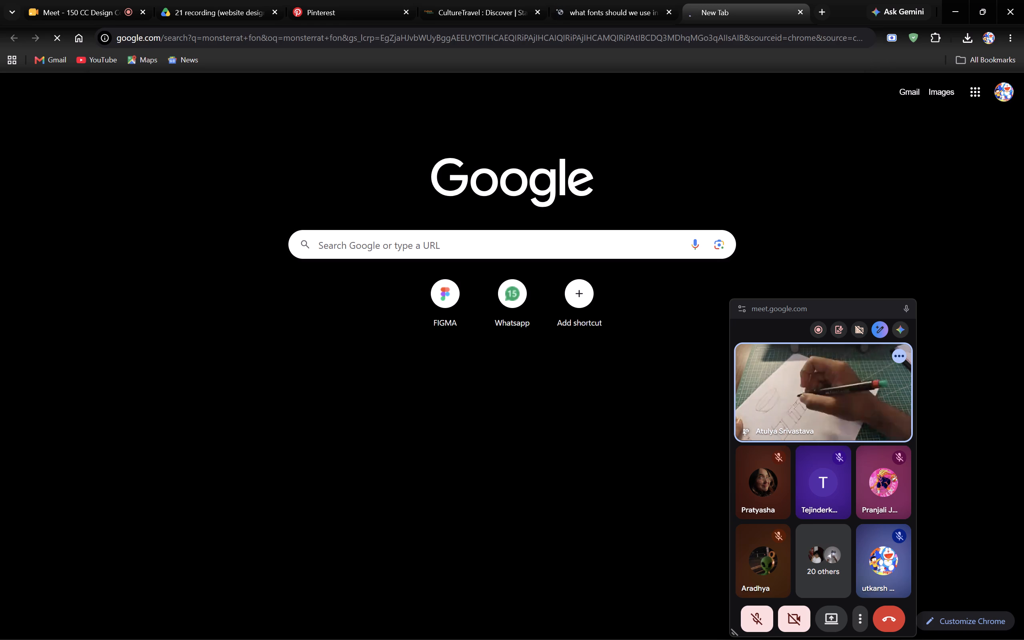
{"action": "scroll", "coordinate": [365, 202], "scroll_direction": "left", "scroll_amount": 1}
{"action": "left_click", "coordinate": [318, 240]}
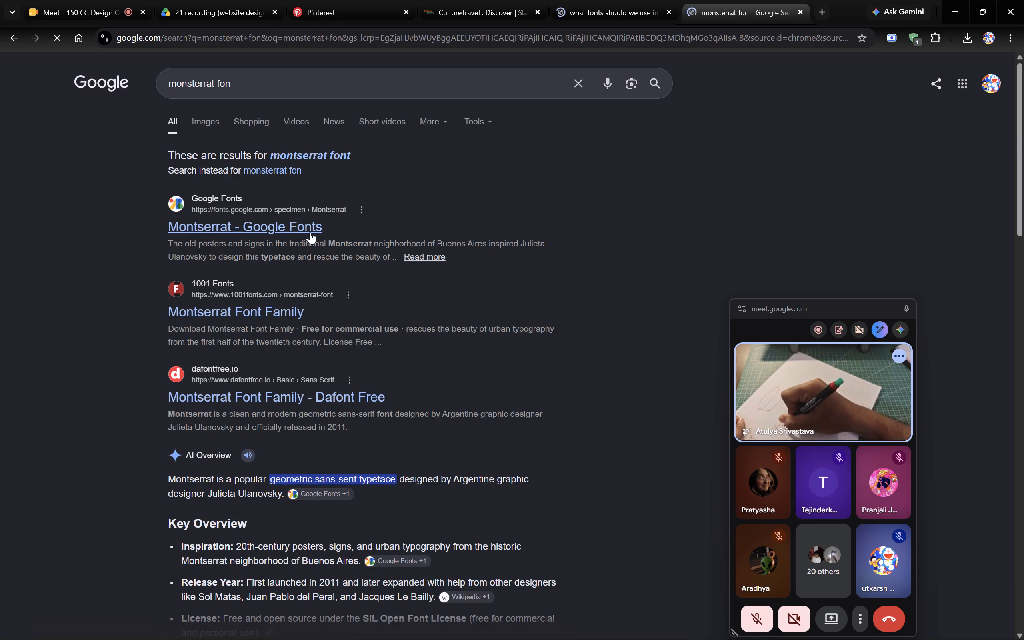
{"action": "left_click", "coordinate": [310, 232]}
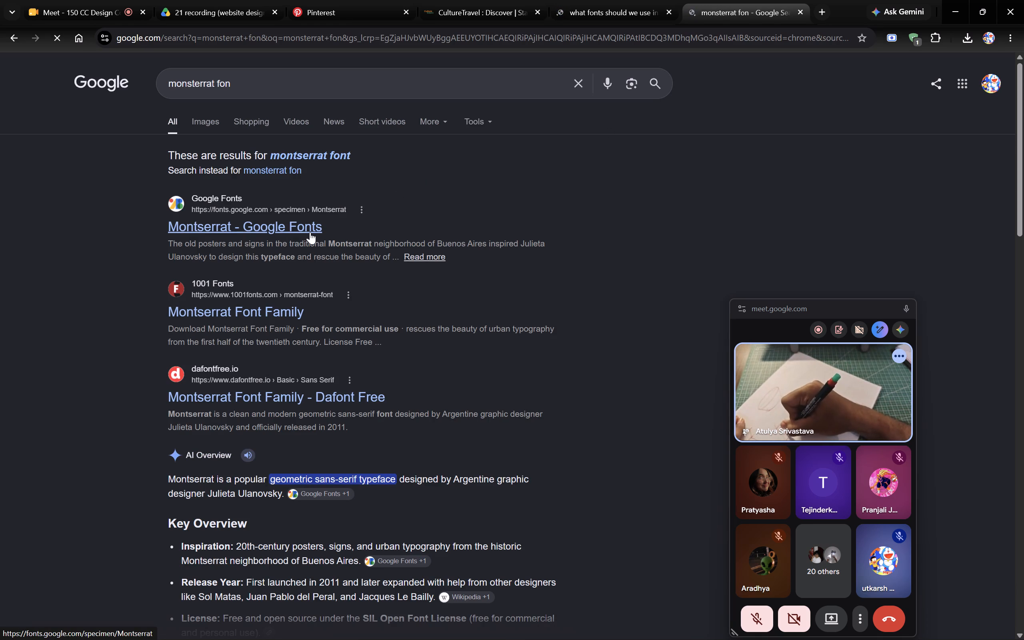
{"action": "left_click", "coordinate": [580, 0]}
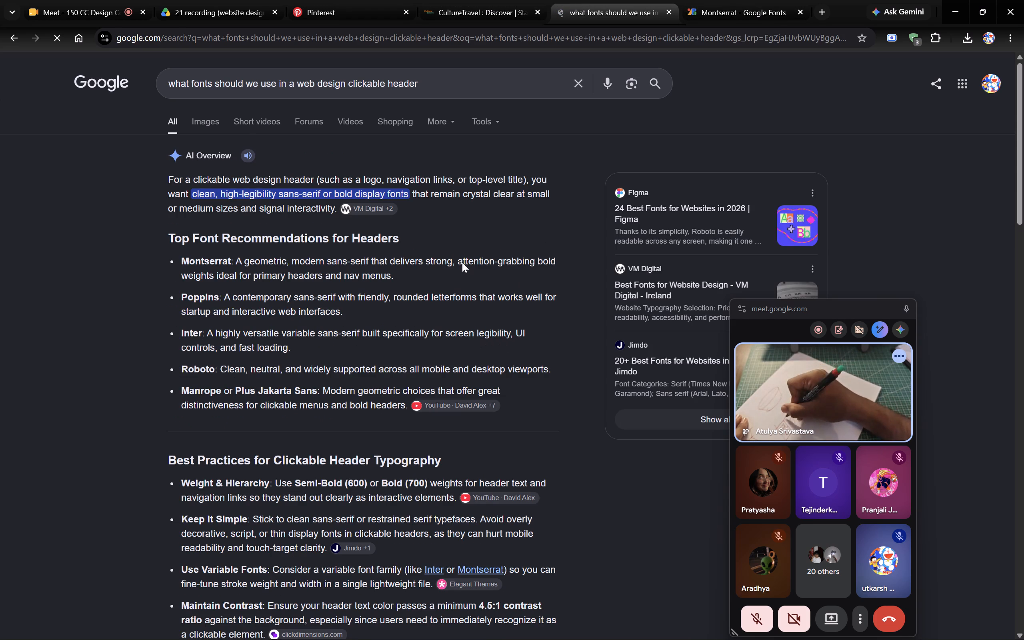
Add Montserrat to the Google Fonts selection and download the selected Lato and Montserrat families, also requesting Montserrat's individual download.
{"action": "scroll", "coordinate": [416, 571], "scroll_direction": "down", "scroll_amount": 2}
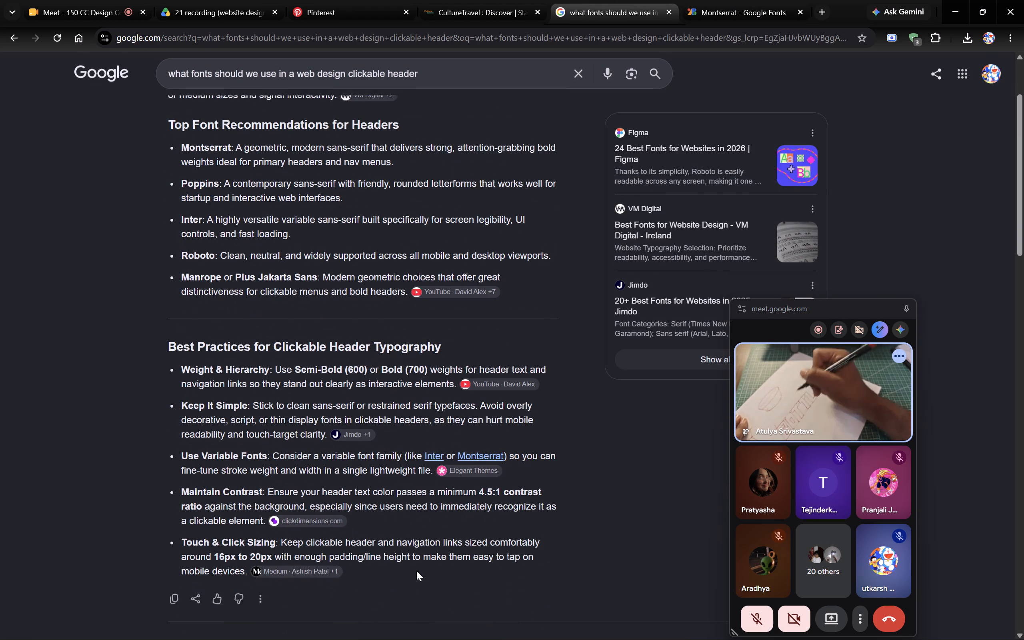
{"action": "scroll", "coordinate": [416, 571], "scroll_direction": "down", "scroll_amount": 1}
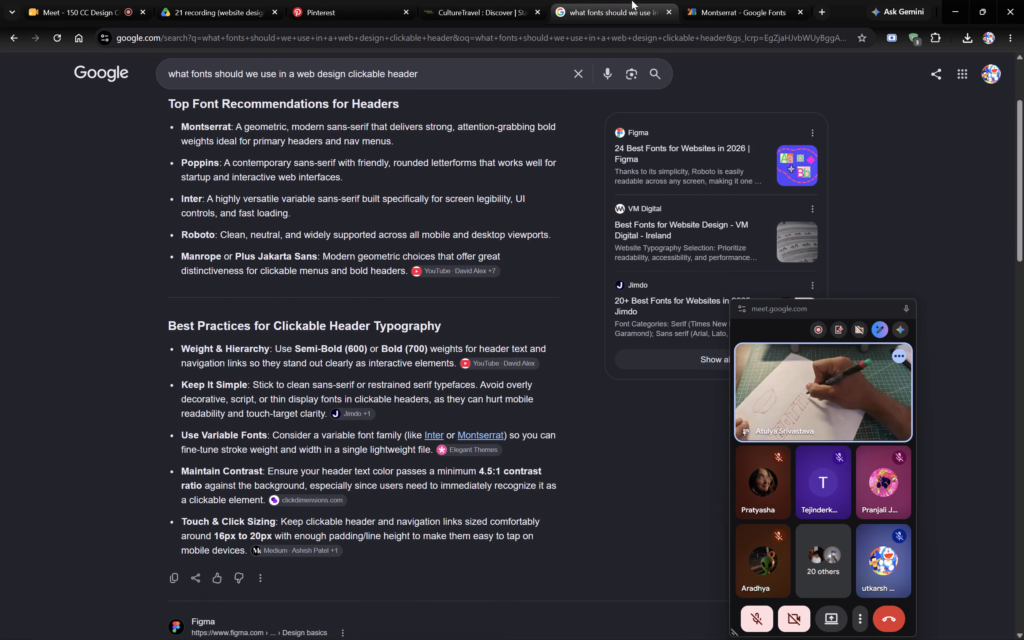
{"action": "left_click", "coordinate": [733, 0]}
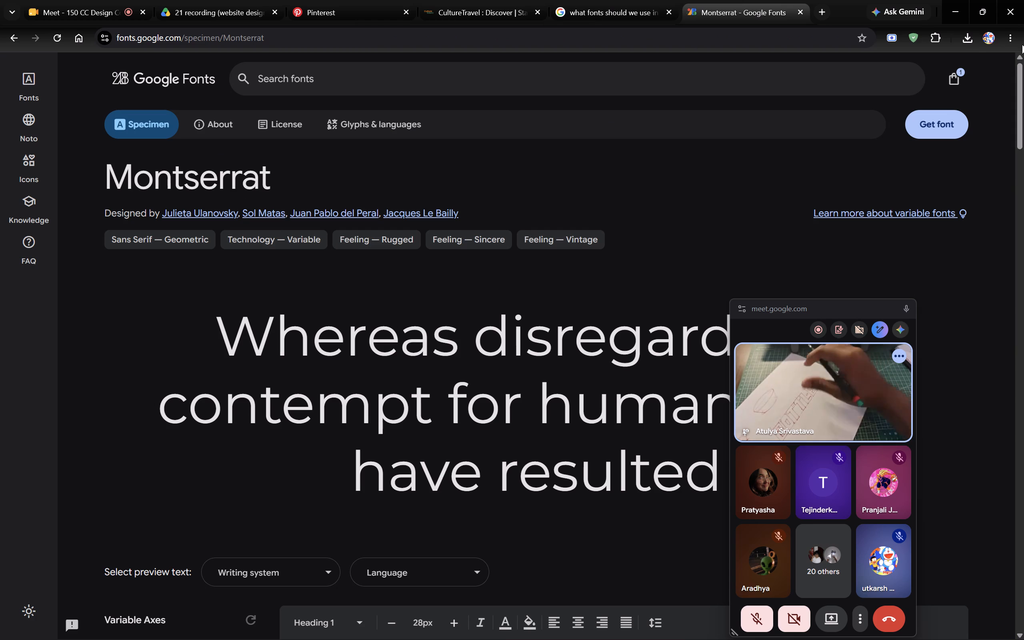
{"action": "left_click", "coordinate": [956, 117]}
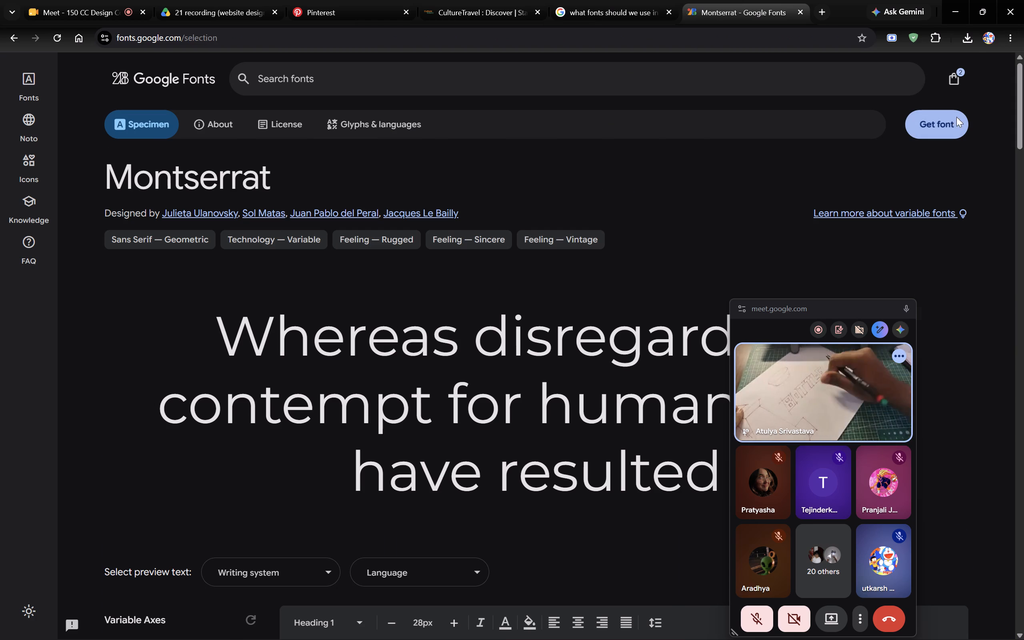
{"action": "left_click", "coordinate": [886, 254]}
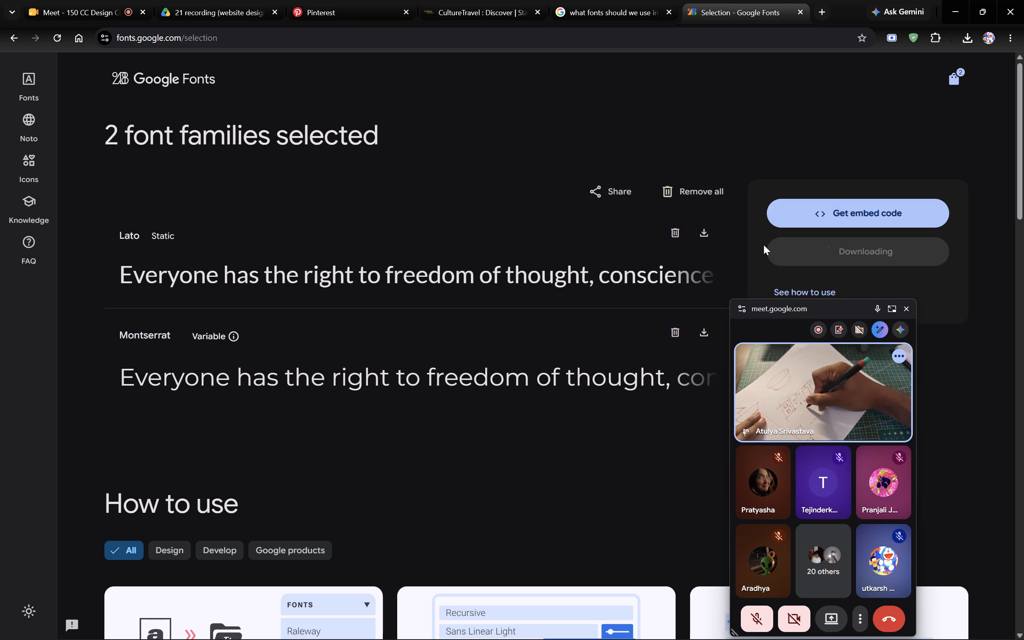
{"action": "scroll", "coordinate": [856, 153], "scroll_direction": "down", "scroll_amount": 1}
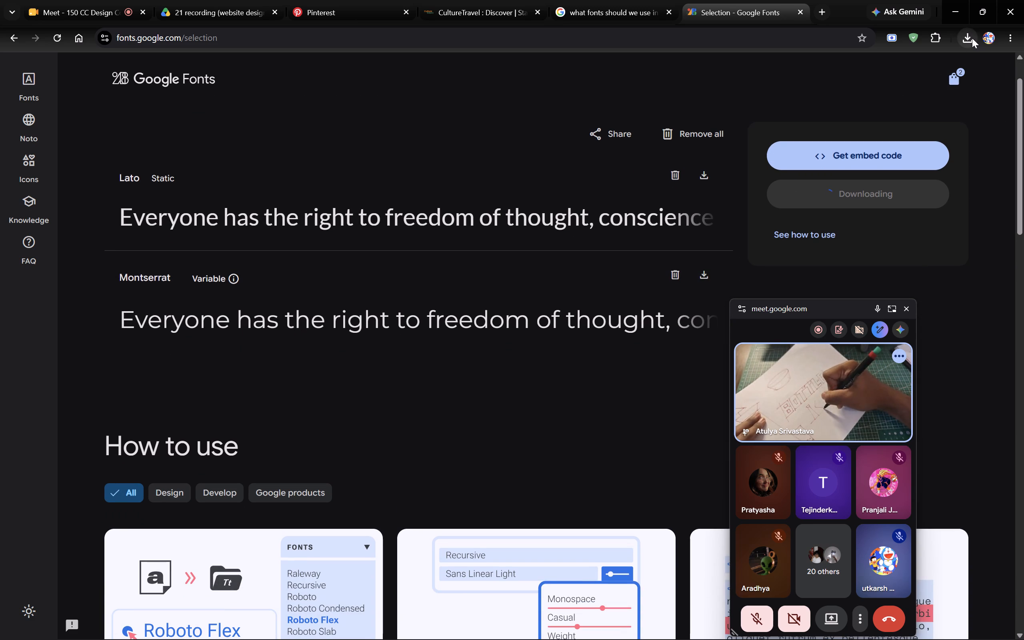
{"action": "left_click", "coordinate": [972, 38]}
{"action": "left_click", "coordinate": [702, 280]}
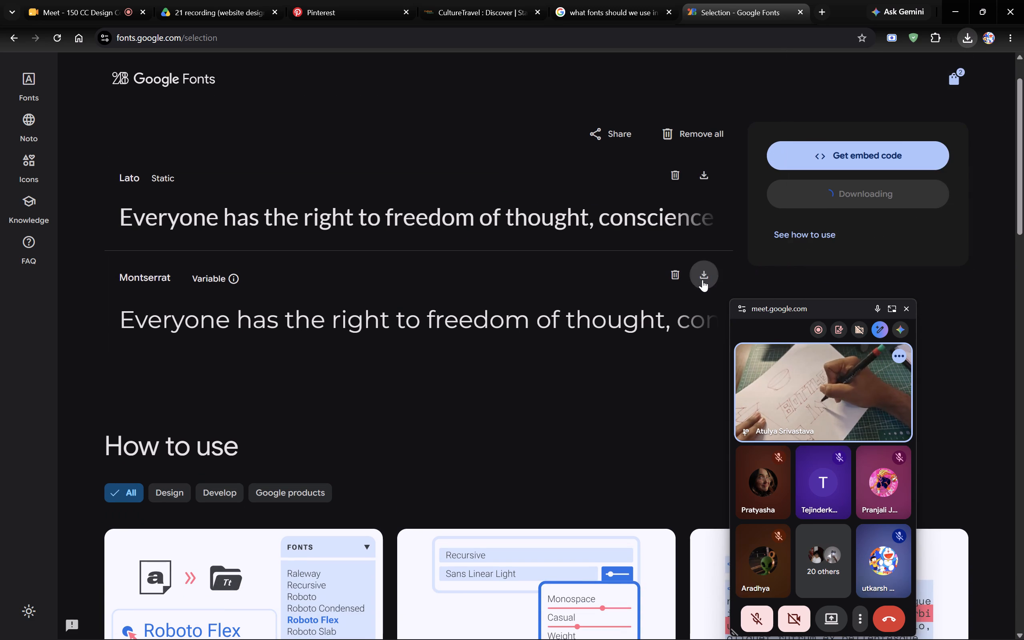
{"action": "left_click", "coordinate": [702, 280]}
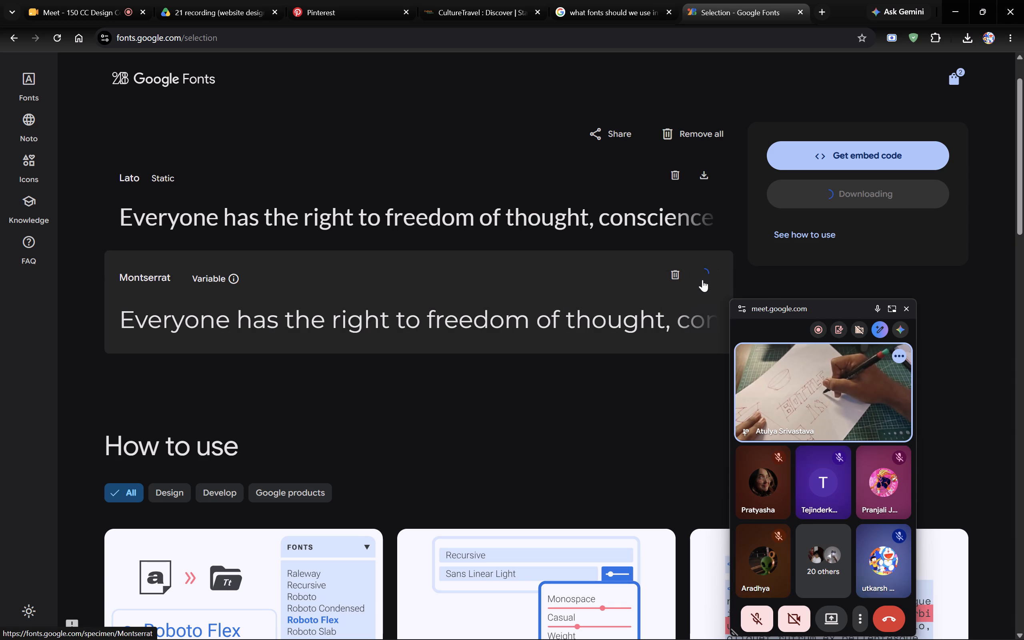
Try to open the downloaded Lato,Montserrat.zip archive from the recent download history.
{"action": "left_click", "coordinate": [971, 37]}
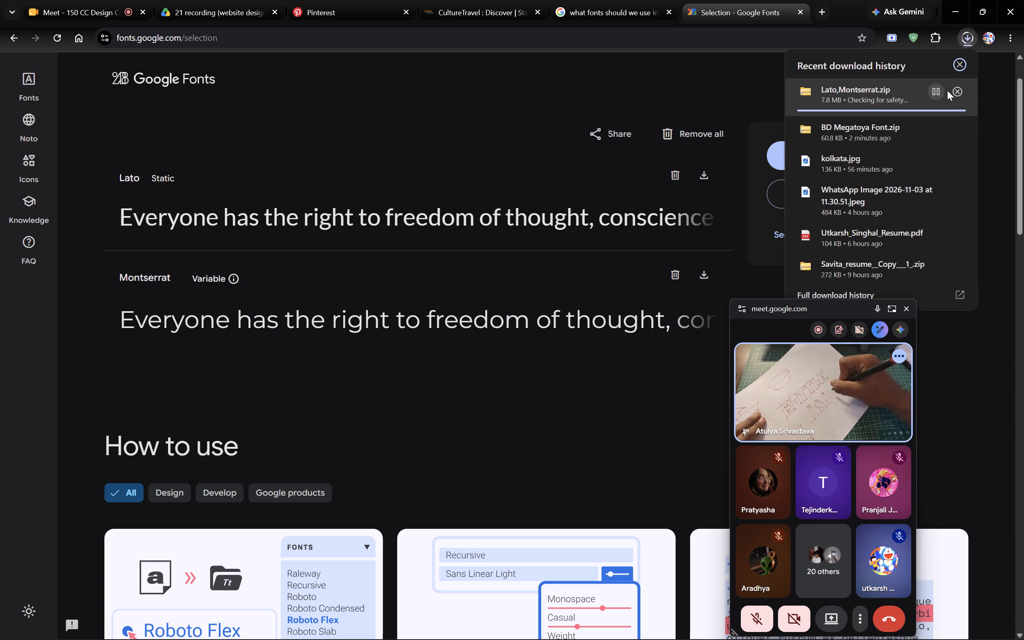
{"action": "left_click", "coordinate": [914, 86]}
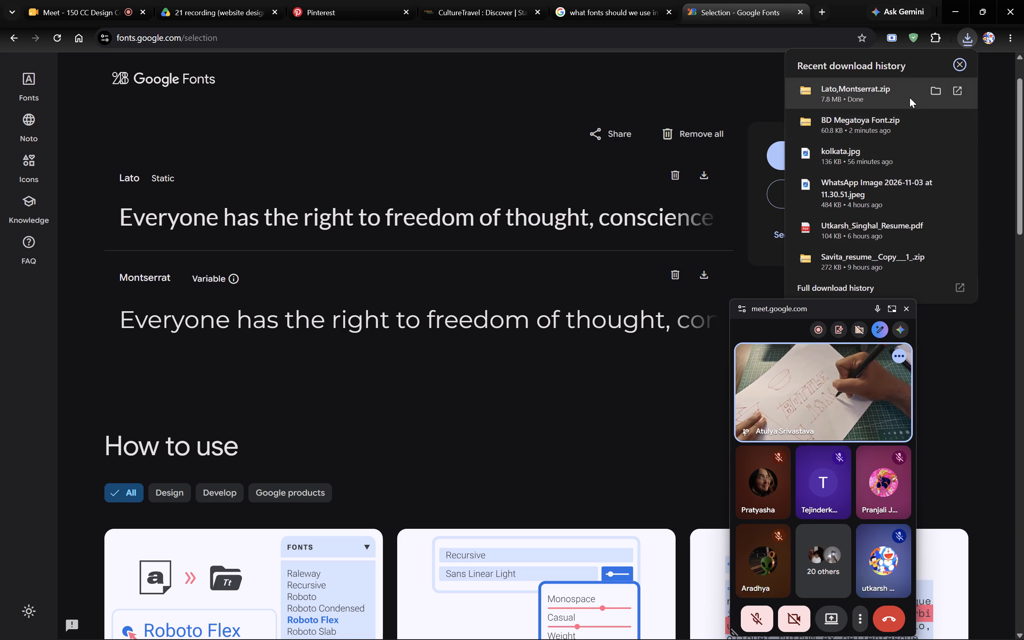
{"action": "left_click", "coordinate": [898, 77]}
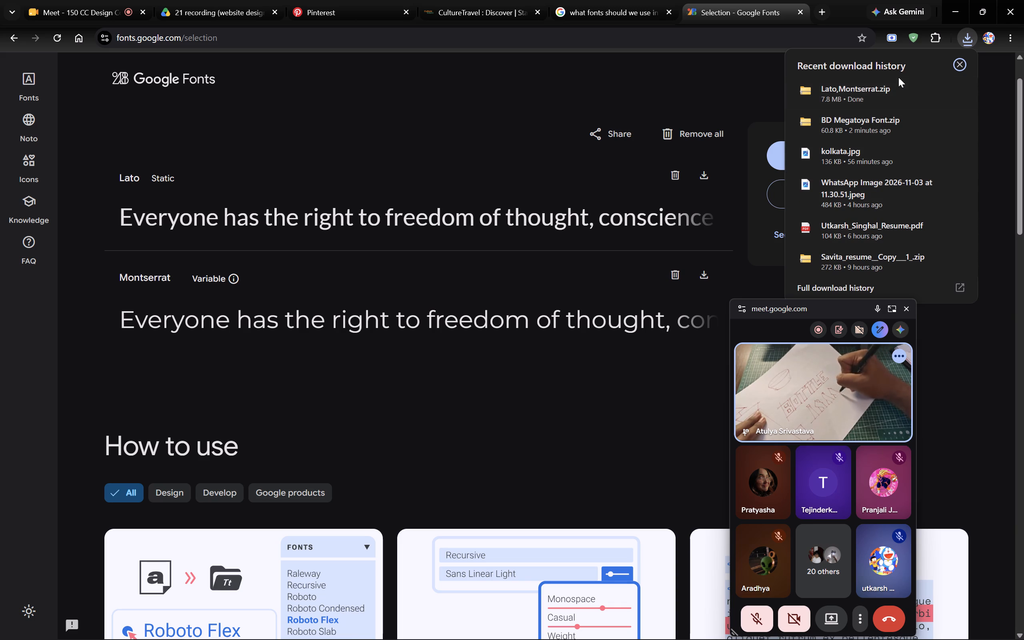
{"action": "left_click", "coordinate": [890, 86]}
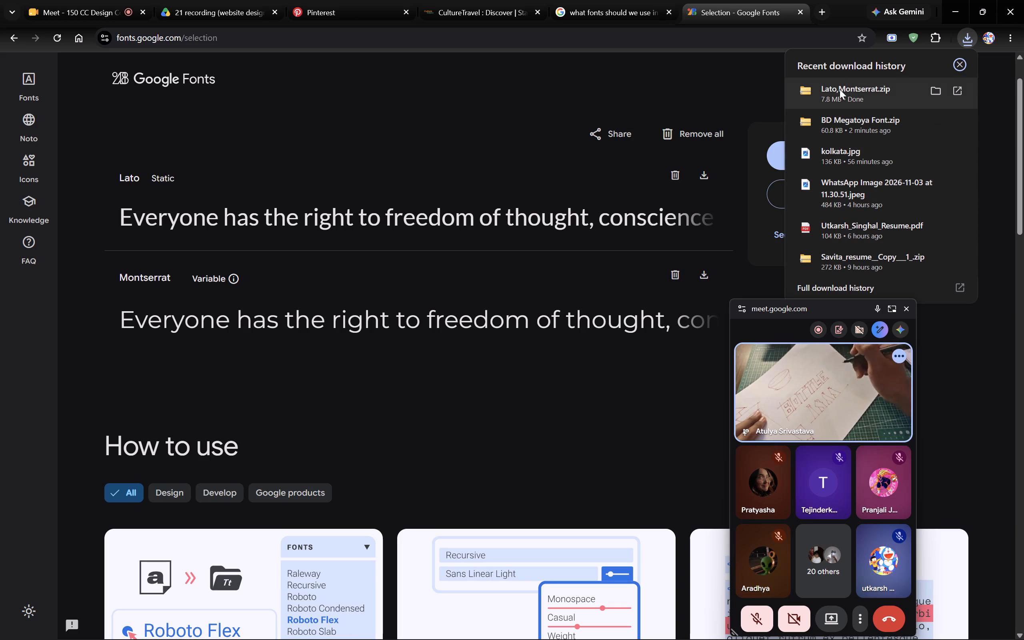
{"action": "double_click", "coordinate": [840, 89]}
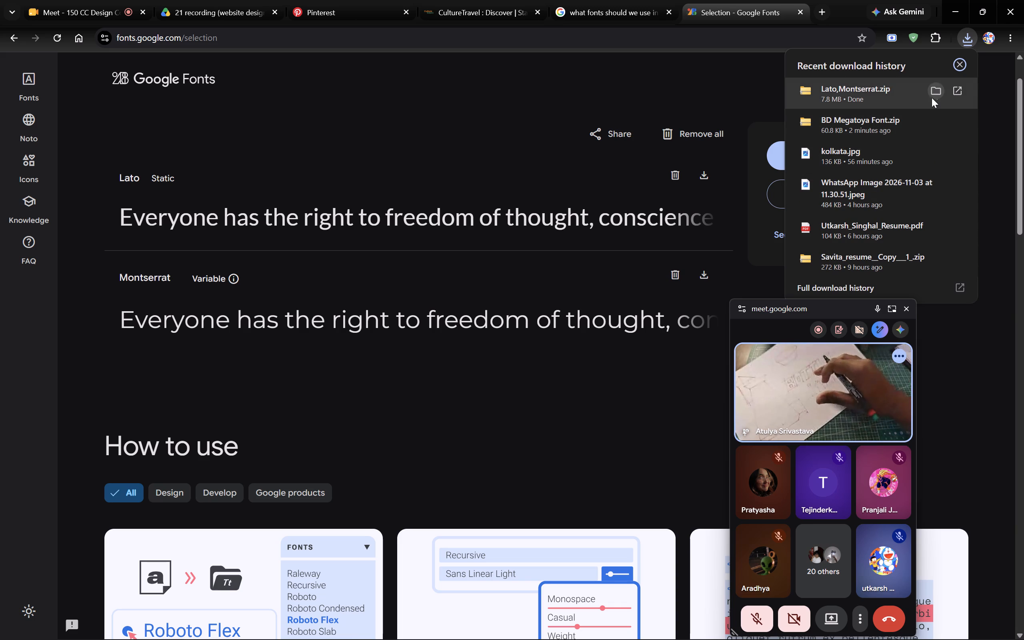
{"action": "double_click", "coordinate": [917, 96]}
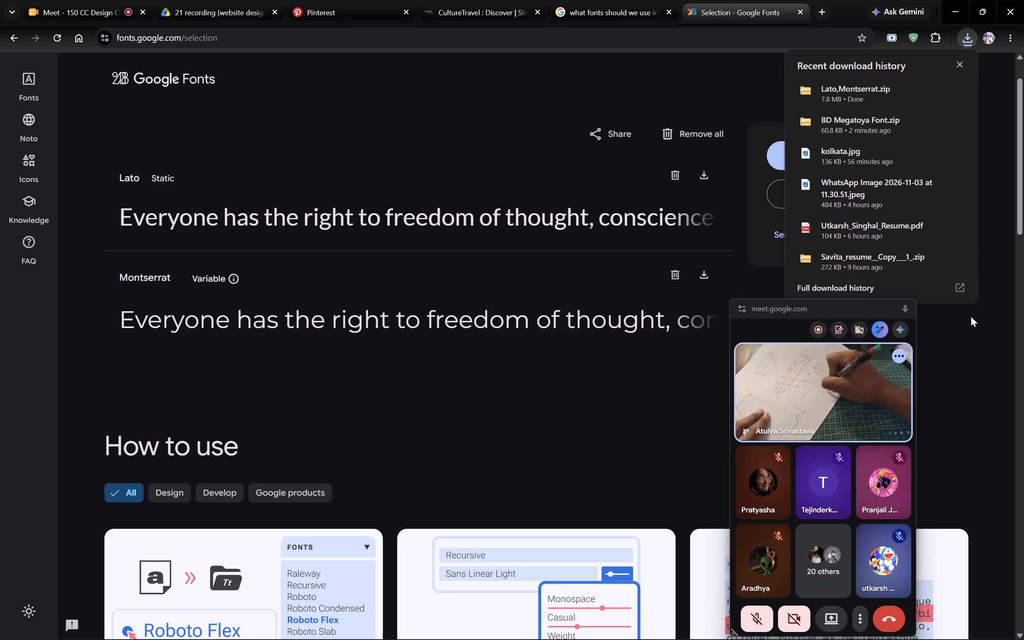
{"action": "left_click", "coordinate": [971, 316]}
{"action": "key", "text": "alt+Tab"}
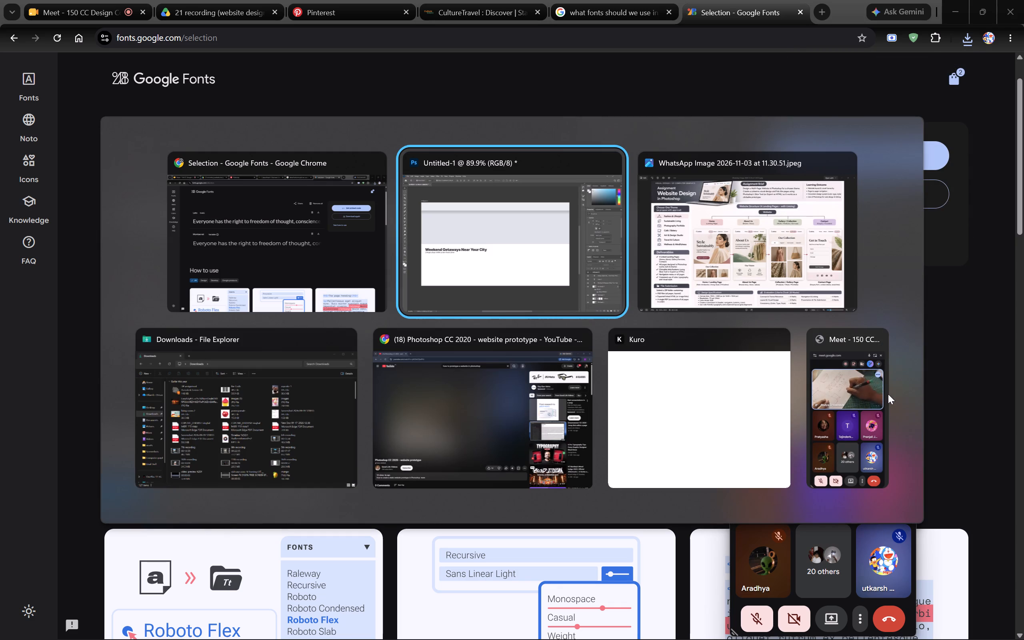
{"action": "key", "text": "alt+Tab"}
{"action": "left_click", "coordinate": [973, 35]}
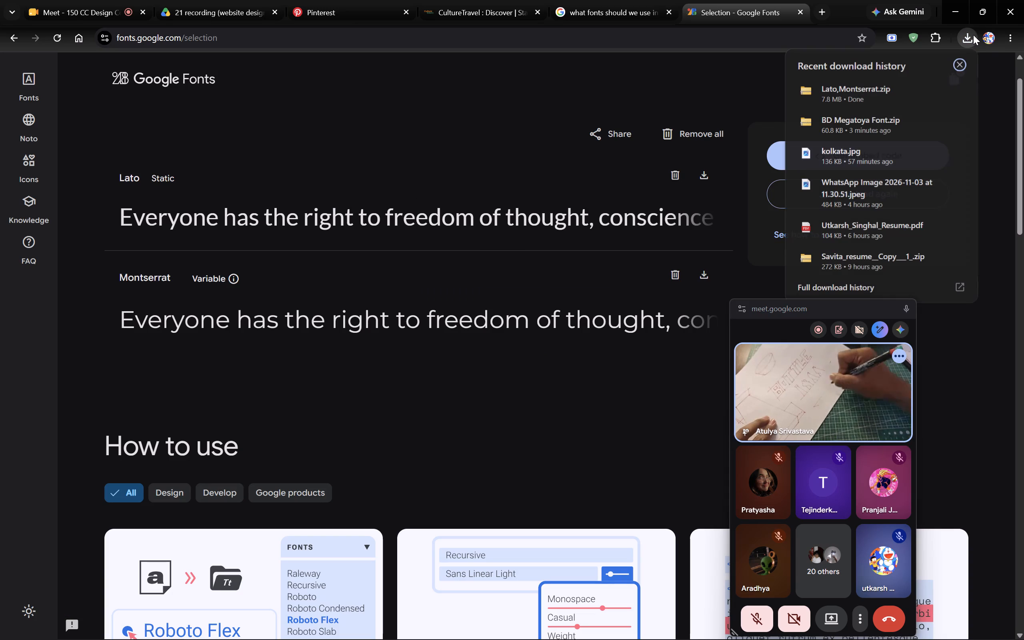
{"action": "left_click", "coordinate": [952, 101]}
{"action": "left_click", "coordinate": [955, 95]}
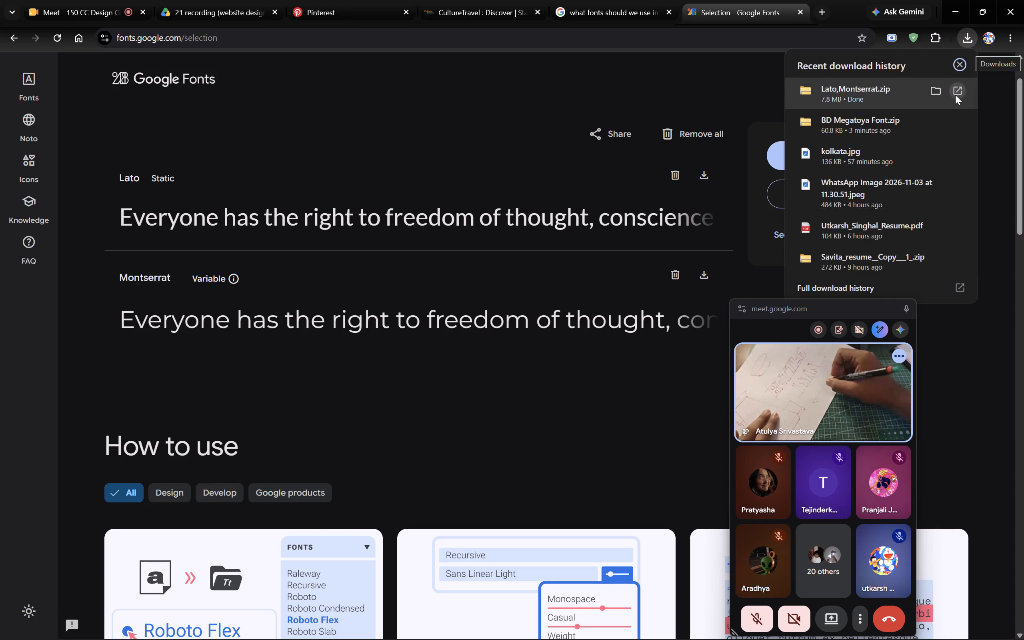
{"action": "left_click", "coordinate": [955, 95]}
{"action": "left_click", "coordinate": [955, 100]}
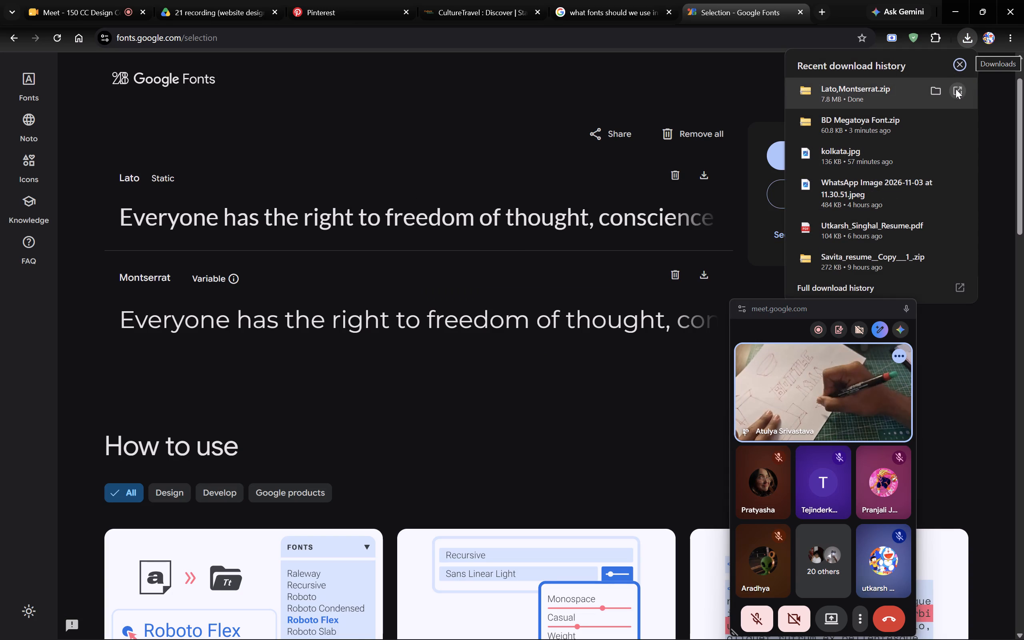
{"action": "triple_click", "coordinate": [956, 89]}
{"action": "triple_click", "coordinate": [956, 89]}
{"action": "left_click", "coordinate": [956, 89]}
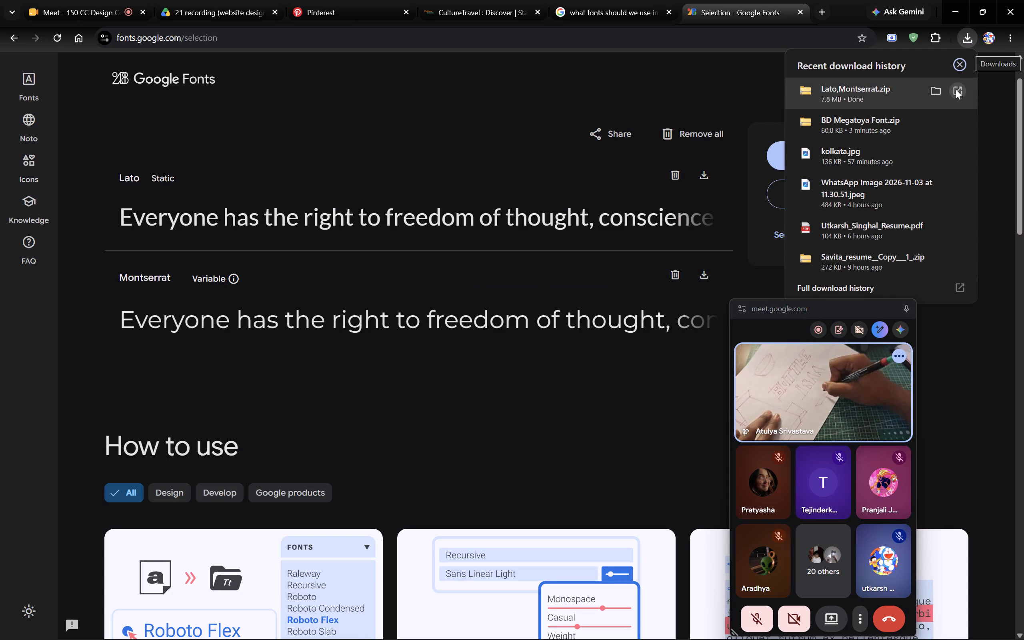
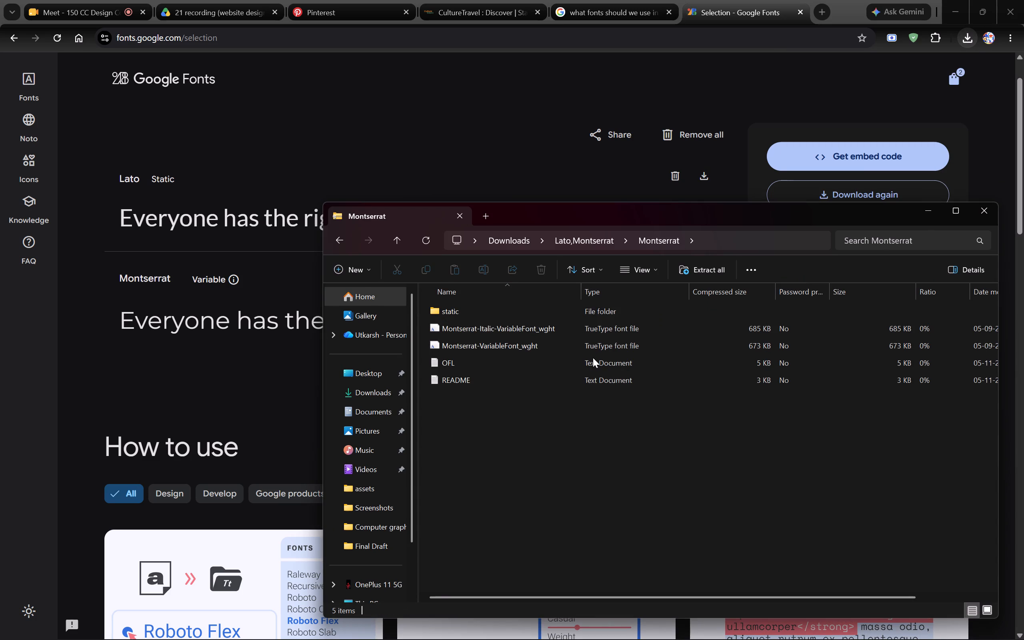
Install the Montserrat variable font and its italic variable font from the Montserrat folder and close both font previews.
{"action": "double_click", "coordinate": [602, 341]}
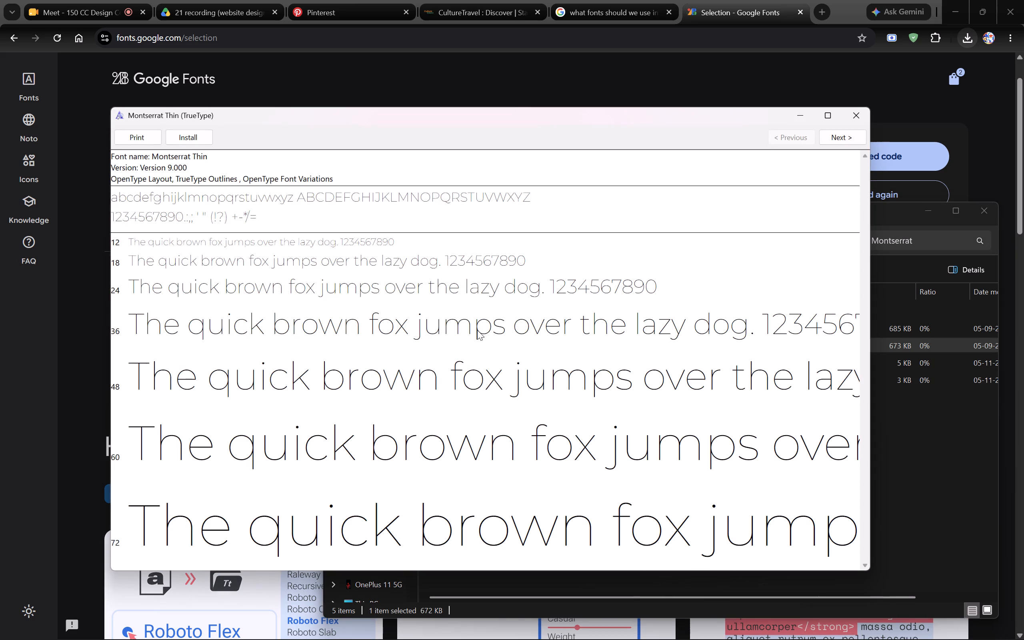
{"action": "left_click", "coordinate": [181, 133]}
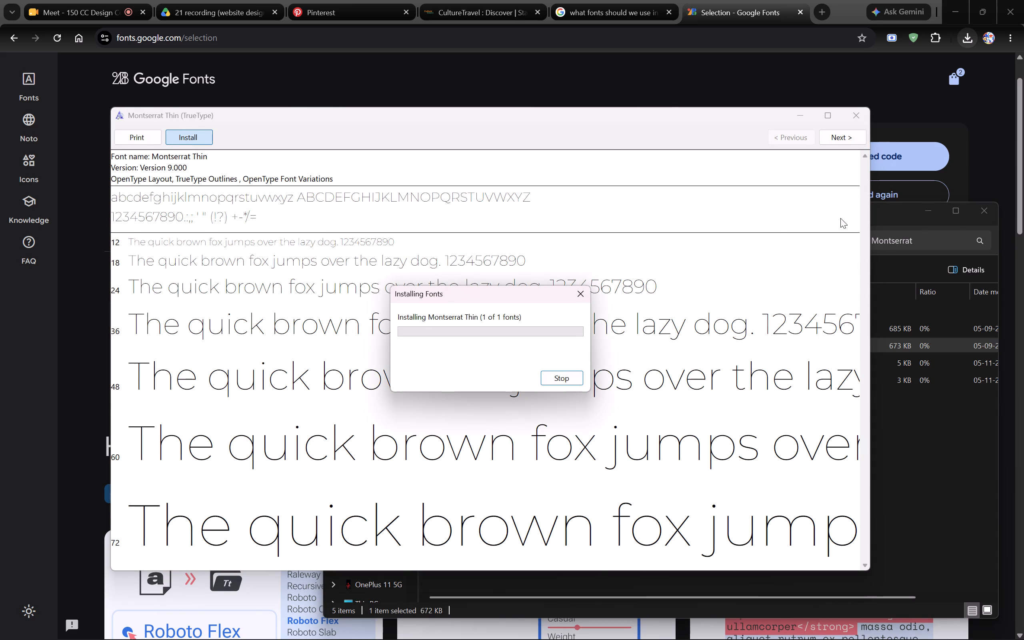
{"action": "left_click", "coordinate": [917, 351]}
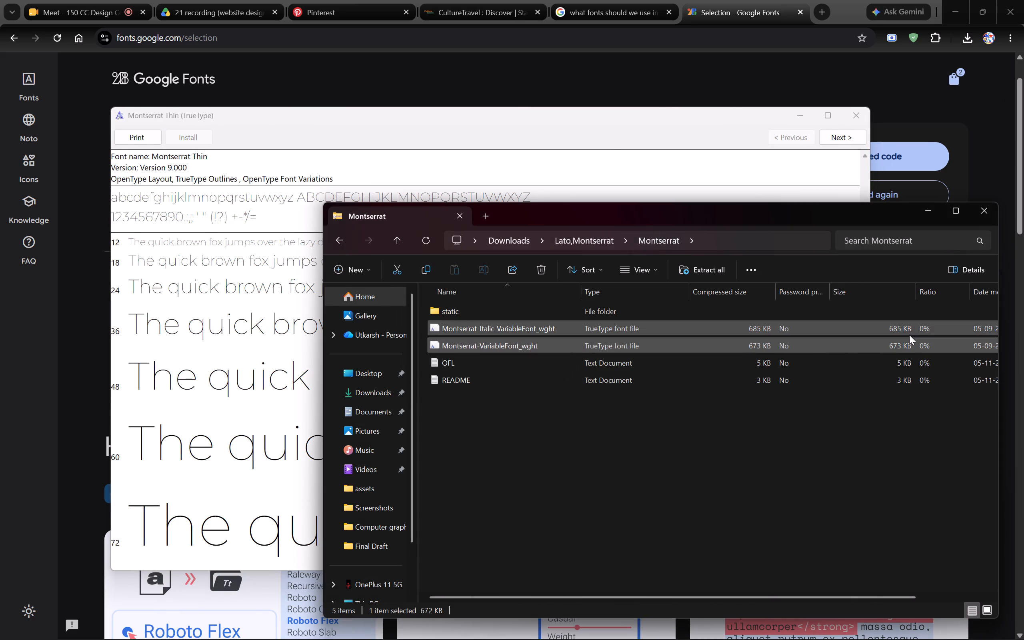
{"action": "double_click", "coordinate": [909, 335]}
{"action": "left_click", "coordinate": [193, 149]}
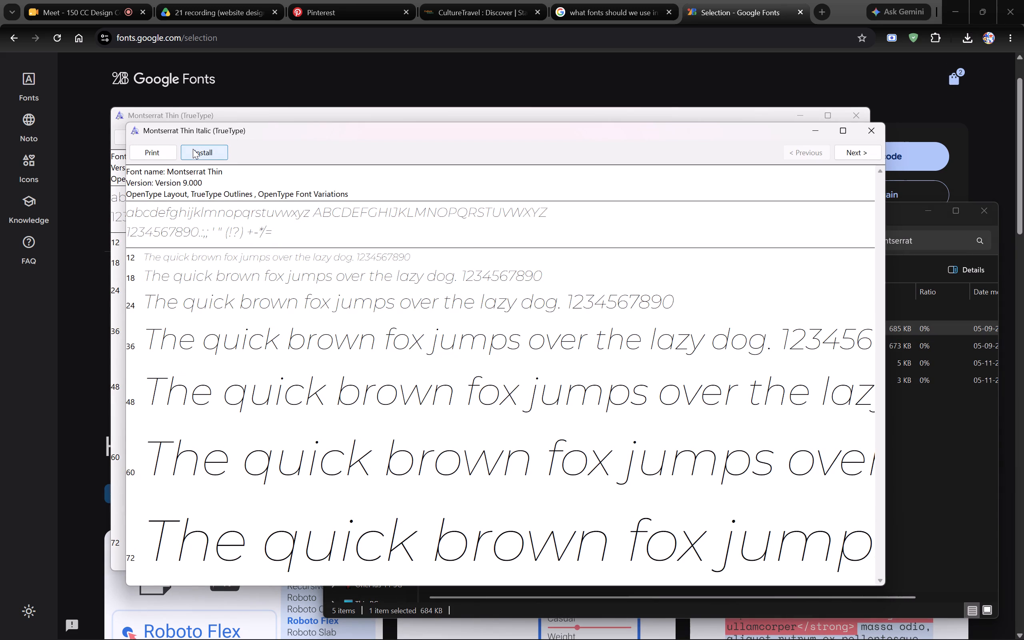
{"action": "left_click", "coordinate": [913, 347]}
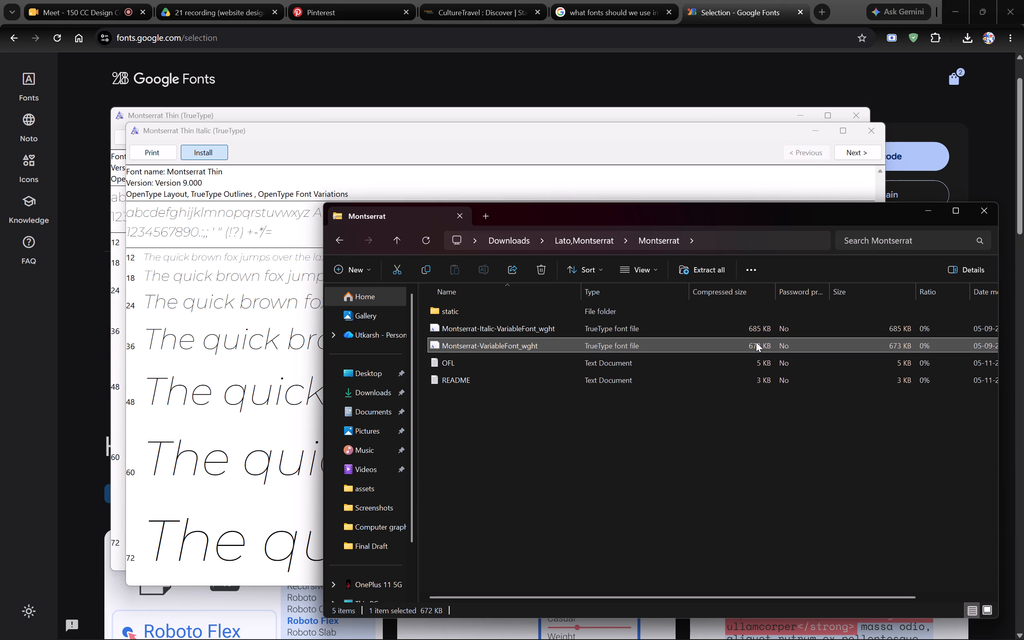
{"action": "scroll", "coordinate": [769, 179], "scroll_direction": "down", "scroll_amount": 1}
{"action": "left_click", "coordinate": [853, 115]}
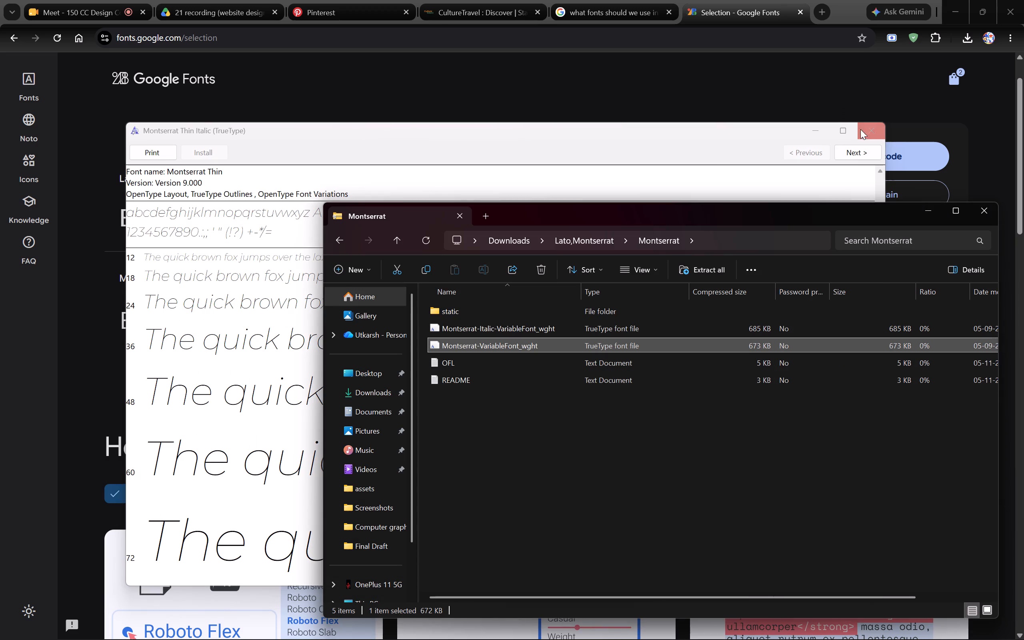
{"action": "left_click", "coordinate": [865, 134]}
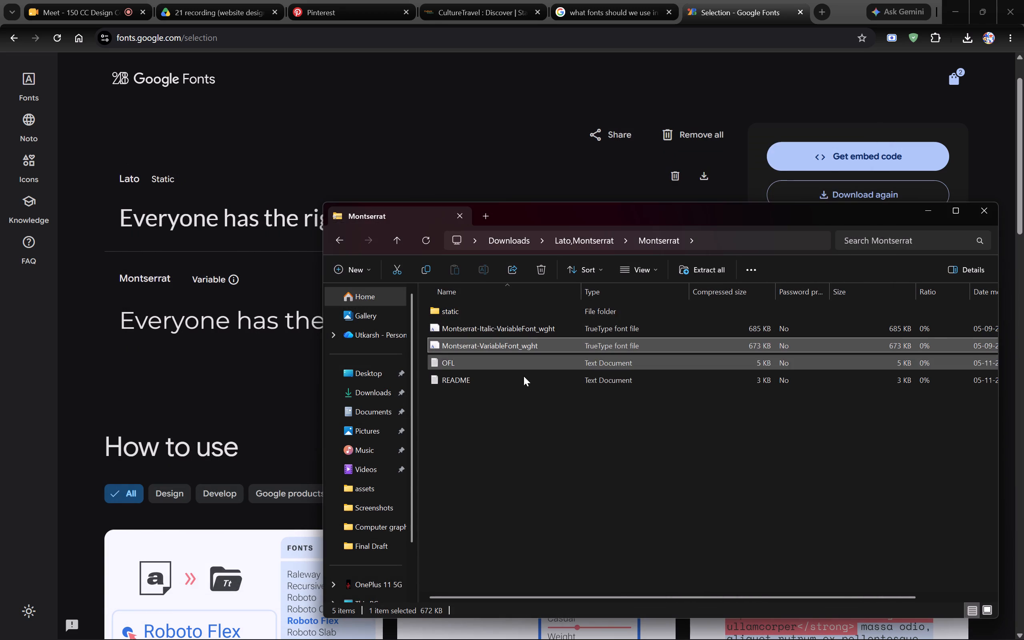
Install Montserrat Black and Montserrat Bold from the static folder and close their previews.
{"action": "left_click", "coordinate": [564, 318]}
{"action": "double_click", "coordinate": [582, 306]}
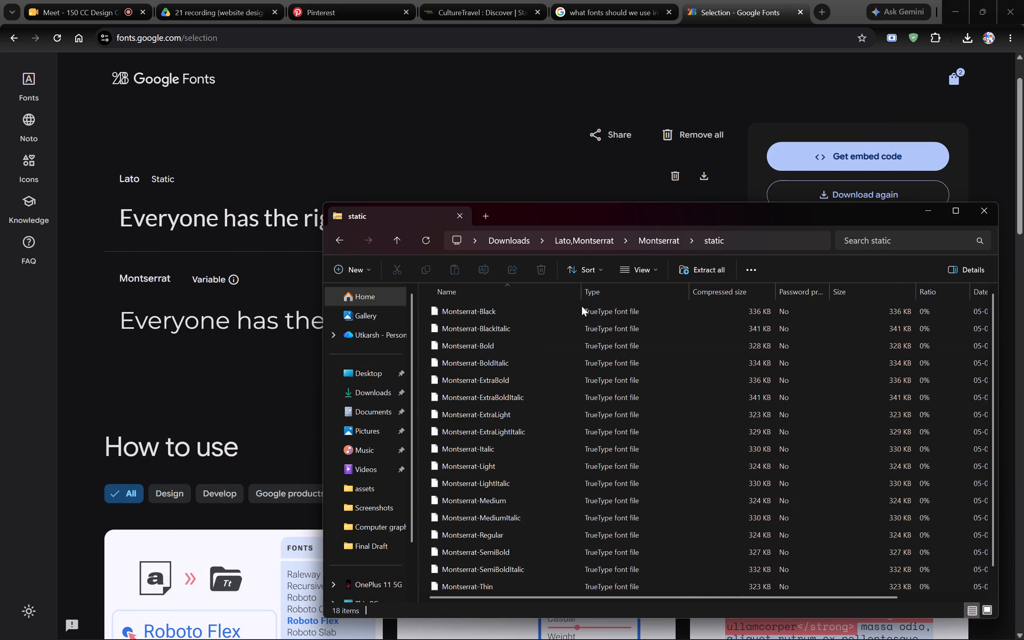
{"action": "double_click", "coordinate": [588, 313]}
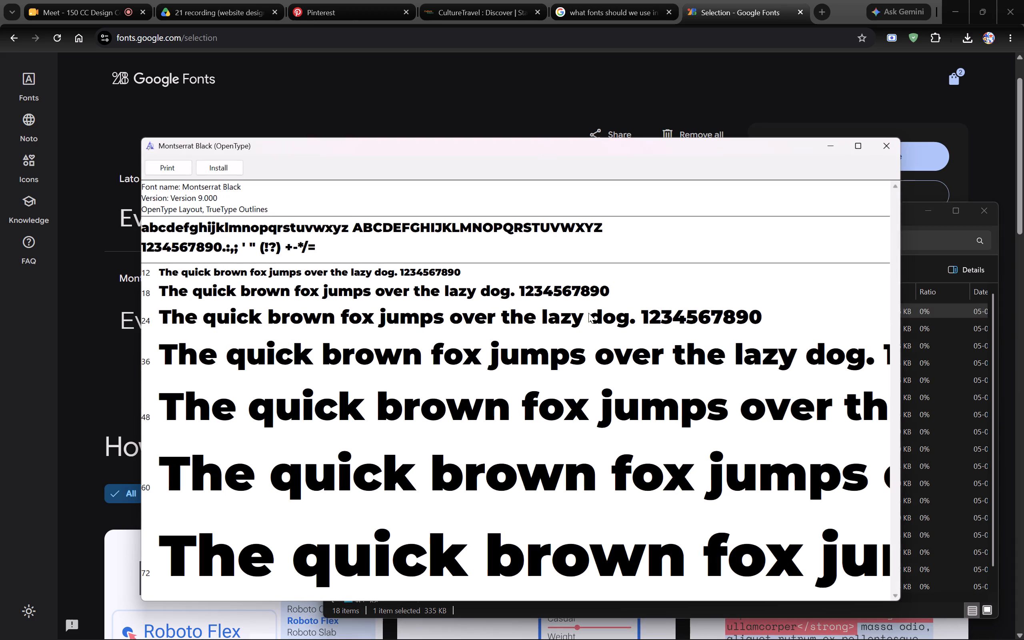
{"action": "left_click", "coordinate": [222, 158]}
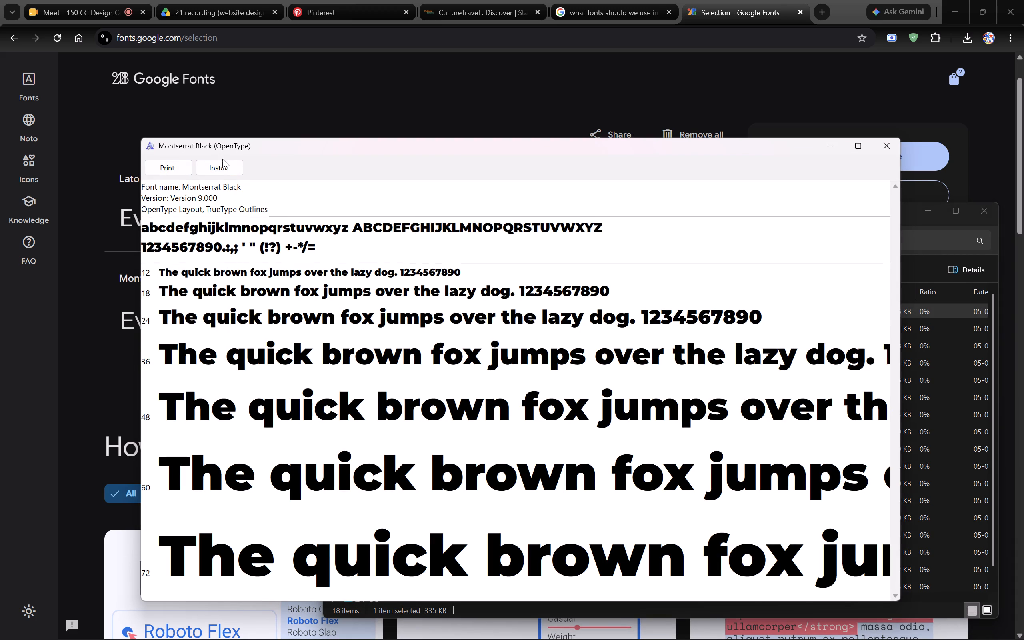
{"action": "left_click", "coordinate": [223, 167]}
{"action": "left_click", "coordinate": [952, 413]}
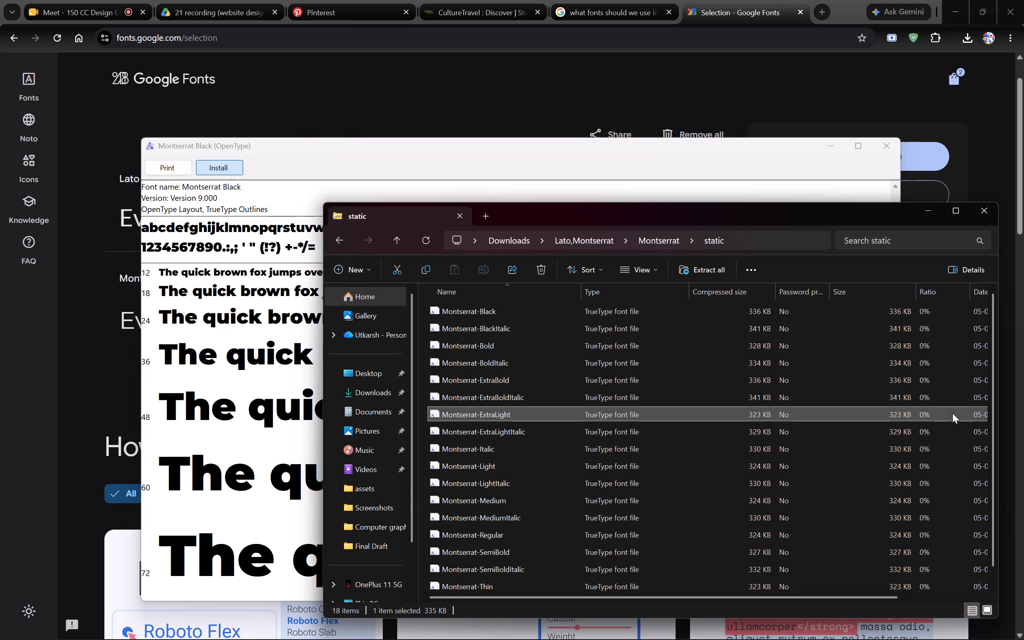
{"action": "double_click", "coordinate": [846, 349]}
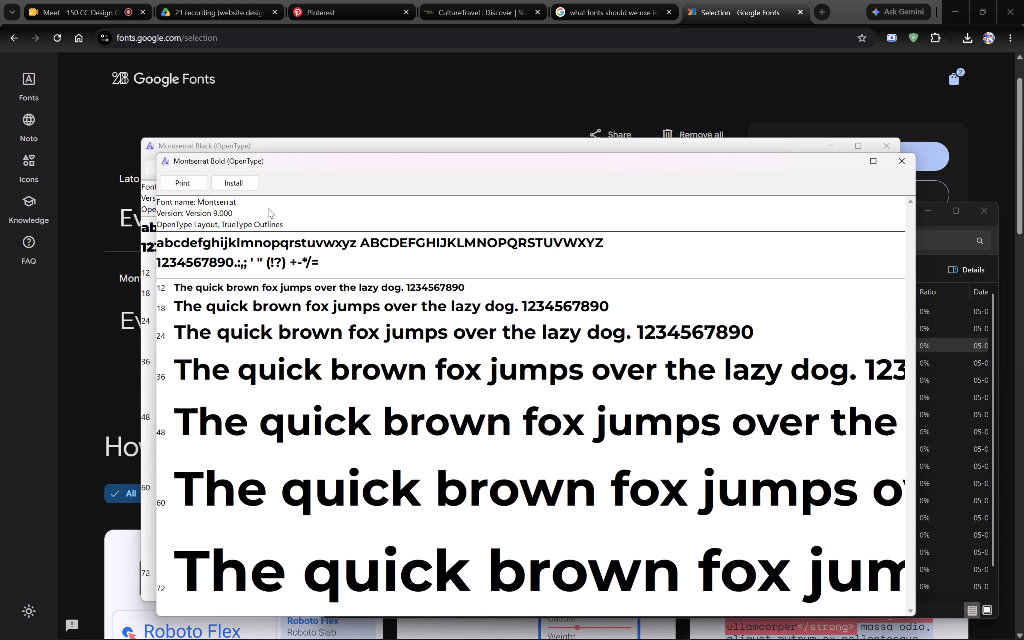
{"action": "left_click", "coordinate": [242, 176]}
{"action": "left_click", "coordinate": [303, 148]}
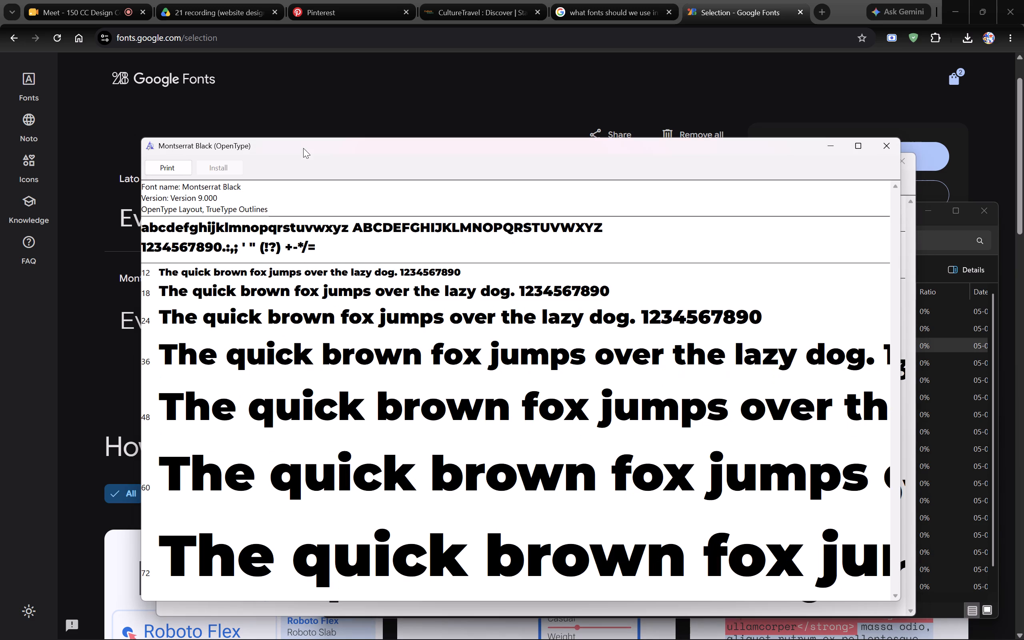
{"action": "left_click", "coordinate": [889, 140]}
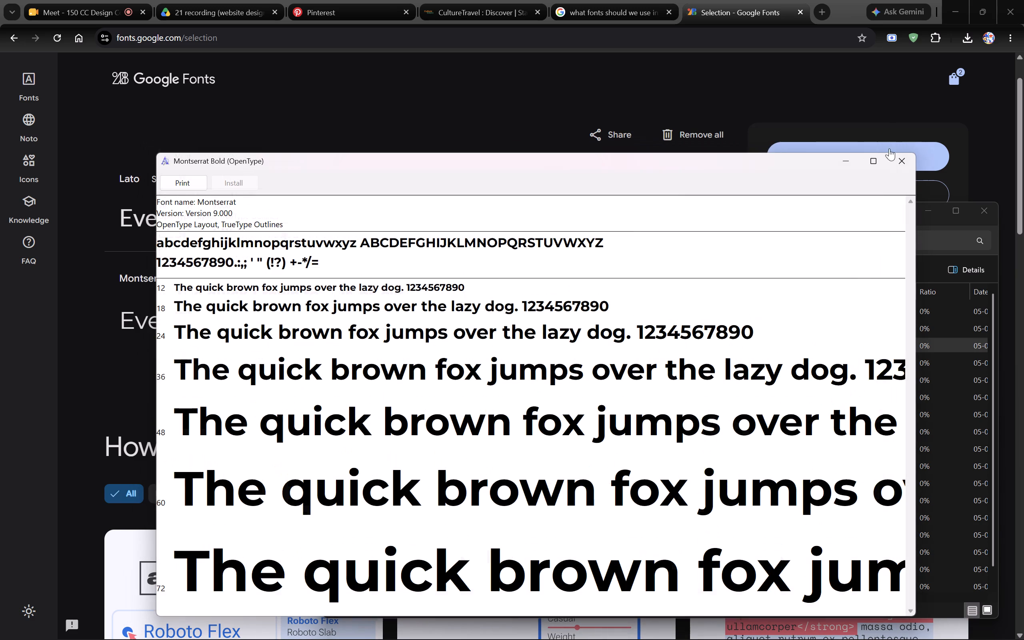
{"action": "left_click", "coordinate": [895, 162]}
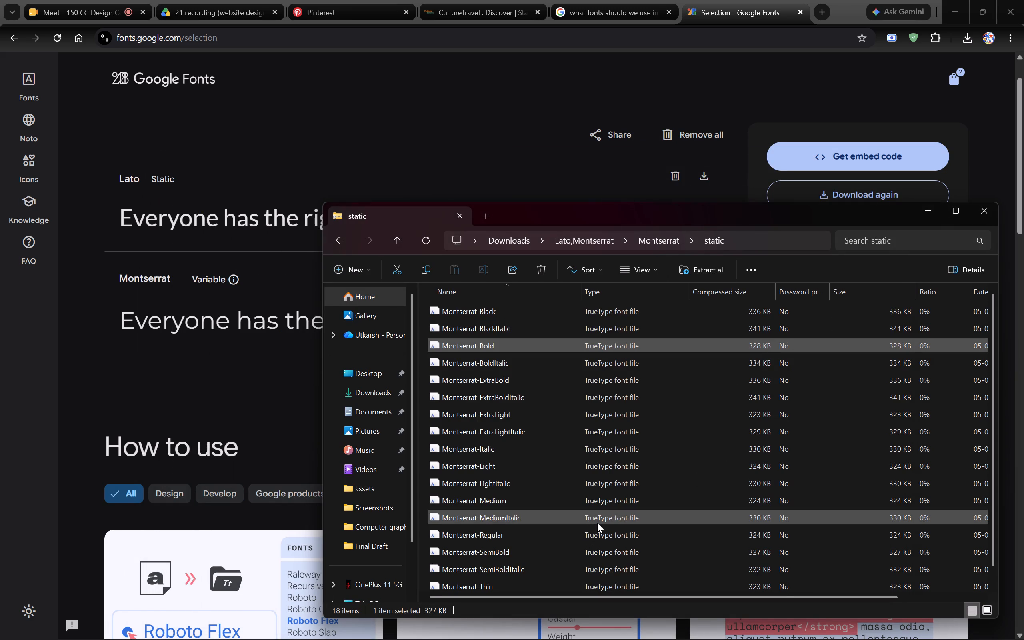
Install Montserrat Regular and Montserrat SemiBold from the static folder and close all open font previews.
{"action": "double_click", "coordinate": [597, 523]}
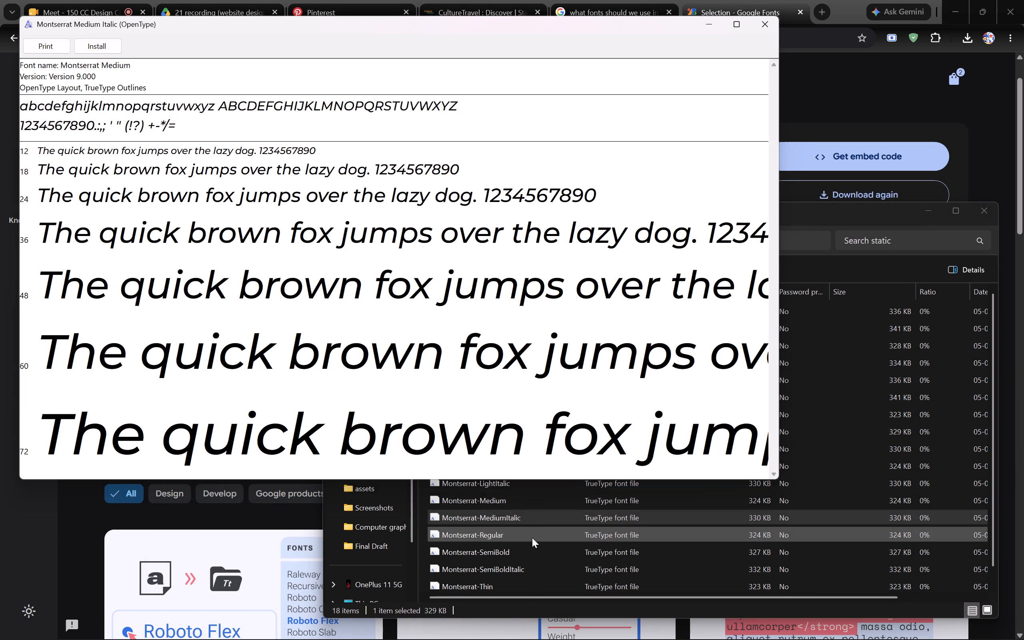
{"action": "double_click", "coordinate": [532, 538]}
{"action": "left_click", "coordinate": [118, 57]}
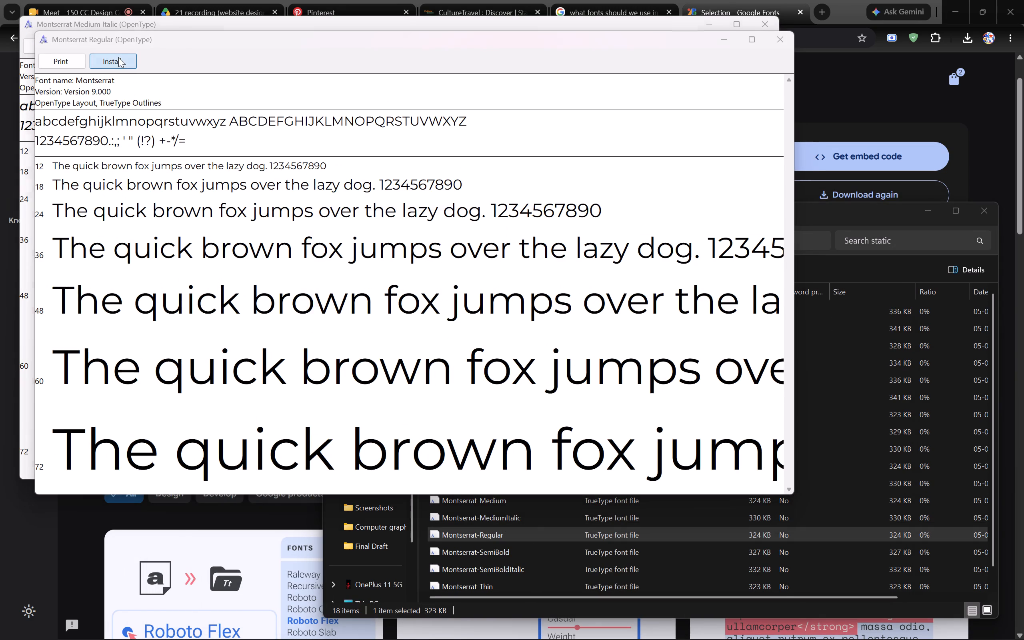
{"action": "left_click", "coordinate": [760, 21]}
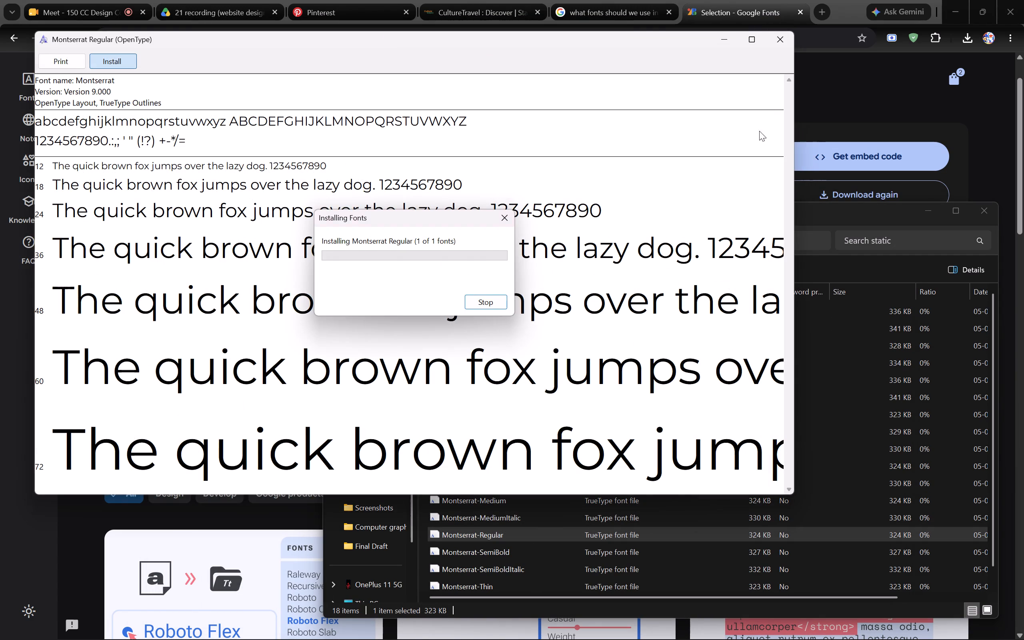
{"action": "double_click", "coordinate": [633, 558]}
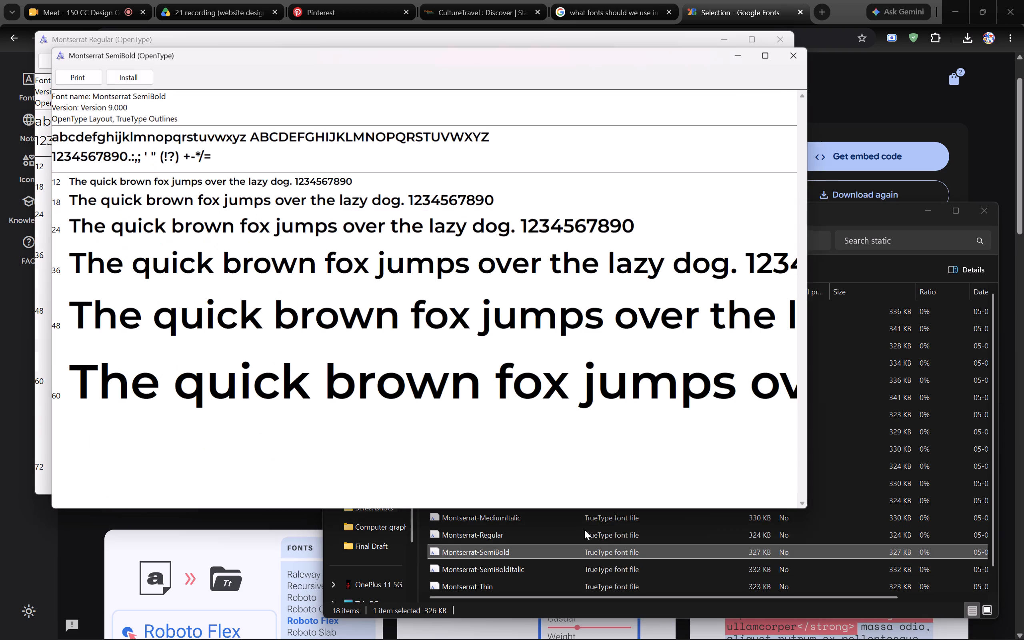
{"action": "left_click", "coordinate": [142, 76]}
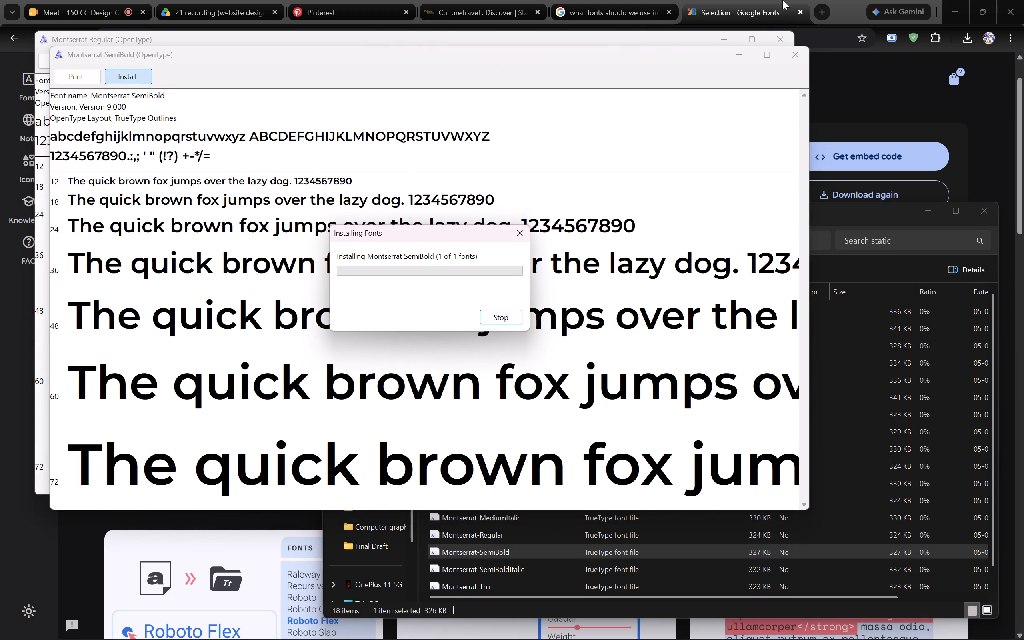
{"action": "left_click", "coordinate": [791, 36]}
{"action": "left_click", "coordinate": [790, 59]}
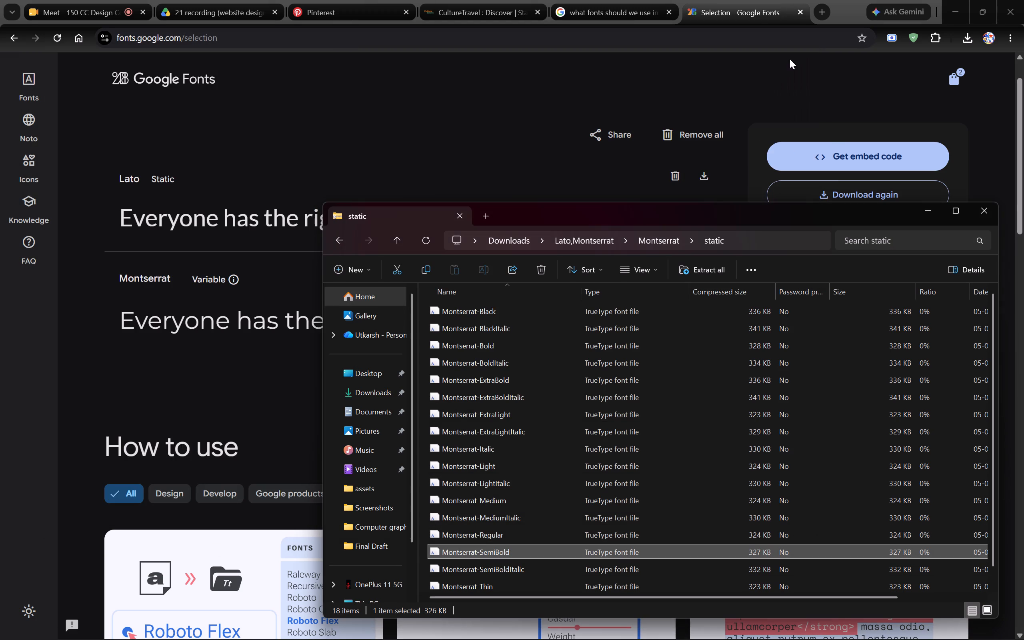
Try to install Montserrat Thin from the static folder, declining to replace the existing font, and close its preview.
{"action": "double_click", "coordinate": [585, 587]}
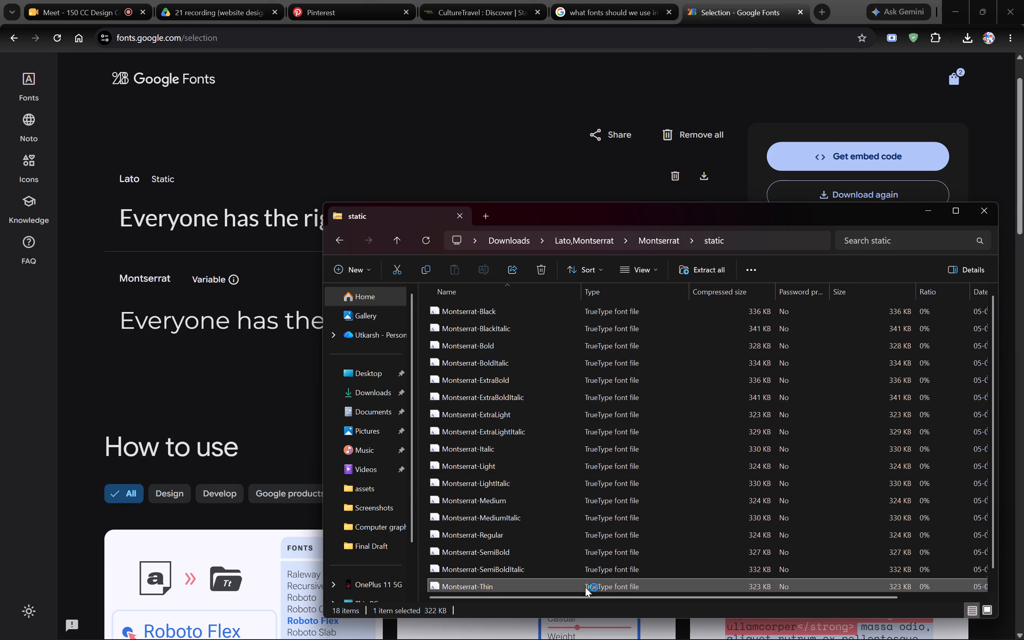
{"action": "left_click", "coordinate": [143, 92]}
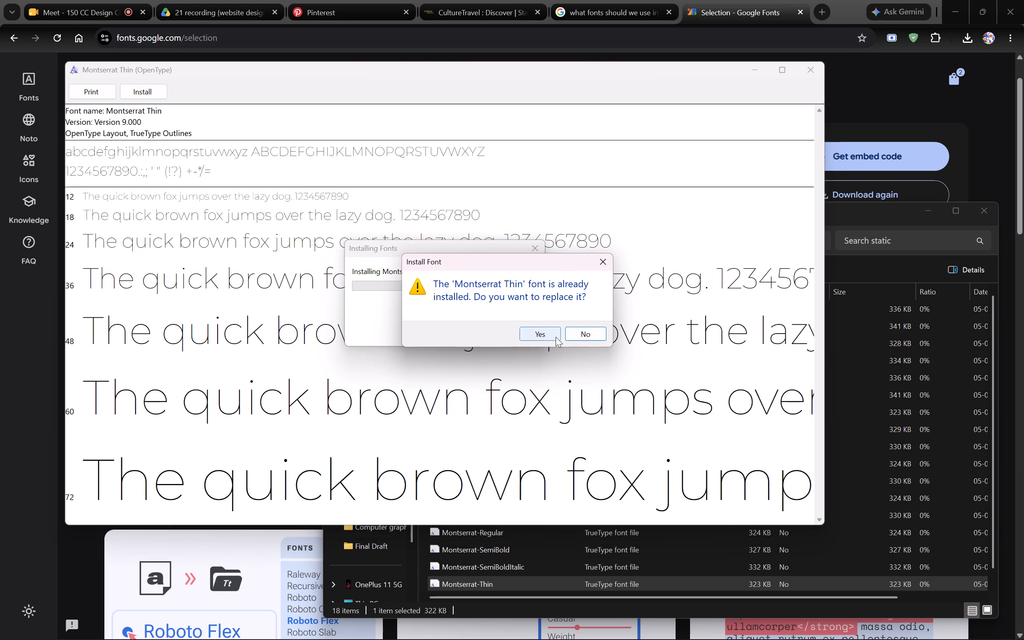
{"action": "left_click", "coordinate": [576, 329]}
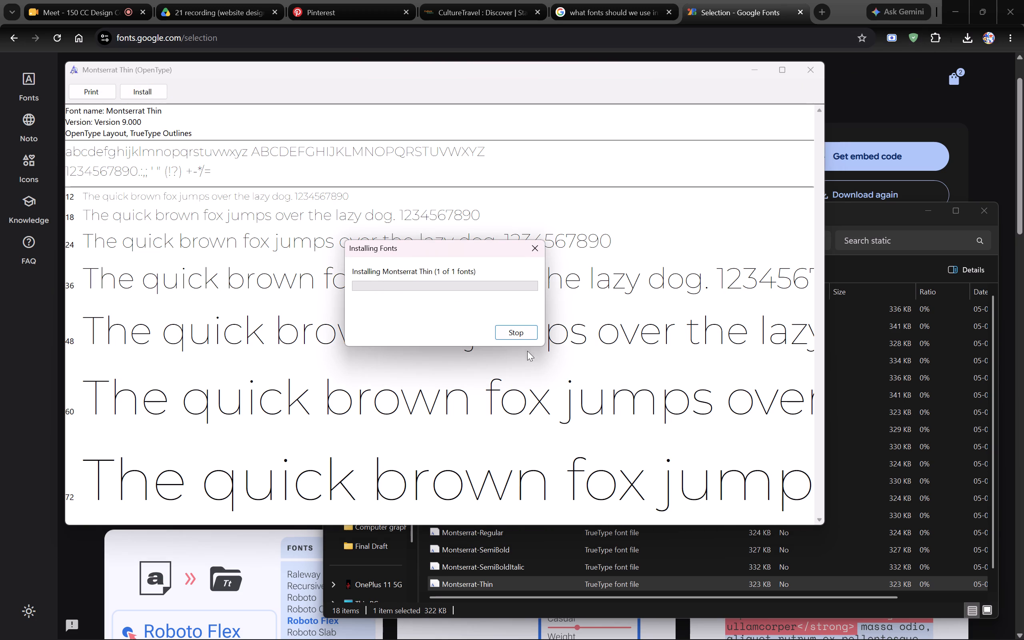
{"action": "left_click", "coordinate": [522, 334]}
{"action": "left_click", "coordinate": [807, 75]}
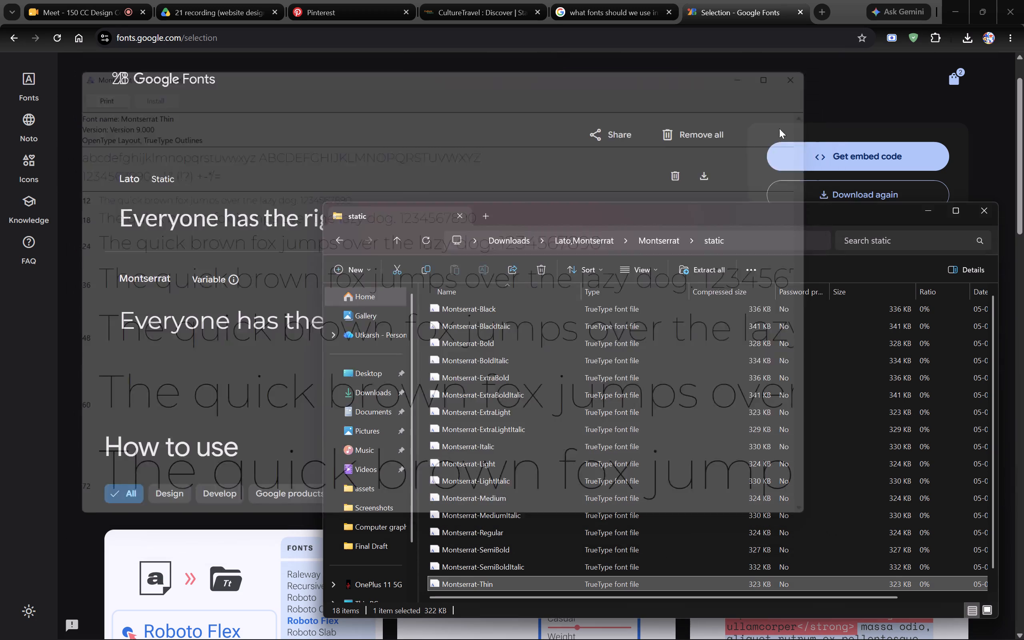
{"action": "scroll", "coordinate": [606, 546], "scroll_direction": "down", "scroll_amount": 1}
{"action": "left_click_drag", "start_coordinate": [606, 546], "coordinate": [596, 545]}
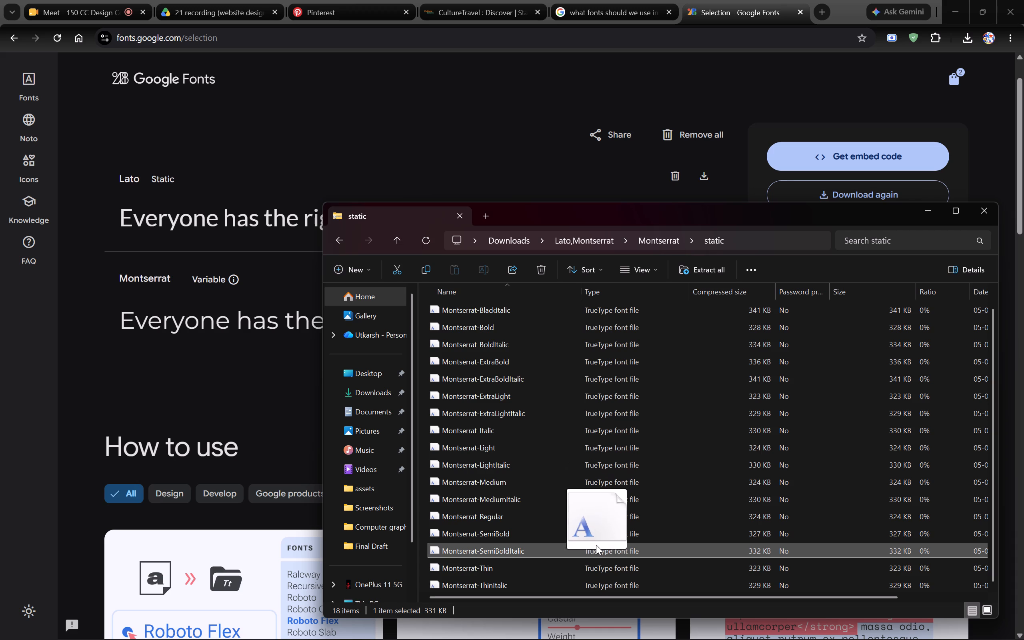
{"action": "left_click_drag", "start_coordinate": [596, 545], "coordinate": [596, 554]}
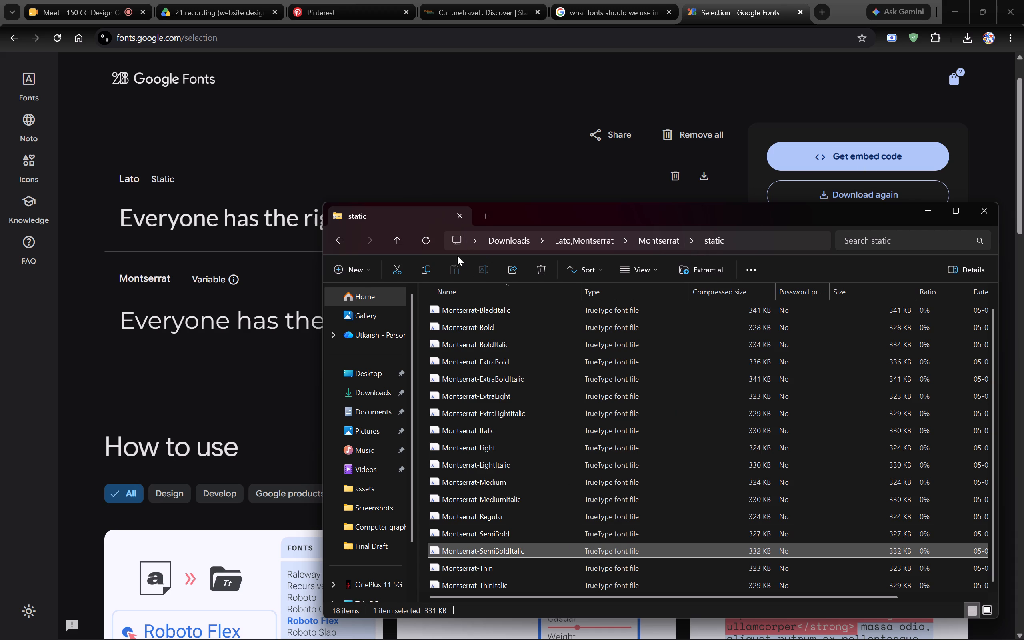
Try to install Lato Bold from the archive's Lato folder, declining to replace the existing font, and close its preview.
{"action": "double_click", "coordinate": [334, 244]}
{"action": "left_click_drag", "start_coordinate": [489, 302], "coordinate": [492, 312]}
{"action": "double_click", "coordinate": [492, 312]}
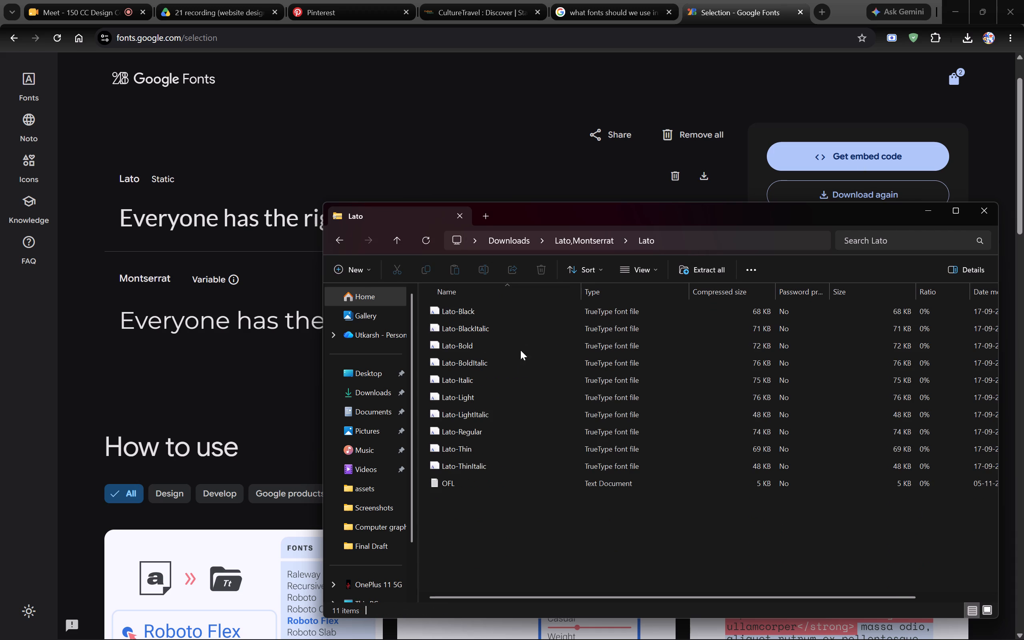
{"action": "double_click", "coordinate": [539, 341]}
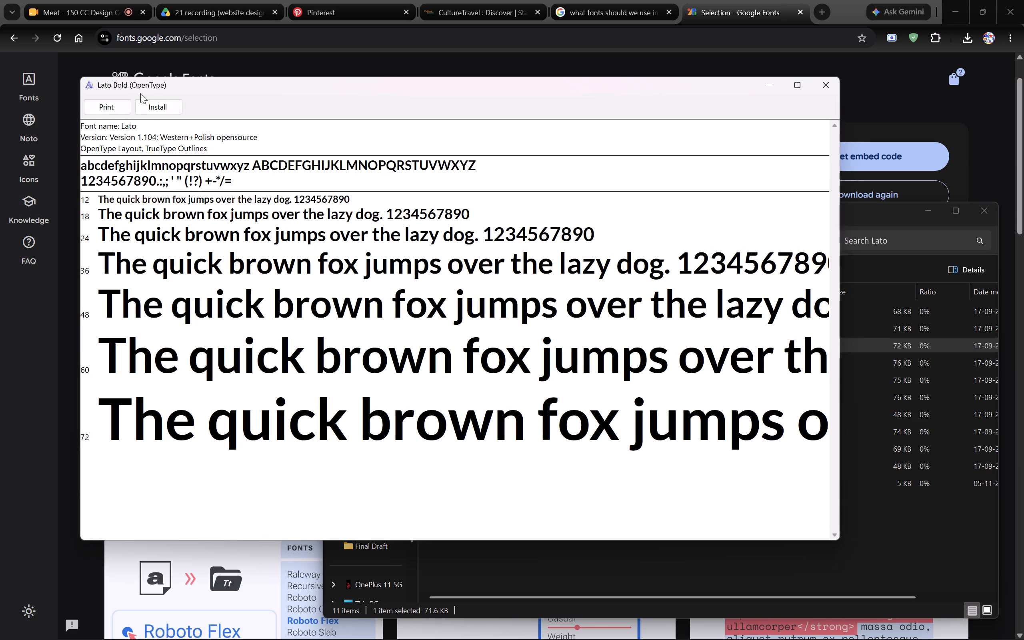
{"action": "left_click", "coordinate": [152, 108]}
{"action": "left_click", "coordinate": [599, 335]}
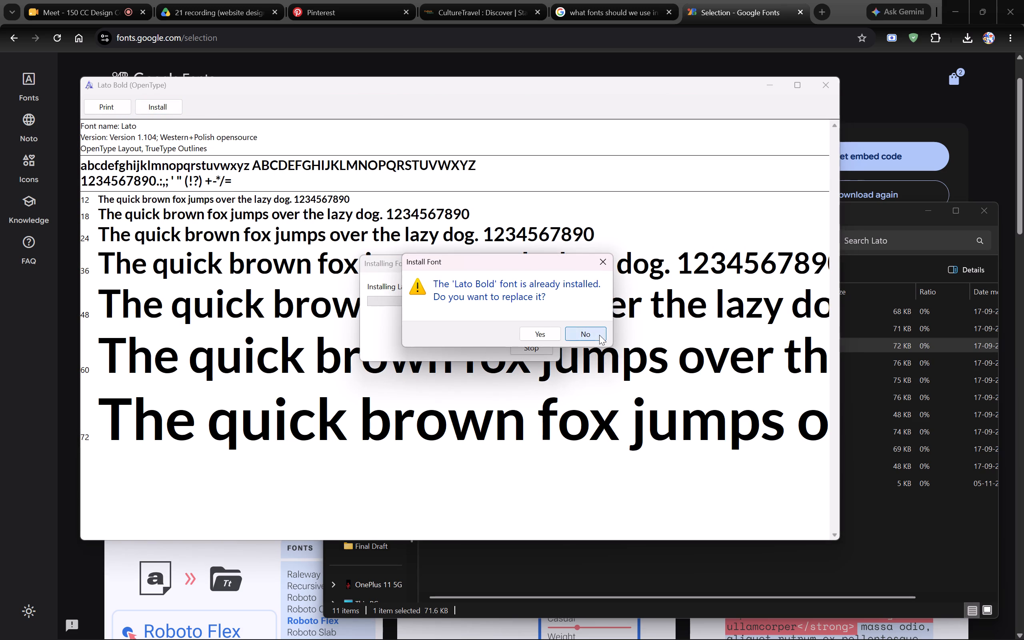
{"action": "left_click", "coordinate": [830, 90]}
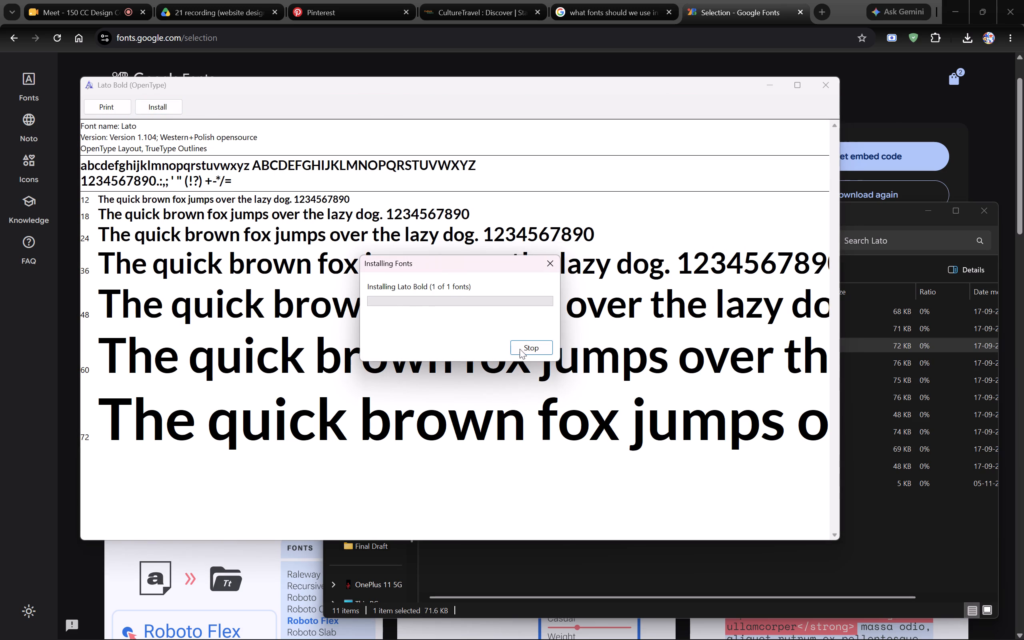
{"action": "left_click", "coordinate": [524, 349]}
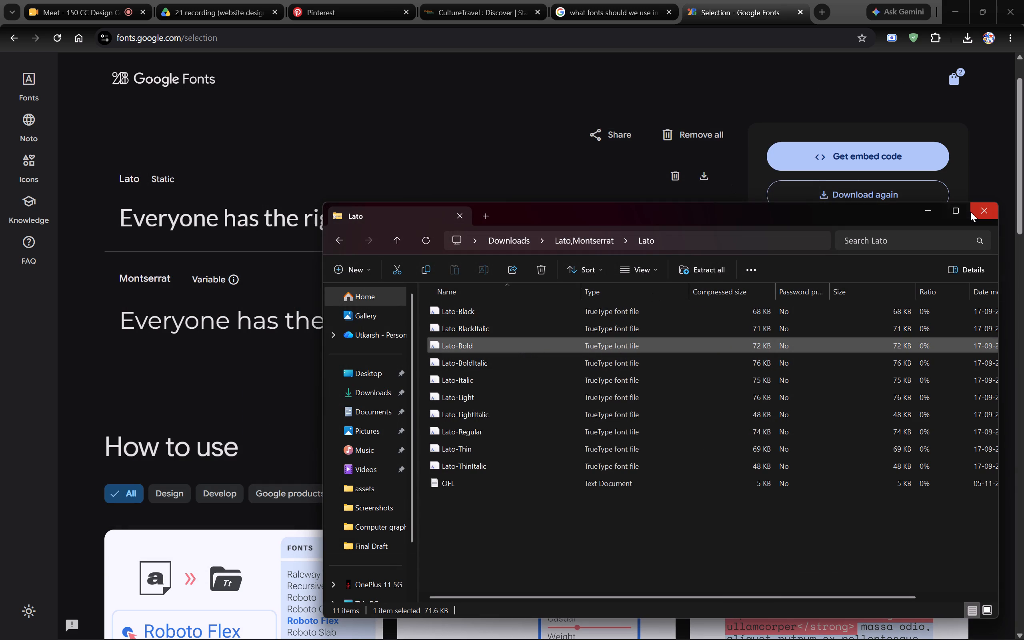
Close the font archive window and the Google Fonts selection page to return to the header font search results.
{"action": "left_click", "coordinate": [970, 212]}
{"action": "left_click", "coordinate": [800, 9]}
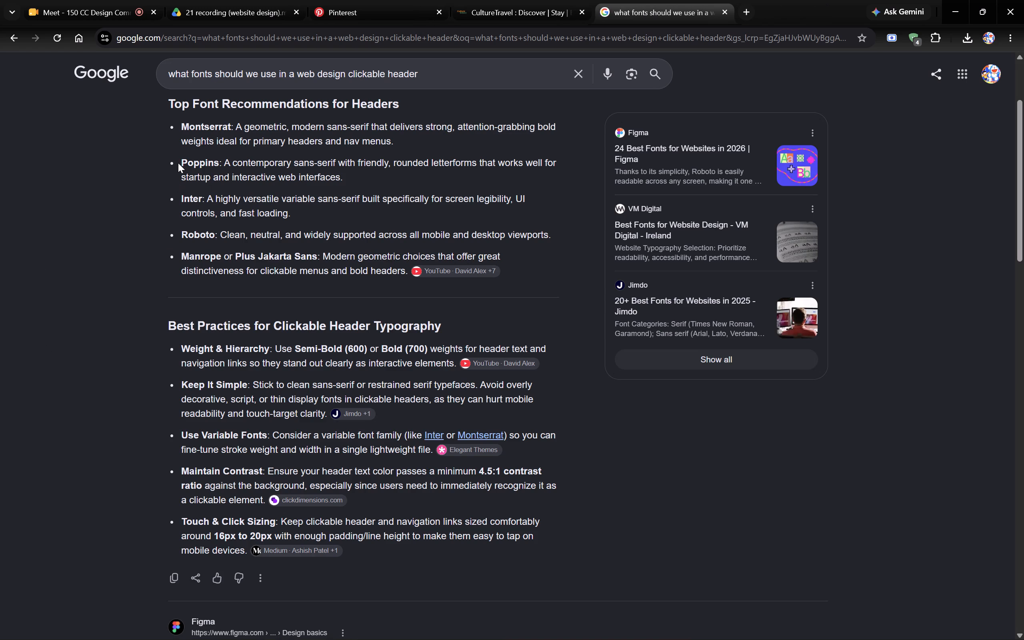
Search the web for "Poppins font" using the name from the recommendations and open its Google Fonts page.
{"action": "left_click_drag", "start_coordinate": [178, 163], "coordinate": [218, 163]}
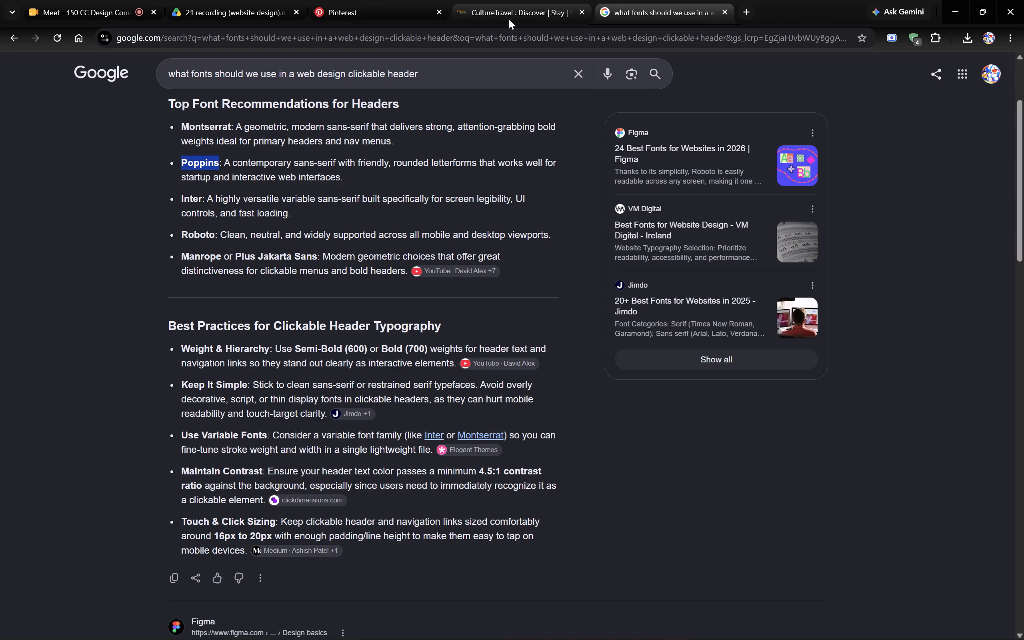
{"action": "key", "text": "ctrl+c"}
{"action": "left_click", "coordinate": [748, 3]}
{"action": "key", "text": "ctrl+v"}
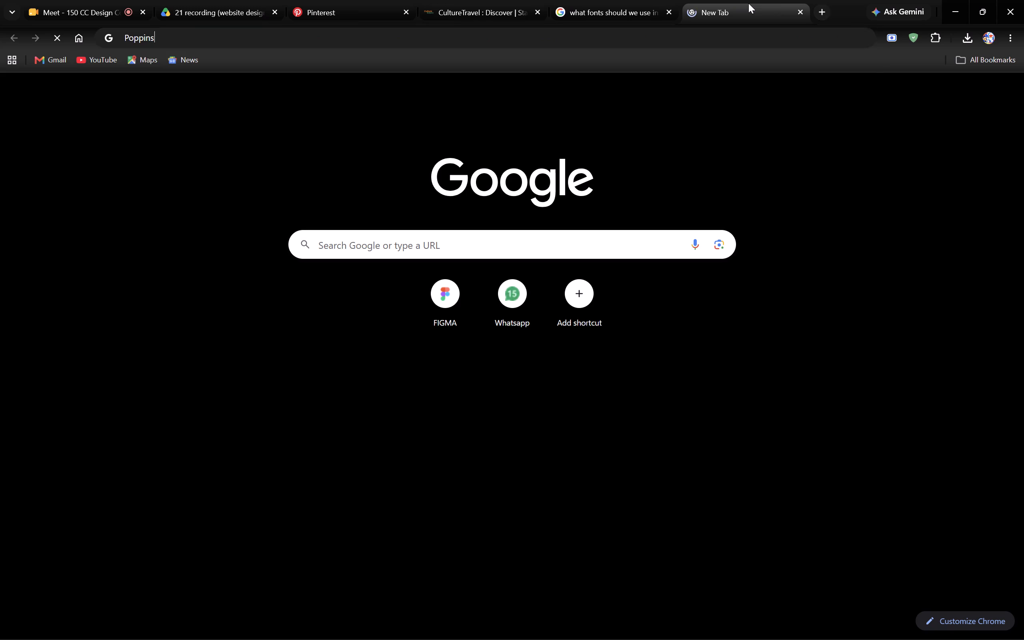
{"action": "key", "text": "space"}
{"action": "type", "text": "fony"}
{"action": "key", "text": "BackSpace"}
{"action": "key", "text": "t"}
{"action": "key", "text": "Return"}
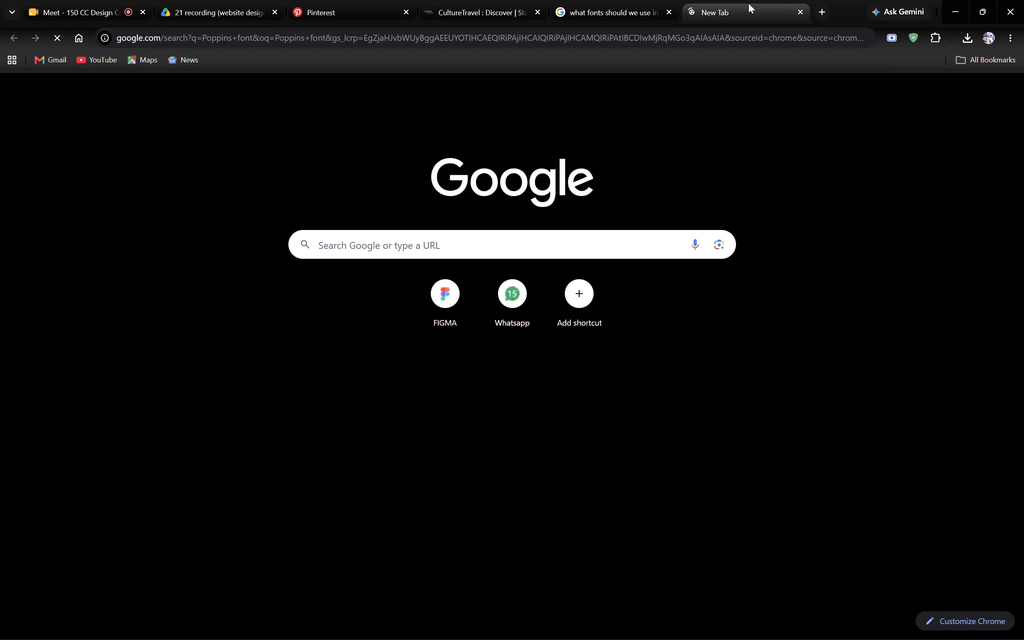
{"action": "scroll", "coordinate": [748, 3], "scroll_direction": "left", "scroll_amount": 1}
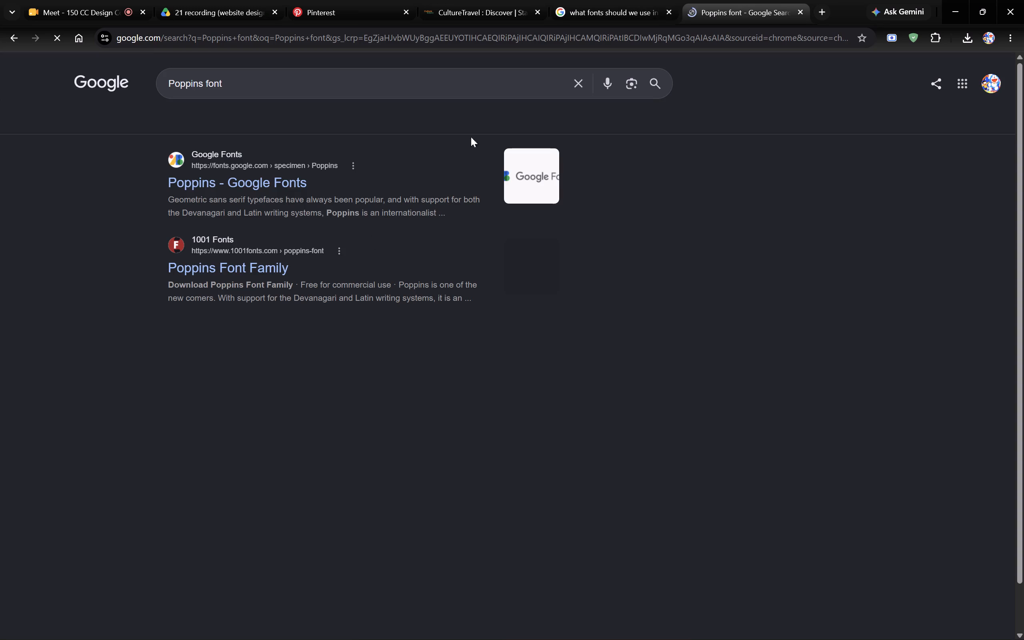
{"action": "left_click", "coordinate": [238, 175]}
Close the search results page with the header font recommendations.
{"action": "left_click", "coordinate": [670, 12]}
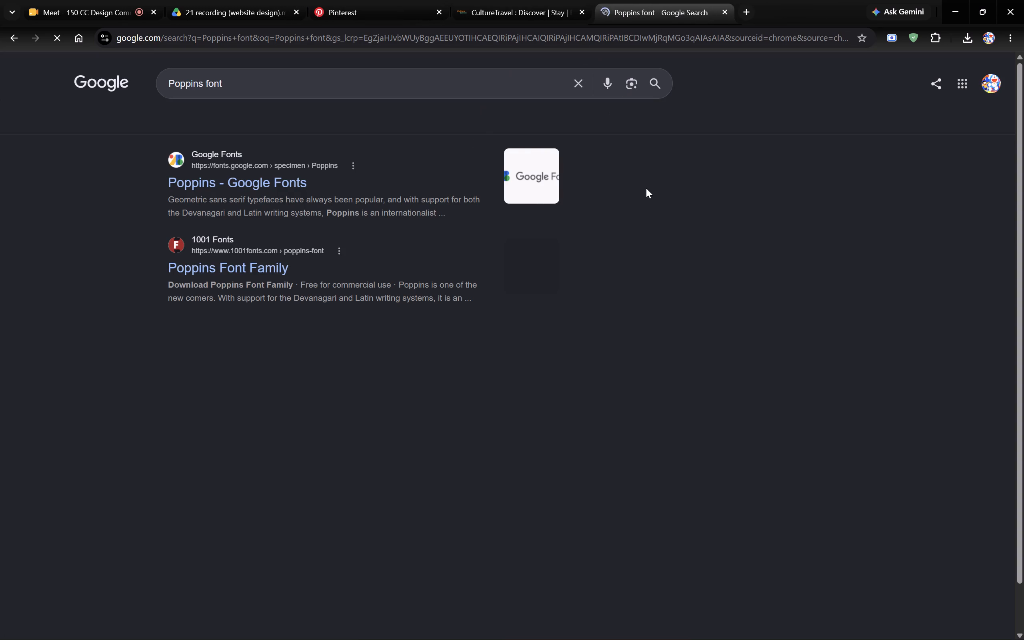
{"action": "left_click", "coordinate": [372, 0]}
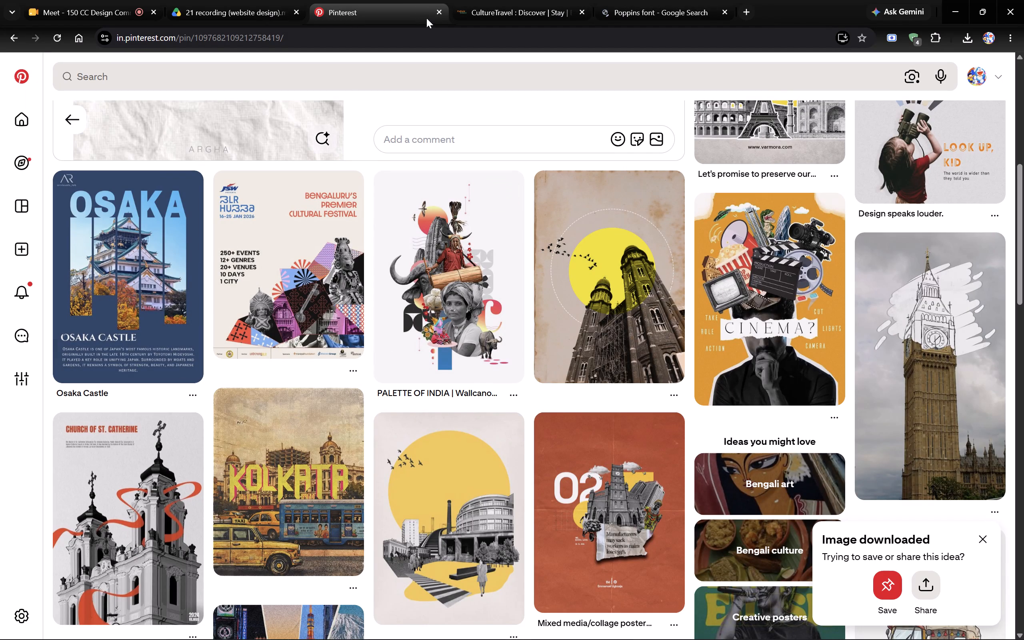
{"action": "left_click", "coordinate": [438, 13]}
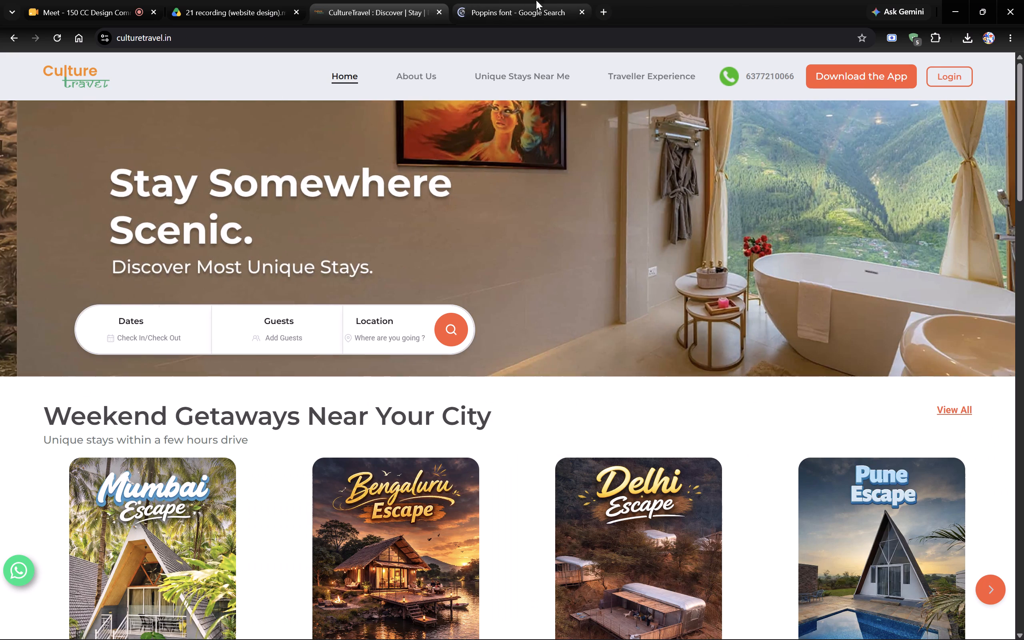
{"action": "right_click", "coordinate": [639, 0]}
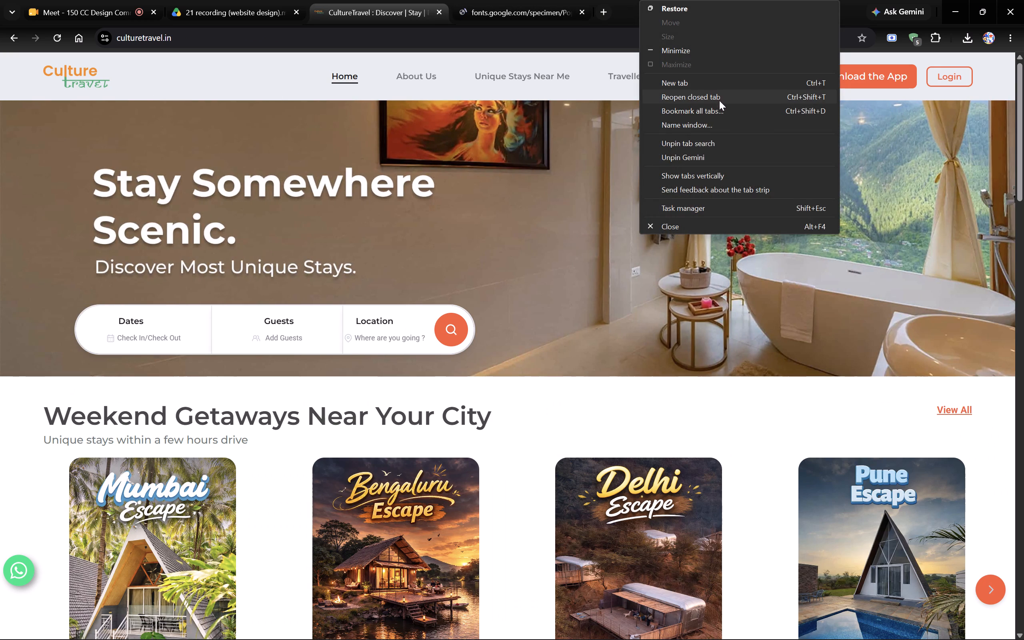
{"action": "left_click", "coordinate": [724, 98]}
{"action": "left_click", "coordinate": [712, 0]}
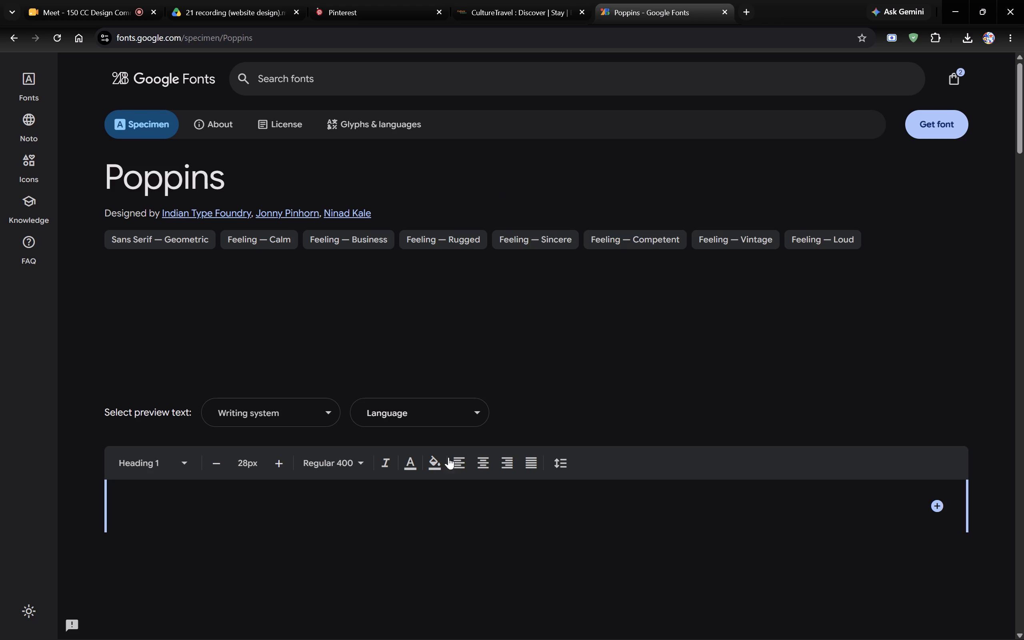
Add the Poppins family to the Google Fonts selection.
{"action": "scroll", "coordinate": [401, 478], "scroll_direction": "down", "scroll_amount": 3}
{"action": "scroll", "coordinate": [401, 478], "scroll_direction": "up", "scroll_amount": 1}
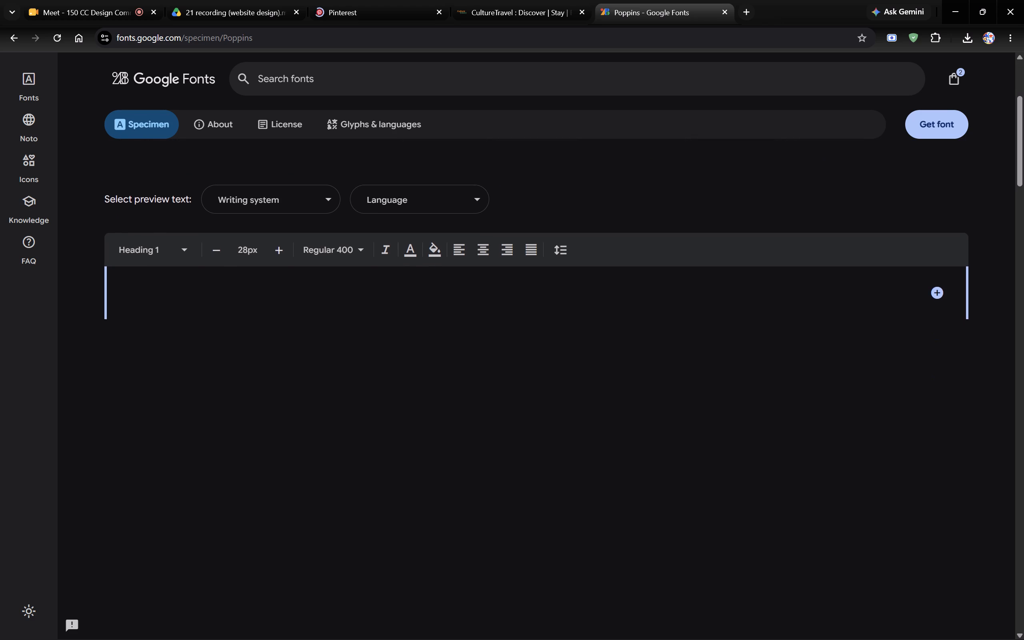
{"action": "scroll", "coordinate": [401, 478], "scroll_direction": "up", "scroll_amount": 1}
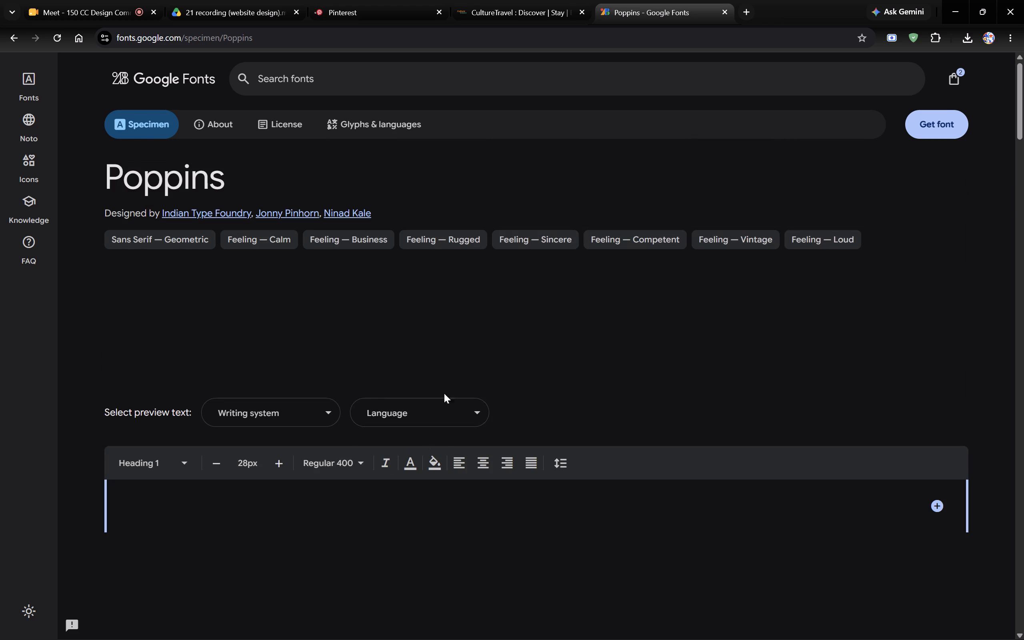
{"action": "left_click", "coordinate": [940, 135]}
Examine the Poppins specimen page and its style previews, from Thin 100 through the heavier weights.
{"action": "scroll", "coordinate": [784, 380], "scroll_direction": "down", "scroll_amount": 11}
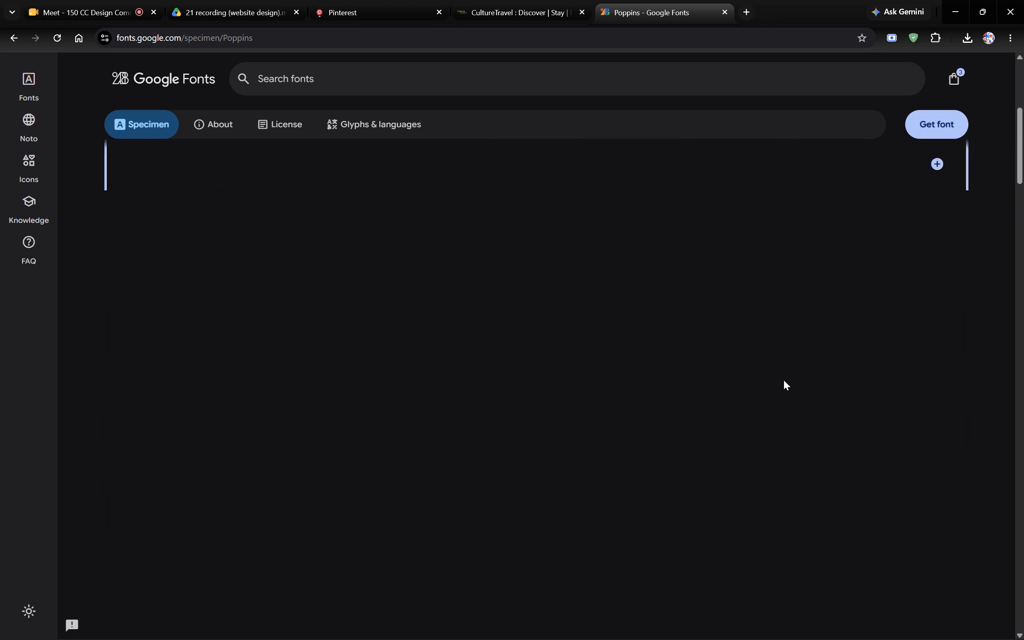
{"action": "scroll", "coordinate": [784, 380], "scroll_direction": "up", "scroll_amount": 5}
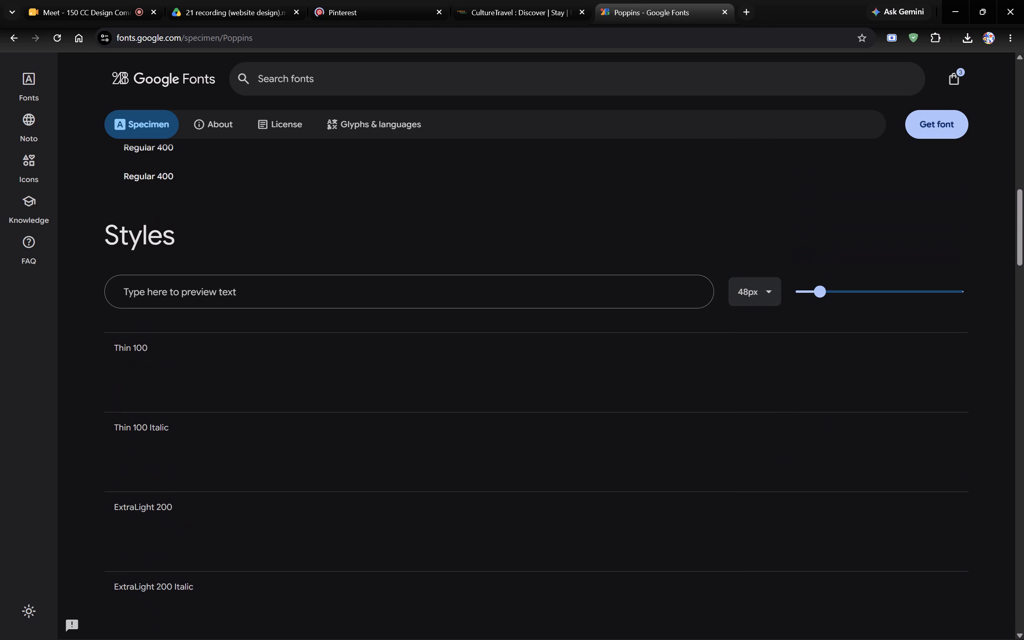
{"action": "scroll", "coordinate": [784, 380], "scroll_direction": "up", "scroll_amount": 3}
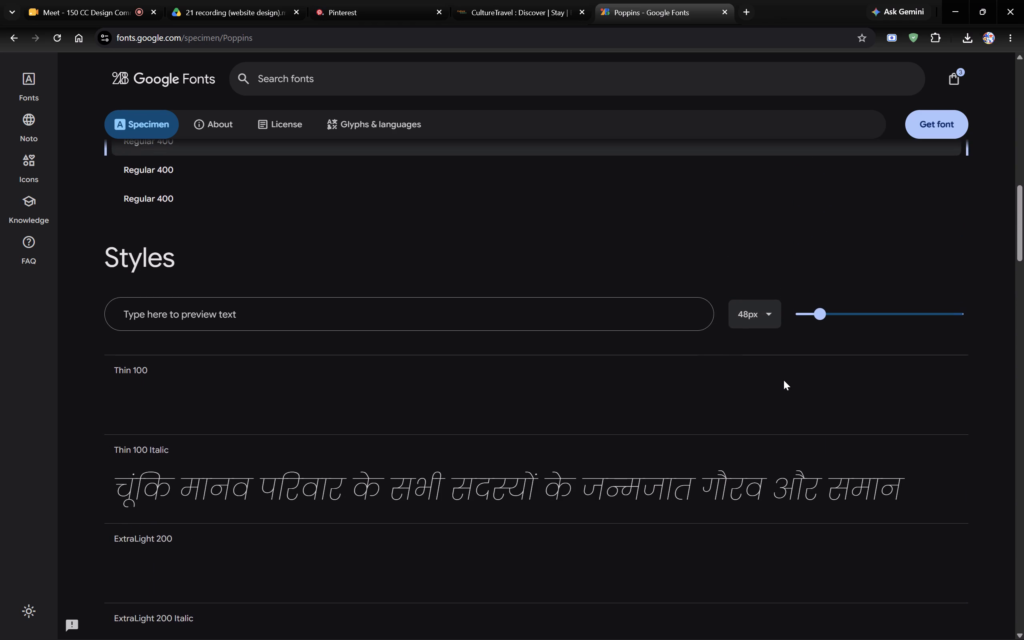
{"action": "scroll", "coordinate": [784, 380], "scroll_direction": "up", "scroll_amount": 3}
{"action": "scroll", "coordinate": [784, 380], "scroll_direction": "down", "scroll_amount": 2}
{"action": "scroll", "coordinate": [784, 380], "scroll_direction": "up", "scroll_amount": 6}
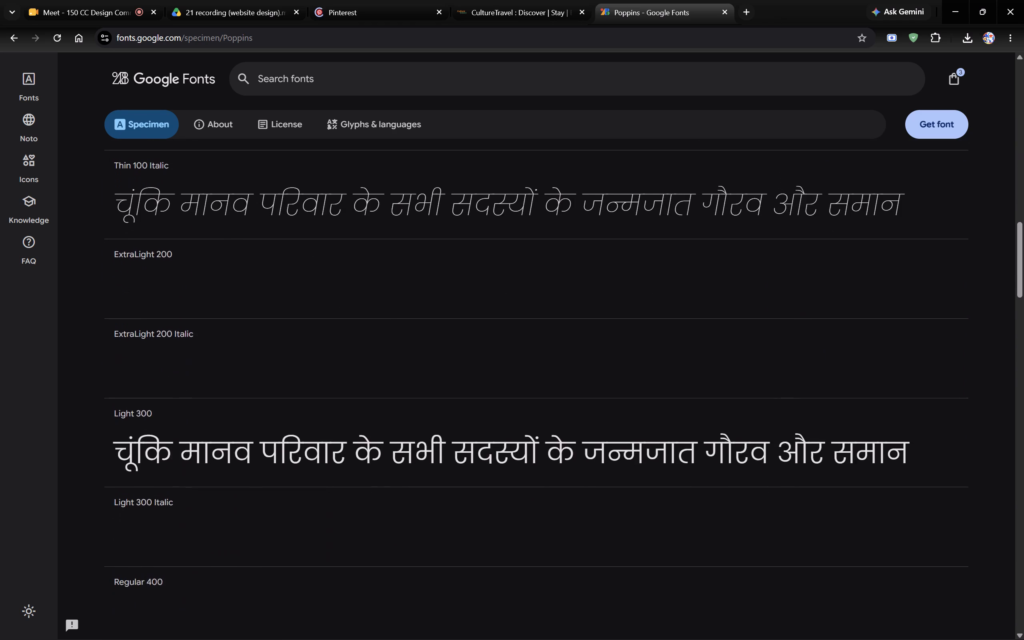
{"action": "scroll", "coordinate": [784, 380], "scroll_direction": "up", "scroll_amount": 10}
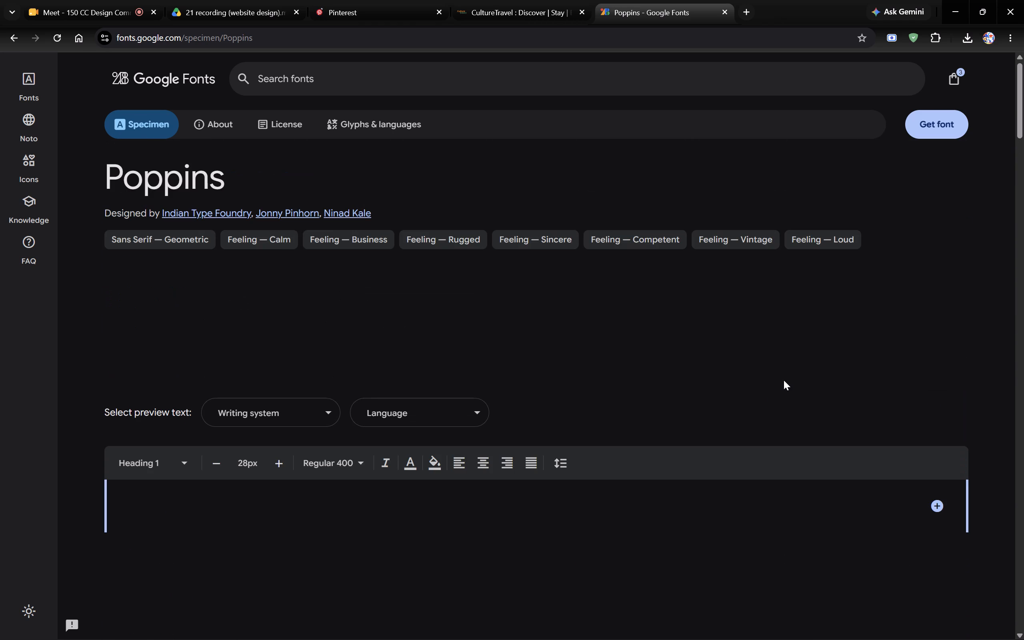
Turn off the computer's Bluetooth connection to the CMF Buds 2a.
{"action": "left_click_drag", "start_coordinate": [423, 0], "coordinate": [383, 0]}
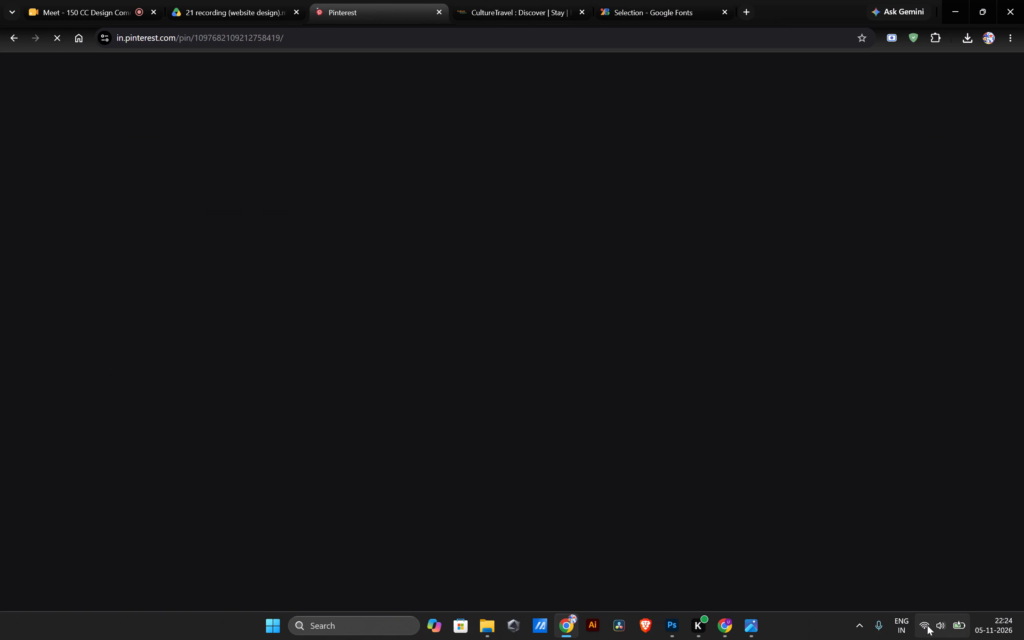
{"action": "left_click", "coordinate": [947, 619]}
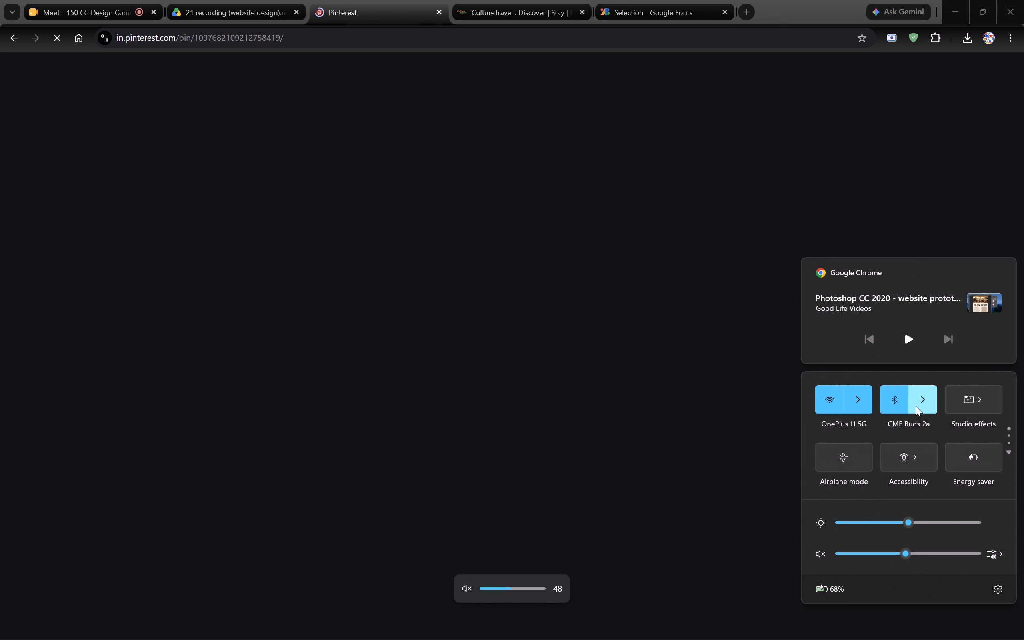
{"action": "left_click", "coordinate": [900, 402]}
{"action": "left_click", "coordinate": [681, 446]}
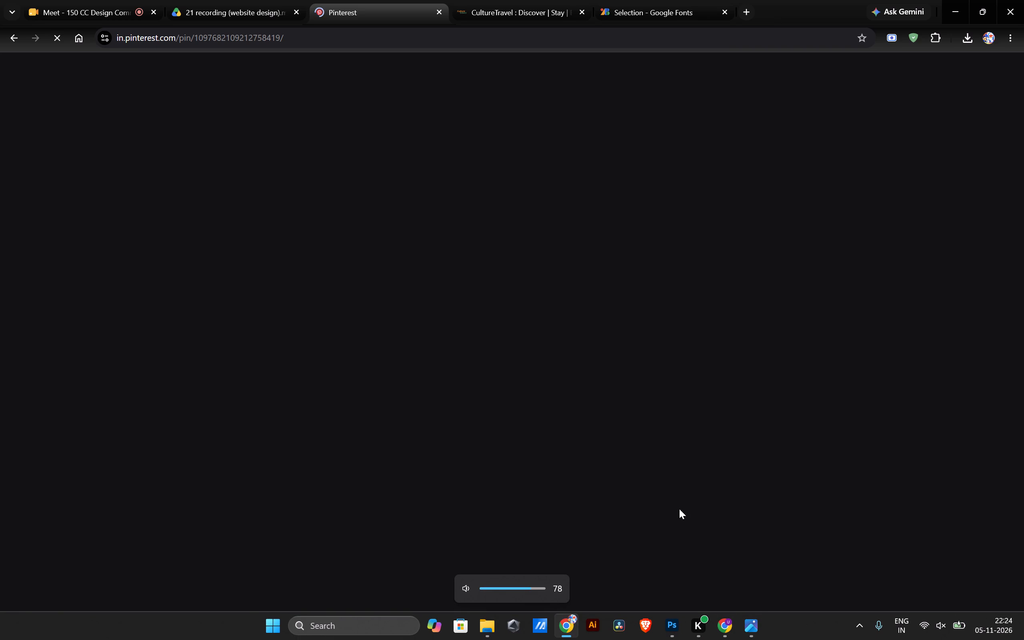
{"action": "left_click", "coordinate": [771, 221]}
Bring up the Google Fonts selection page, then switch to the website artboard in Photoshop.
{"action": "left_click", "coordinate": [617, 0]}
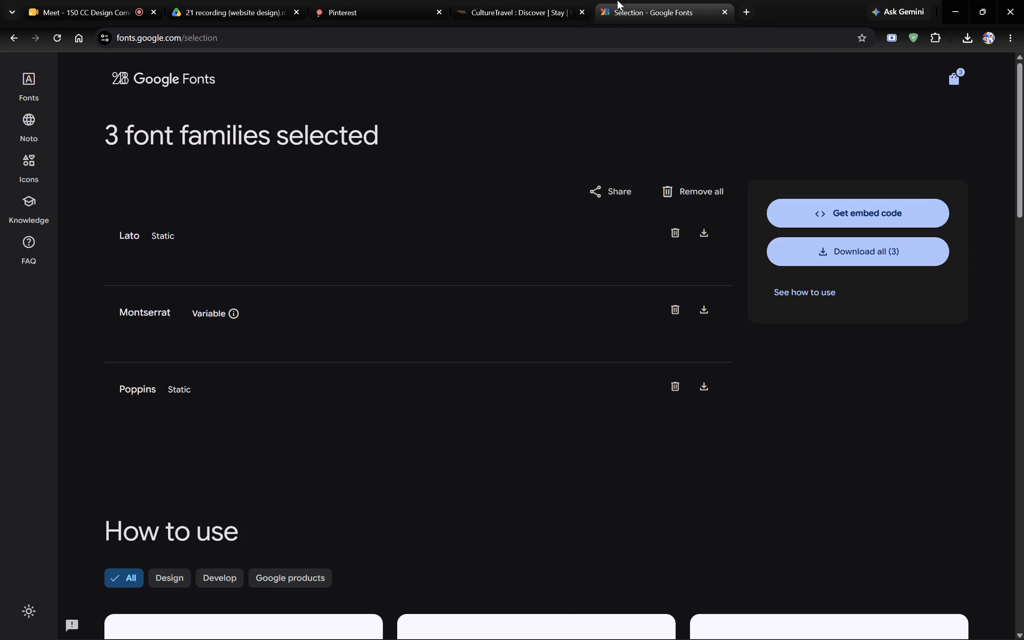
{"action": "key", "text": "alt+Tab"}
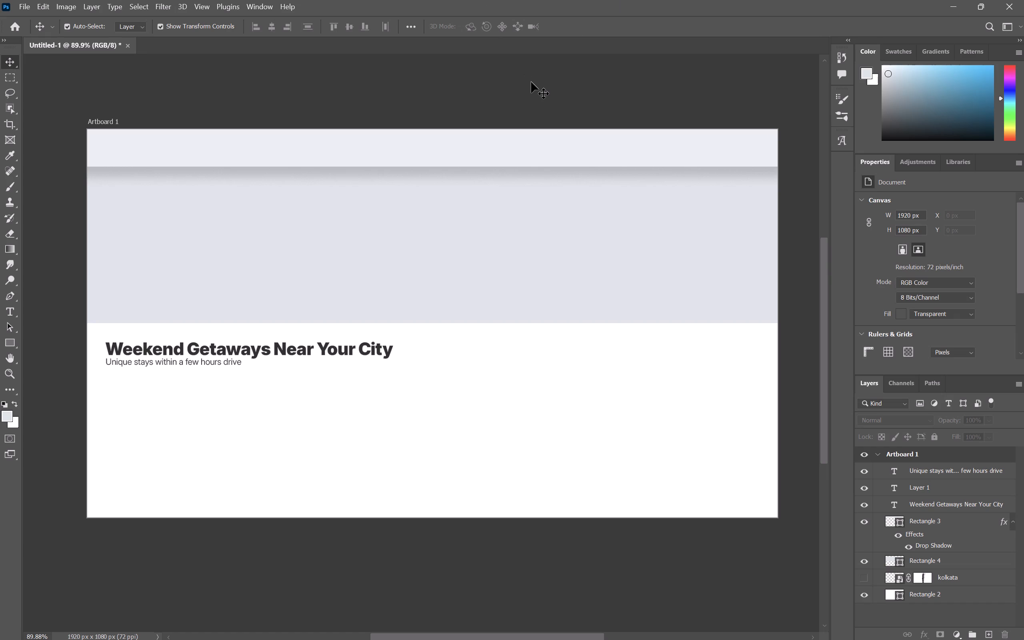
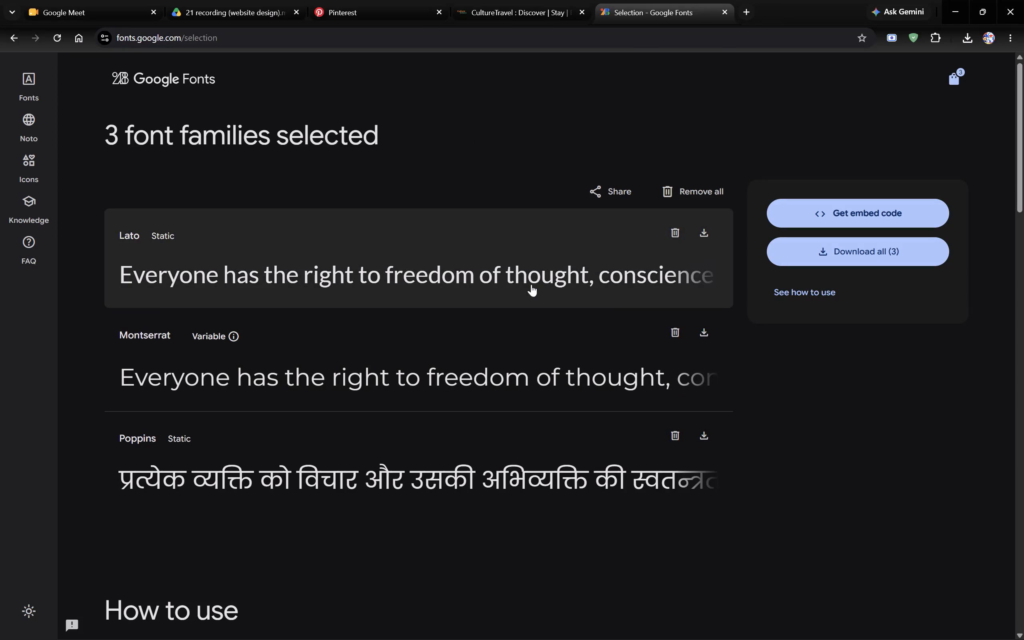
Download only the Poppins family from the selected font families in Google Fonts.
{"action": "scroll", "coordinate": [571, 386], "scroll_direction": "up", "scroll_amount": 1}
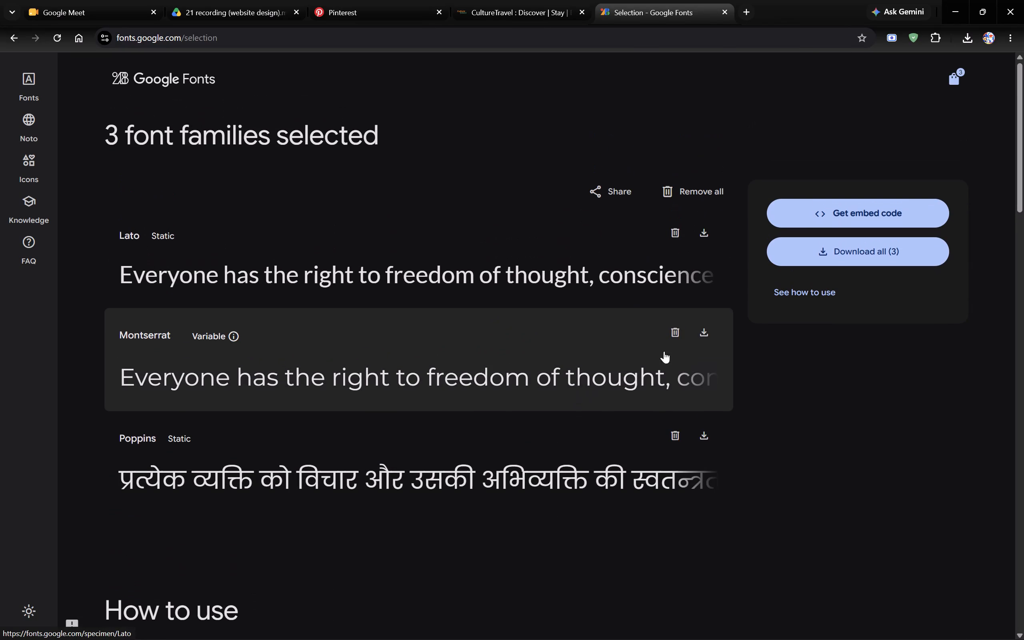
{"action": "left_click", "coordinate": [705, 432]}
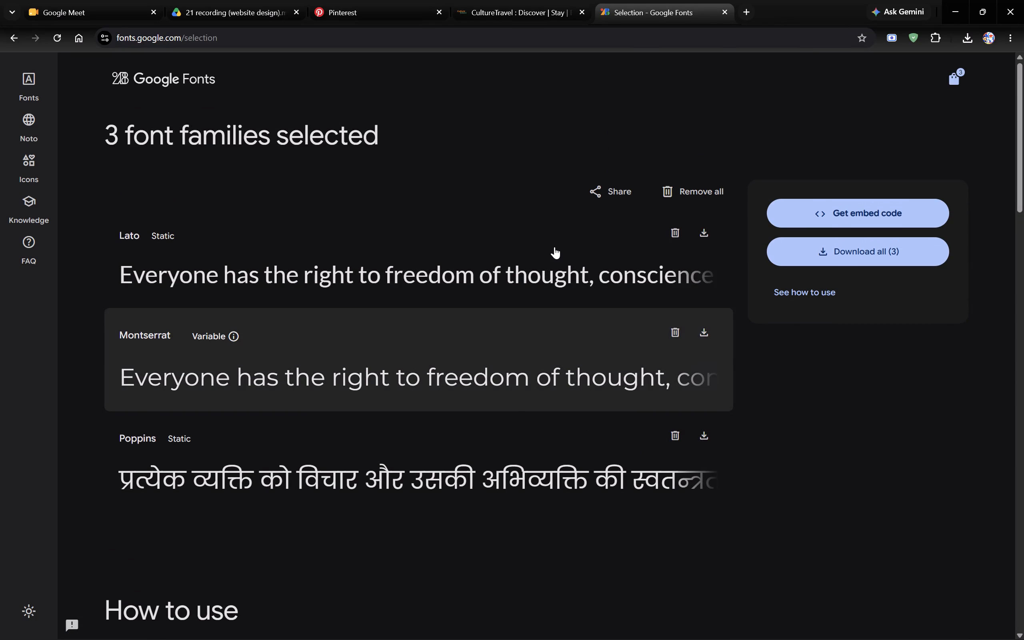
{"action": "scroll", "coordinate": [554, 247], "scroll_direction": "up", "scroll_amount": 1}
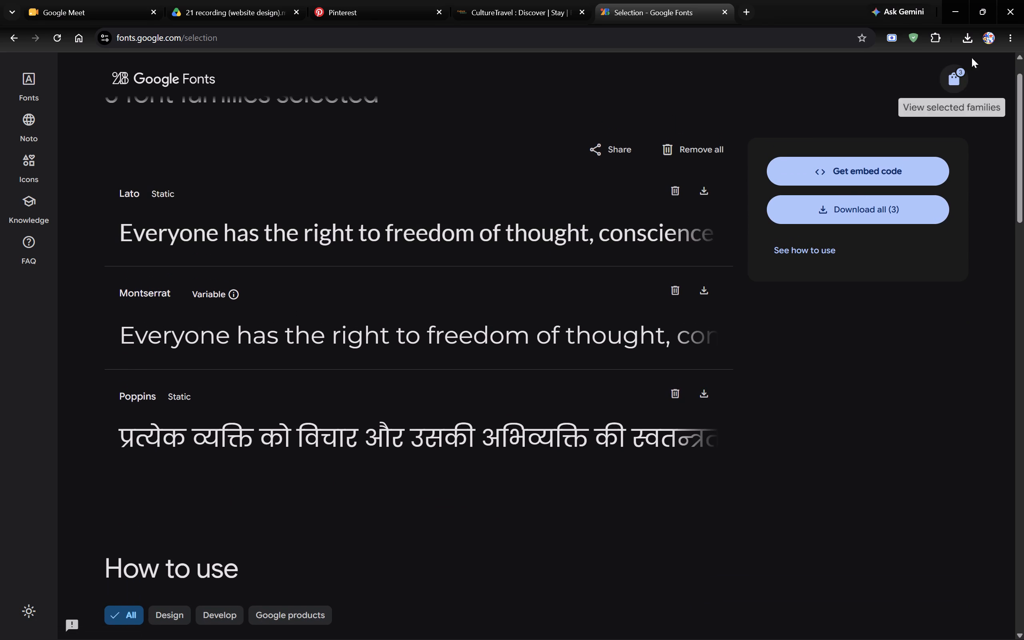
Check the browser's recent download history for the Poppins font download, then dismiss the list.
{"action": "left_click", "coordinate": [969, 31]}
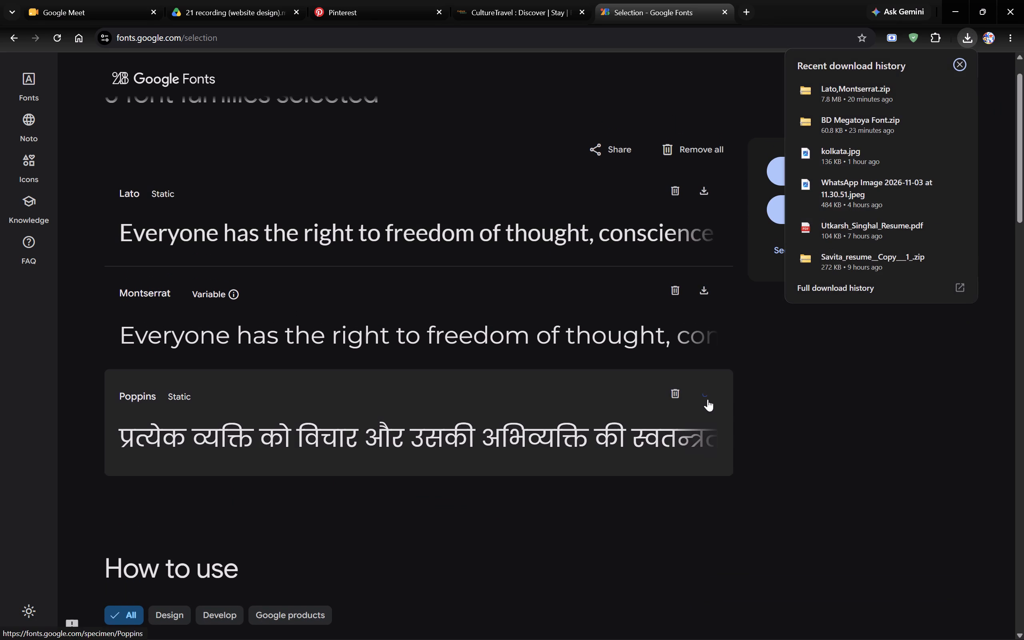
{"action": "left_click", "coordinate": [752, 442]}
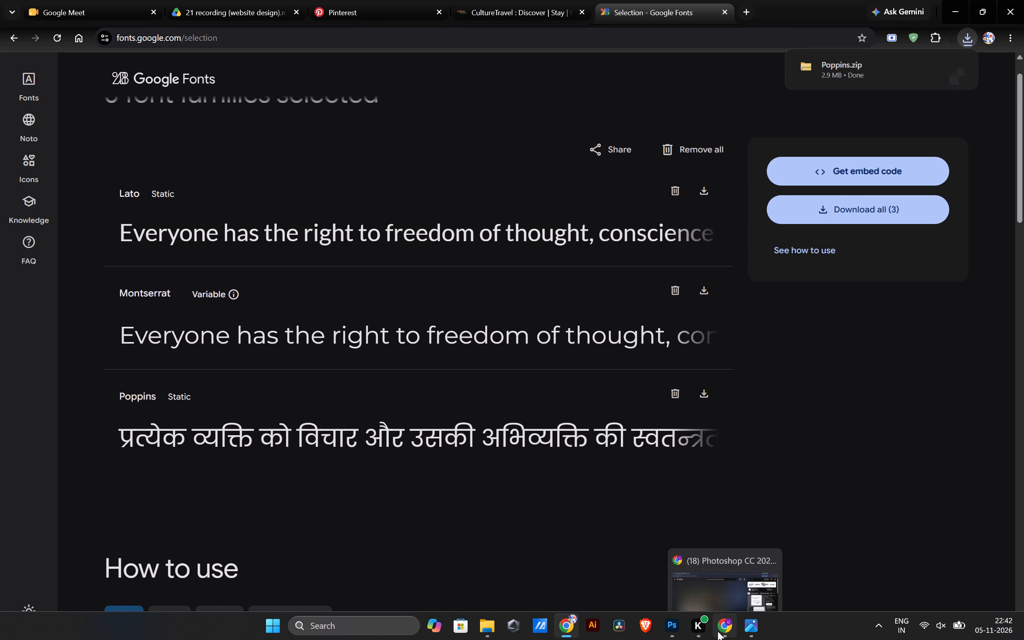
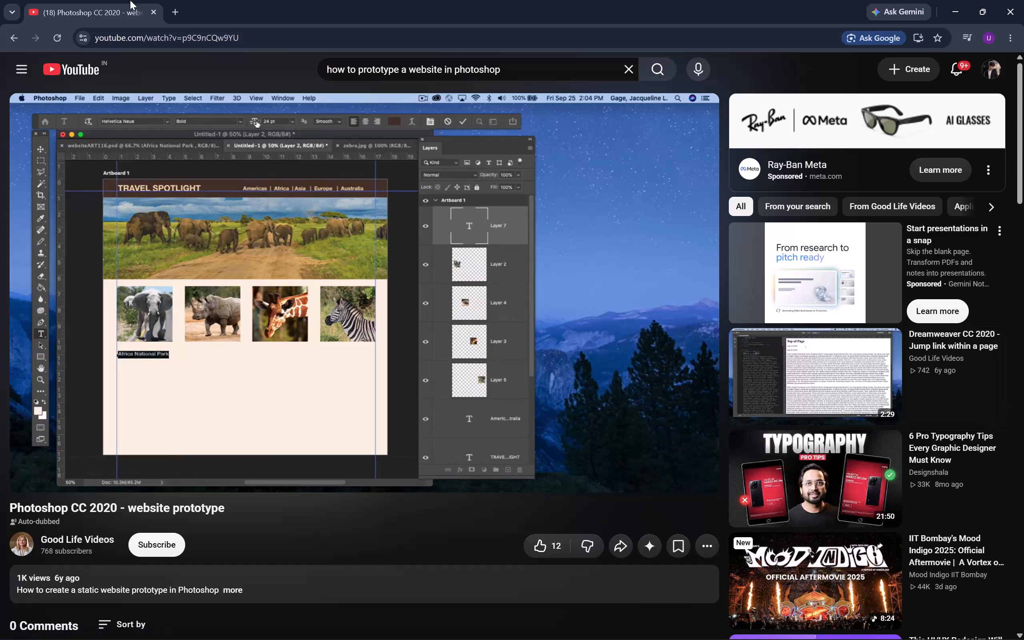
Open a new browser tab alongside the YouTube website prototype tutorial.
{"action": "left_click", "coordinate": [184, 0]}
{"action": "left_click", "coordinate": [170, 0]}
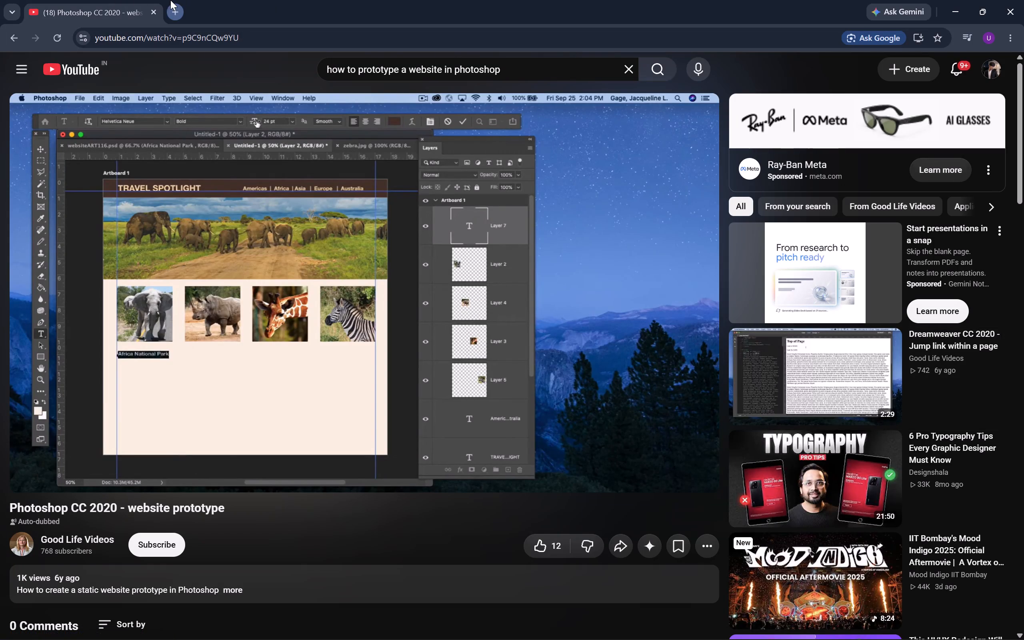
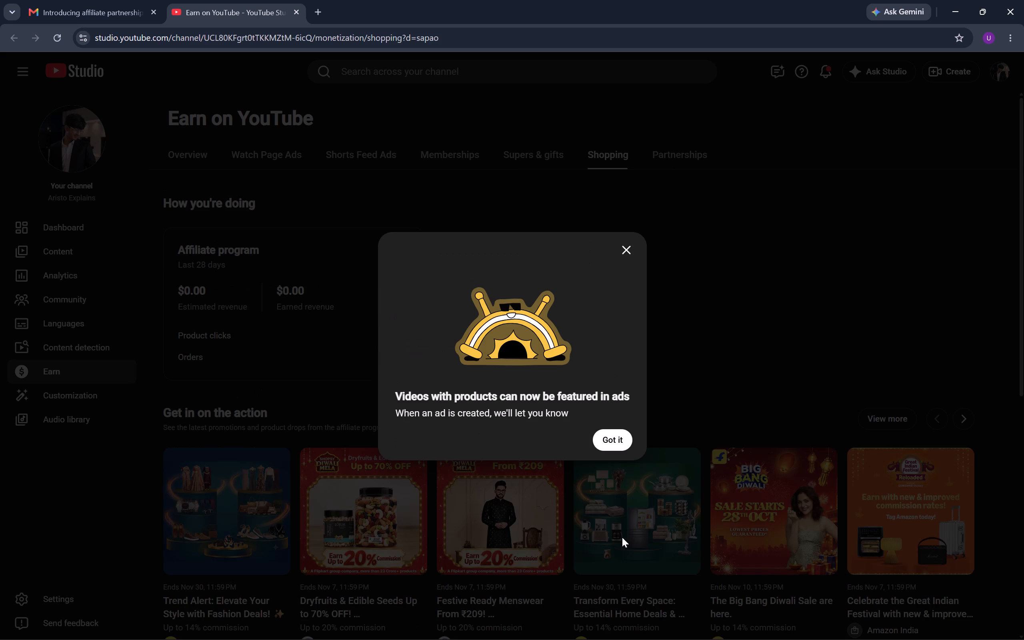
Dismiss the product ads notice and examine the Creator Partnerships information in YouTube Studio's Earn section.
{"action": "left_click", "coordinate": [630, 436]}
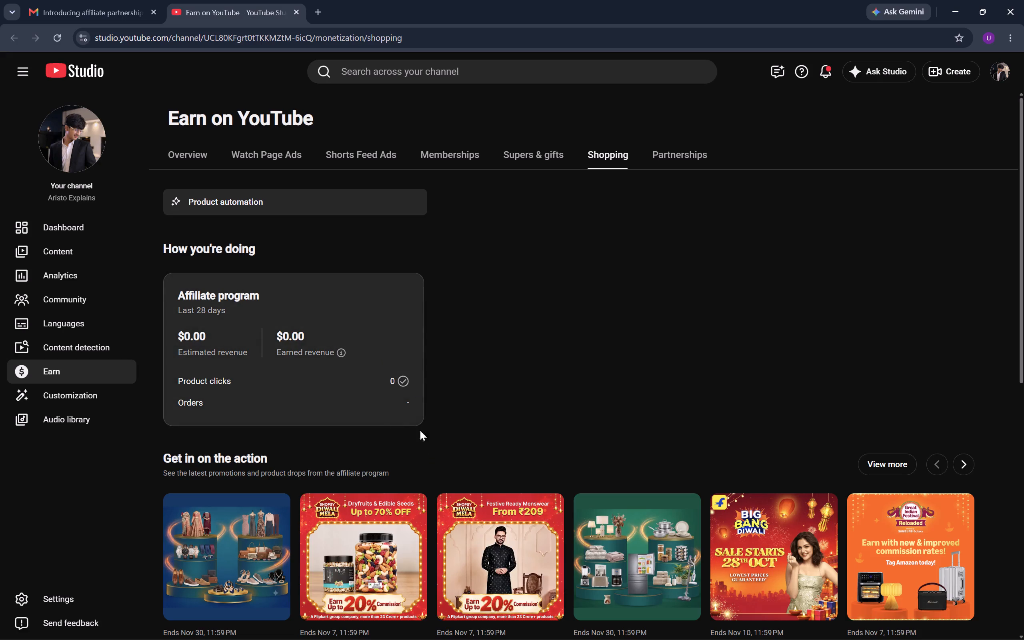
{"action": "left_click", "coordinate": [680, 159]}
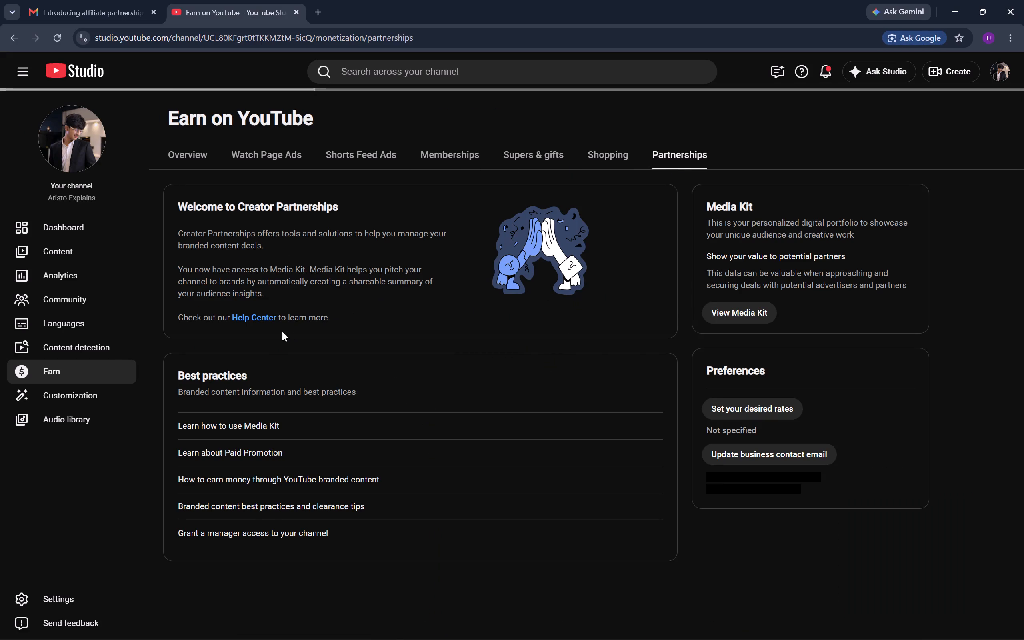
{"action": "left_click_drag", "start_coordinate": [186, 230], "coordinate": [483, 344]}
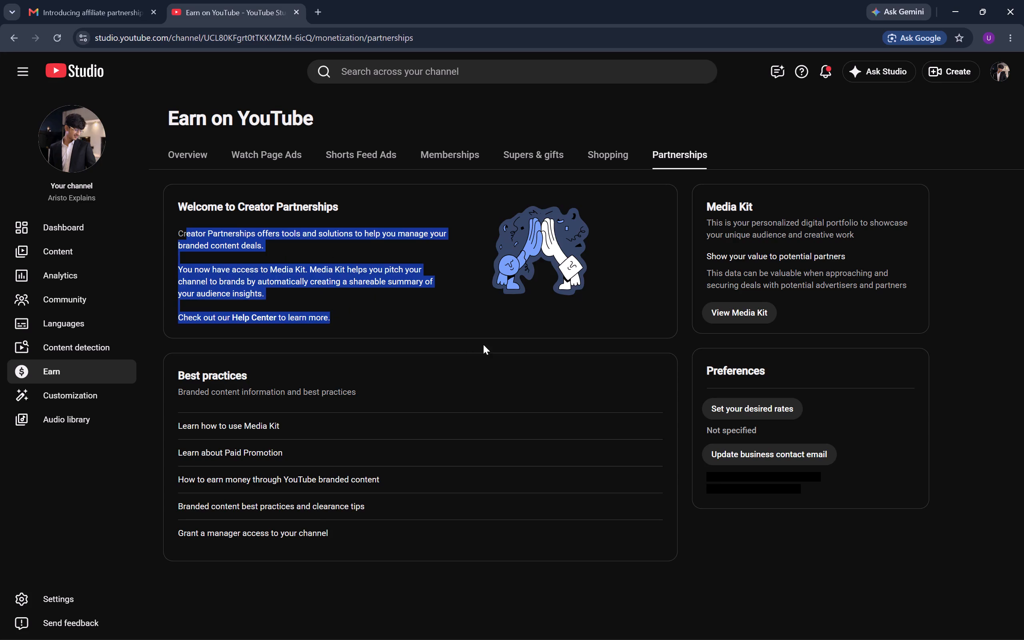
{"action": "left_click", "coordinate": [603, 485]}
{"action": "left_click", "coordinate": [441, 9]}
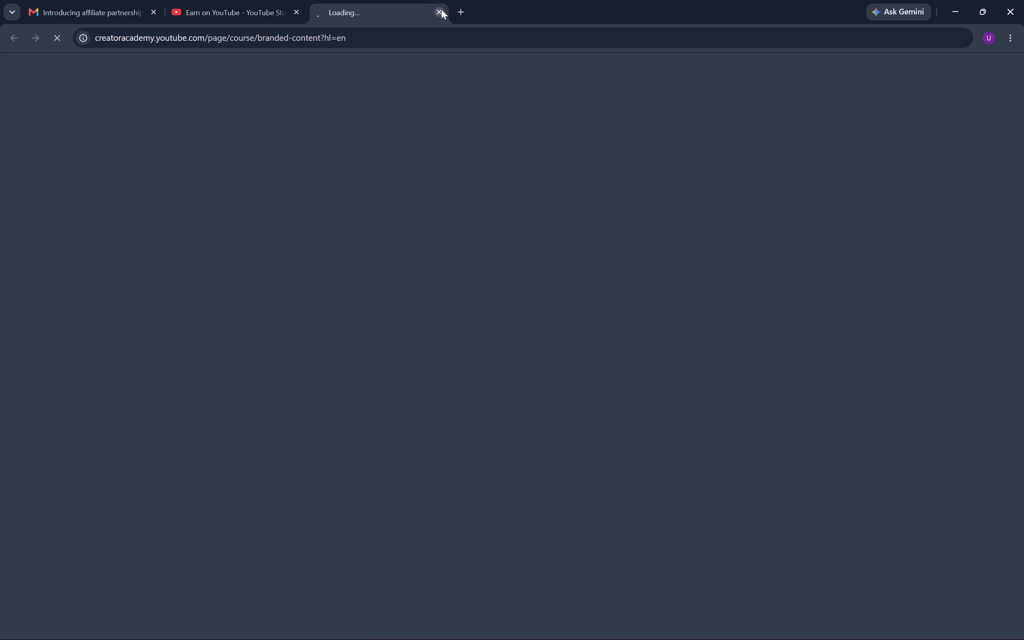
{"action": "left_click", "coordinate": [278, 224]}
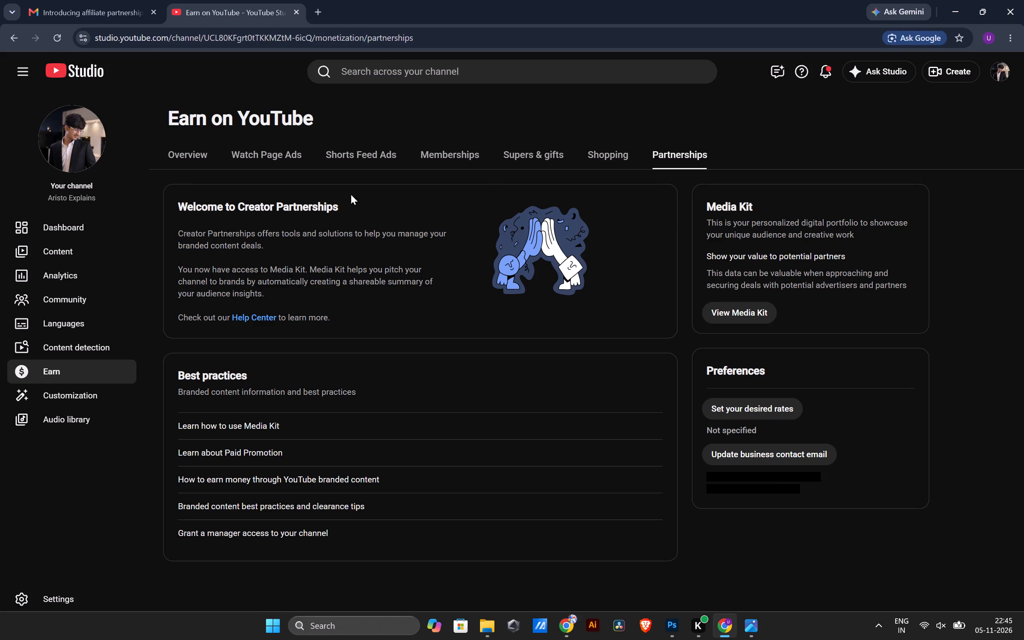
Examine the channel dashboard's video performance, analytics, comments and recent subscribers.
{"action": "left_click", "coordinate": [62, 232]}
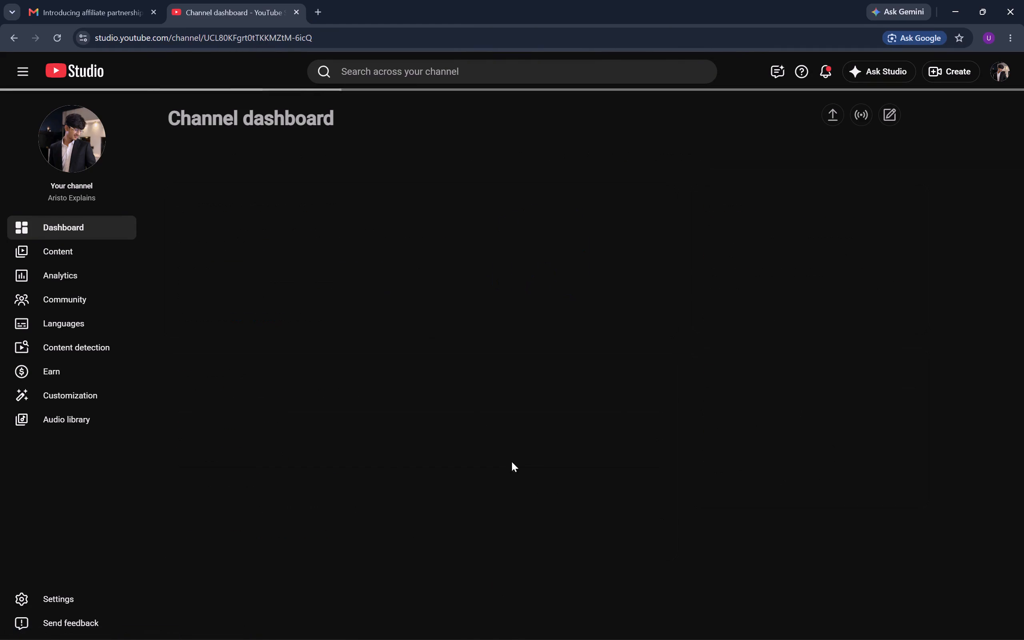
{"action": "scroll", "coordinate": [624, 576], "scroll_direction": "down", "scroll_amount": 1}
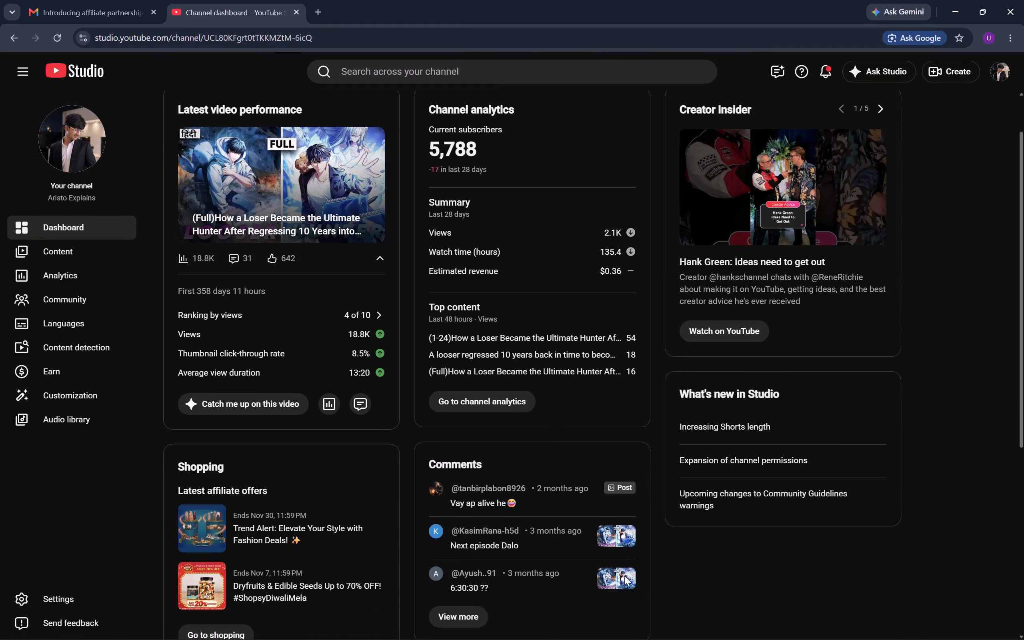
{"action": "scroll", "coordinate": [624, 576], "scroll_direction": "down", "scroll_amount": 4}
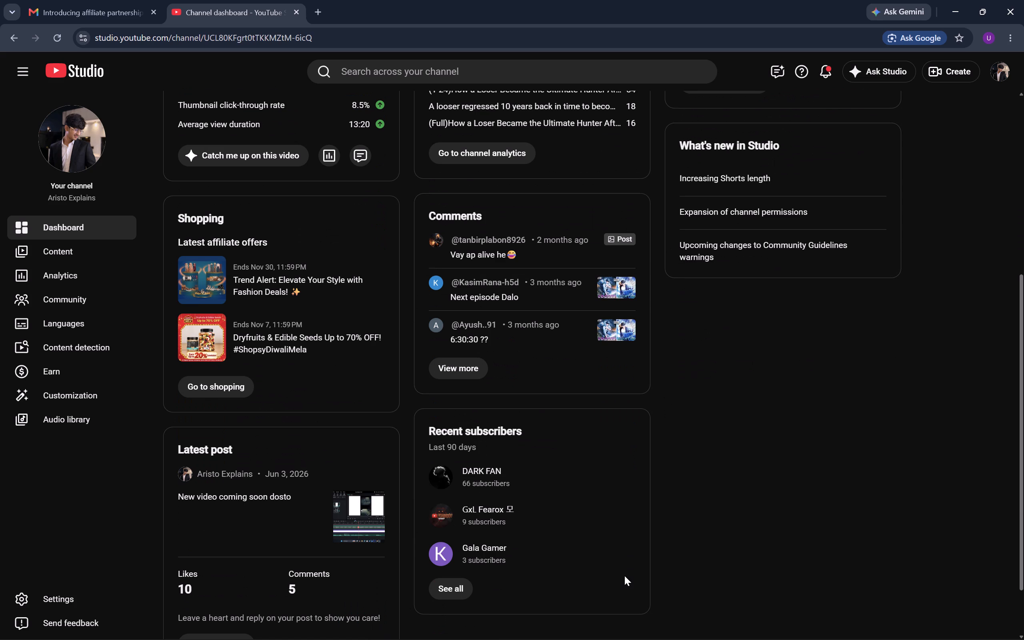
{"action": "scroll", "coordinate": [624, 576], "scroll_direction": "up", "scroll_amount": 6}
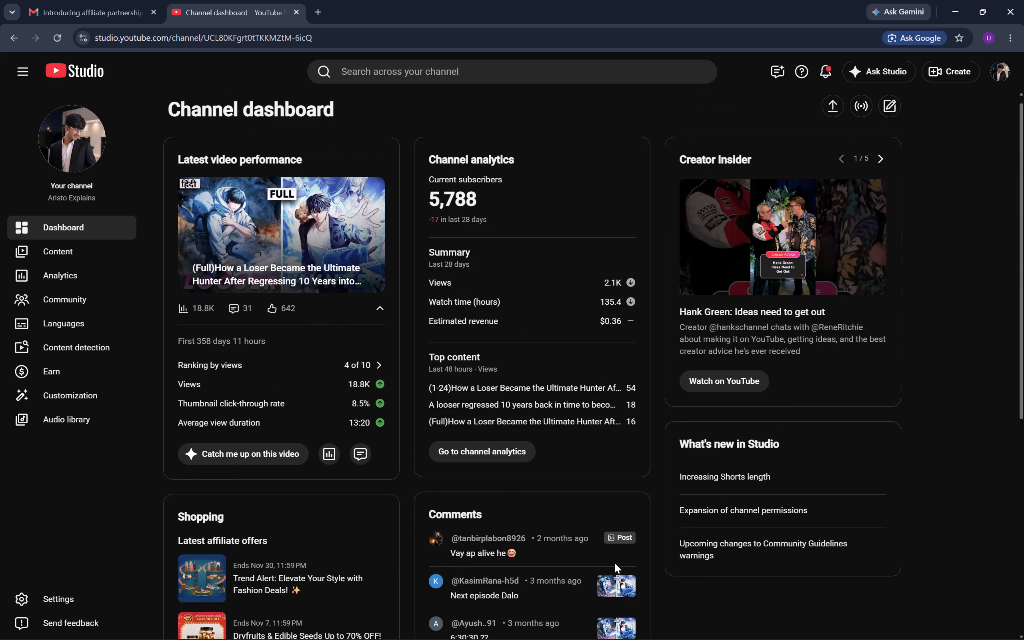
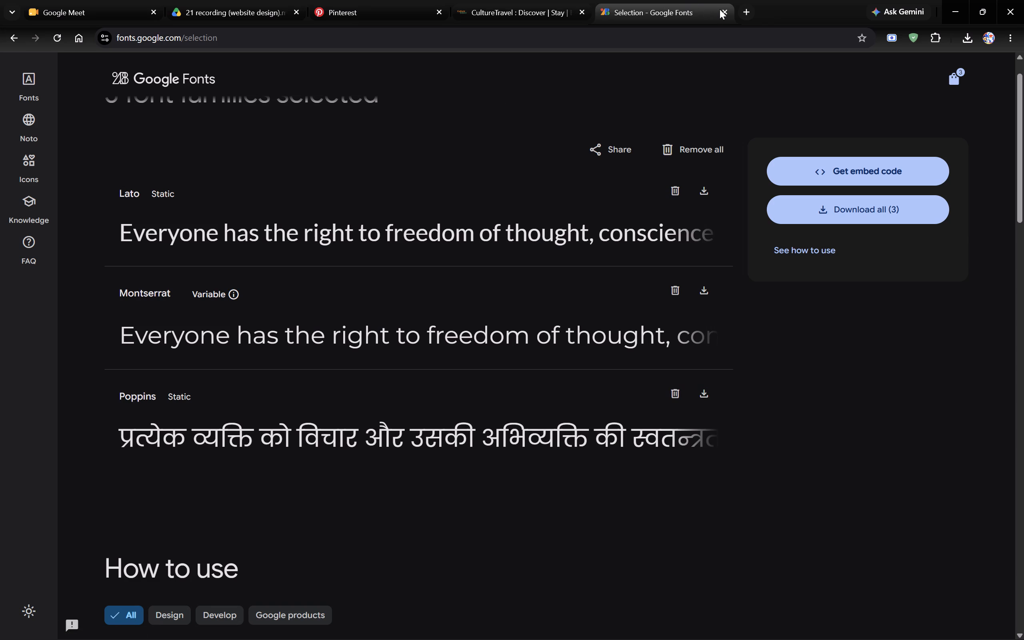
Close the Google Fonts selection page and return to the website artboard in Photoshop.
{"action": "left_click", "coordinate": [726, 14]}
{"action": "key", "text": "alt+Tab"}
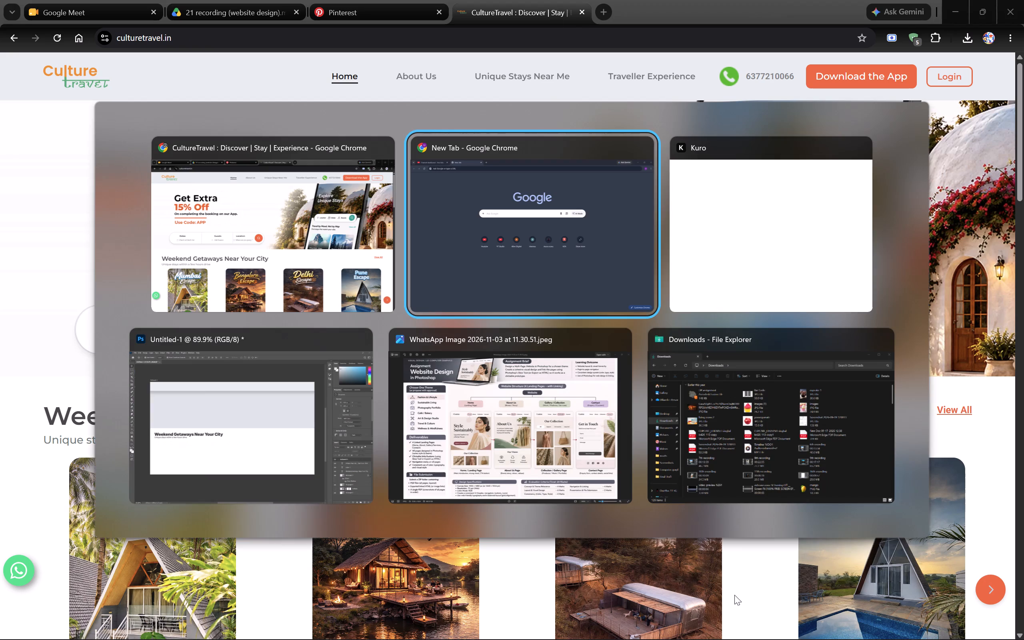
{"action": "key", "text": "alt+Tab"}
{"action": "key", "text": "alt+Tab"}
{"action": "key", "text": "alt+Tab"}
{"action": "key", "text": "alt+Tab"}
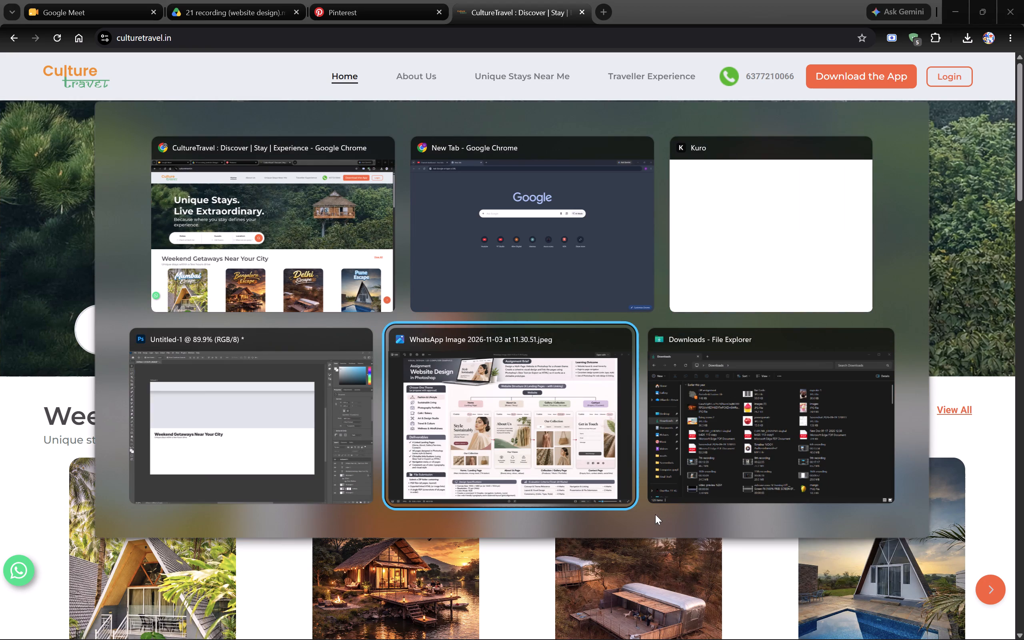
{"action": "key", "text": "alt+Tab"}
{"action": "key", "text": "alt+Tab"}
{"action": "key", "text": "alt+Tab"}
{"action": "key", "text": "alt+Tab"}
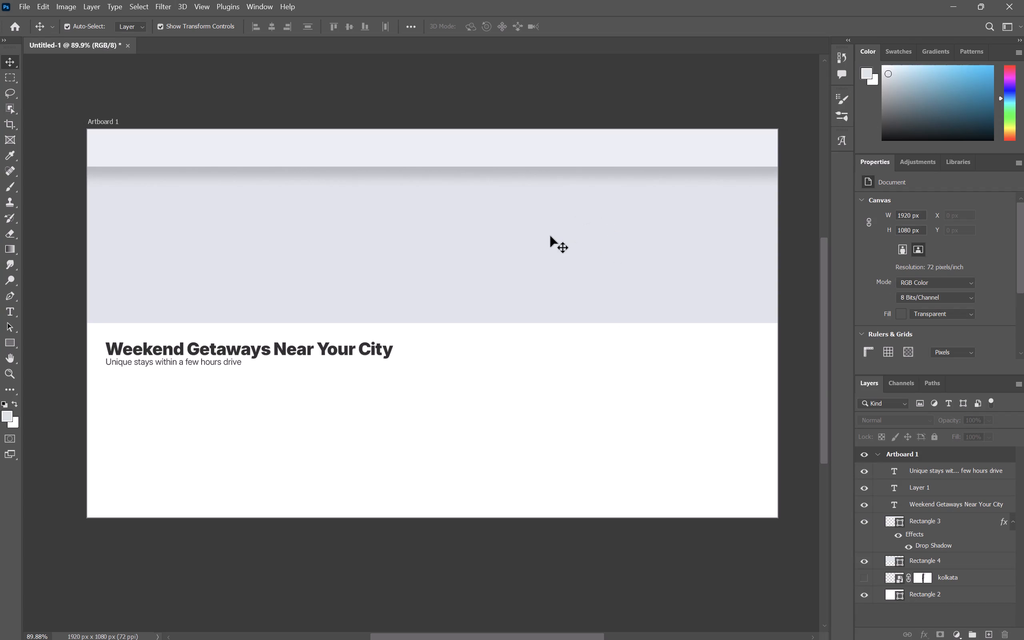
{"action": "key", "text": "alt+Tab"}
{"action": "key", "text": "alt+Tab"}
Start a new text layer at the left end of the pale header band and open the font choices for its placeholder text.
{"action": "scroll", "coordinate": [192, 175], "scroll_direction": "up", "scroll_amount": 1, "text": "alt"}
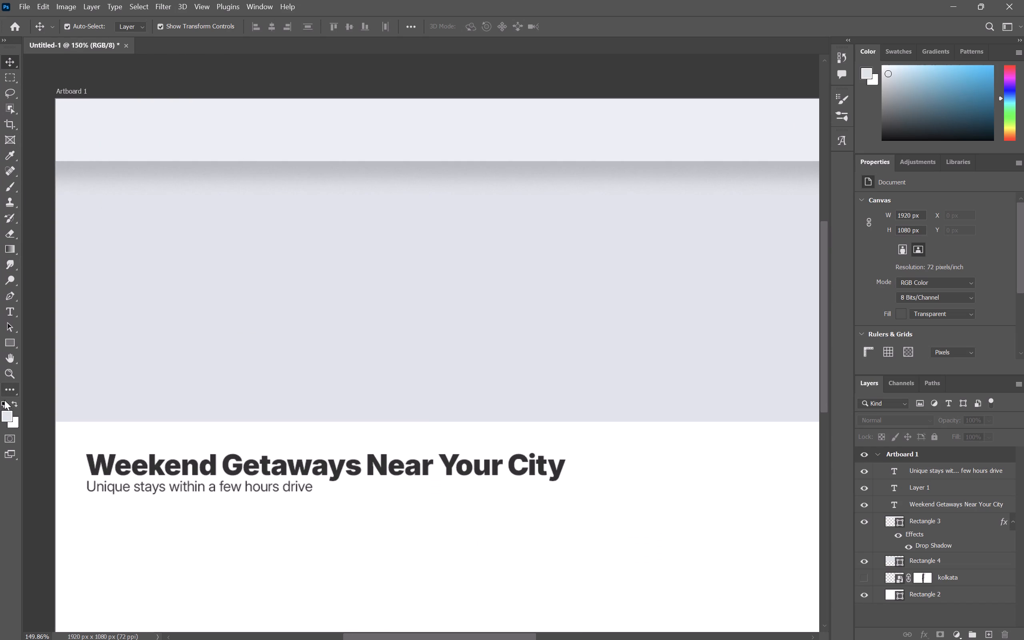
{"action": "left_click", "coordinate": [17, 313]}
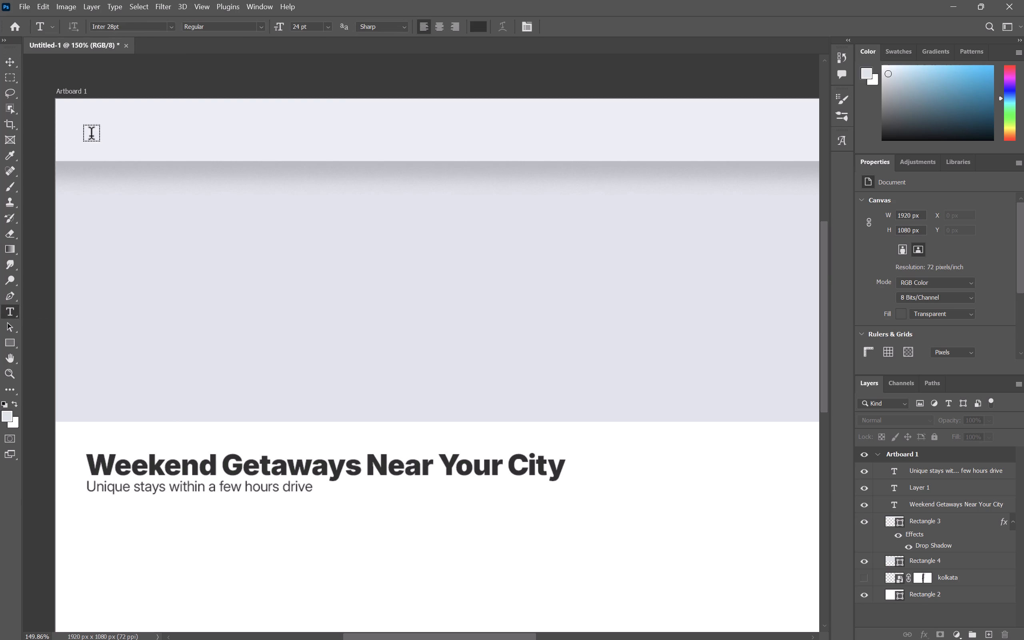
{"action": "left_click", "coordinate": [91, 136]}
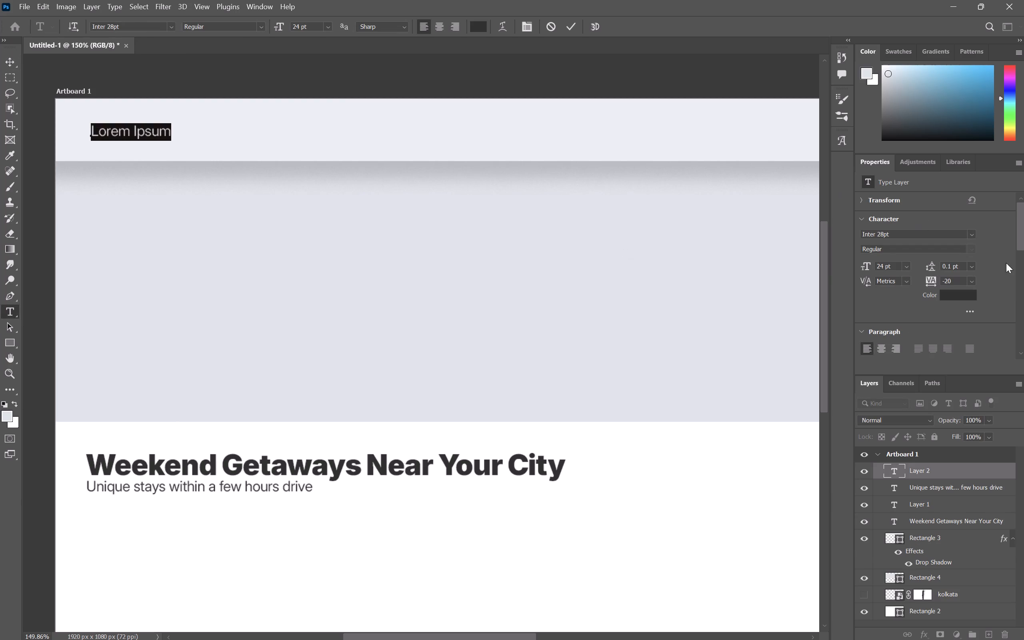
{"action": "left_click", "coordinate": [962, 238]}
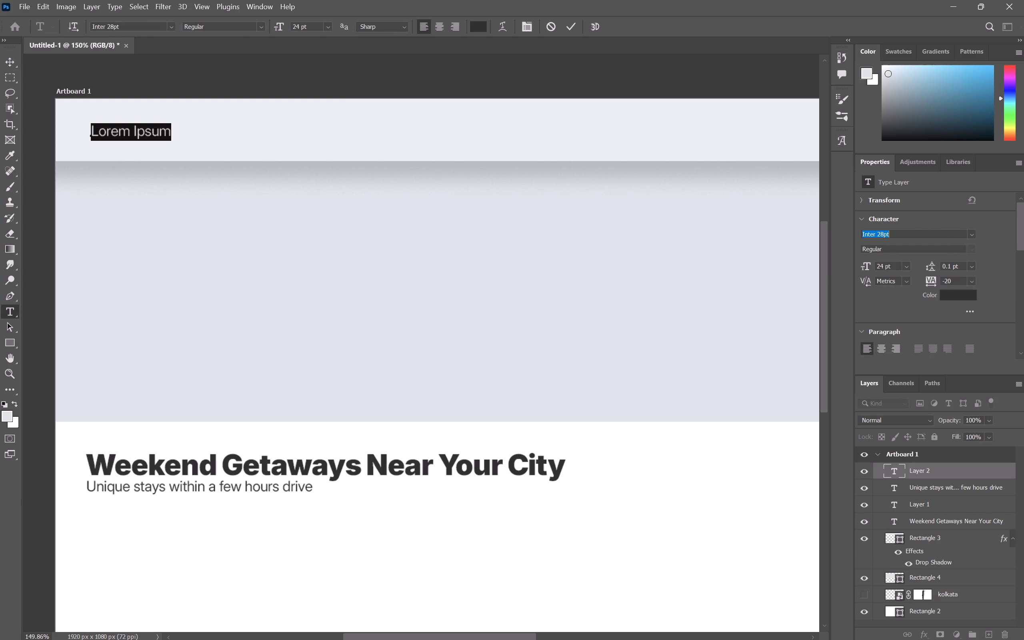
{"action": "left_click", "coordinate": [968, 236]}
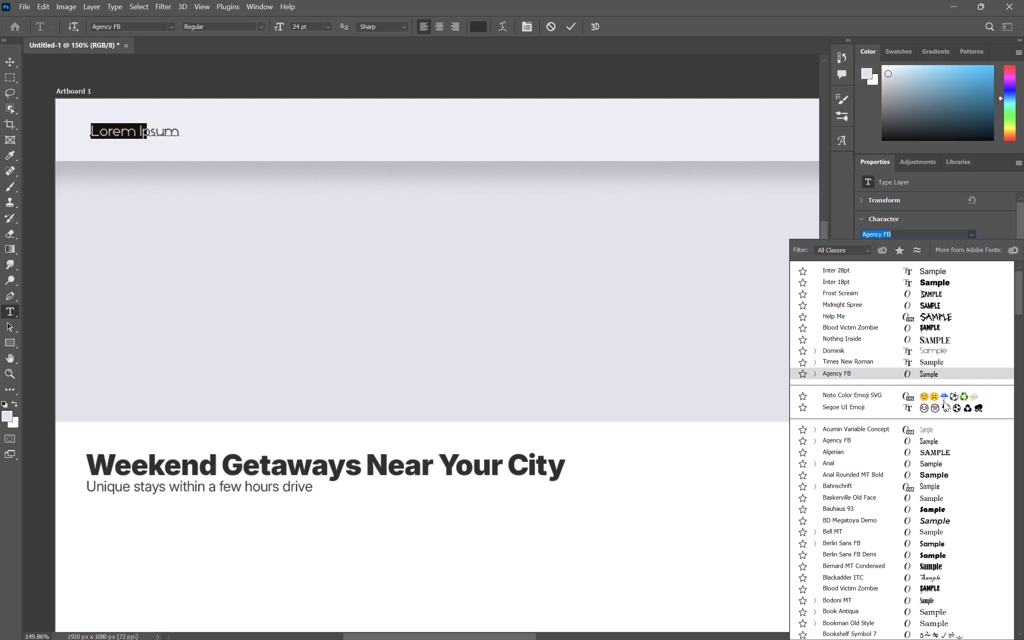
Set the header's placeholder text to the Chiller font and replace its wording with TRAVEL.
{"action": "scroll", "coordinate": [908, 598], "scroll_direction": "down", "scroll_amount": 1}
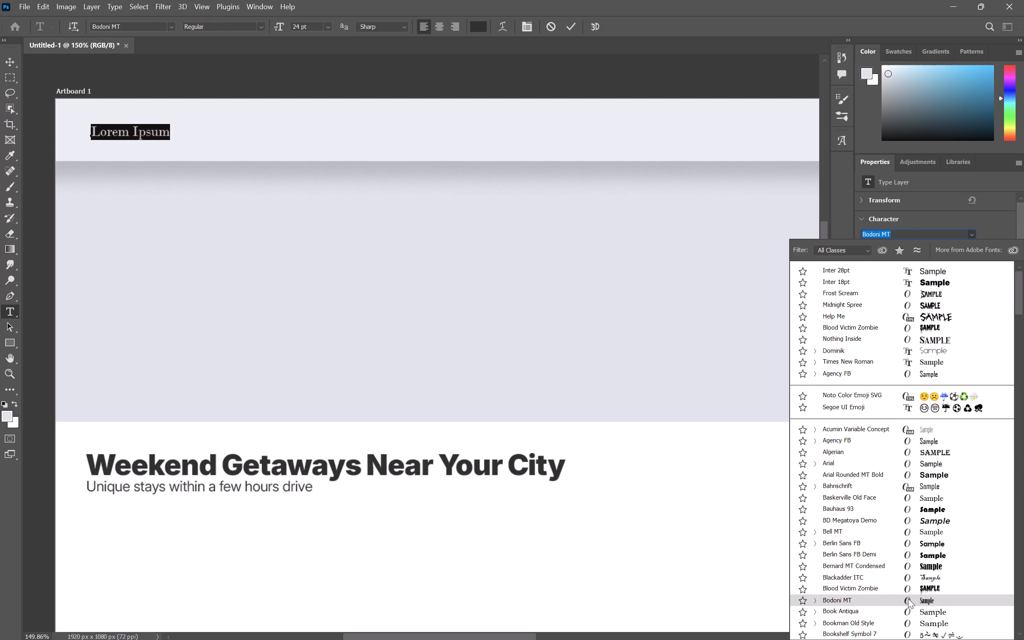
{"action": "scroll", "coordinate": [908, 598], "scroll_direction": "down", "scroll_amount": 2}
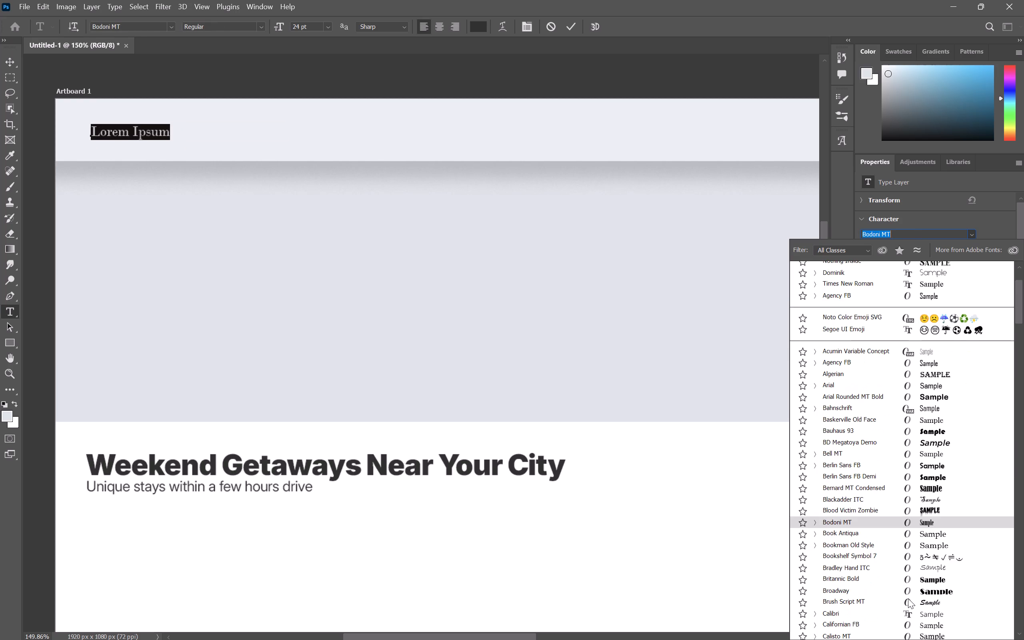
{"action": "scroll", "coordinate": [908, 598], "scroll_direction": "down", "scroll_amount": 2}
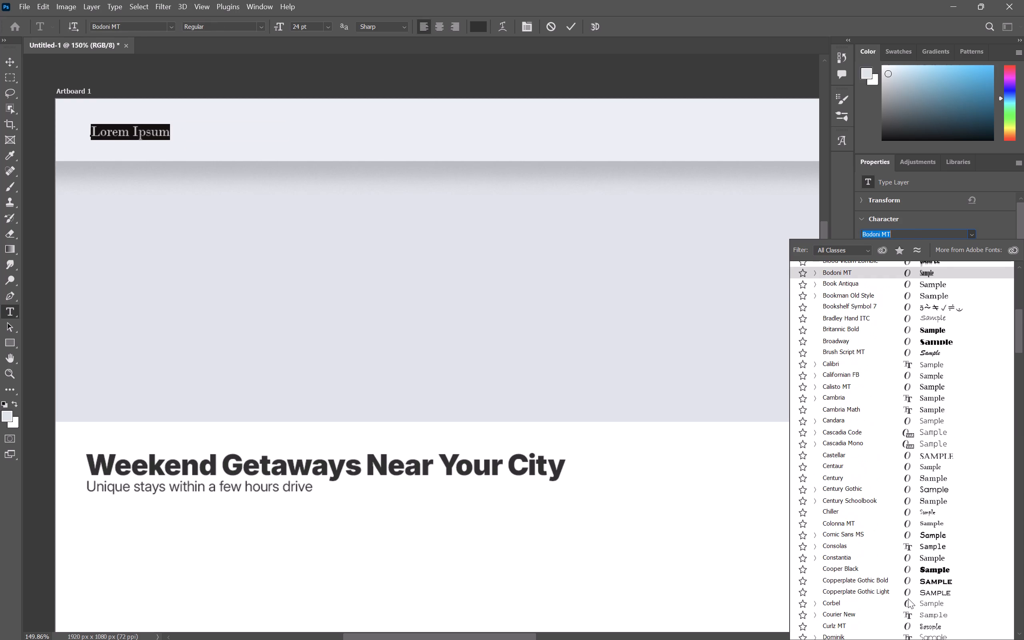
{"action": "left_click", "coordinate": [919, 509]}
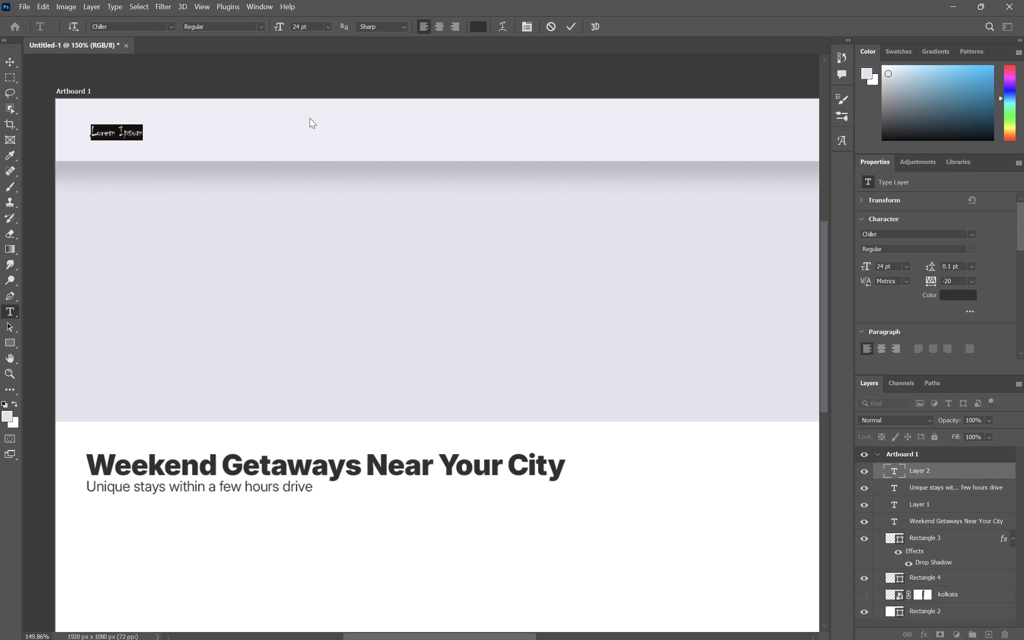
{"action": "key", "text": "t"}
{"action": "type", "text": "RAVEL"}
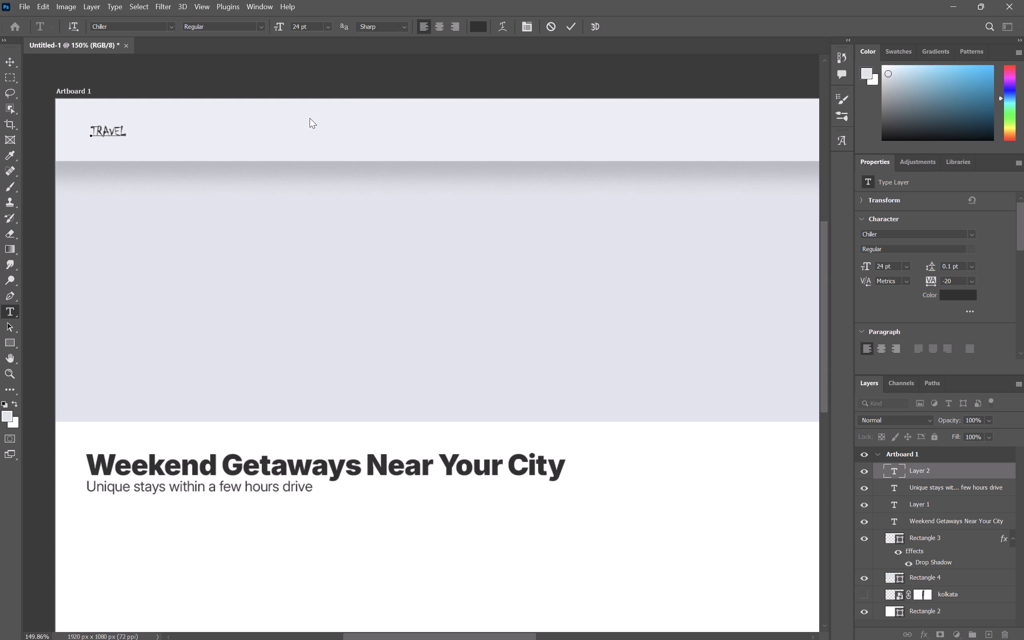
{"action": "left_click", "coordinate": [333, 64]}
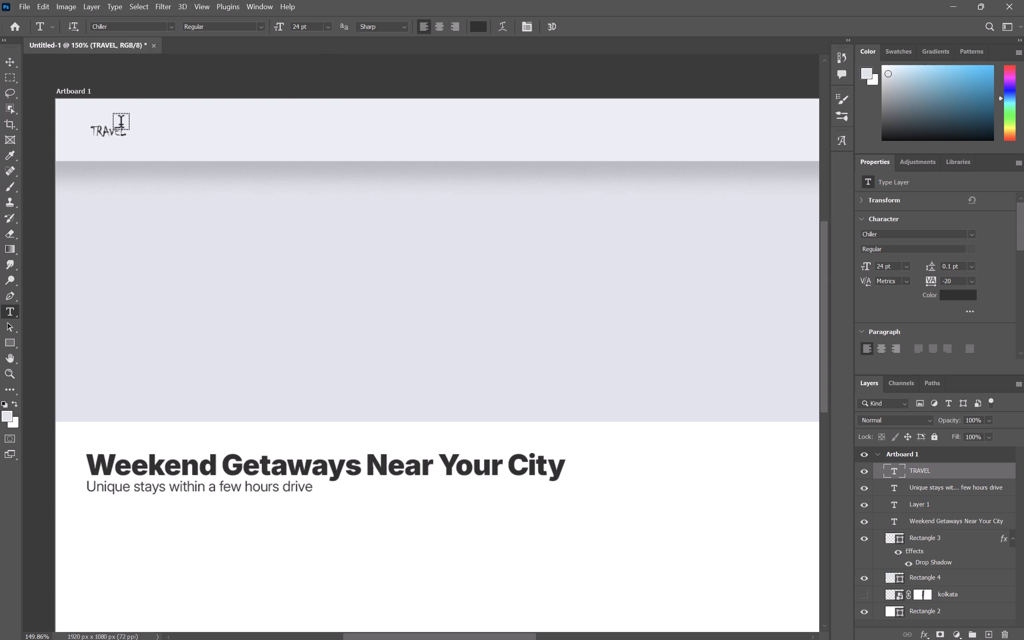
Add a separate VLOGS text in Chiller in the header, just below the end of TRAVEL.
{"action": "left_click", "coordinate": [118, 144]}
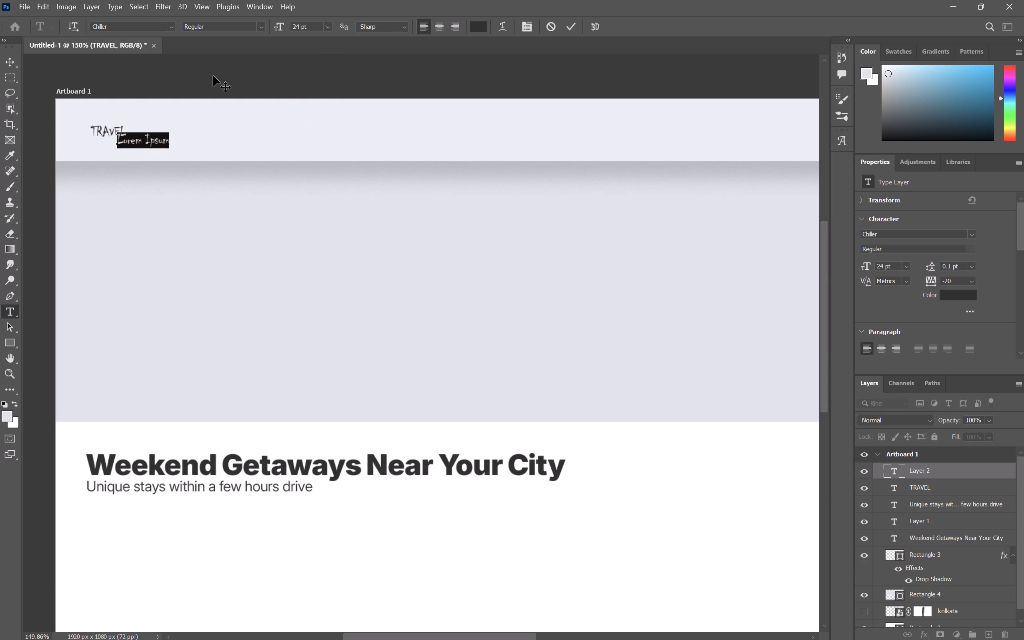
{"action": "key", "text": "b"}
{"action": "key", "text": "BackSpace"}
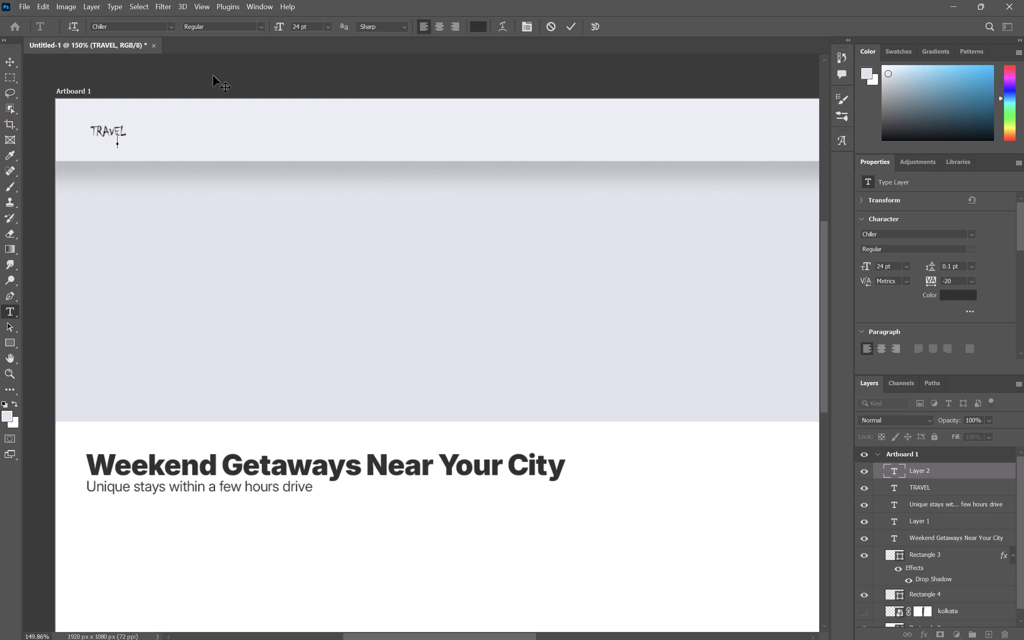
{"action": "type", "text": "VLOGS"}
{"action": "left_click", "coordinate": [258, 89]}
Move the TRAVEL text slightly upward in the header to make room above VLOGS.
{"action": "left_click", "coordinate": [7, 60]}
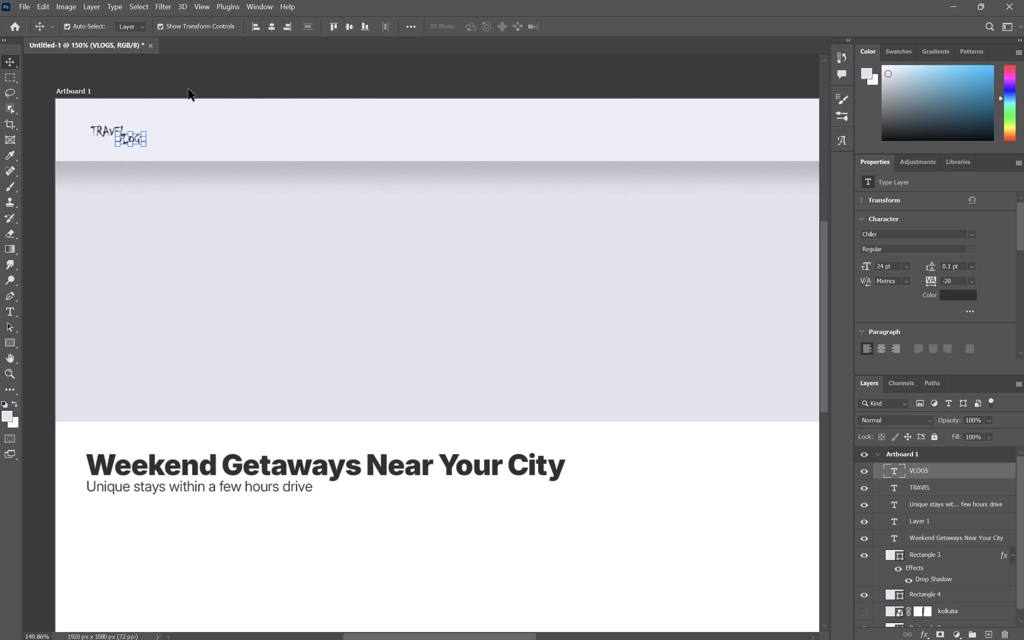
{"action": "left_click", "coordinate": [188, 89]}
{"action": "scroll", "coordinate": [166, 133], "scroll_direction": "up", "scroll_amount": 2, "text": "alt"}
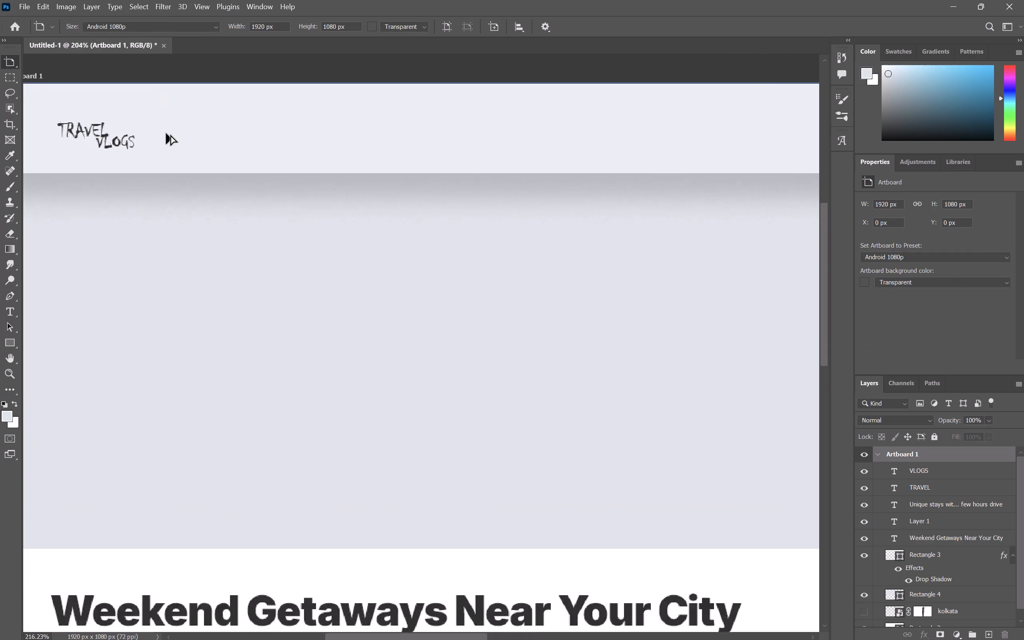
{"action": "scroll", "coordinate": [166, 133], "scroll_direction": "up", "scroll_amount": 1, "text": "alt"}
{"action": "left_click_drag", "start_coordinate": [72, 132], "coordinate": [69, 120]}
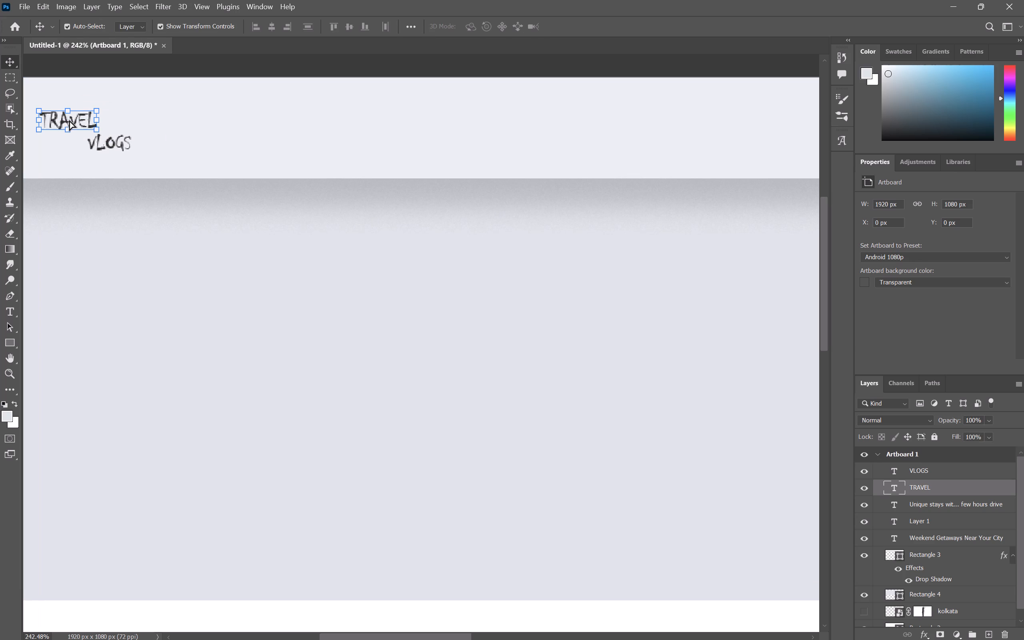
{"action": "left_click", "coordinate": [108, 142]}
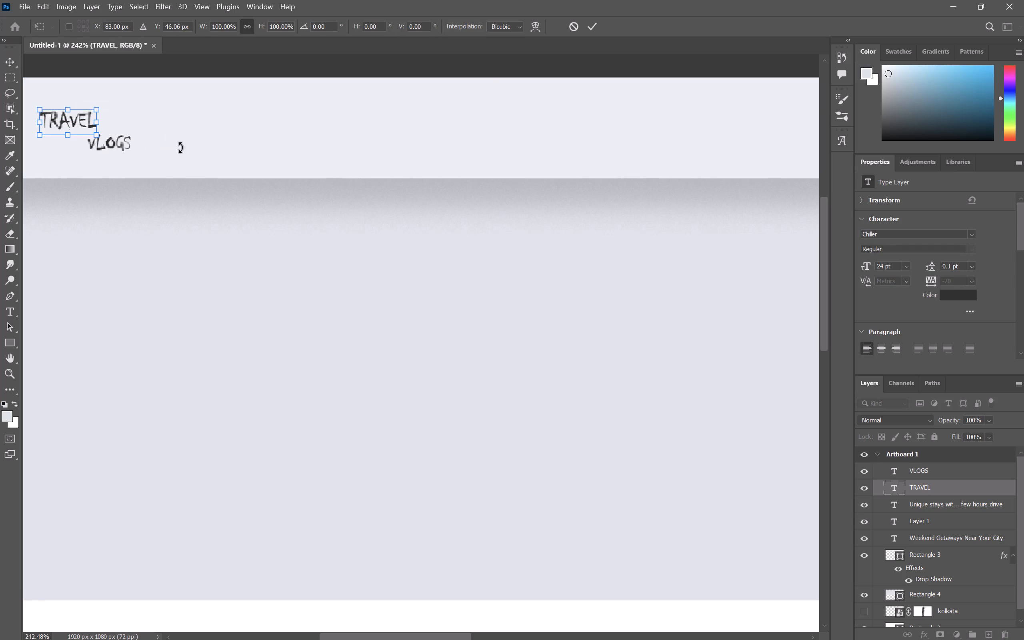
{"action": "left_click", "coordinate": [190, 147]}
{"action": "left_click", "coordinate": [489, 78]}
Move the VLOGS text up and slightly left so it tucks closely under the last letters of TRAVEL.
{"action": "left_click", "coordinate": [126, 143]}
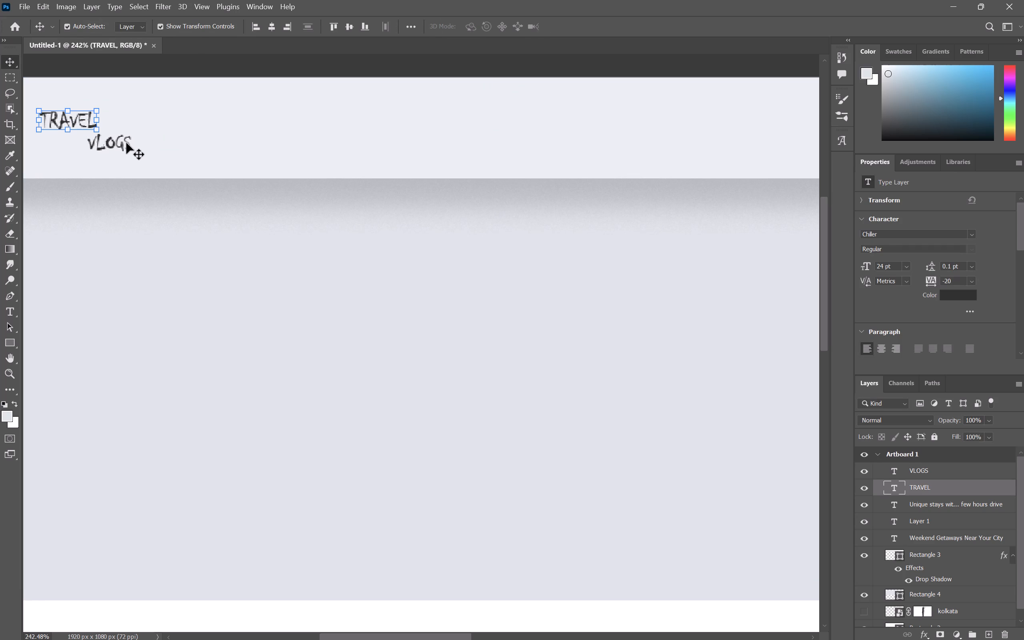
{"action": "left_click_drag", "start_coordinate": [126, 143], "coordinate": [122, 136]}
{"action": "left_click", "coordinate": [414, 103]}
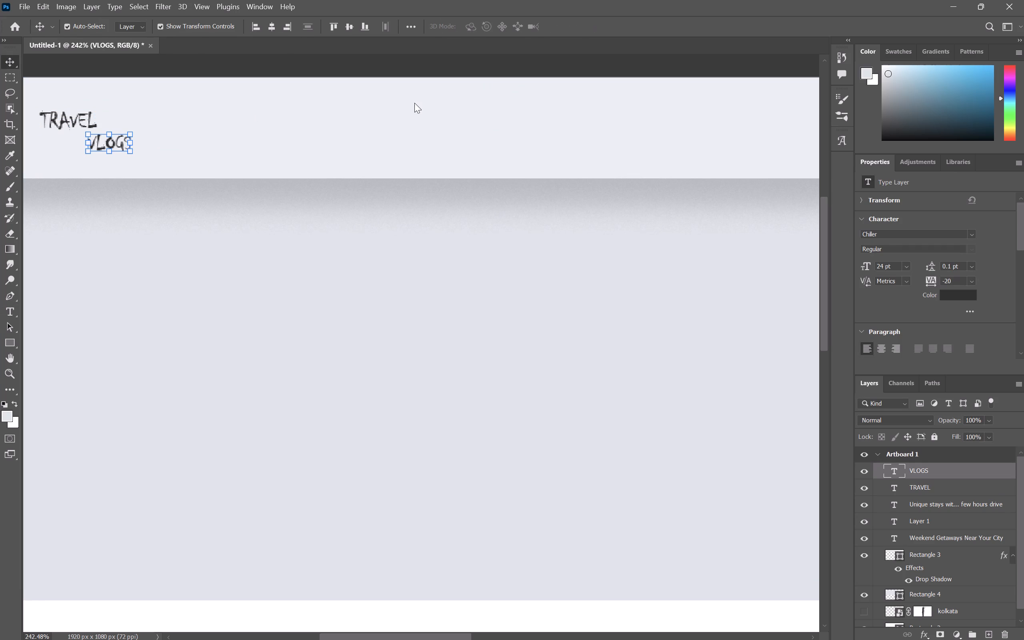
{"action": "left_click_drag", "start_coordinate": [113, 145], "coordinate": [112, 142]}
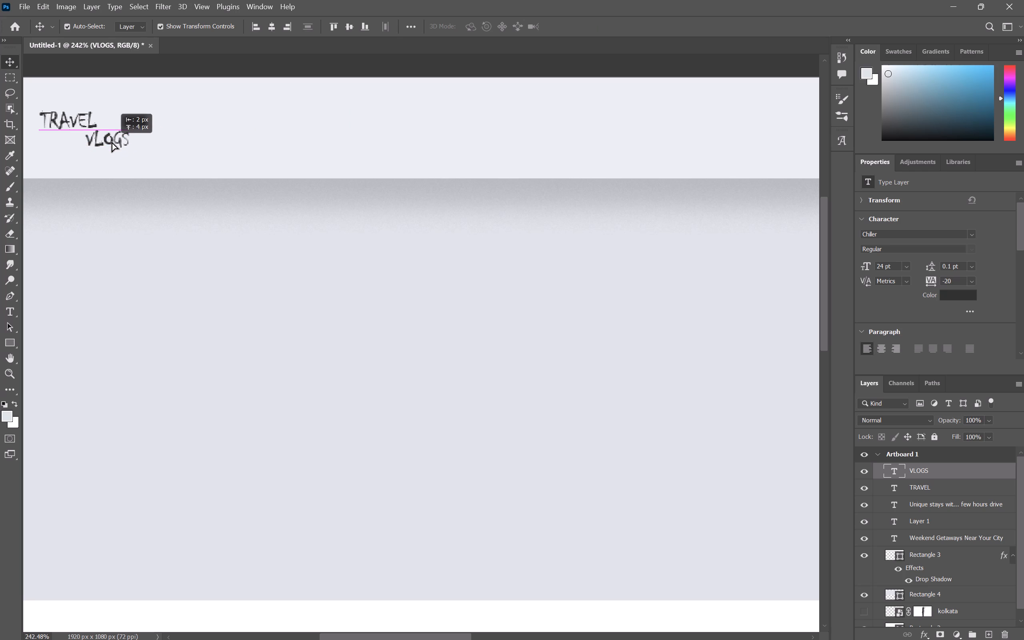
{"action": "left_click_drag", "start_coordinate": [112, 142], "coordinate": [109, 136]}
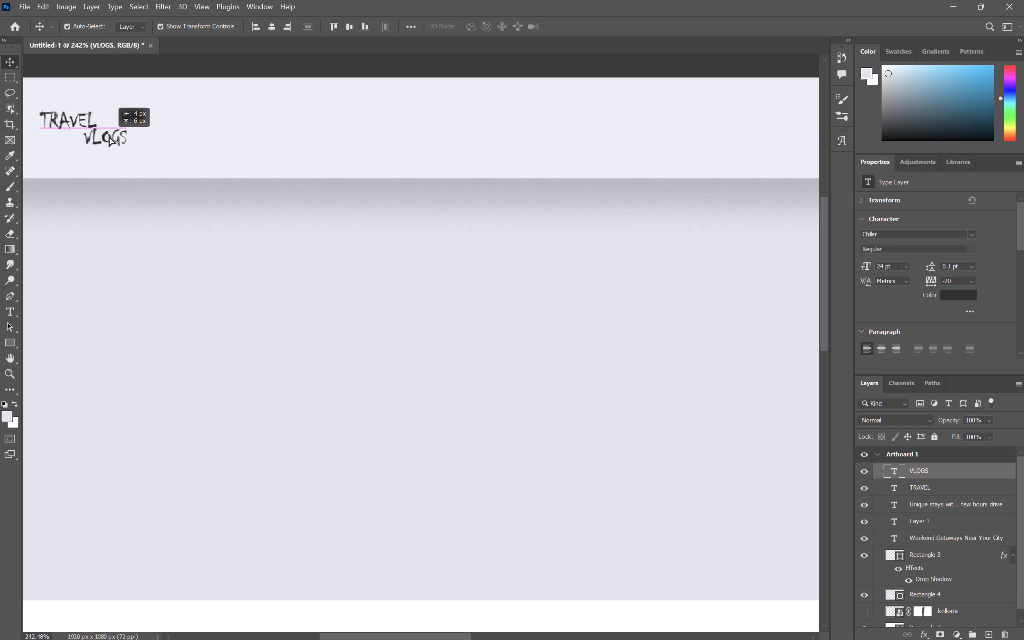
{"action": "left_click_drag", "start_coordinate": [109, 136], "coordinate": [109, 137]}
{"action": "key", "text": "Up"}
{"action": "key", "text": "Up"}
{"action": "key", "text": "Up"}
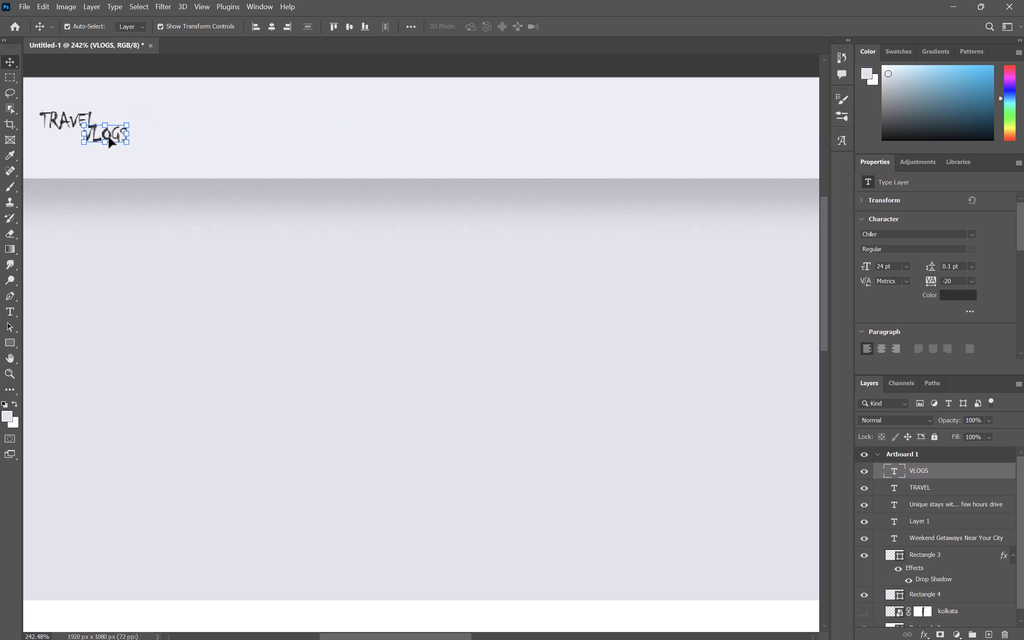
{"action": "left_click", "coordinate": [446, 60]}
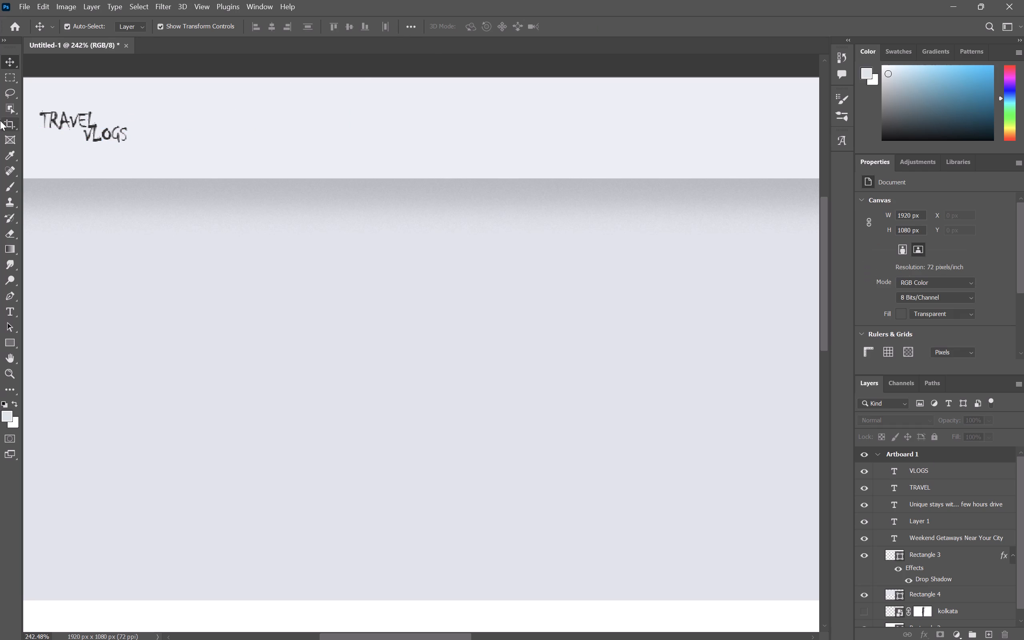
Recolour the TRAVEL text in the header to orange #ee9c3b.
{"action": "double_click", "coordinate": [66, 117]}
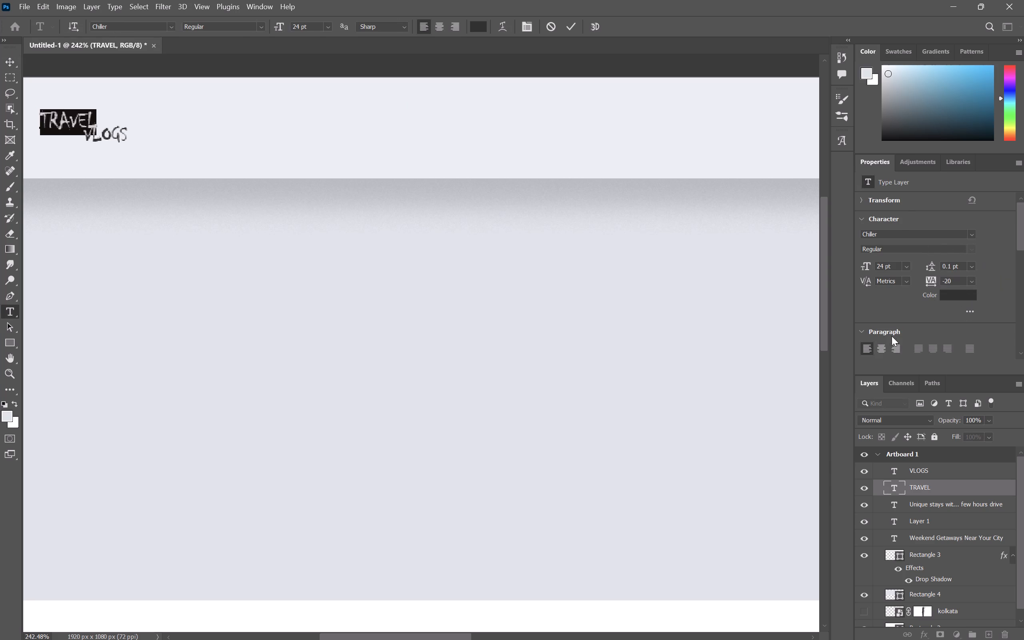
{"action": "double_click", "coordinate": [960, 296]}
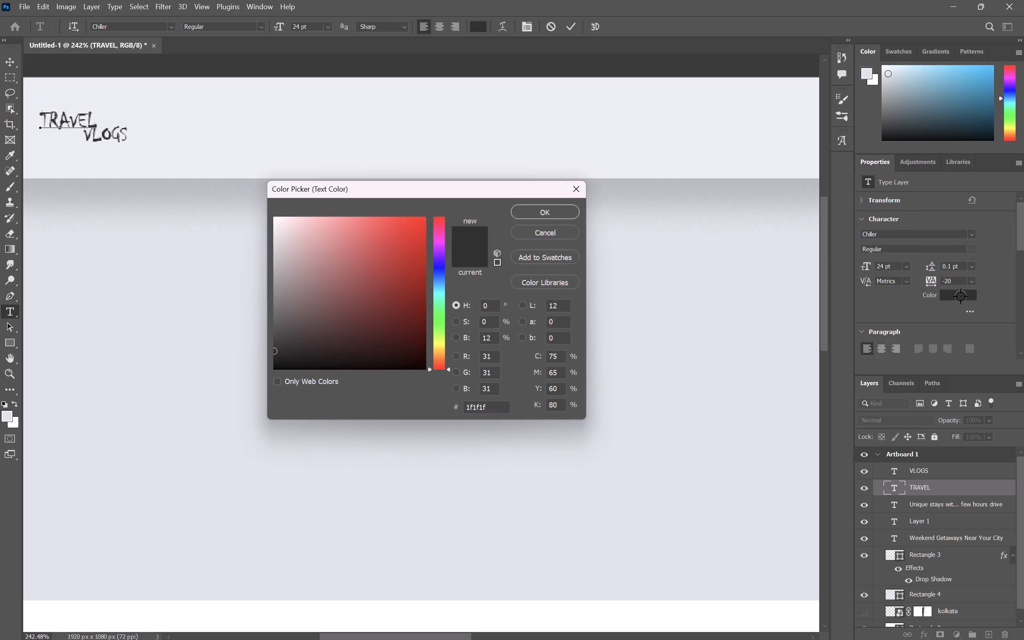
{"action": "left_click", "coordinate": [392, 269]}
{"action": "left_click", "coordinate": [325, 244]}
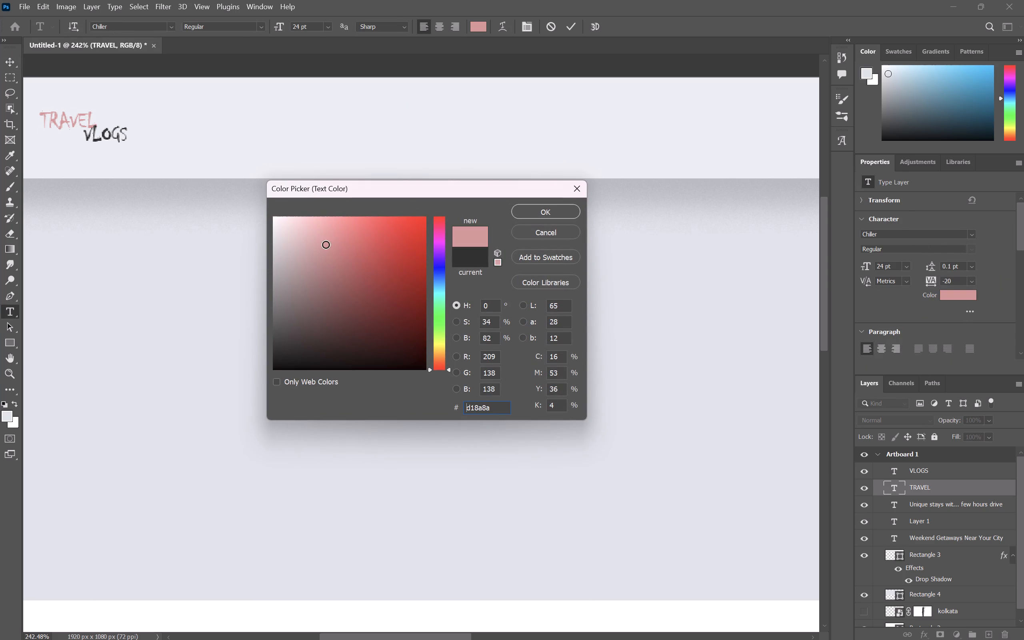
{"action": "left_click", "coordinate": [356, 267]}
{"action": "left_click", "coordinate": [376, 284]}
{"action": "left_click", "coordinate": [364, 262]}
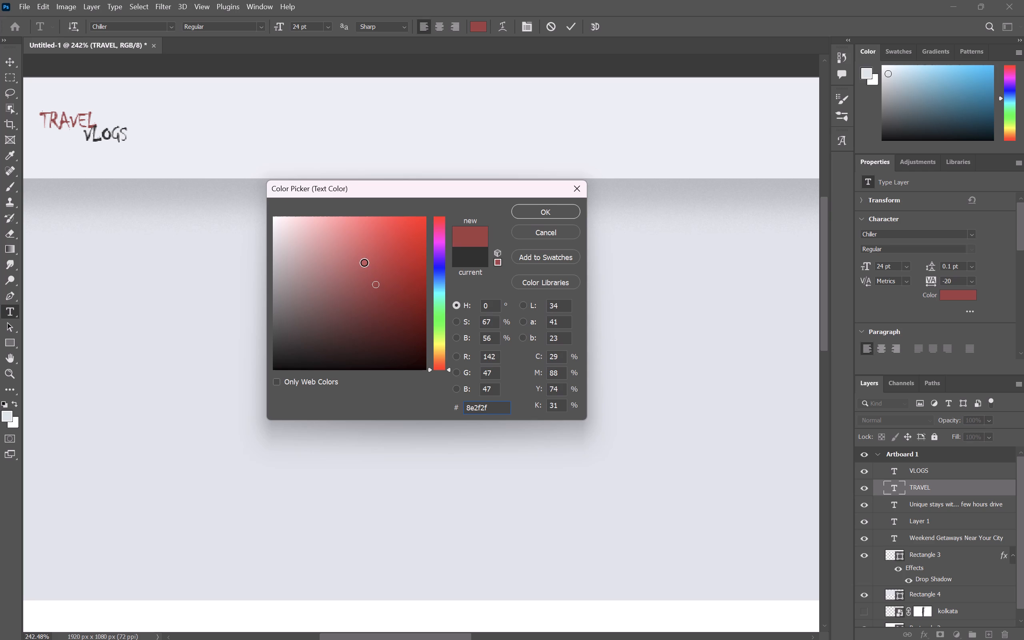
{"action": "left_click", "coordinate": [440, 358]}
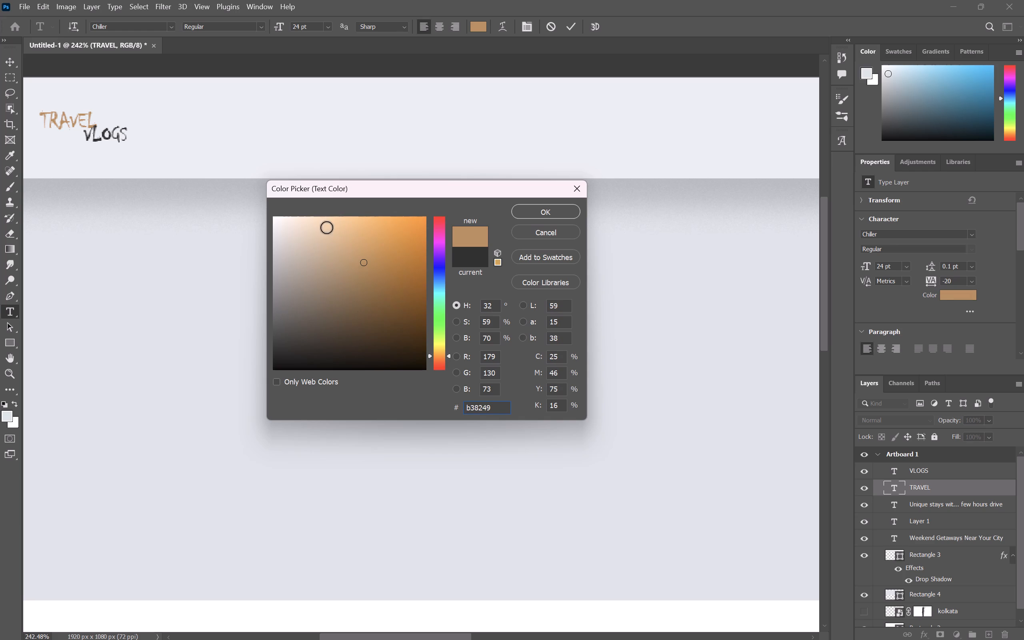
{"action": "left_click", "coordinate": [357, 250]}
{"action": "left_click", "coordinate": [368, 259]}
{"action": "left_click_drag", "start_coordinate": [370, 272], "coordinate": [367, 238]}
{"action": "left_click", "coordinate": [367, 238]}
{"action": "left_click", "coordinate": [354, 229]}
{"action": "left_click", "coordinate": [374, 238]}
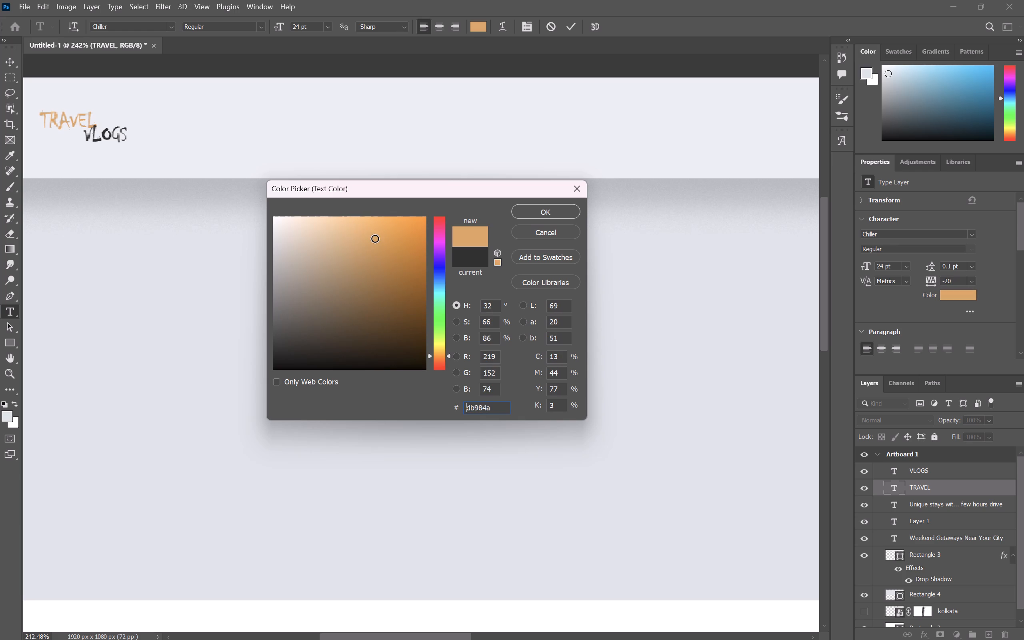
{"action": "left_click", "coordinate": [372, 244]}
{"action": "left_click", "coordinate": [364, 235]}
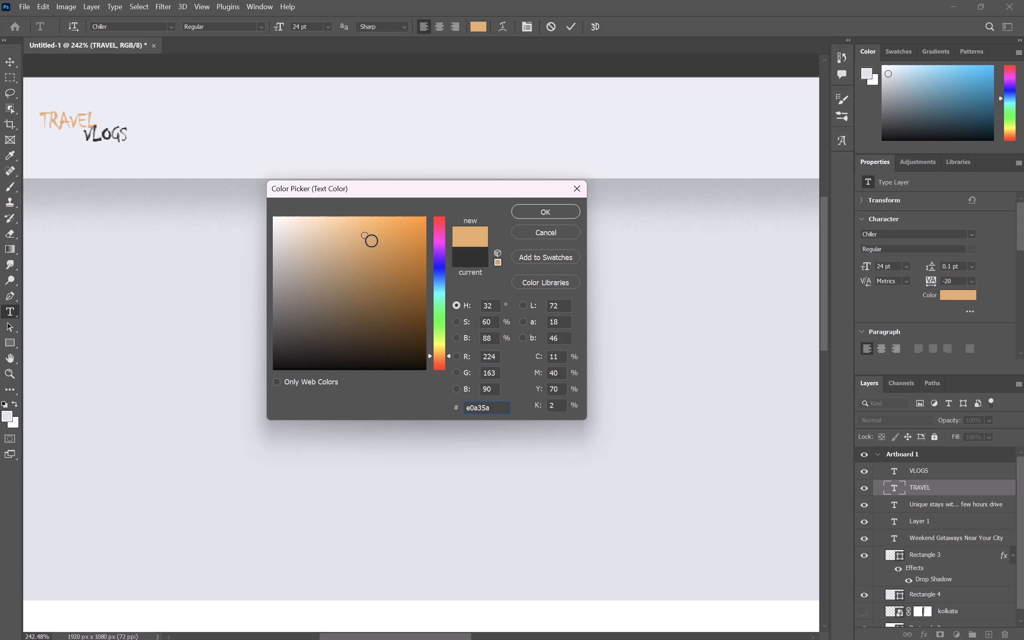
{"action": "left_click", "coordinate": [388, 226]}
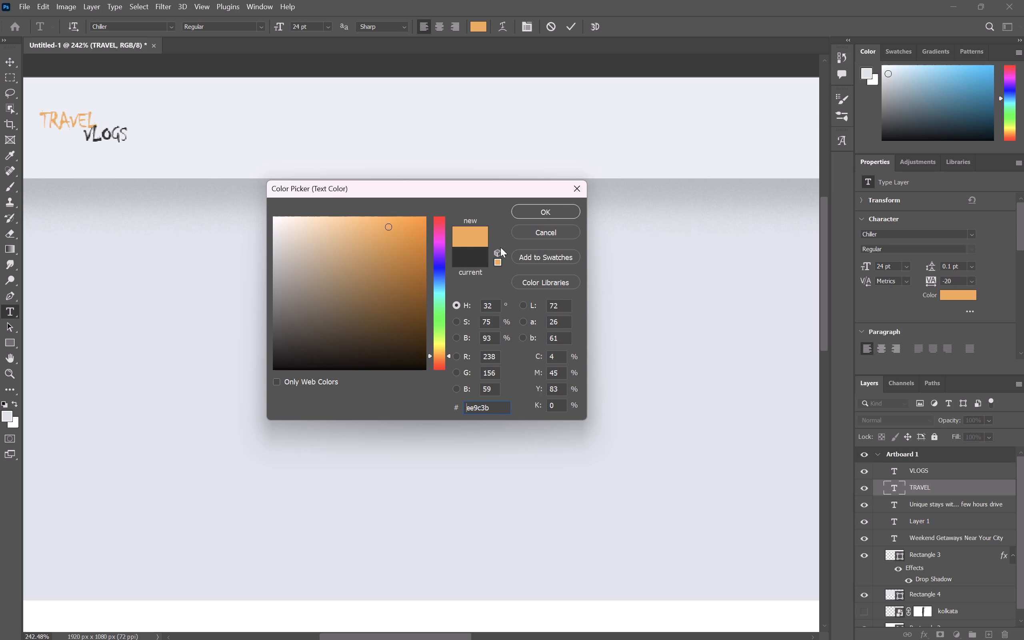
{"action": "left_click", "coordinate": [556, 204]}
{"action": "left_click", "coordinate": [124, 140]}
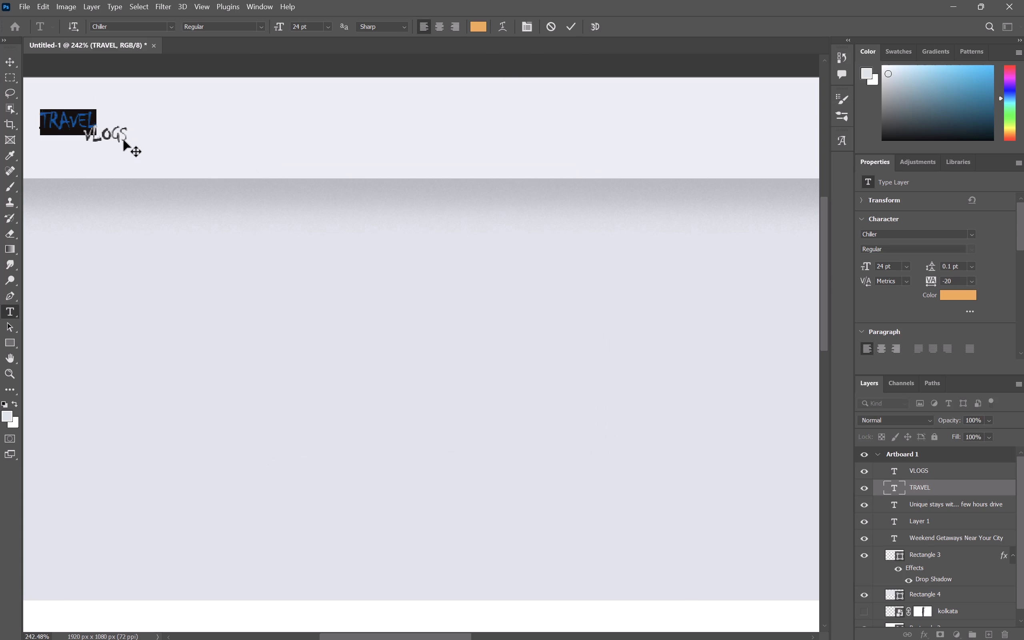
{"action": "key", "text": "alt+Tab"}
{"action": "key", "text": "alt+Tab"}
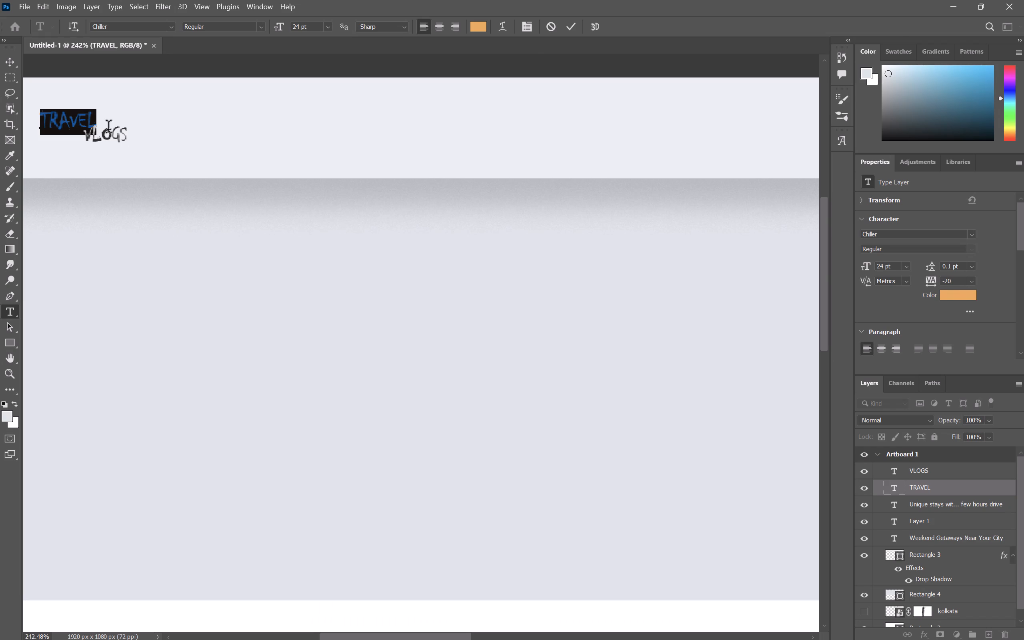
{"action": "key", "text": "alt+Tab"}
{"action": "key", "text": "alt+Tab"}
Recolour the VLOGS text in the header to green #58d11c.
{"action": "left_click", "coordinate": [109, 135]}
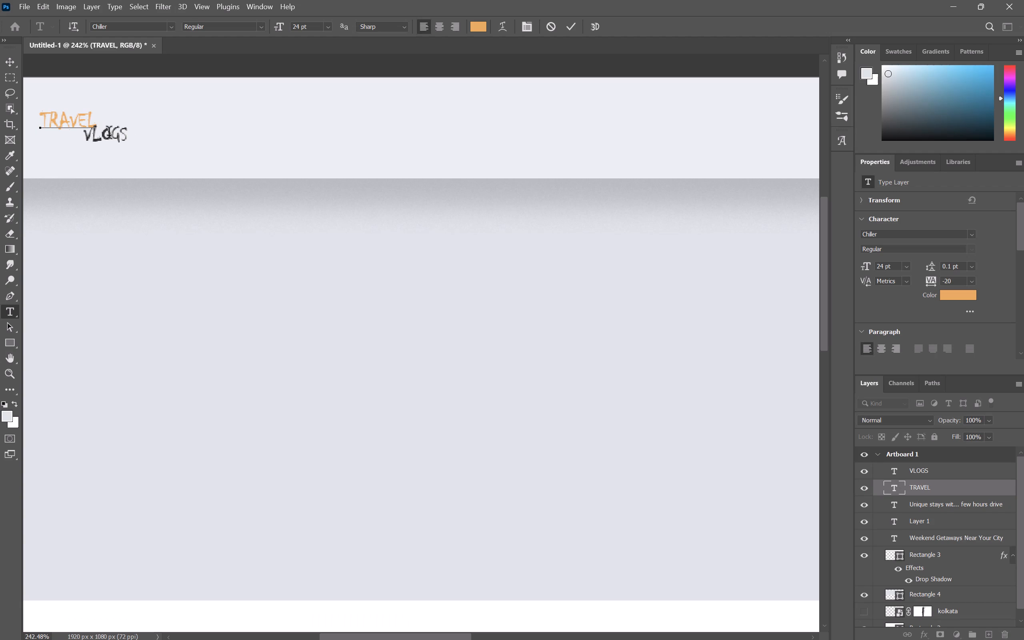
{"action": "double_click", "coordinate": [109, 135]}
{"action": "left_click", "coordinate": [134, 144]}
{"action": "left_click", "coordinate": [414, 146]}
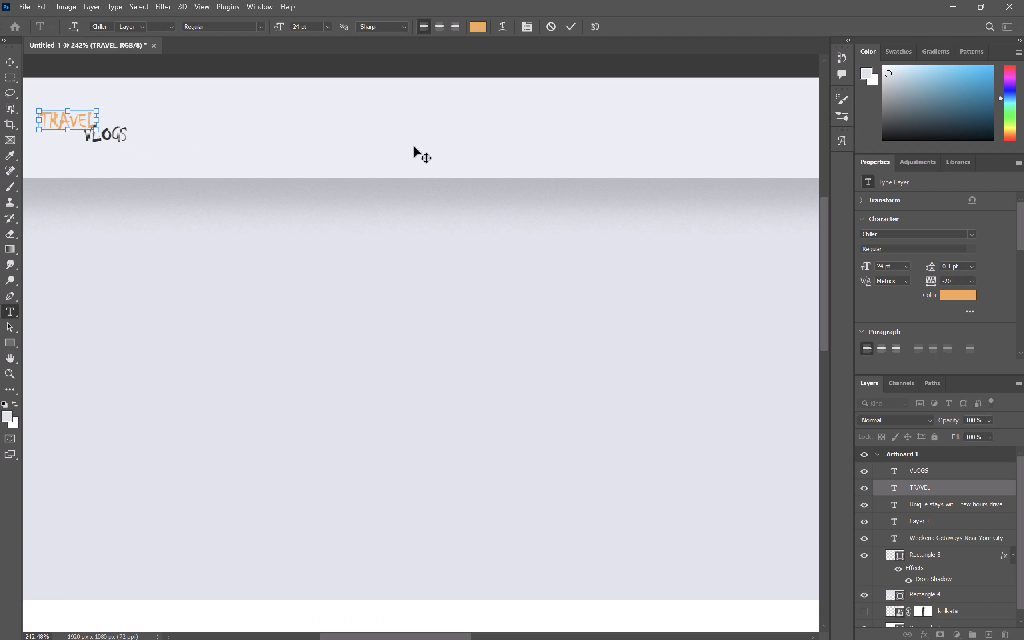
{"action": "left_click", "coordinate": [130, 131]}
{"action": "left_click", "coordinate": [113, 134]}
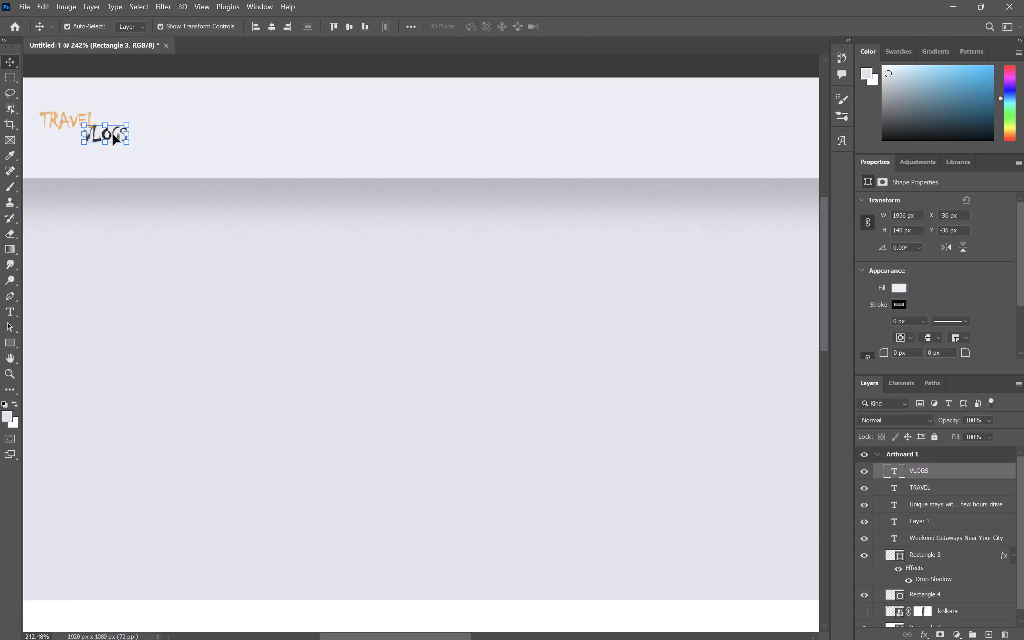
{"action": "double_click", "coordinate": [113, 134]}
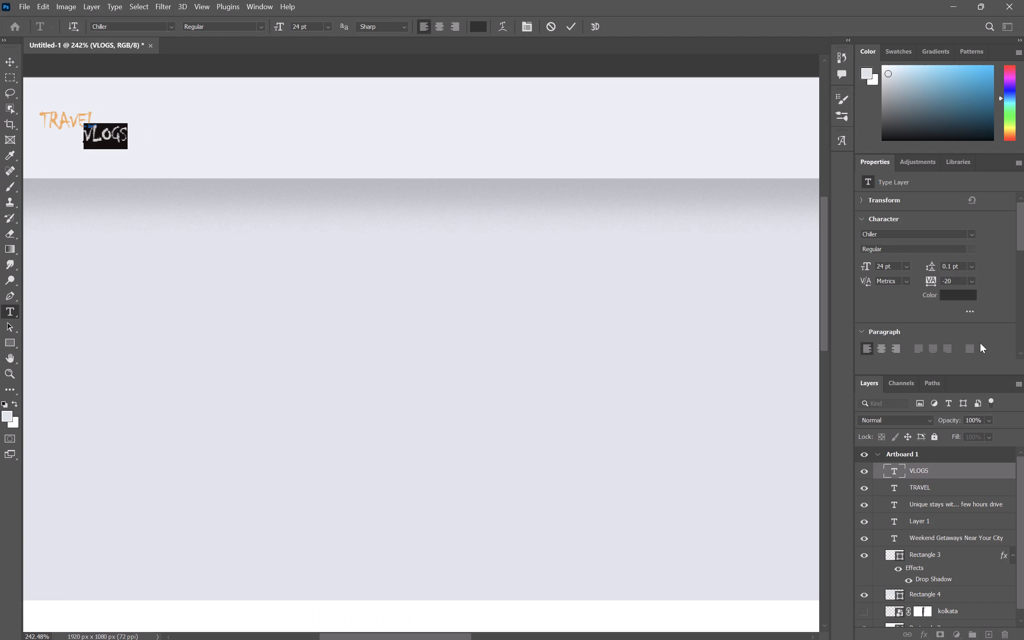
{"action": "left_click", "coordinate": [966, 294]}
{"action": "left_click_drag", "start_coordinate": [435, 312], "coordinate": [438, 320]}
{"action": "left_click_drag", "start_coordinate": [439, 322], "coordinate": [439, 329]}
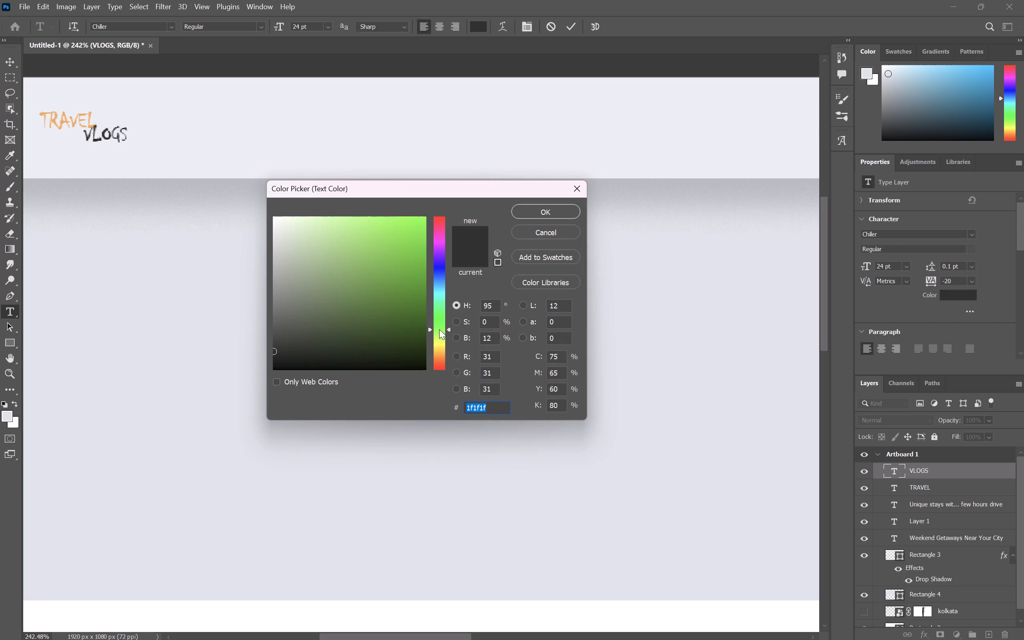
{"action": "left_click_drag", "start_coordinate": [439, 329], "coordinate": [439, 327]}
{"action": "left_click", "coordinate": [355, 237]}
{"action": "left_click", "coordinate": [373, 230]}
{"action": "left_click", "coordinate": [394, 247]}
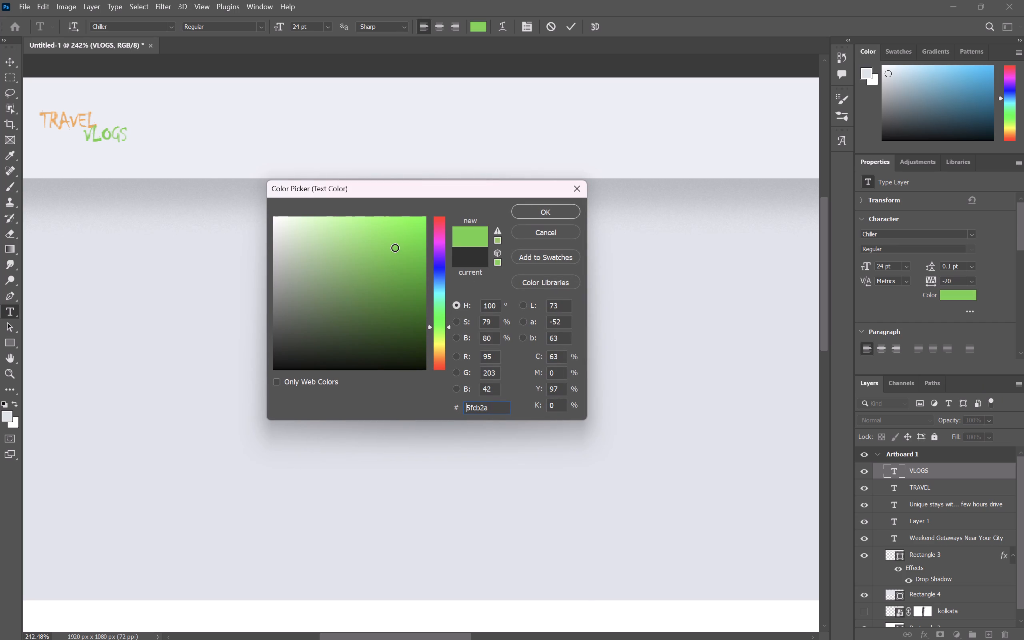
{"action": "left_click", "coordinate": [406, 244]}
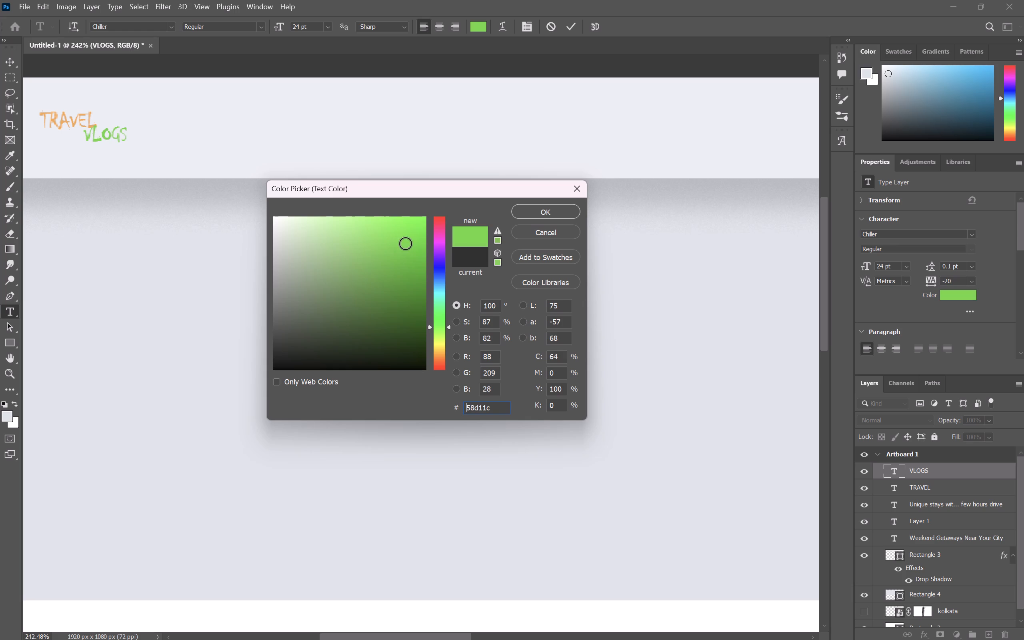
{"action": "left_click", "coordinate": [554, 209]}
{"action": "left_click", "coordinate": [737, 68]}
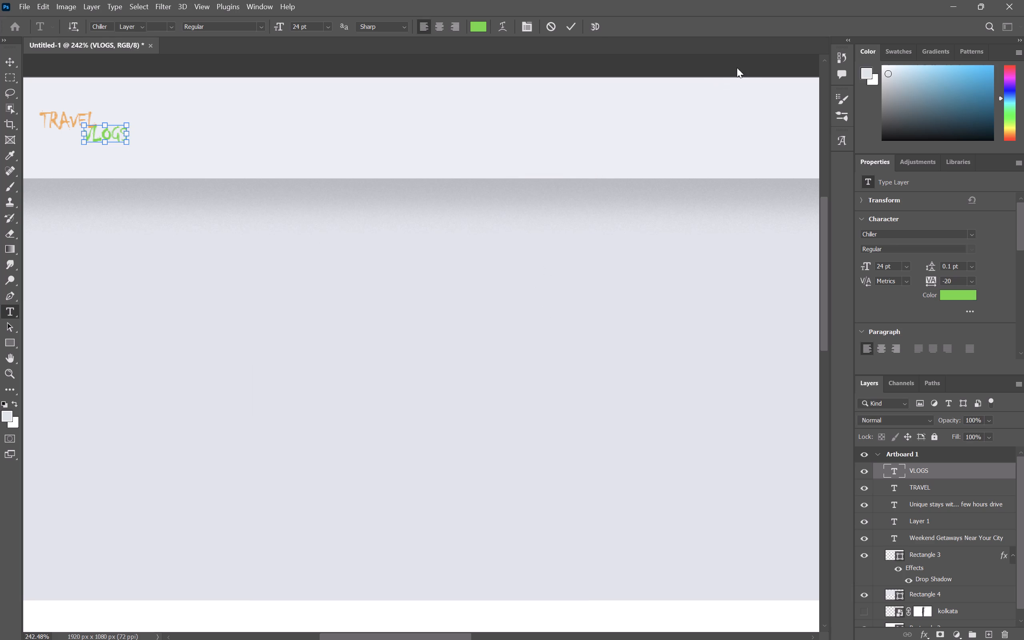
{"action": "left_click", "coordinate": [737, 68]}
Enlarge the TRAVEL text in the header to 30 pt.
{"action": "scroll", "coordinate": [737, 68], "scroll_direction": "down", "scroll_amount": 1, "text": "alt"}
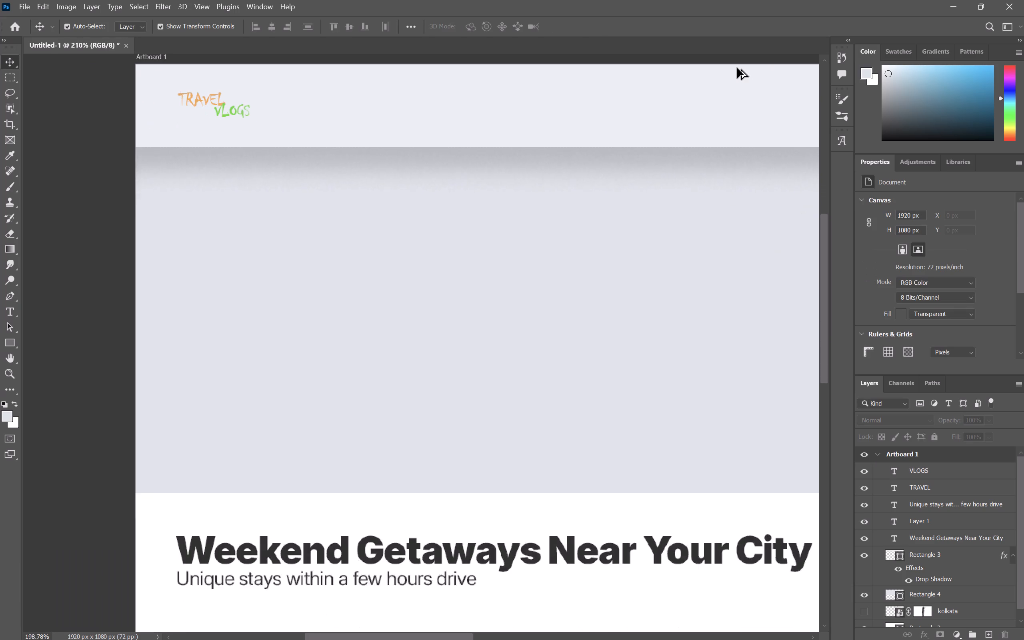
{"action": "scroll", "coordinate": [737, 68], "scroll_direction": "down", "scroll_amount": 1, "text": "alt"}
{"action": "scroll", "coordinate": [737, 68], "scroll_direction": "up", "scroll_amount": 1}
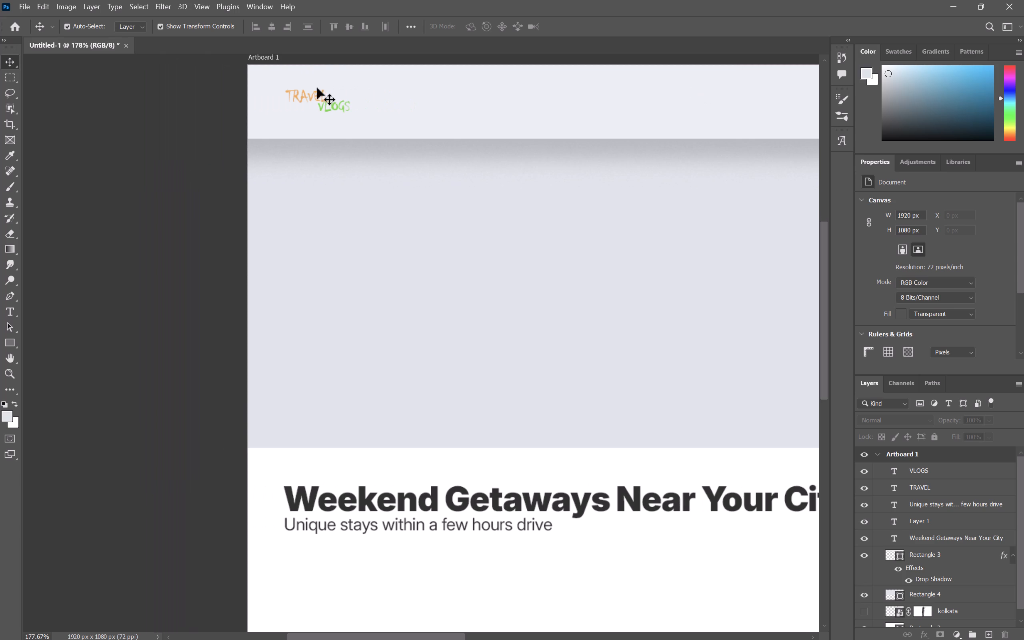
{"action": "double_click", "coordinate": [292, 95]}
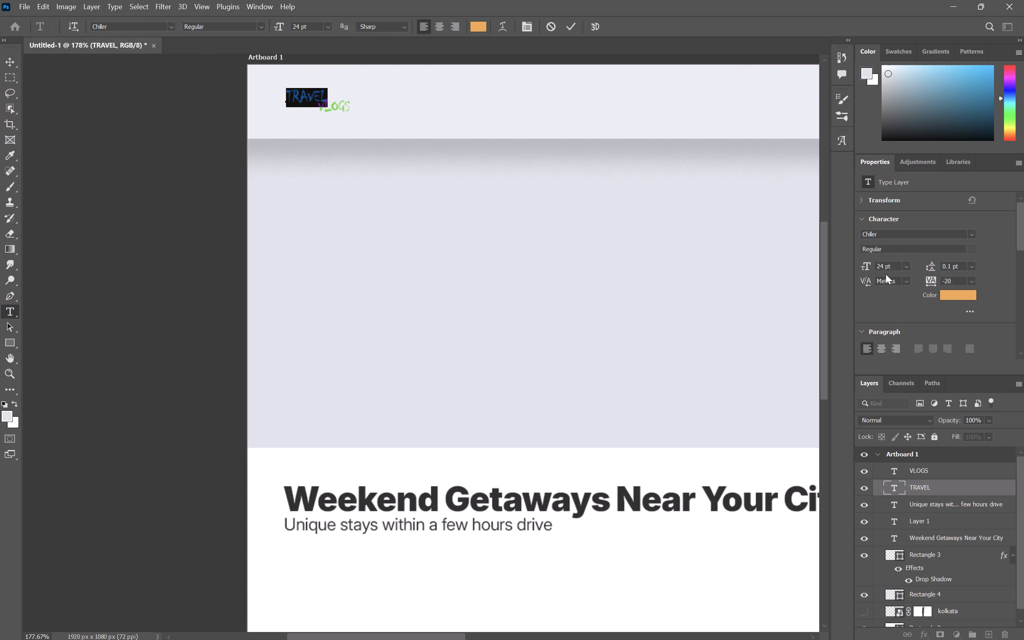
{"action": "left_click", "coordinate": [906, 251]}
{"action": "left_click", "coordinate": [956, 233]}
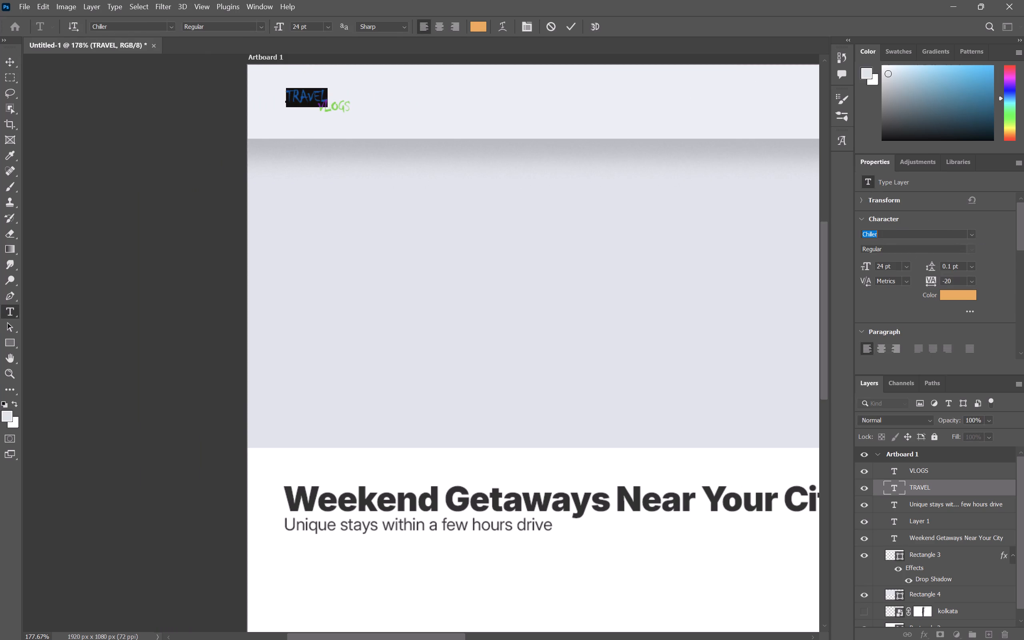
{"action": "left_click", "coordinate": [956, 233]}
{"action": "left_click", "coordinate": [1023, 231]}
{"action": "left_click", "coordinate": [986, 244]}
{"action": "left_click", "coordinate": [907, 264]}
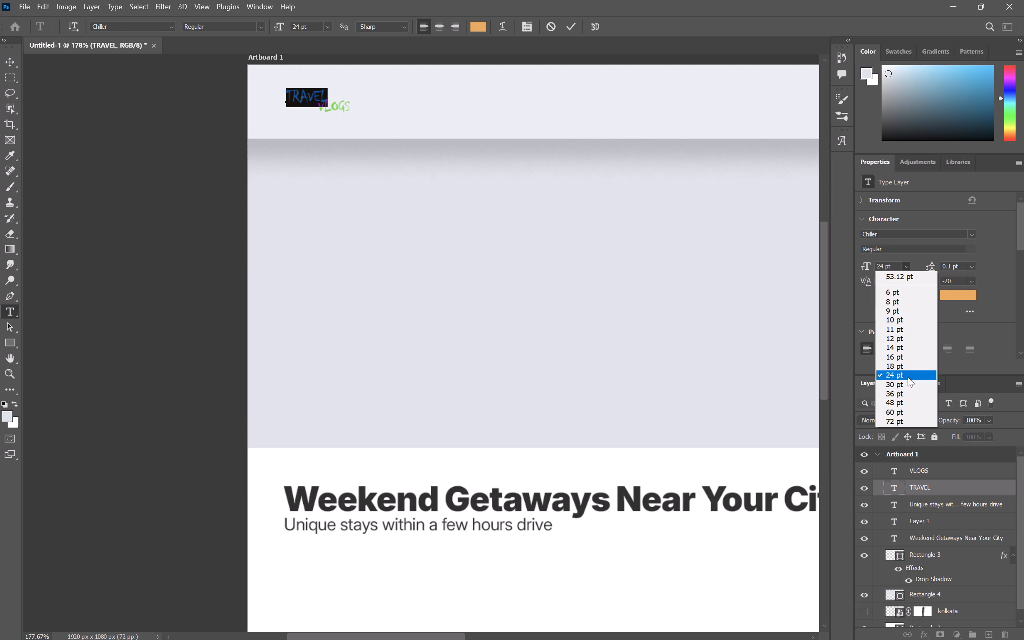
{"action": "left_click", "coordinate": [912, 386]}
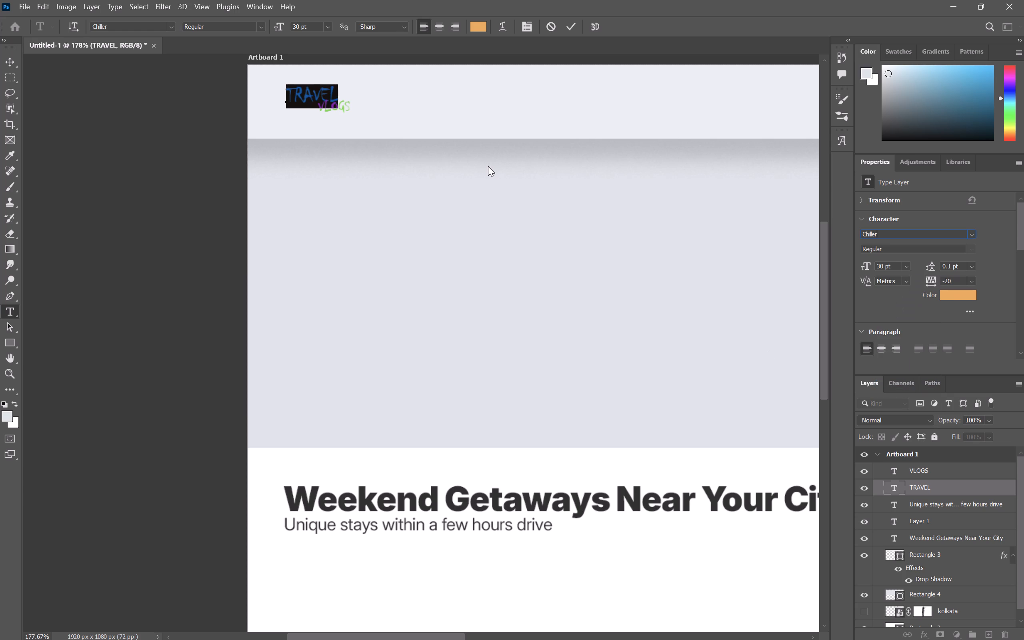
{"action": "left_click", "coordinate": [348, 106]}
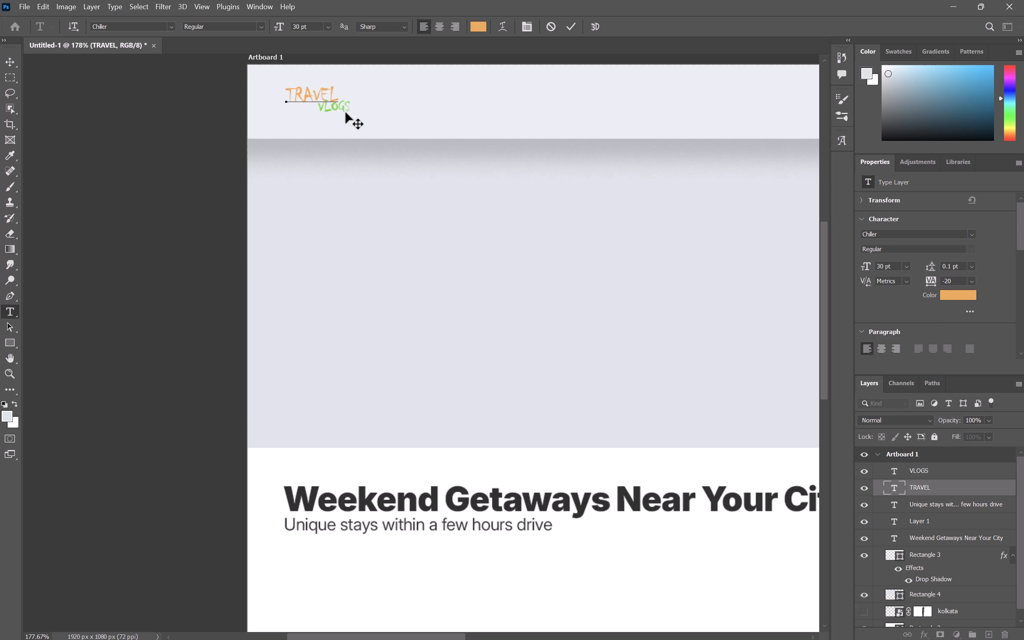
{"action": "left_click", "coordinate": [394, 117]}
{"action": "left_click", "coordinate": [621, 113]}
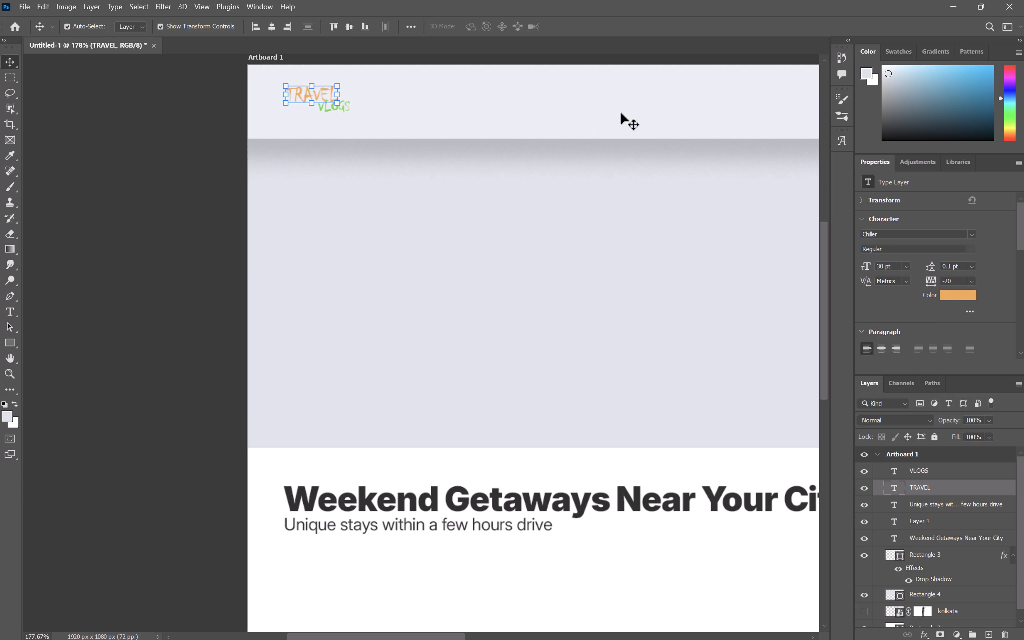
Enlarge the VLOGS text to 30 pt, matching the size of TRAVEL.
{"action": "left_click", "coordinate": [346, 102]}
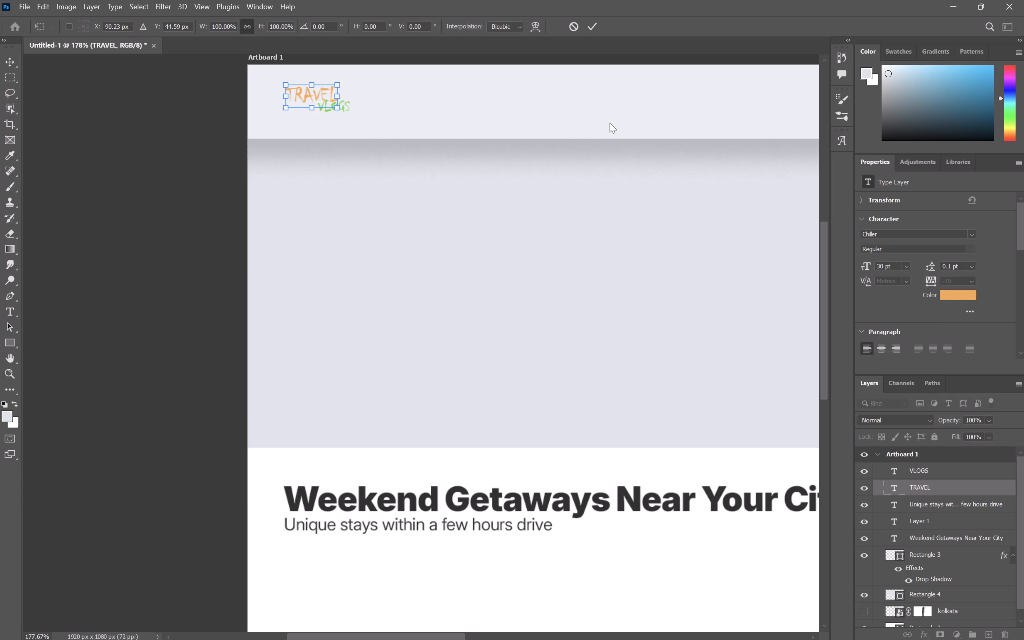
{"action": "left_click", "coordinate": [610, 123]}
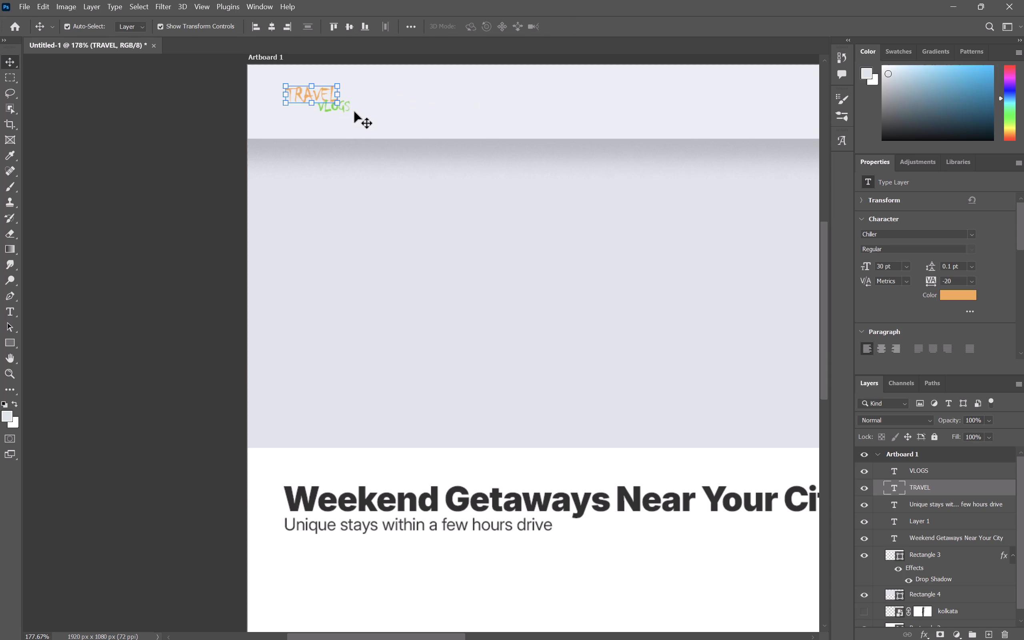
{"action": "left_click", "coordinate": [354, 112]}
{"action": "left_click", "coordinate": [336, 111]}
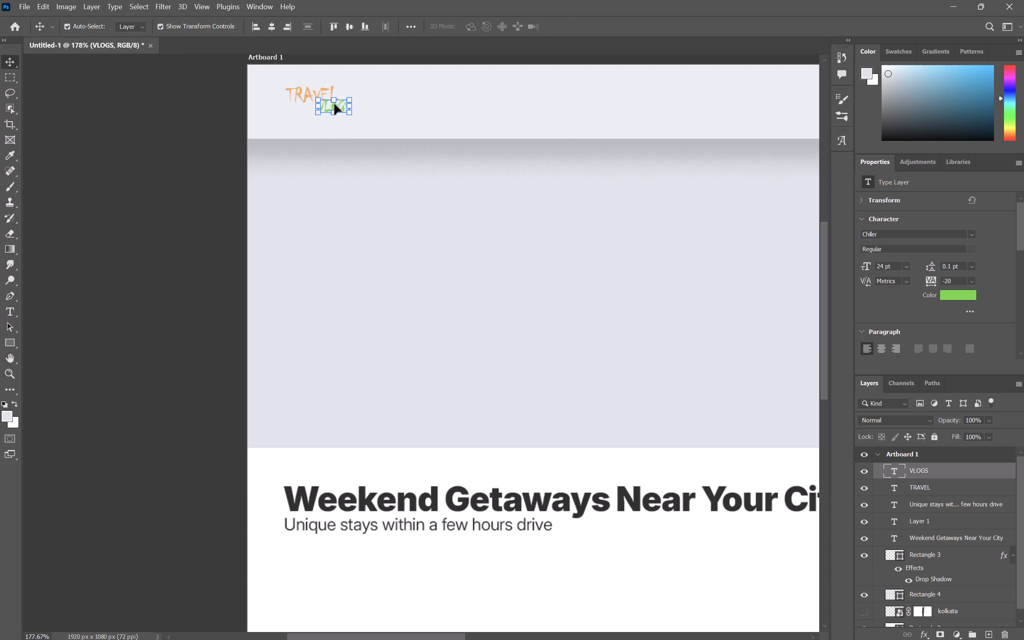
{"action": "double_click", "coordinate": [334, 104]}
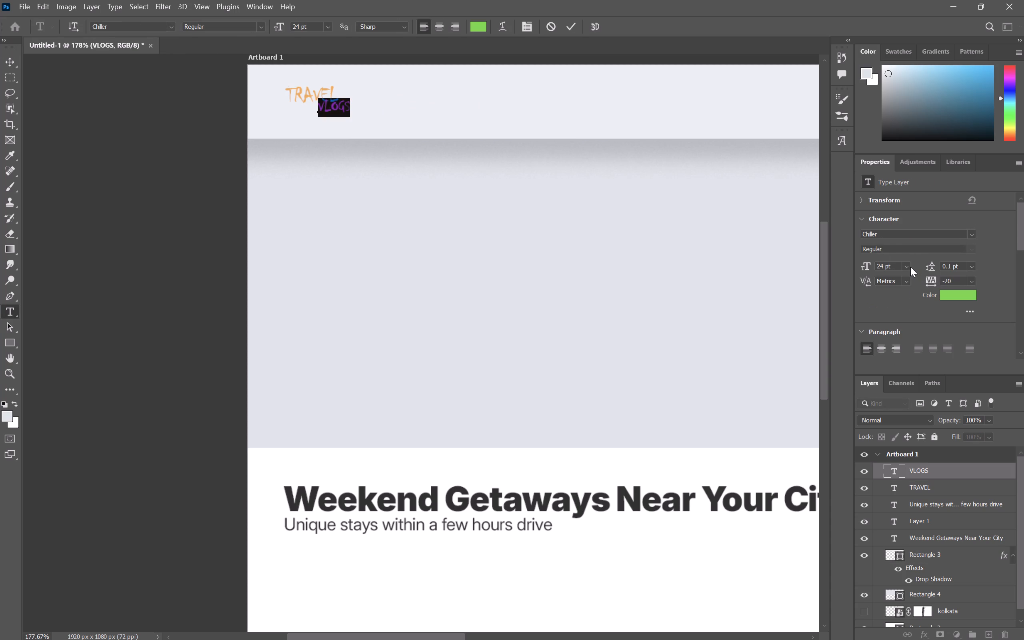
{"action": "left_click", "coordinate": [908, 266]}
{"action": "left_click", "coordinate": [912, 385]}
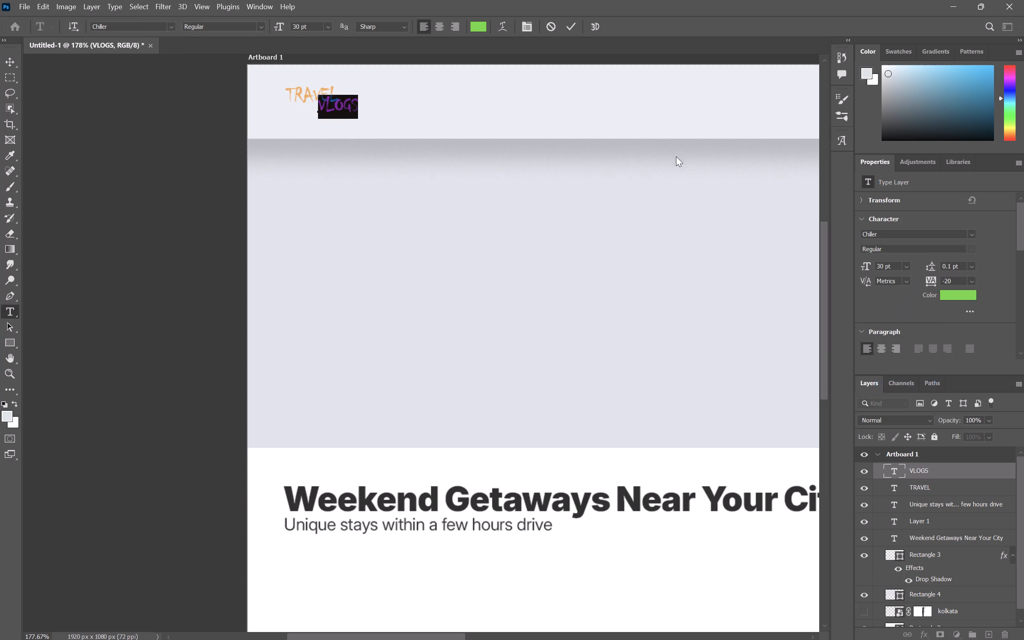
{"action": "left_click", "coordinate": [764, 64]}
{"action": "left_click", "coordinate": [764, 64]}
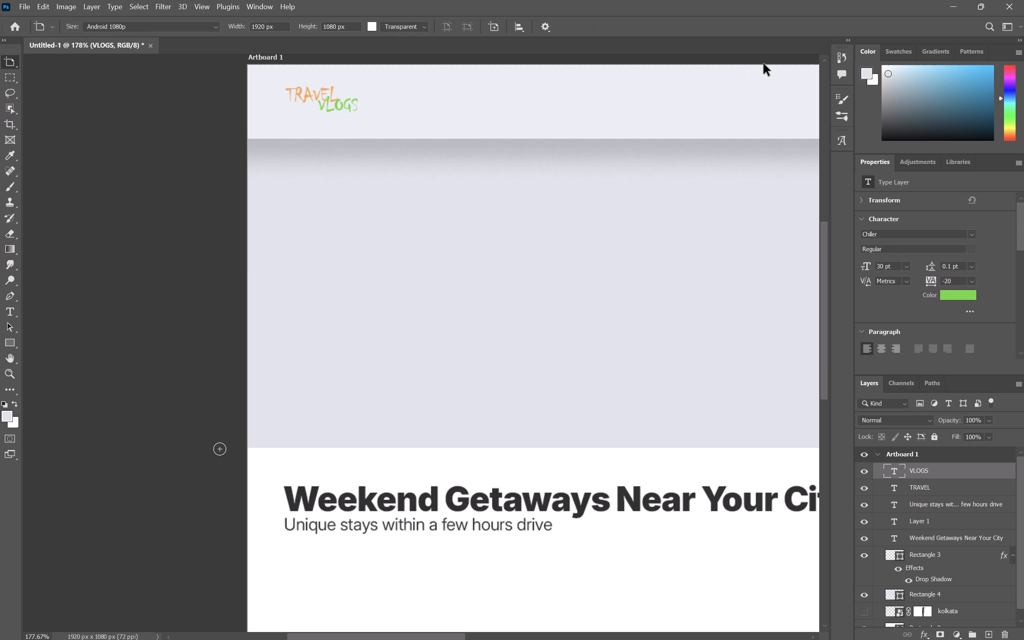
Move the VLOGS text about 10 px right and slightly down so it sits just below the end of TRAVEL.
{"action": "left_click_drag", "start_coordinate": [343, 104], "coordinate": [350, 109]}
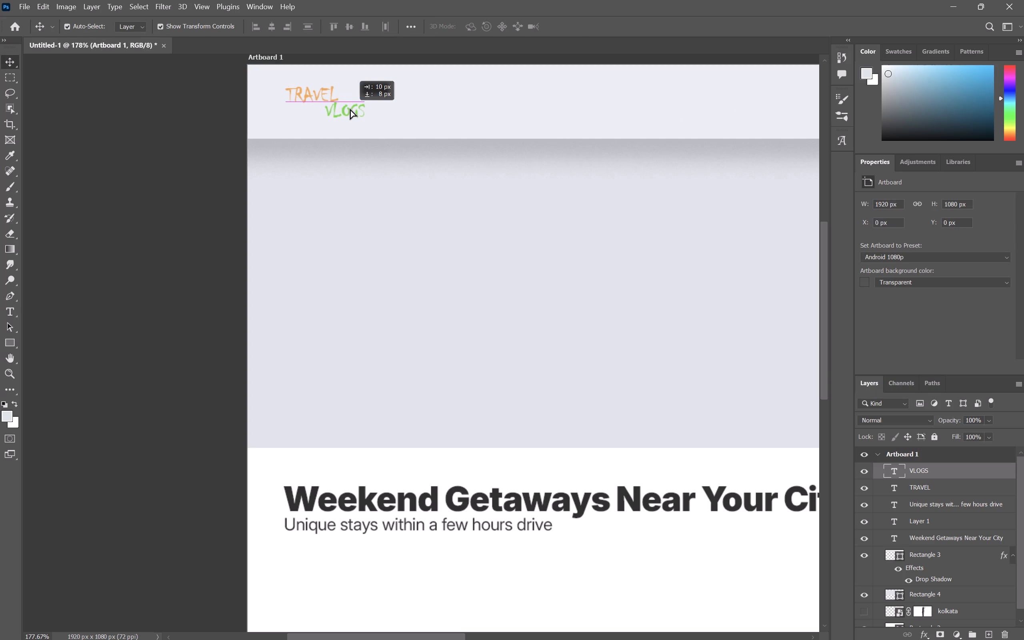
{"action": "left_click_drag", "start_coordinate": [350, 109], "coordinate": [350, 107]}
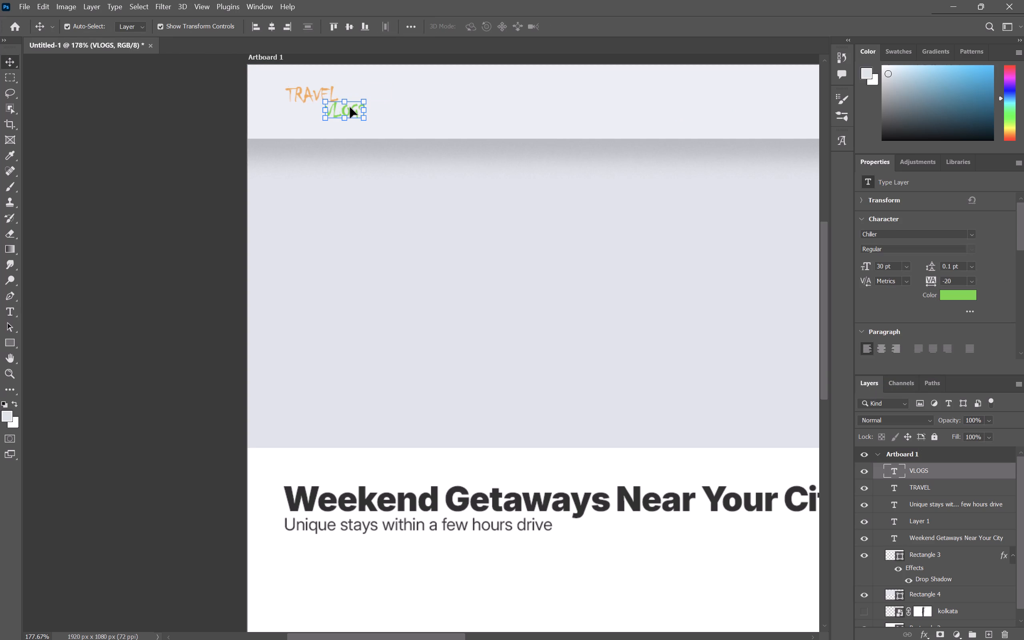
{"action": "key", "text": "Up"}
{"action": "key", "text": "Up"}
{"action": "key", "text": "Up"}
{"action": "key", "text": "Up"}
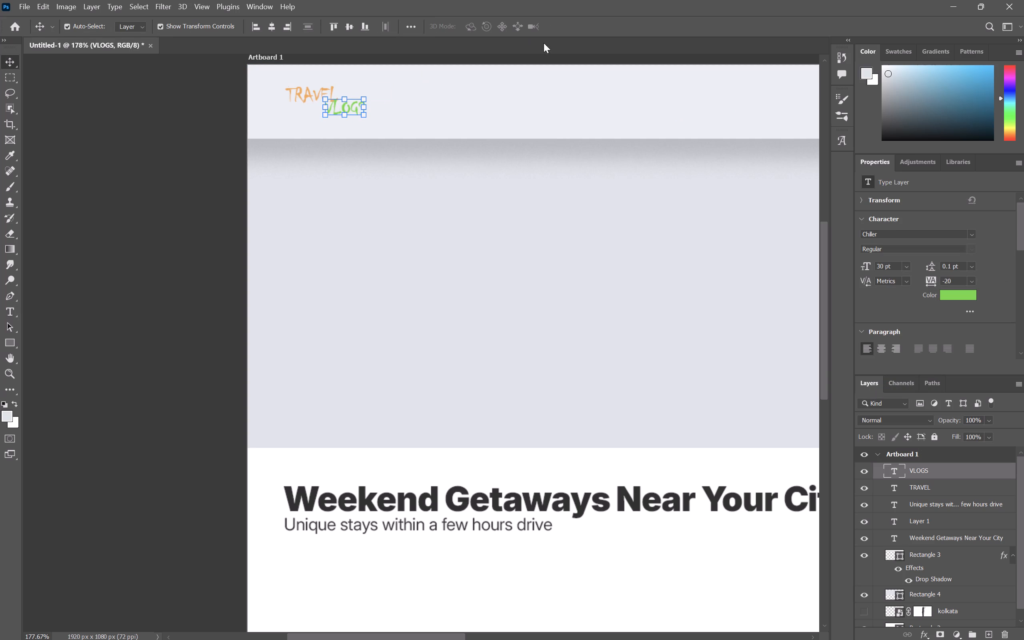
{"action": "left_click", "coordinate": [610, 50]}
{"action": "left_click", "coordinate": [808, 65]}
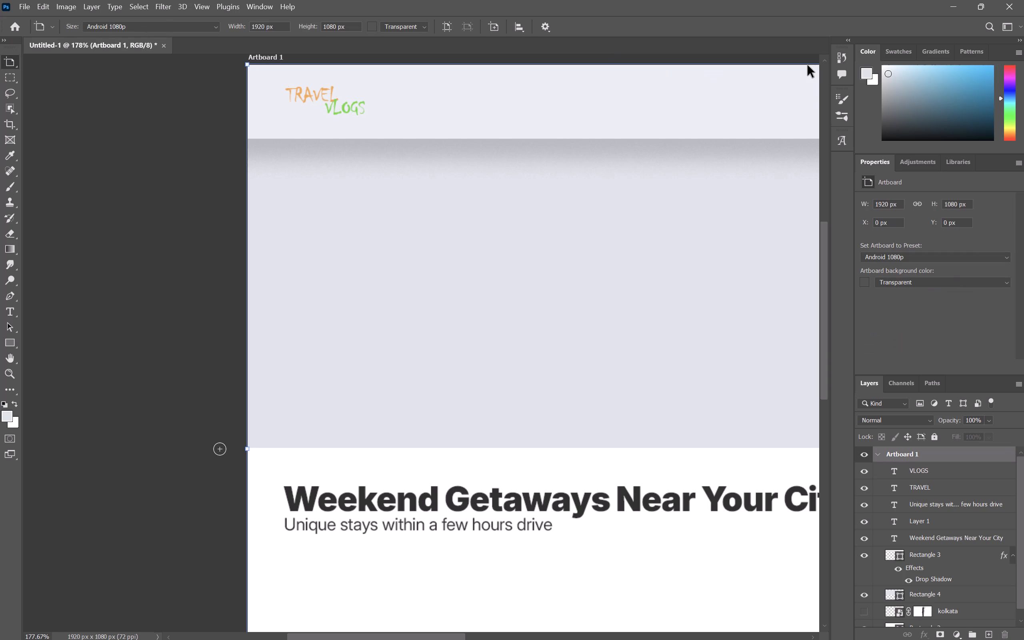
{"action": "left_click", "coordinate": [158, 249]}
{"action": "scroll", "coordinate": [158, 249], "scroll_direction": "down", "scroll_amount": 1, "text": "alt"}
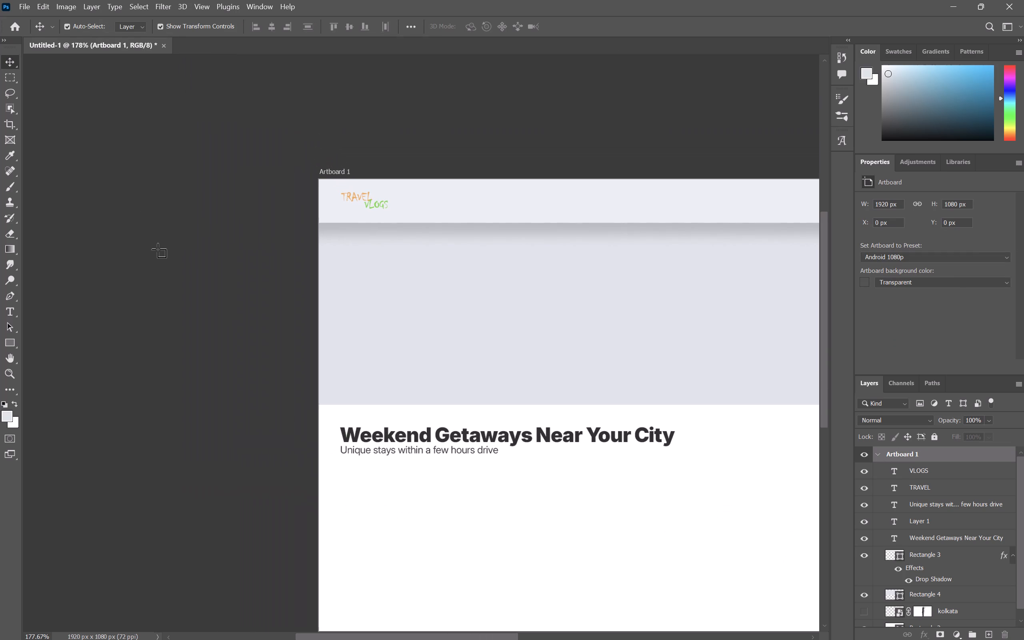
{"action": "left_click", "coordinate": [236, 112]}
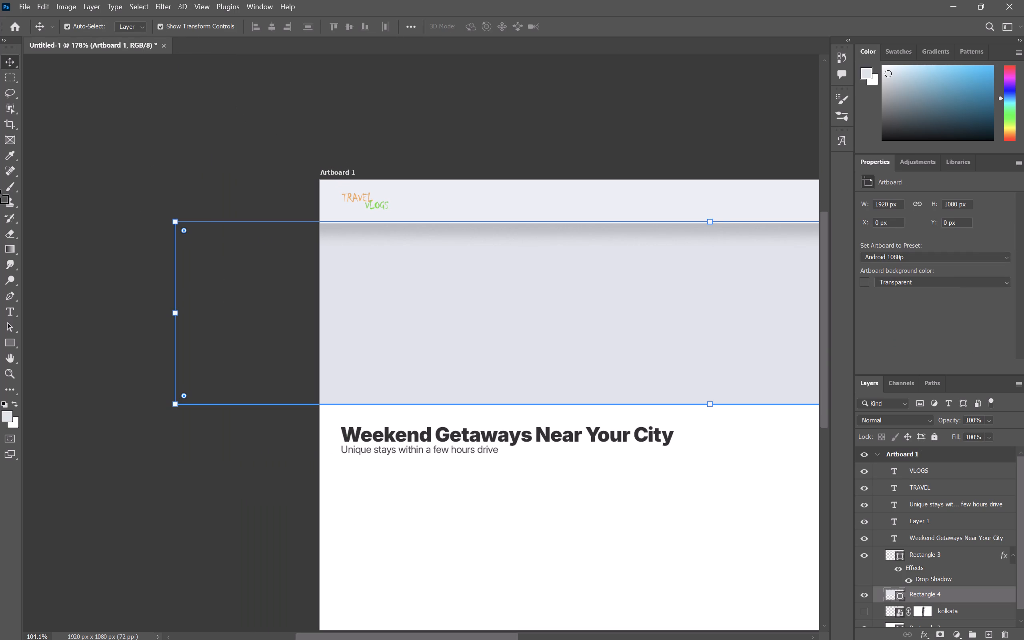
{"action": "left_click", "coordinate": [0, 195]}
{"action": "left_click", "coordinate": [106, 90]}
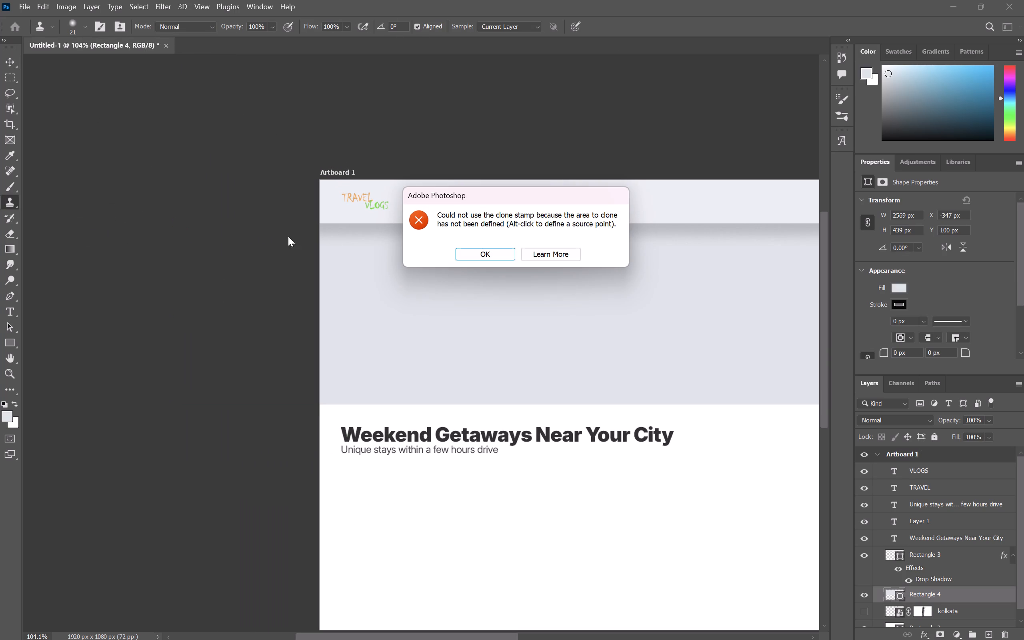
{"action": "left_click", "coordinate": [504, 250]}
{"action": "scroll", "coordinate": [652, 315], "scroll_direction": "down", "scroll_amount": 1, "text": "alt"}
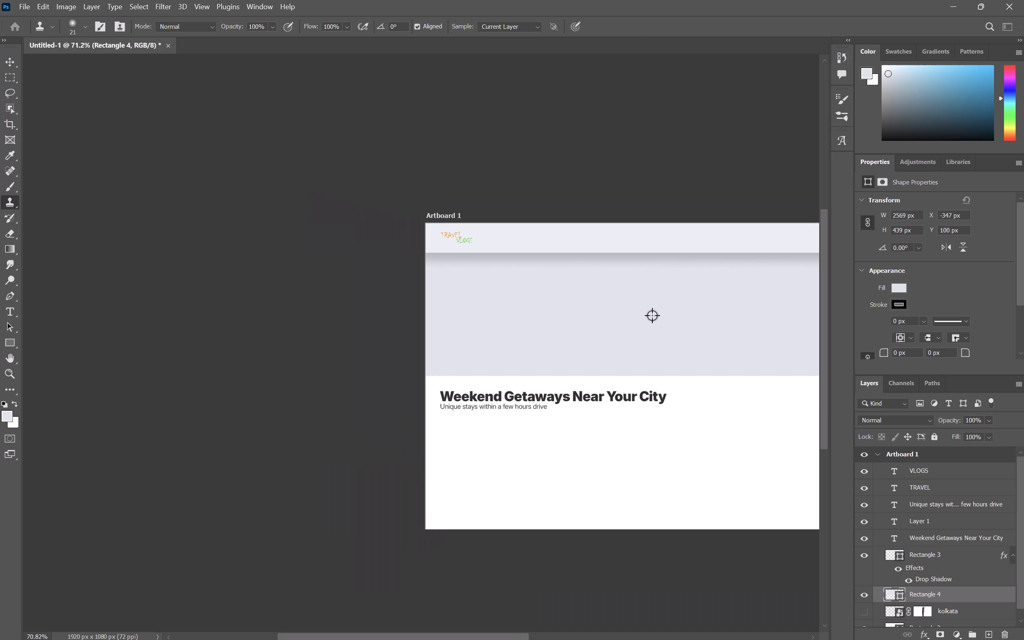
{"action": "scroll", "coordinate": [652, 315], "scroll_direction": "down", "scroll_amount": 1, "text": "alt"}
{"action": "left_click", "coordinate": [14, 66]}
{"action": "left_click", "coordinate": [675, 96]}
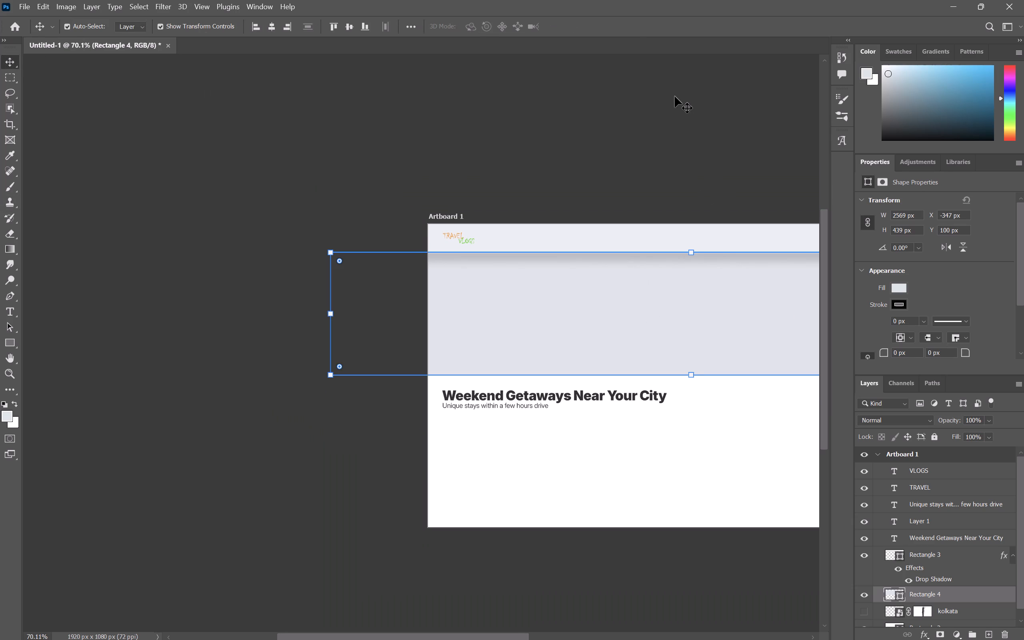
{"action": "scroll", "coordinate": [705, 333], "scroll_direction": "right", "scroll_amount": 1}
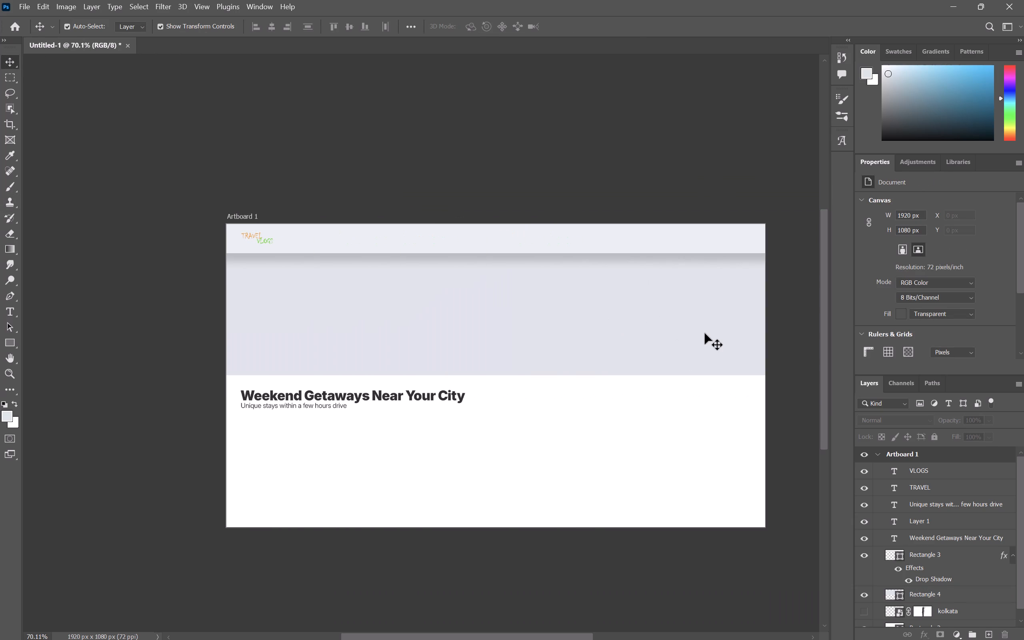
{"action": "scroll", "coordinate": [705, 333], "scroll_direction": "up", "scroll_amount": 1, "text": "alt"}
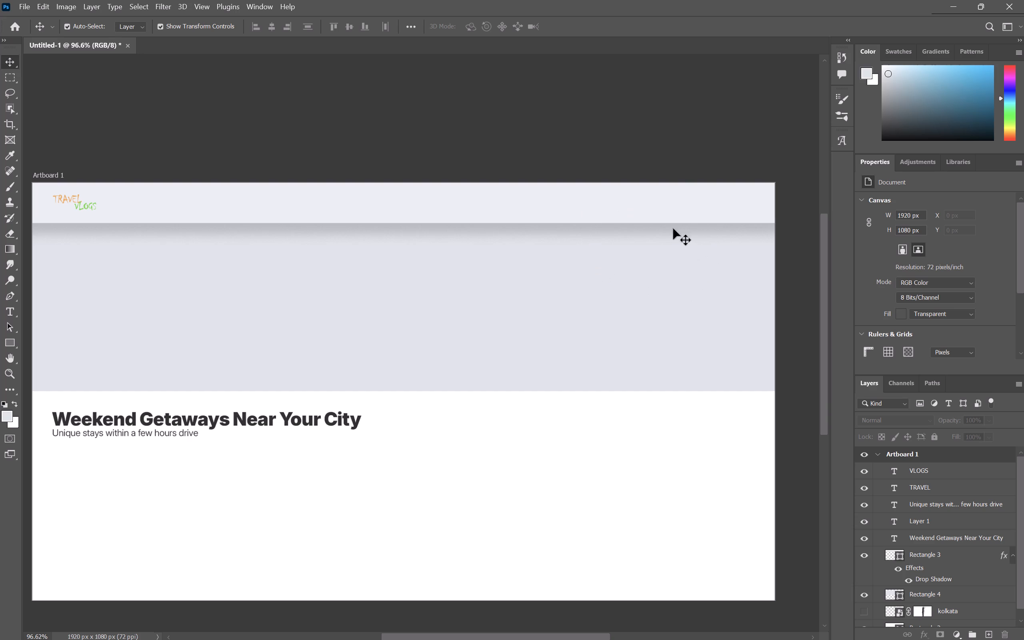
Switch between the design and the Culture Travel site in Chrome to examine the reference header's navigation links.
{"action": "key", "text": "alt+Tab"}
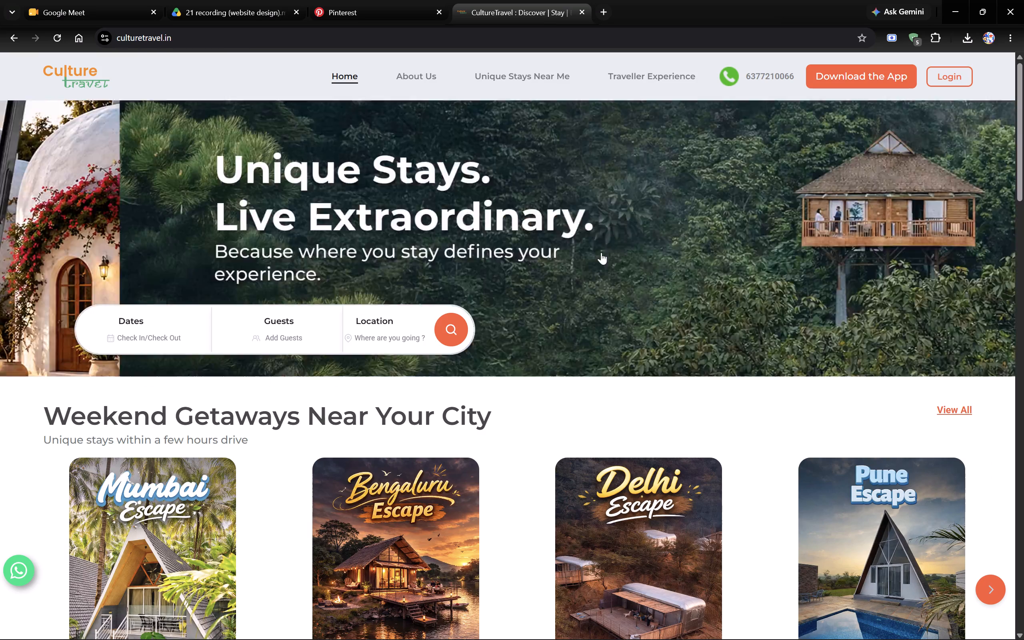
{"action": "key", "text": "alt+Tab"}
{"action": "key", "text": "alt+Tab"}
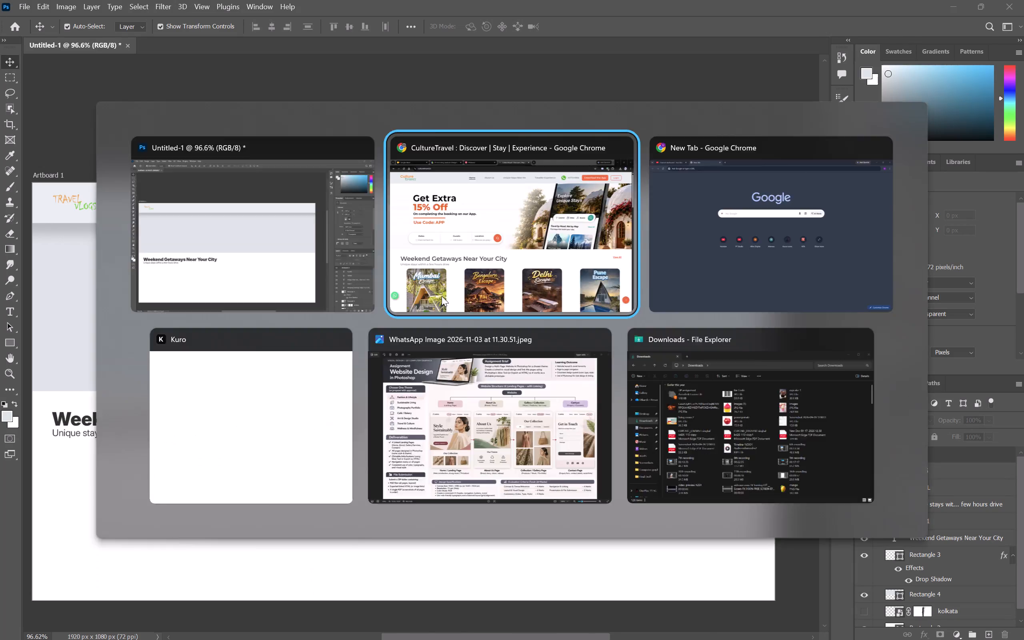
{"action": "key", "text": "alt+Tab"}
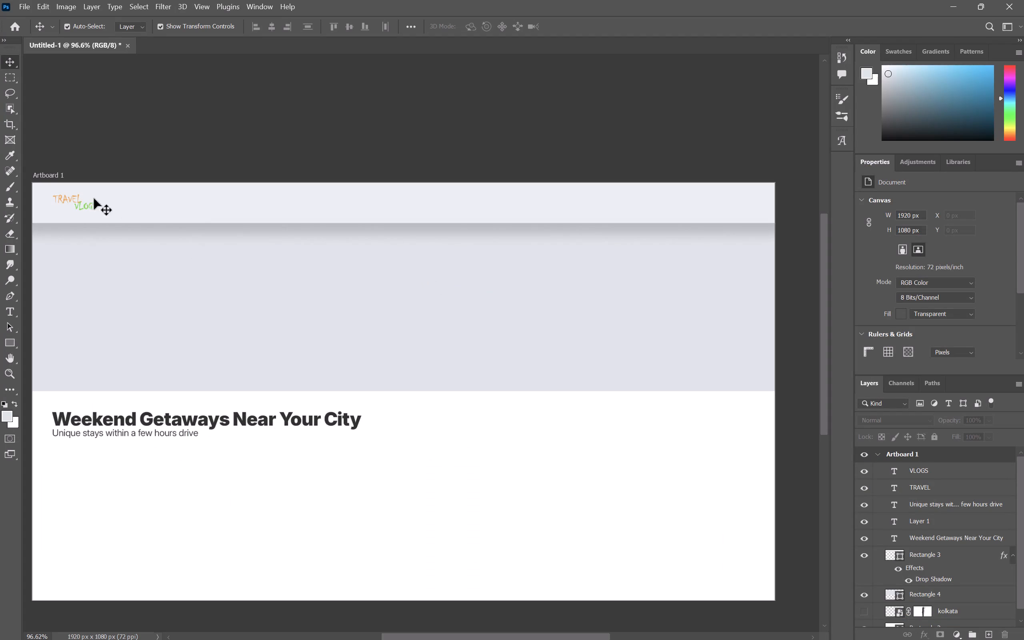
{"action": "key", "text": "alt+Tab"}
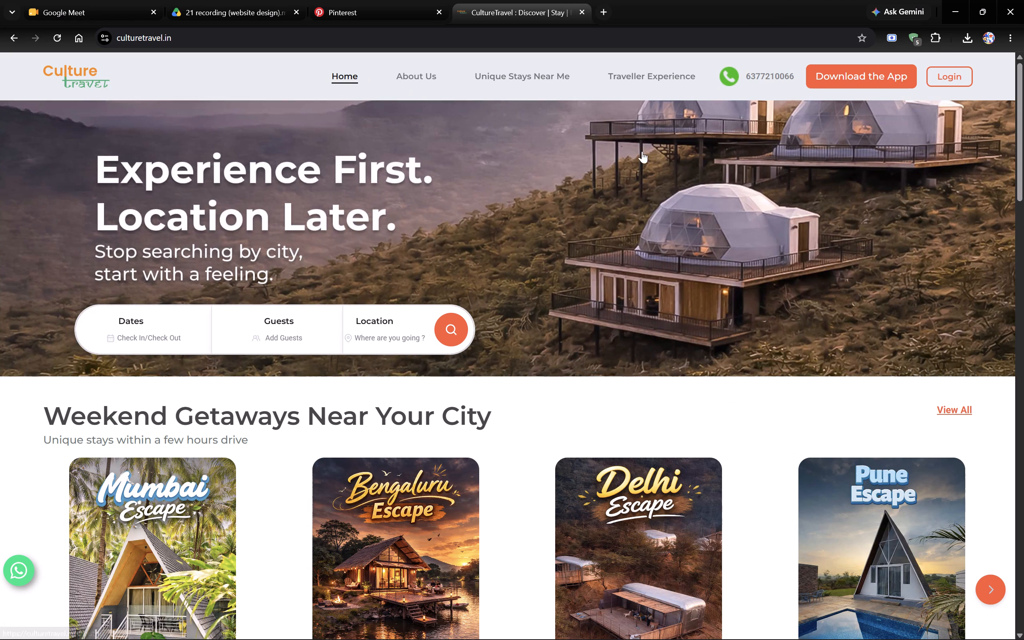
{"action": "key", "text": "alt+Tab"}
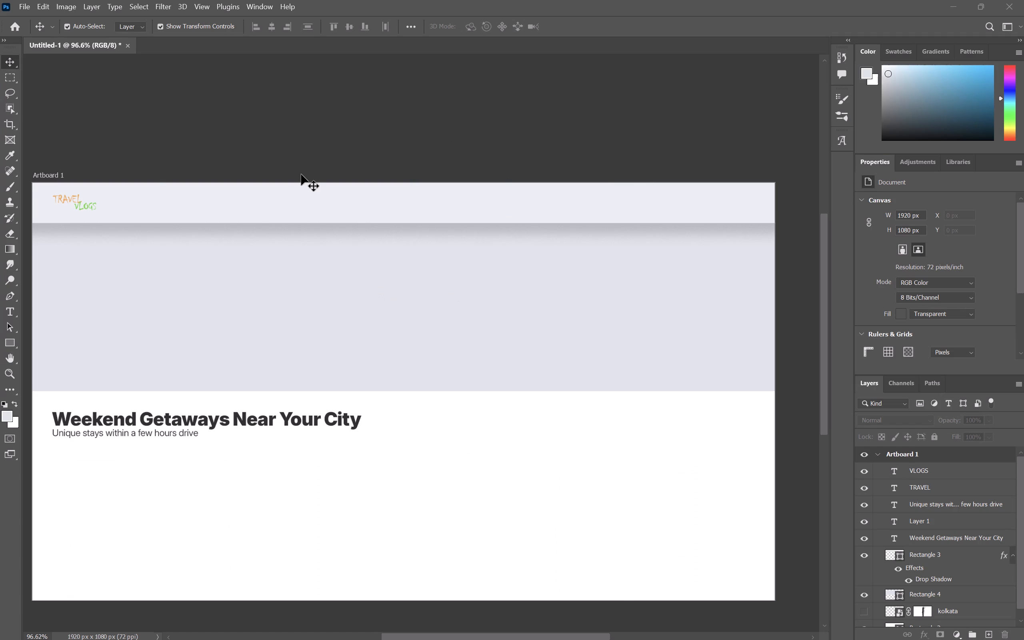
Start a new text near the middle of the header bar and set its font to Montserrat Regular.
{"action": "left_click", "coordinate": [15, 308]}
{"action": "left_click", "coordinate": [349, 202]}
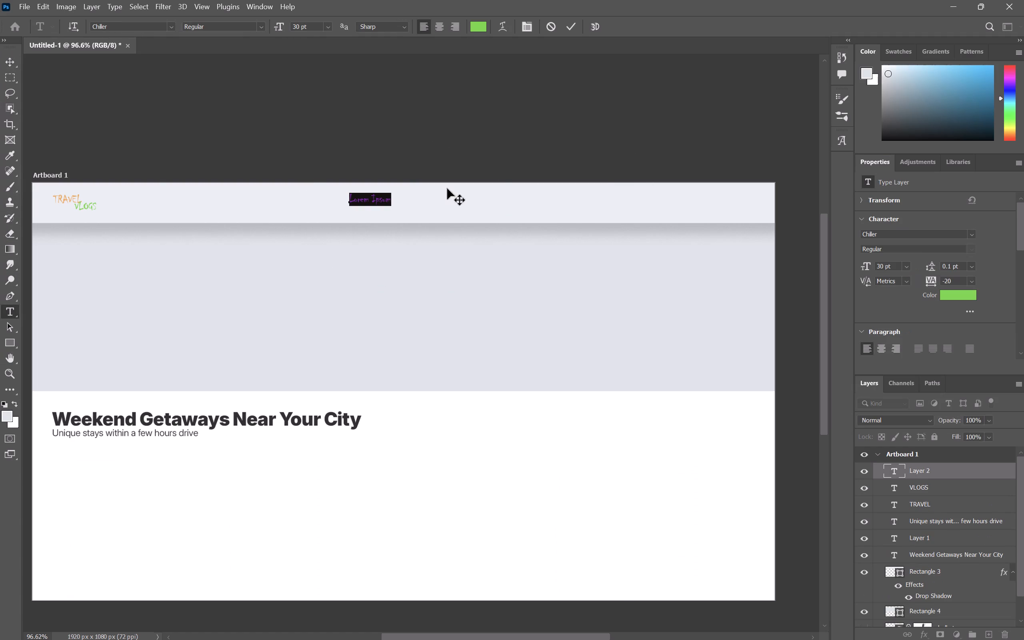
{"action": "left_click", "coordinate": [943, 232]}
{"action": "type", "text": "MONS"}
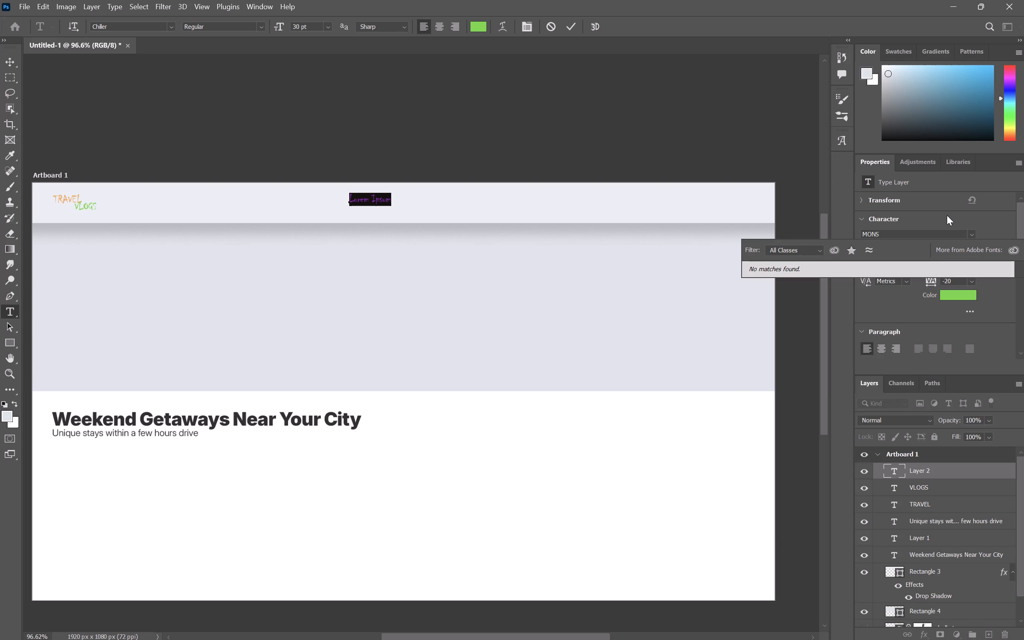
{"action": "key", "text": "BackSpace"}
{"action": "key", "text": "BackSpace"}
{"action": "key", "text": "BackSpace"}
{"action": "key", "text": "BackSpace"}
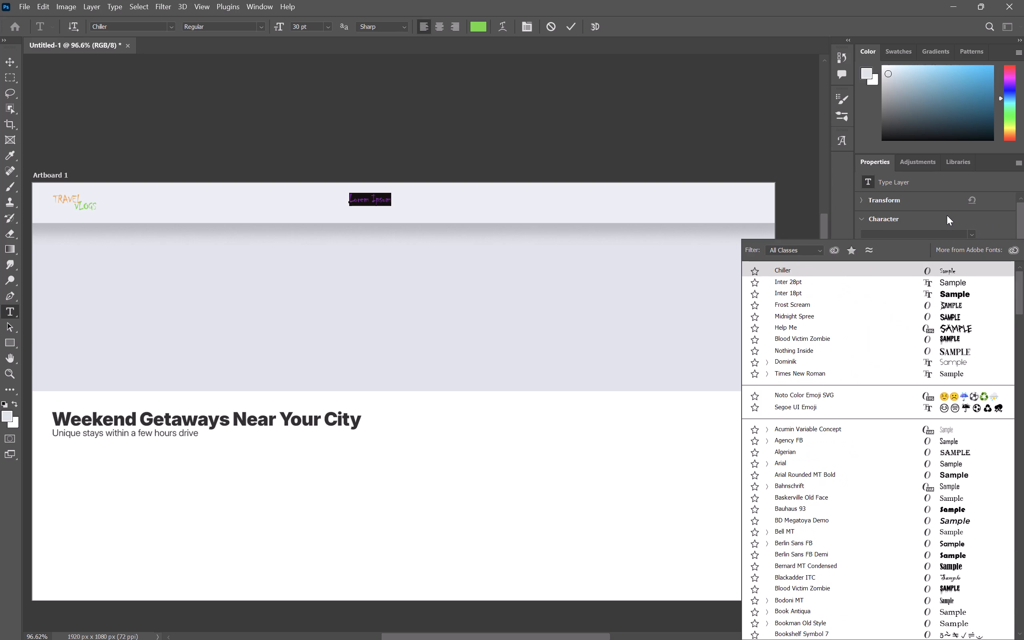
{"action": "left_click", "coordinate": [937, 236]}
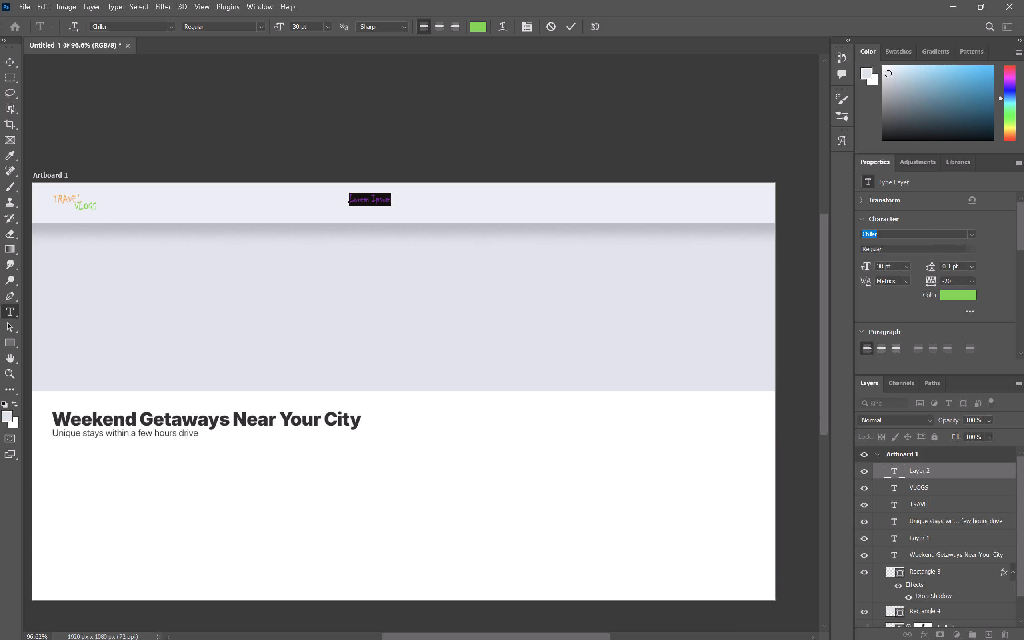
{"action": "key", "text": "comma"}
{"action": "key", "text": "BackSpace"}
{"action": "key", "text": "m"}
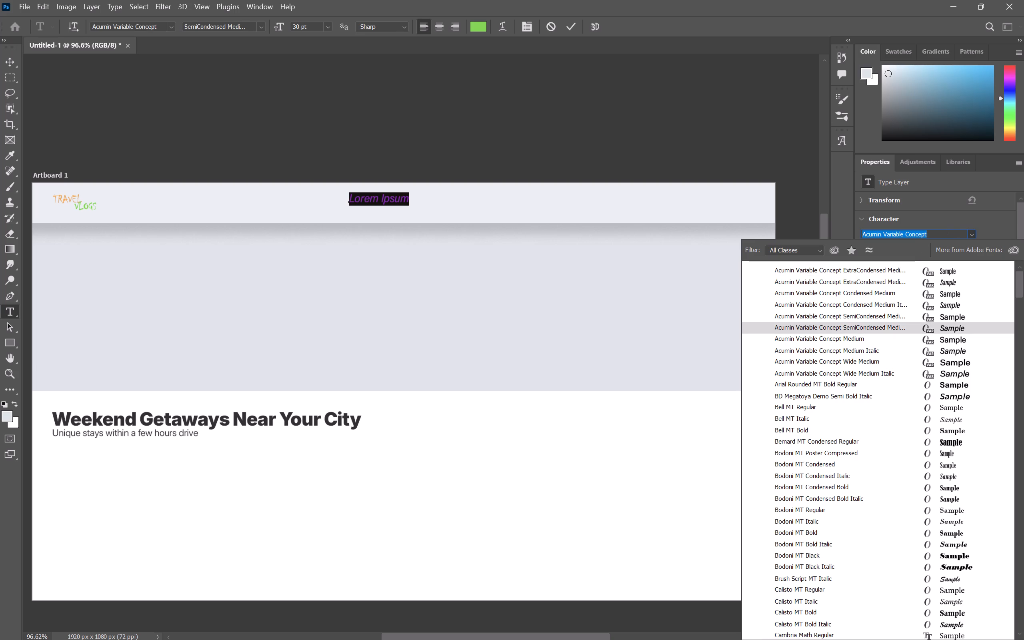
{"action": "key", "text": "m"}
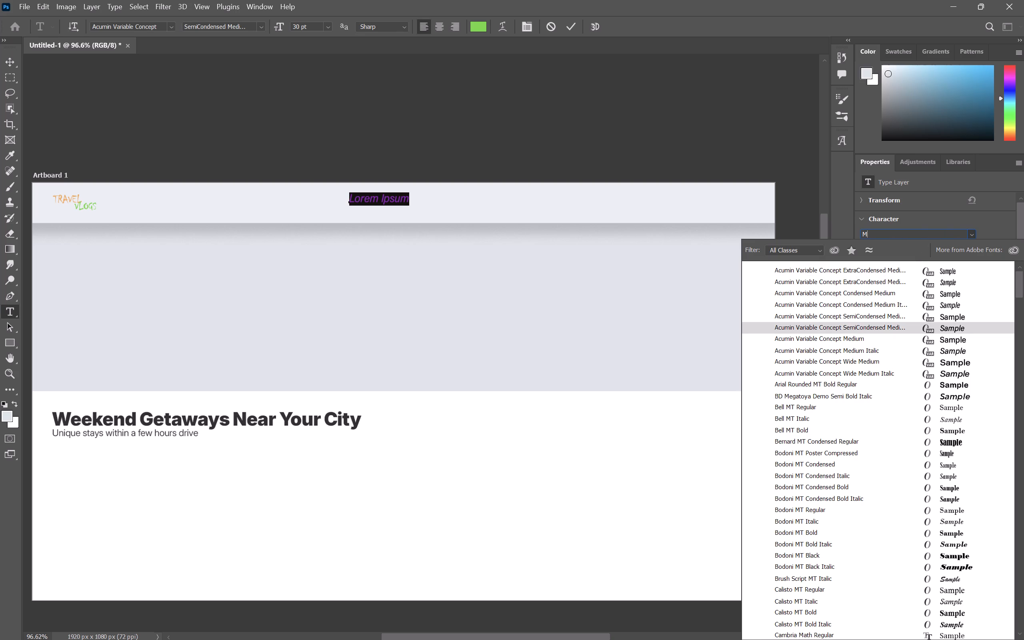
{"action": "key", "text": "o"}
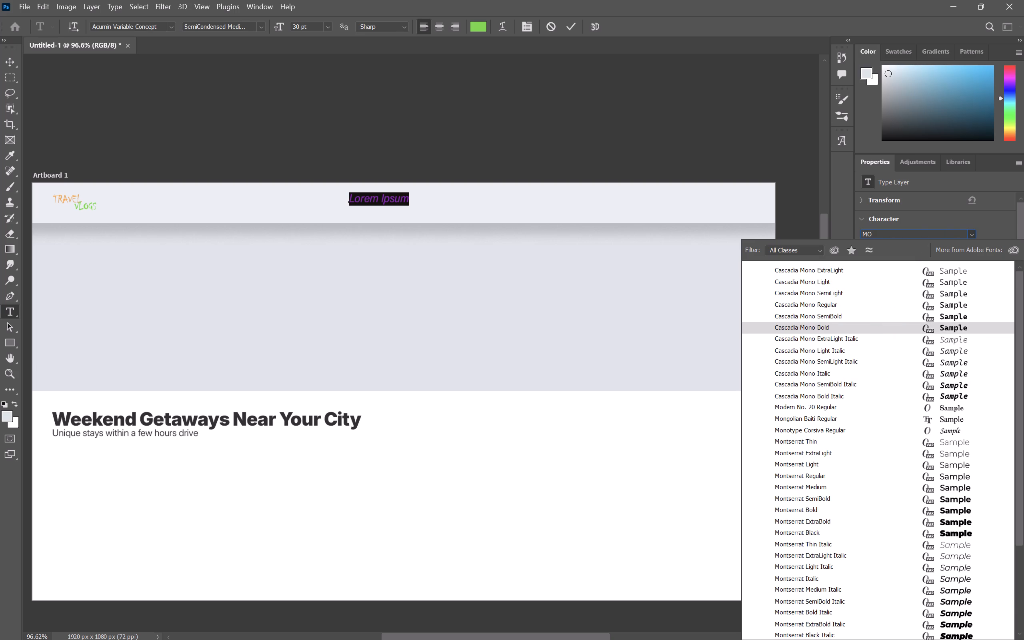
{"action": "key", "text": "n"}
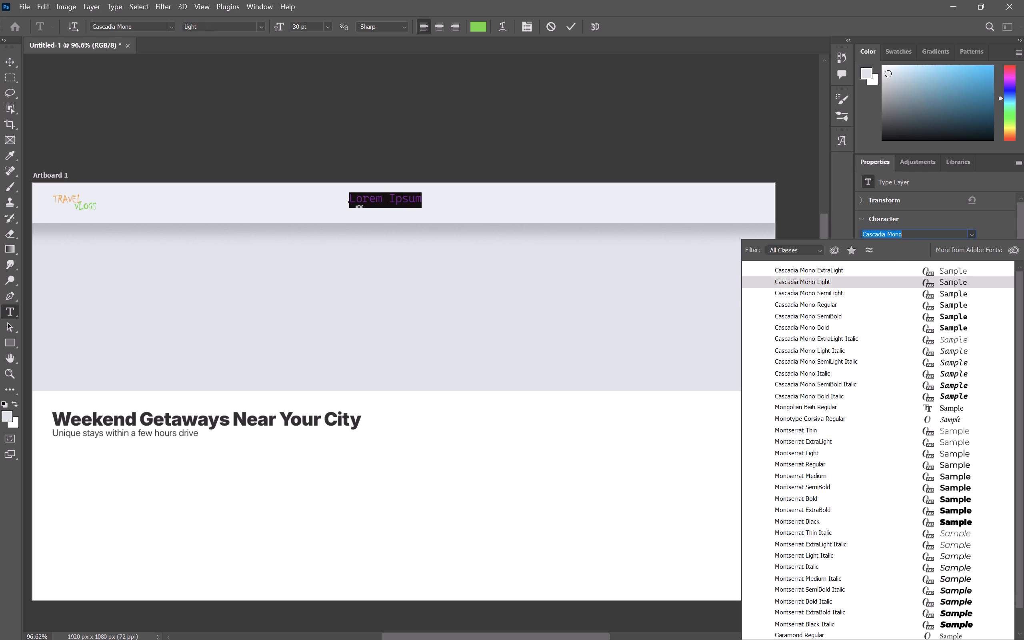
{"action": "type", "text": "MONT"}
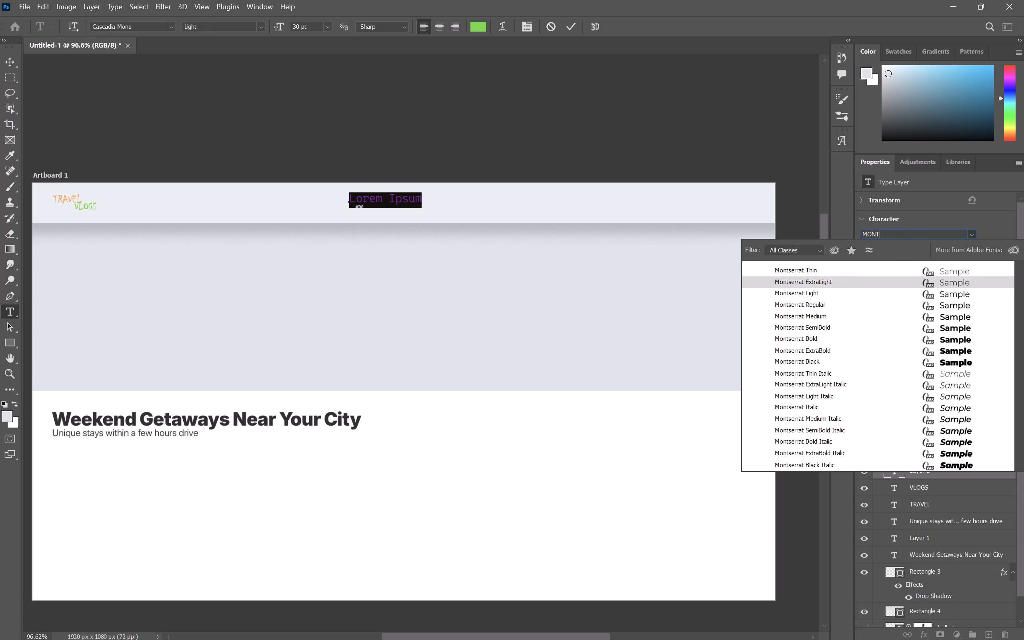
{"action": "type", "text": "SW"}
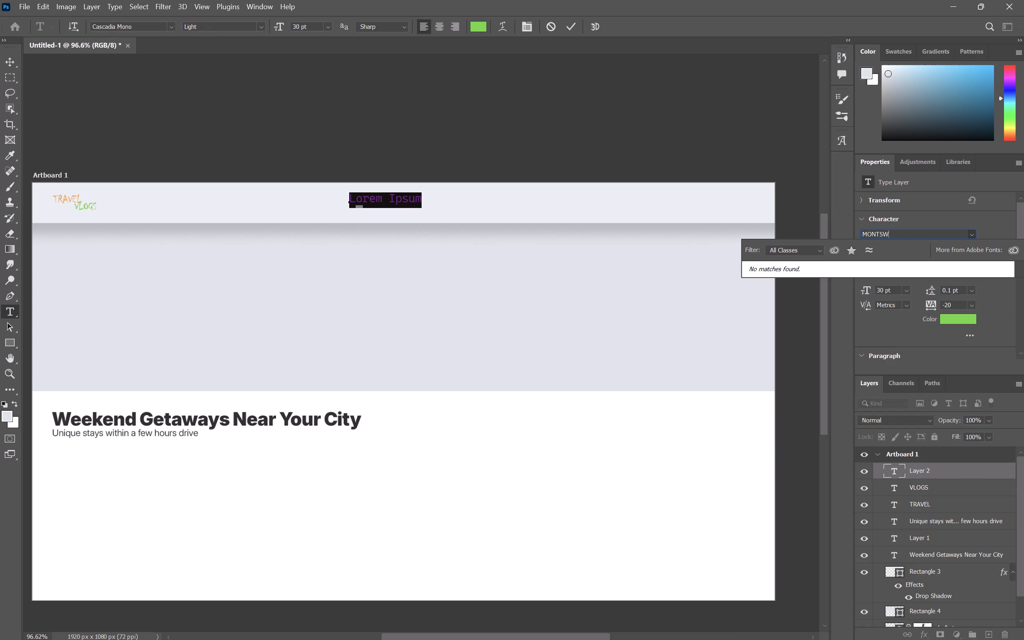
{"action": "key", "text": "BackSpace"}
{"action": "key", "text": "e"}
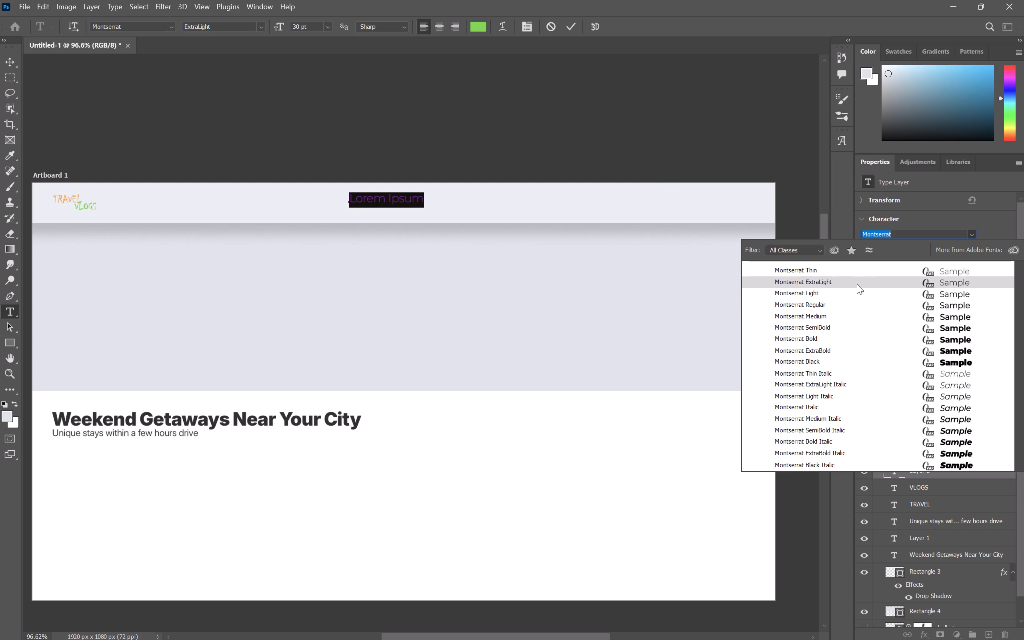
{"action": "left_click", "coordinate": [855, 304]}
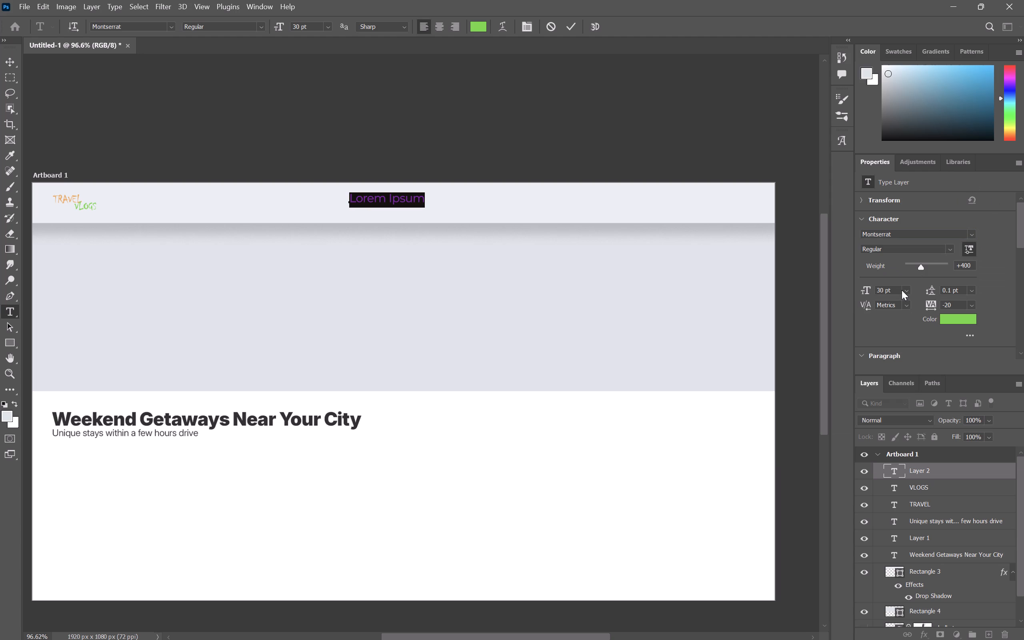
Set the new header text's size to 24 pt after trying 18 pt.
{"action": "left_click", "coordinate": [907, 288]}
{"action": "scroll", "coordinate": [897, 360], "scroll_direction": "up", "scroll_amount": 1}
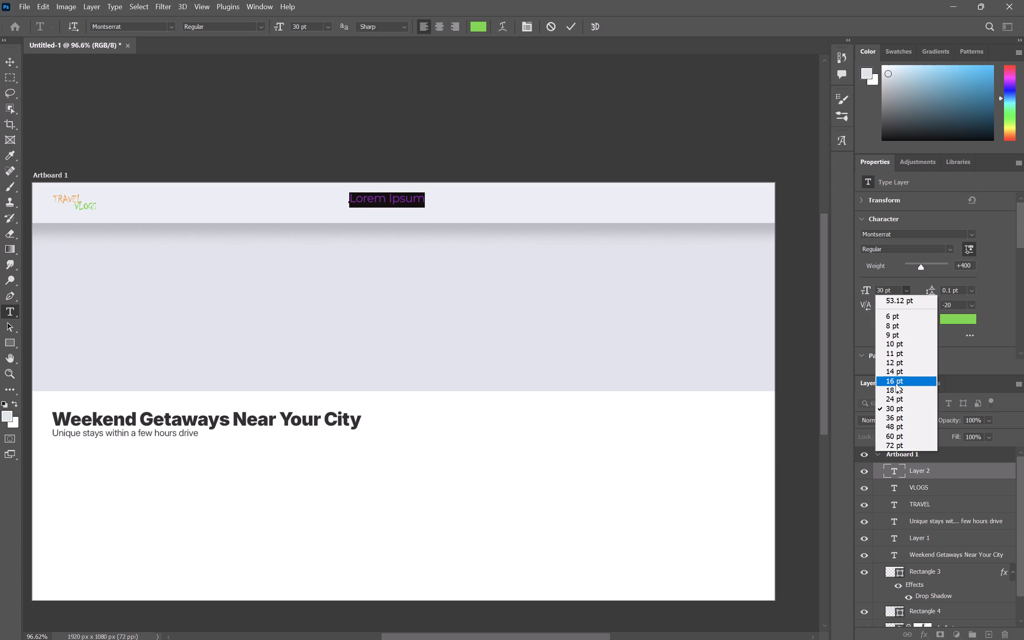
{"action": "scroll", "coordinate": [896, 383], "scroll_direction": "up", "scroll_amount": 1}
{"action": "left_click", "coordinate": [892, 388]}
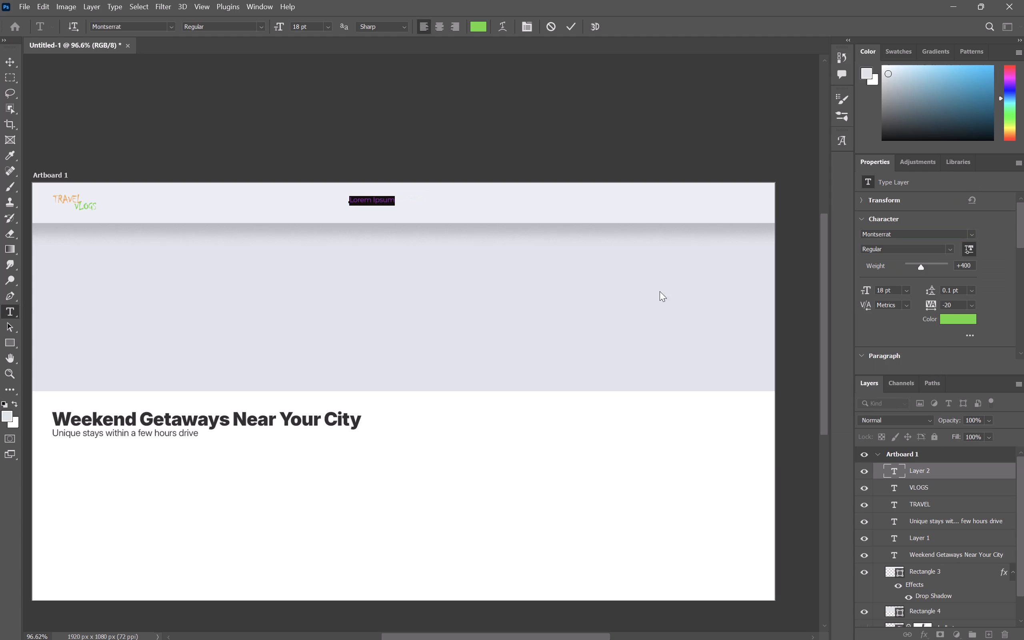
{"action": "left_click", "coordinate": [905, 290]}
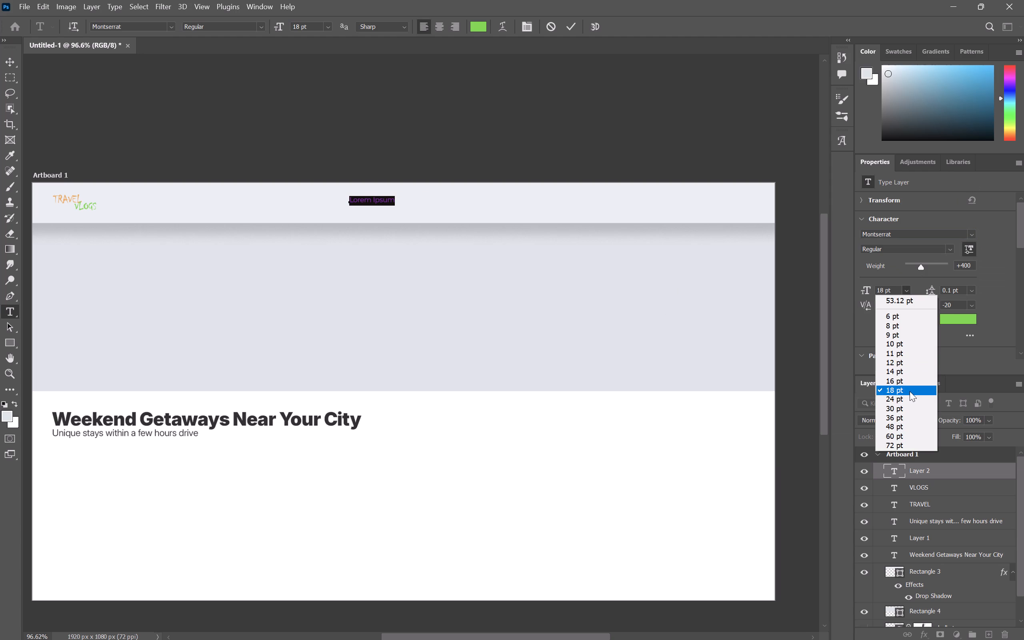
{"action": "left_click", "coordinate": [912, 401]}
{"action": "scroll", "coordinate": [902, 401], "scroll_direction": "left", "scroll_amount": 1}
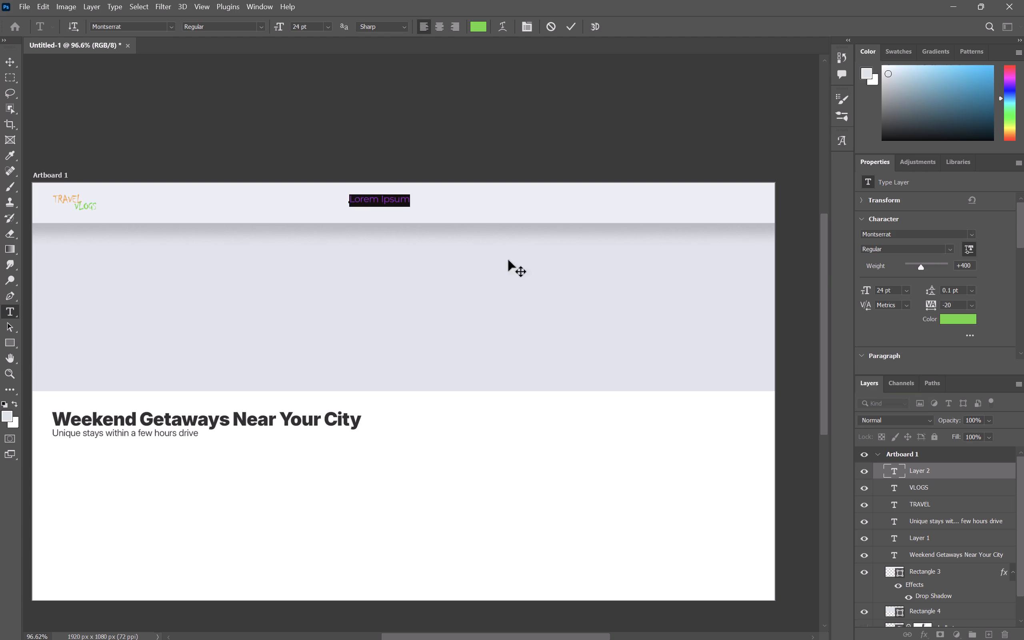
Clear the placeholder text and set the text colour to black #000000.
{"action": "key", "text": "h"}
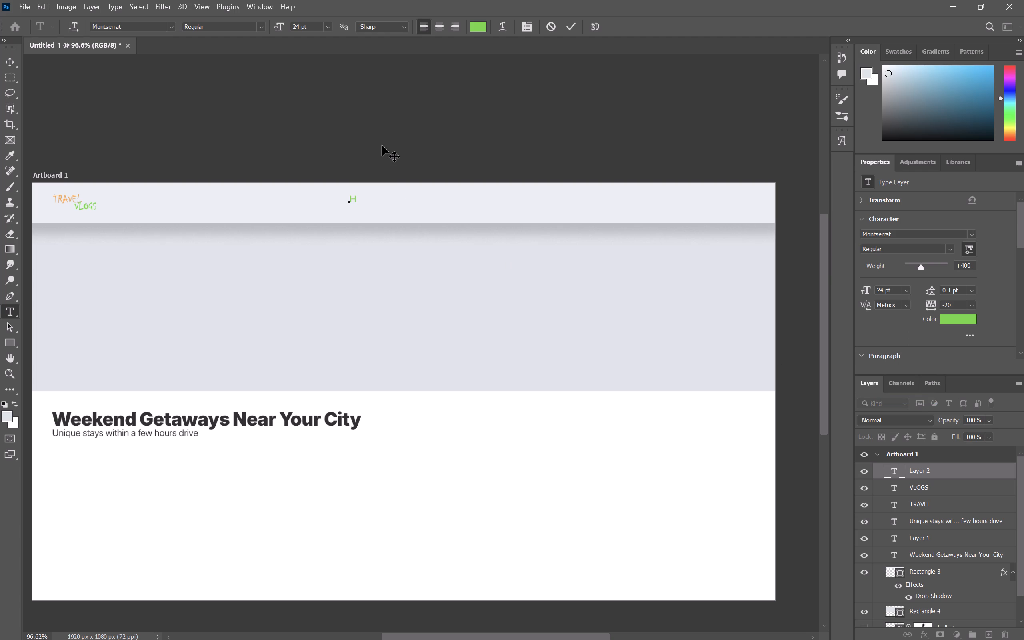
{"action": "key", "text": "BackSpace"}
{"action": "left_click", "coordinate": [958, 321]}
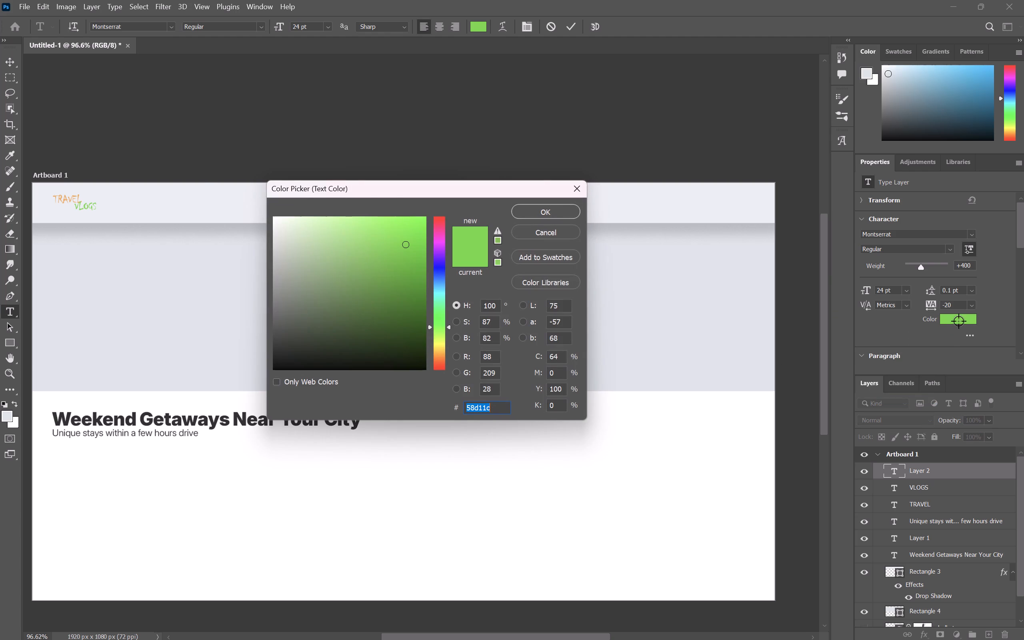
{"action": "left_click_drag", "start_coordinate": [381, 340], "coordinate": [115, 395]}
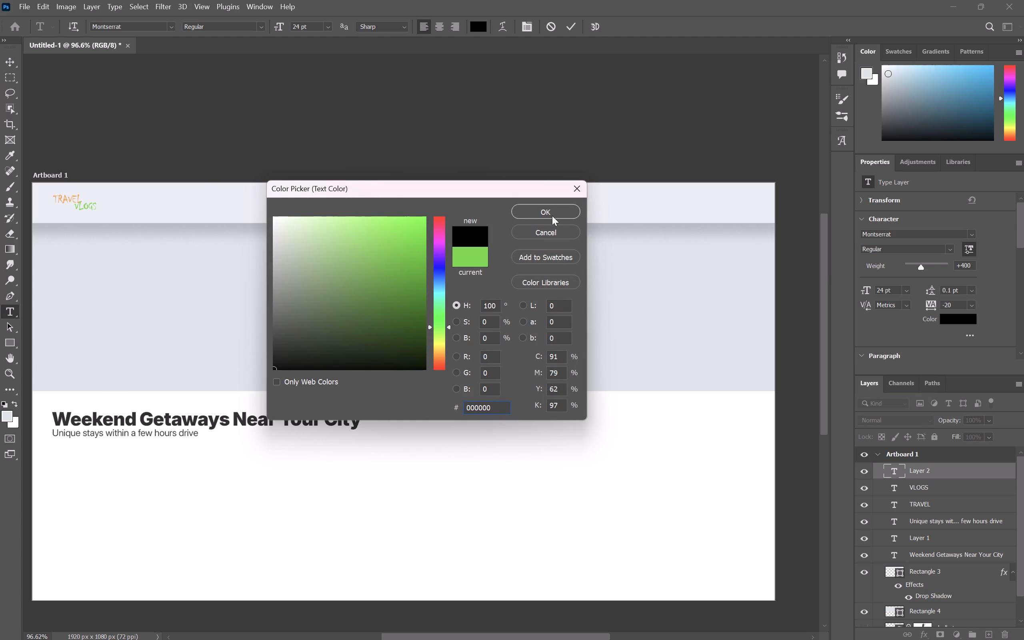
{"action": "left_click", "coordinate": [549, 214]}
Enter HOME as the first navigation label in the header.
{"action": "type", "text": "HOMW"}
{"action": "key", "text": "BackSpace"}
{"action": "key", "text": "BackSpace"}
{"action": "key", "text": "BackSpace"}
{"action": "key", "text": "BackSpace"}
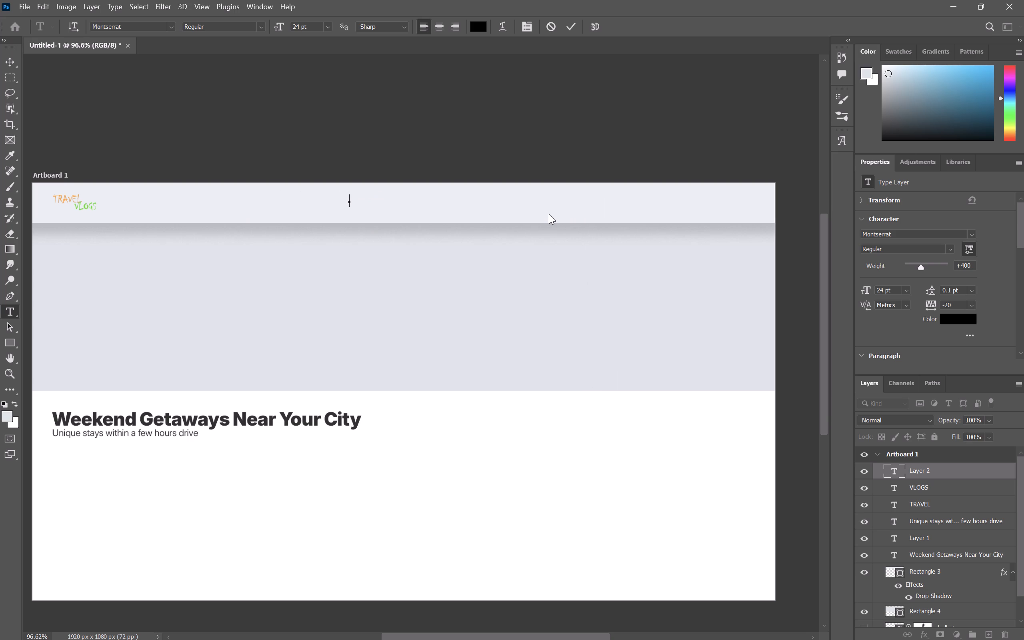
{"action": "key", "text": "Right"}
{"action": "key", "text": "BackSpace"}
{"action": "type", "text": "HOMW"}
{"action": "key", "text": "BackSpace"}
{"action": "key", "text": "e"}
Reduce the whole HOME label to 18 pt and commit the text.
{"action": "left_click", "coordinate": [910, 288]}
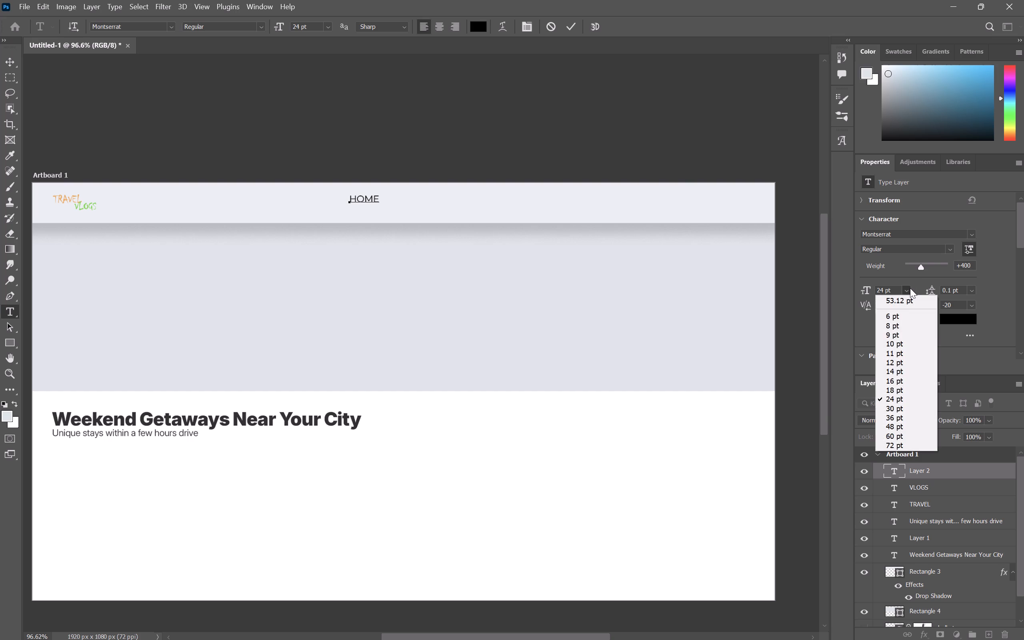
{"action": "left_click", "coordinate": [898, 389]}
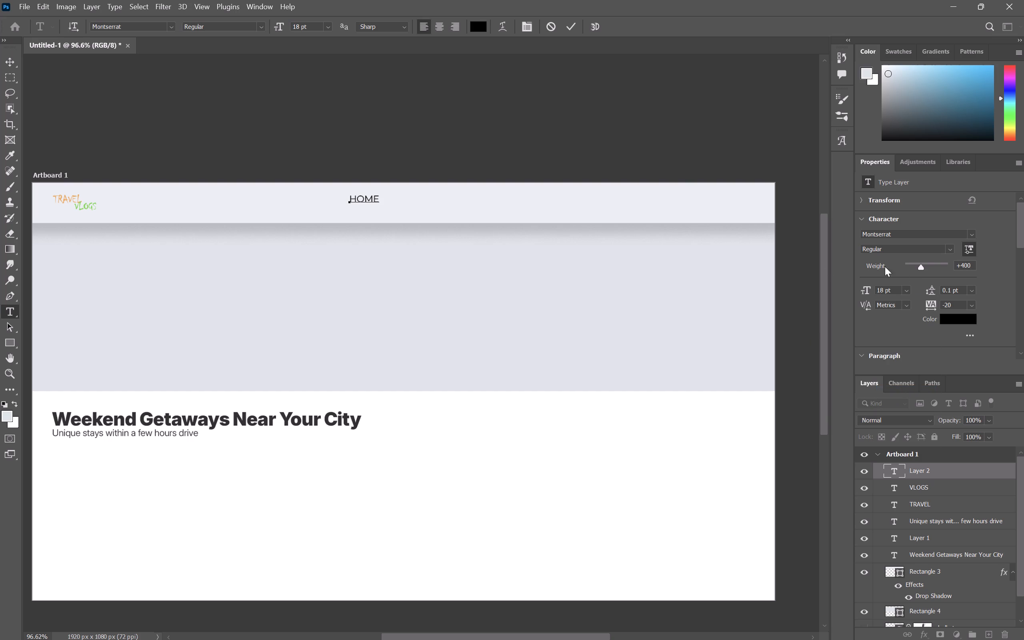
{"action": "key", "text": "ctrl+a"}
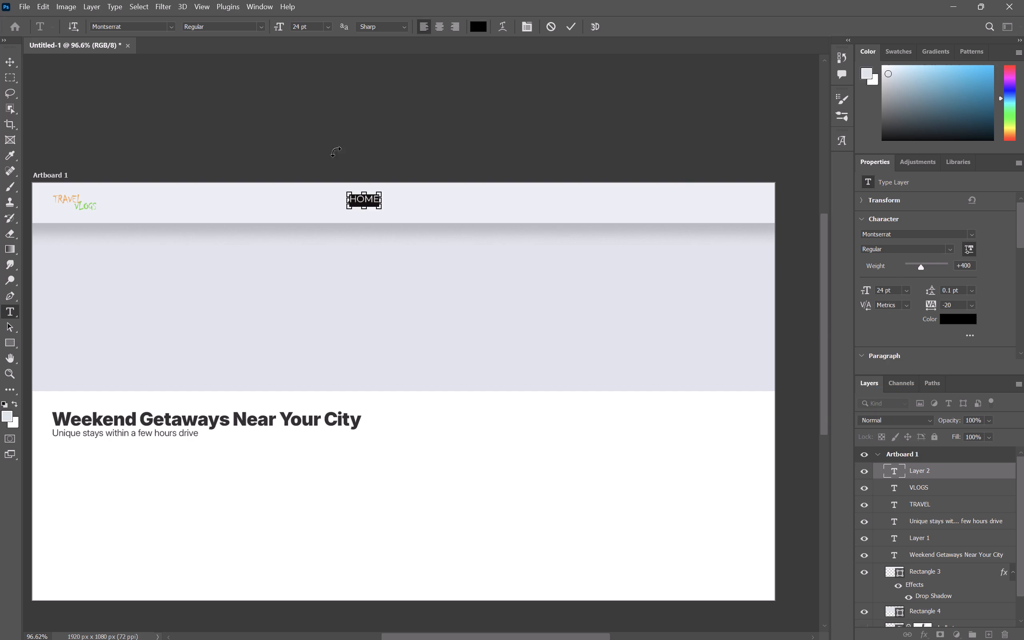
{"action": "left_click", "coordinate": [905, 290]}
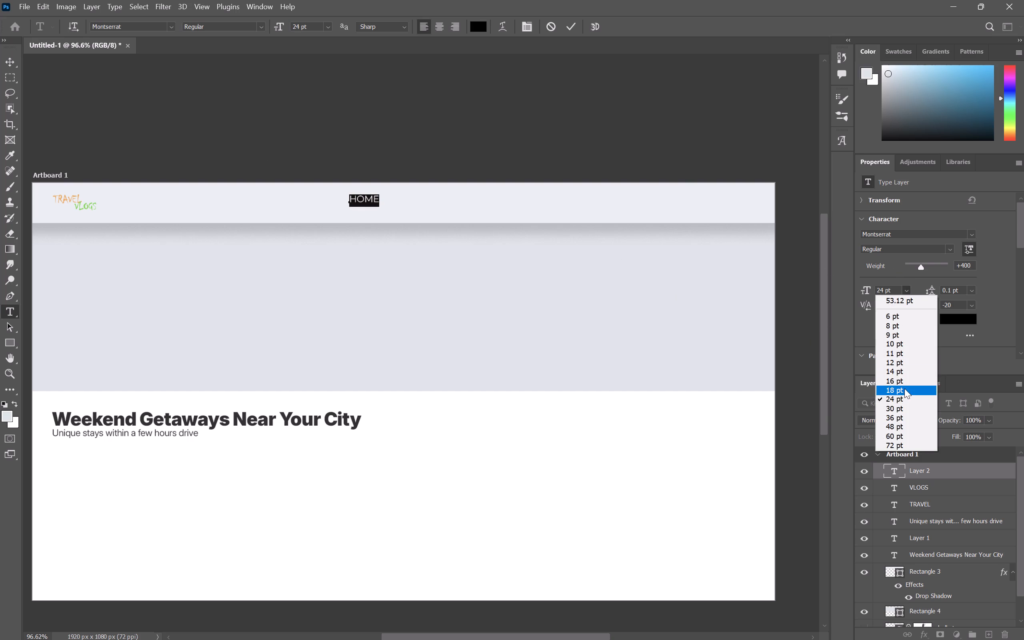
{"action": "left_click", "coordinate": [906, 390]}
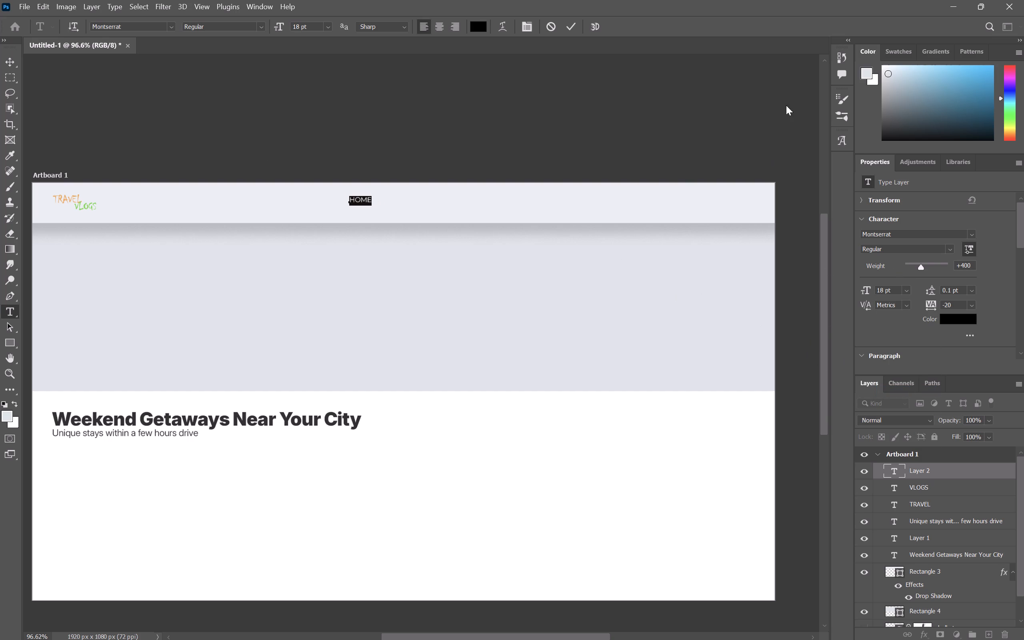
{"action": "left_click", "coordinate": [786, 105]}
Add an About Us navigation label in the header after HOME, following the Culture Travel site's wording, and commit it.
{"action": "left_click", "coordinate": [397, 208]}
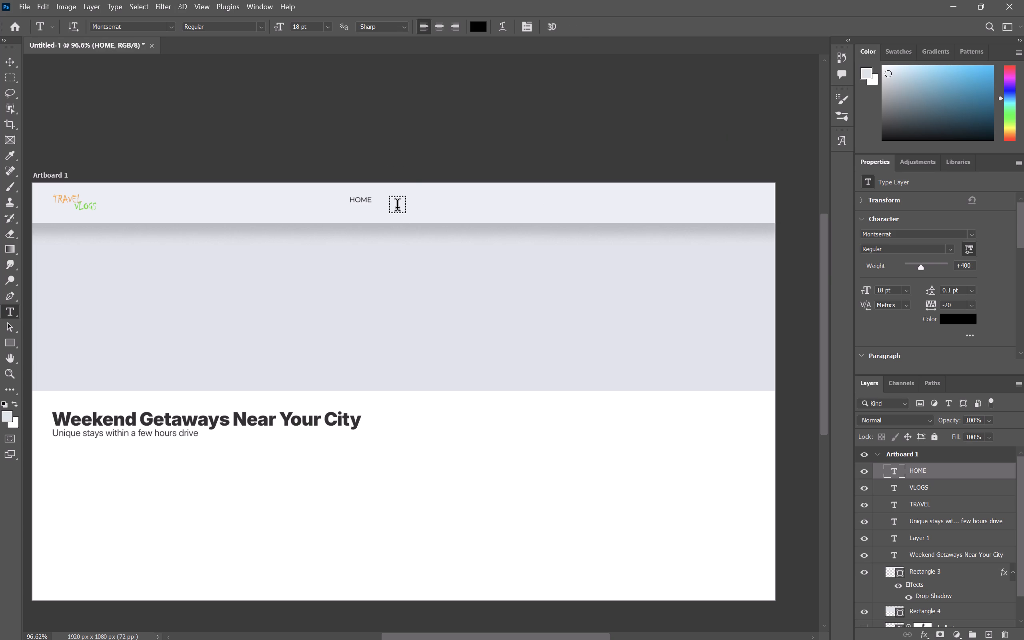
{"action": "key", "text": "alt+Tab"}
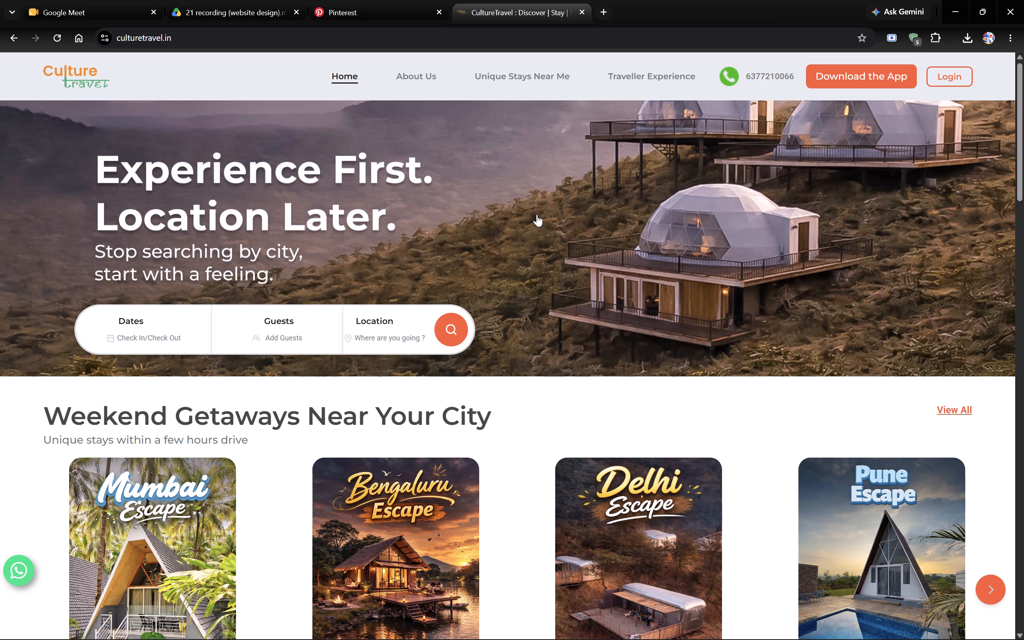
{"action": "key", "text": "alt+Tab"}
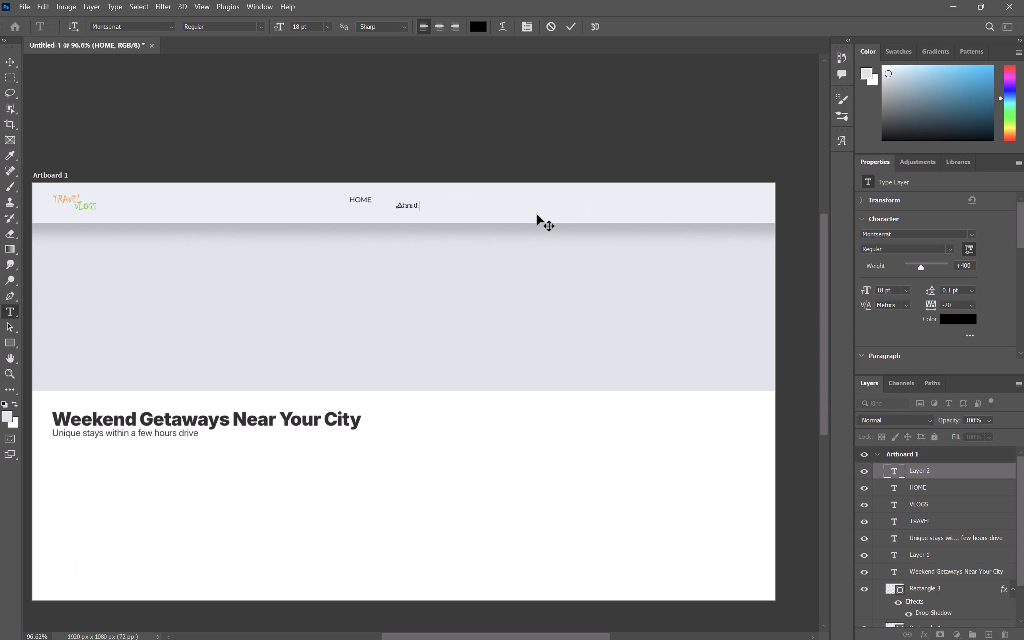
{"action": "key", "text": "a"}
{"action": "key", "text": "BackSpace"}
{"action": "key", "text": "s"}
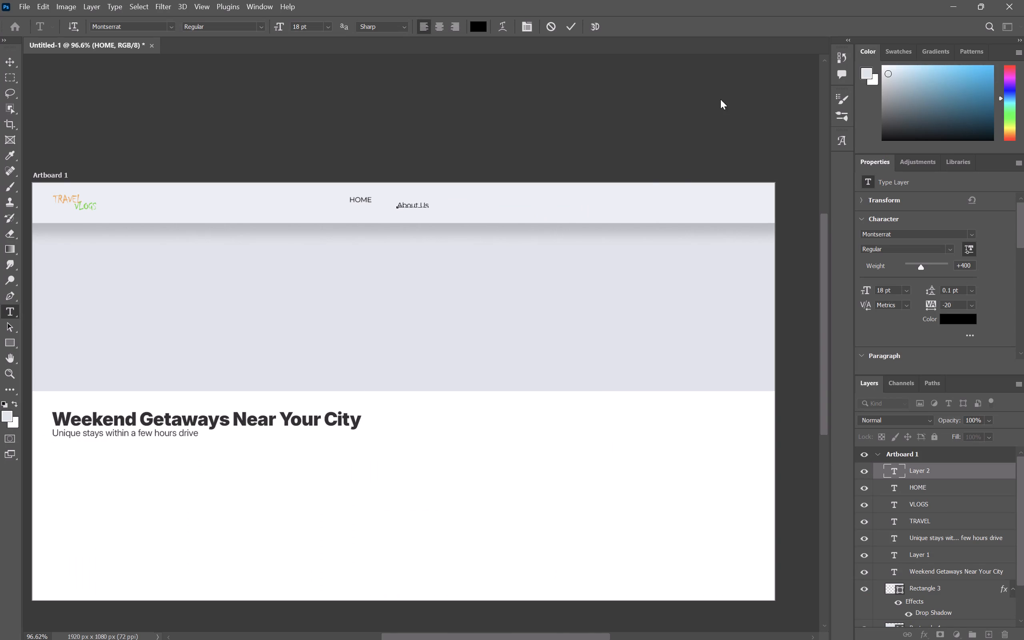
{"action": "left_click", "coordinate": [720, 99]}
Start a third navigation label after About Us and enter Unique Stays near me.
{"action": "key", "text": "alt+Tab"}
{"action": "key", "text": "alt+Tab"}
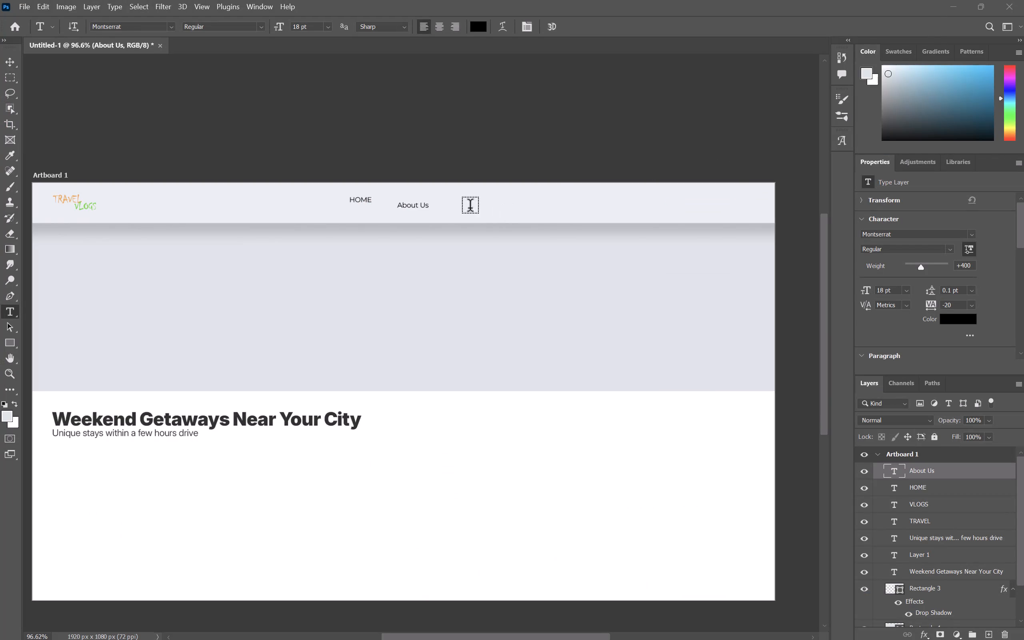
{"action": "left_click", "coordinate": [454, 203]}
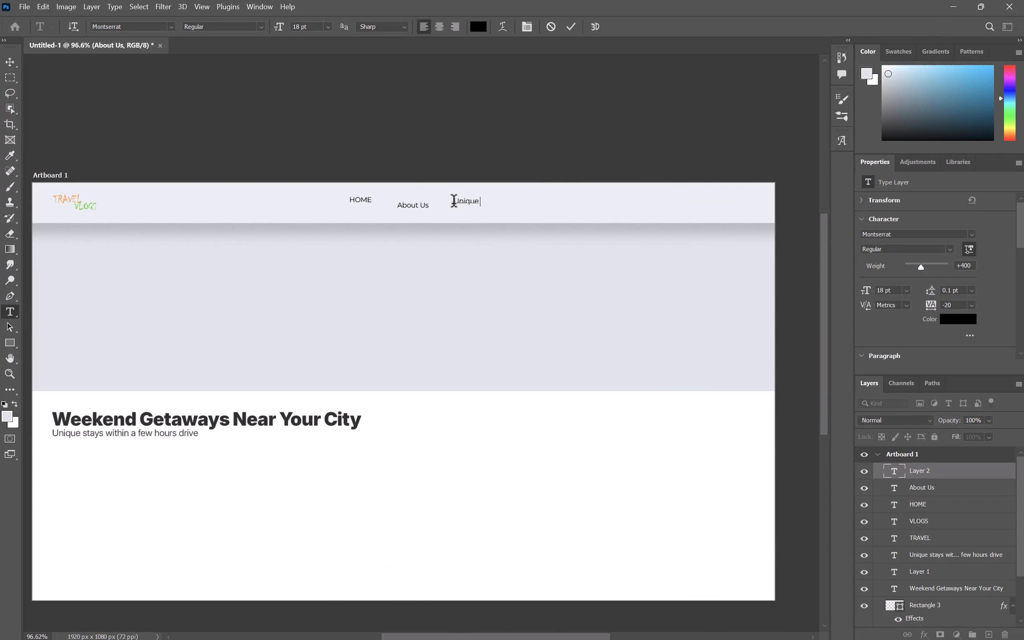
{"action": "key", "text": "alt+Tab"}
{"action": "key", "text": "alt+Tab"}
{"action": "type", "text": "tayas"}
{"action": "key", "text": "BackSpace"}
{"action": "key", "text": "BackSpace"}
{"action": "type", "text": "s ner"}
{"action": "key", "text": "BackSpace"}
{"action": "type", "text": "ar me"}
Check the reference site's capitalisation, retype the label's ending as Near Me, and commit the text.
{"action": "key", "text": "alt+Tab"}
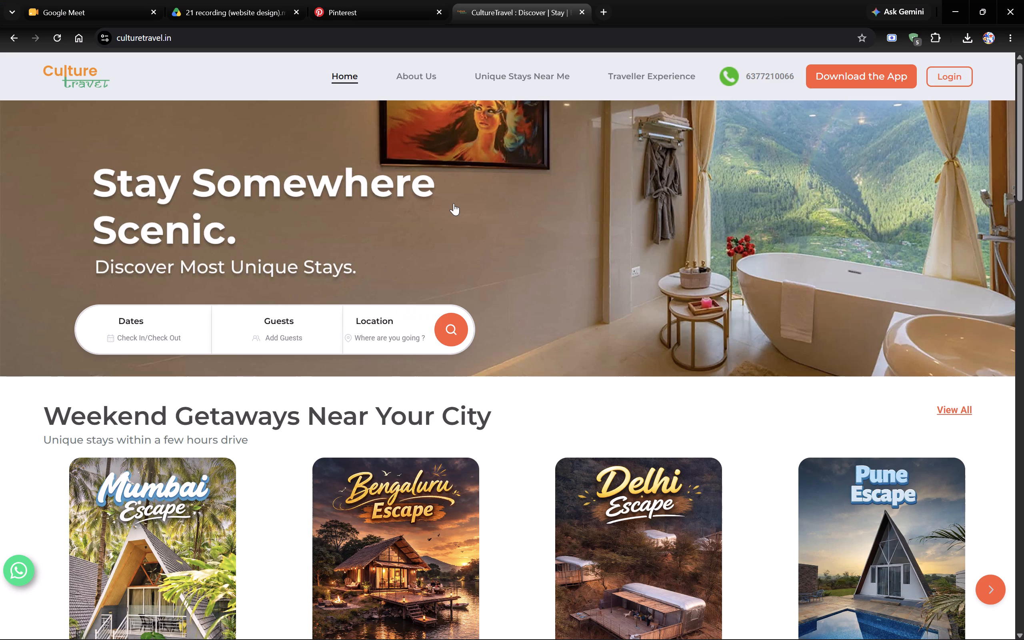
{"action": "key", "text": "alt+Tab"}
{"action": "key", "text": "BackSpace"}
{"action": "key", "text": "BackSpace"}
{"action": "key", "text": "BackSpace"}
{"action": "key", "text": "BackSpace"}
{"action": "key", "text": "BackSpace"}
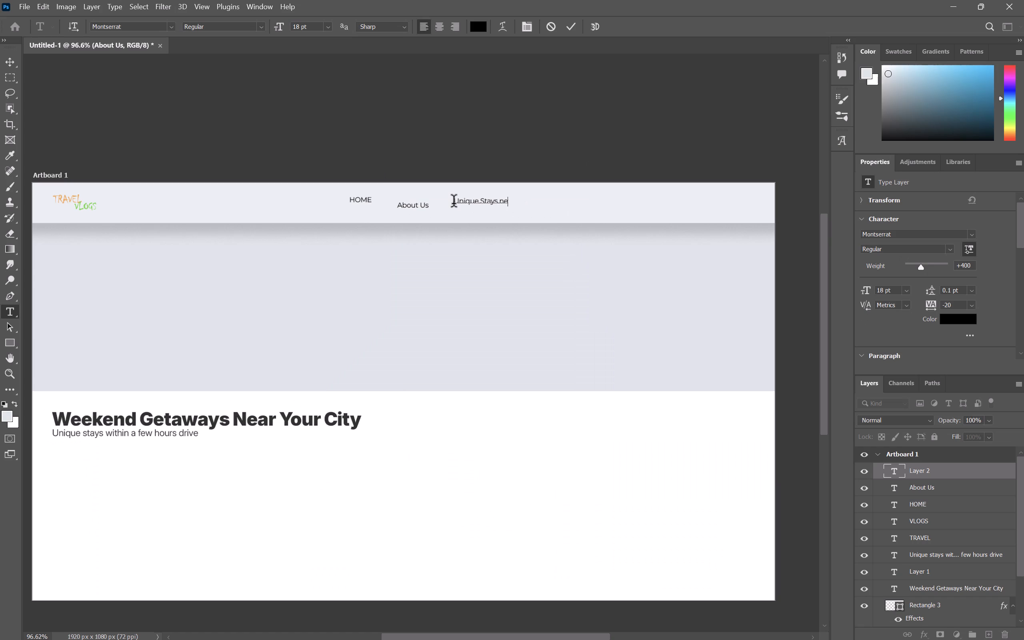
{"action": "key", "text": "BackSpace"}
{"action": "key", "text": "BackSpace"}
{"action": "key", "text": "e"}
{"action": "key", "text": "Return"}
{"action": "left_click", "coordinate": [636, 145]}
{"action": "left_click", "coordinate": [722, 152]}
After checking the reference navigation again, add a Contact Us label following Unique Stays Near Me and commit it.
{"action": "key", "text": "alt+Tab"}
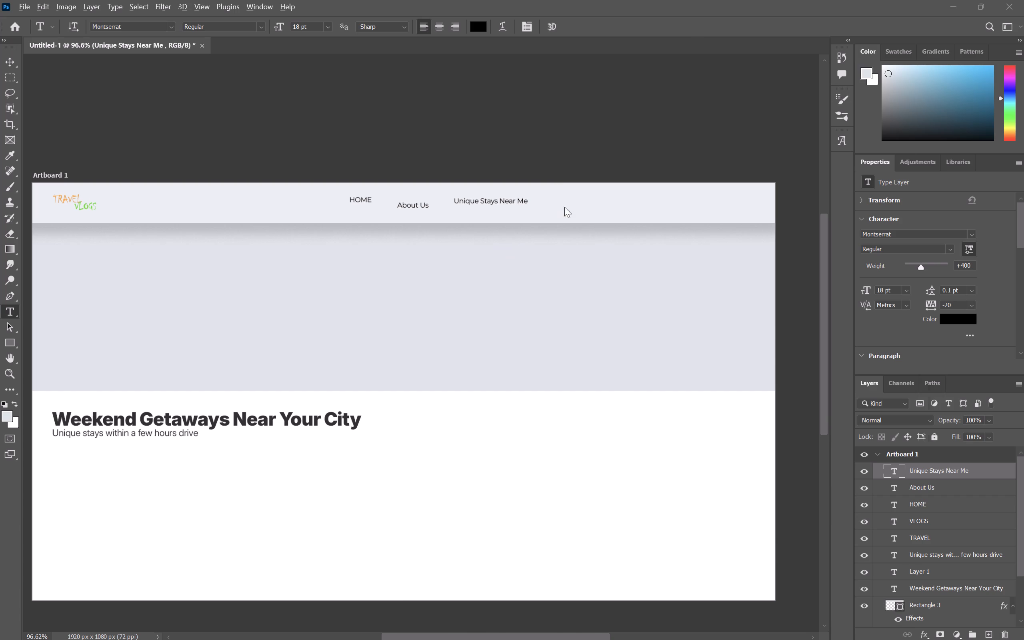
{"action": "key", "text": "alt+Tab"}
{"action": "key", "text": "alt+Tab"}
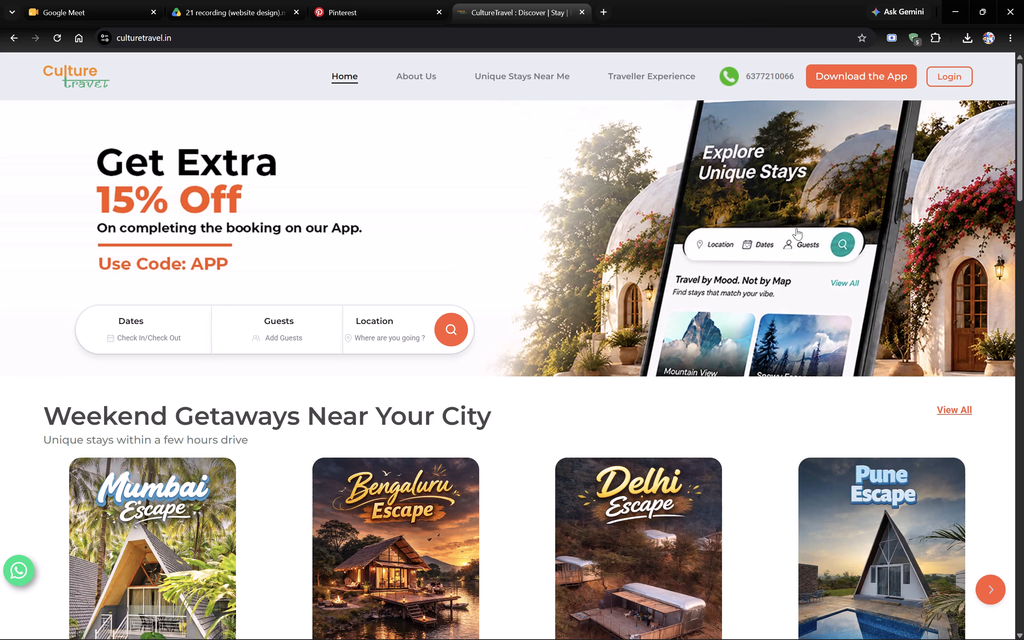
{"action": "key", "text": "alt+Tab"}
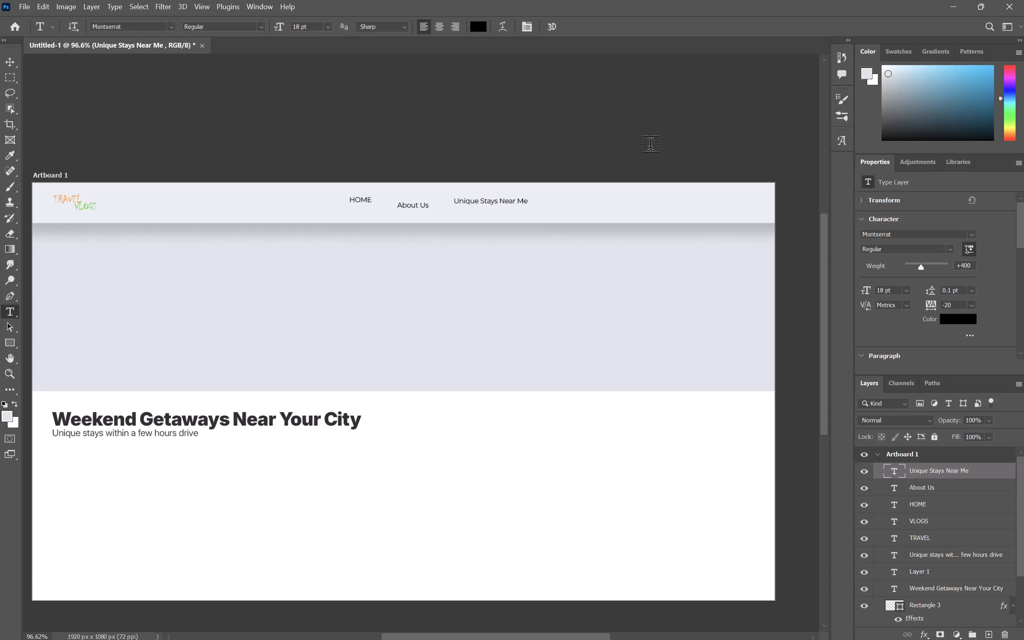
{"action": "left_click", "coordinate": [580, 203]}
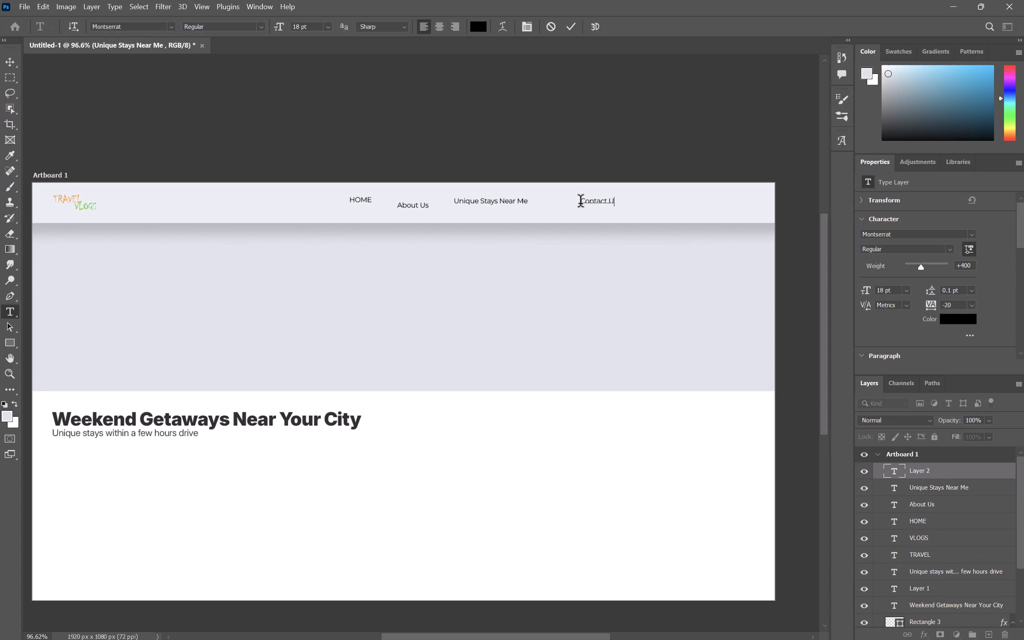
{"action": "key", "text": "s"}
{"action": "key", "text": "Return"}
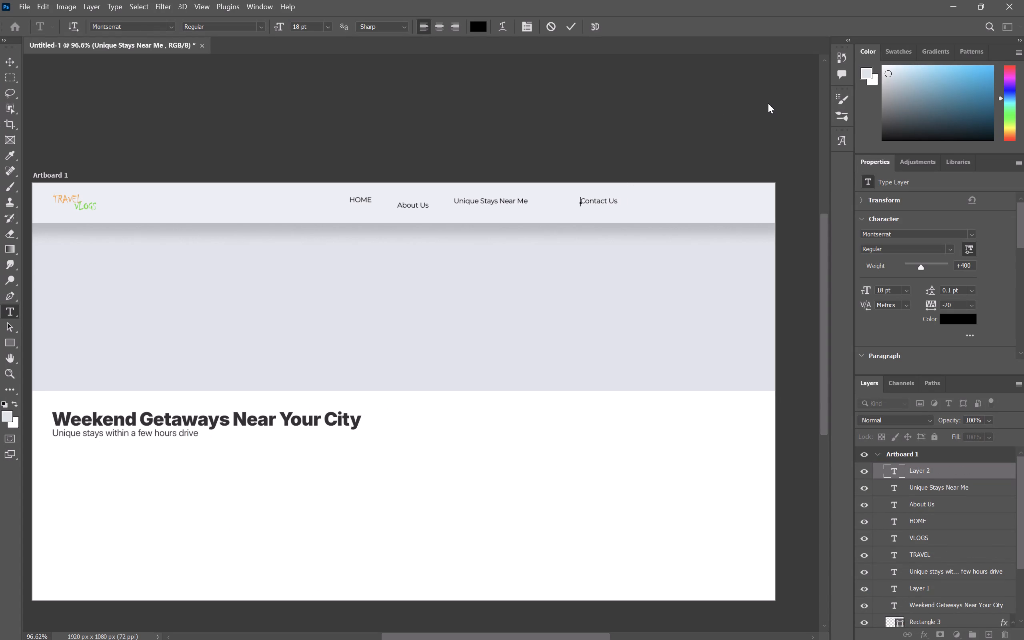
{"action": "left_click", "coordinate": [768, 103]}
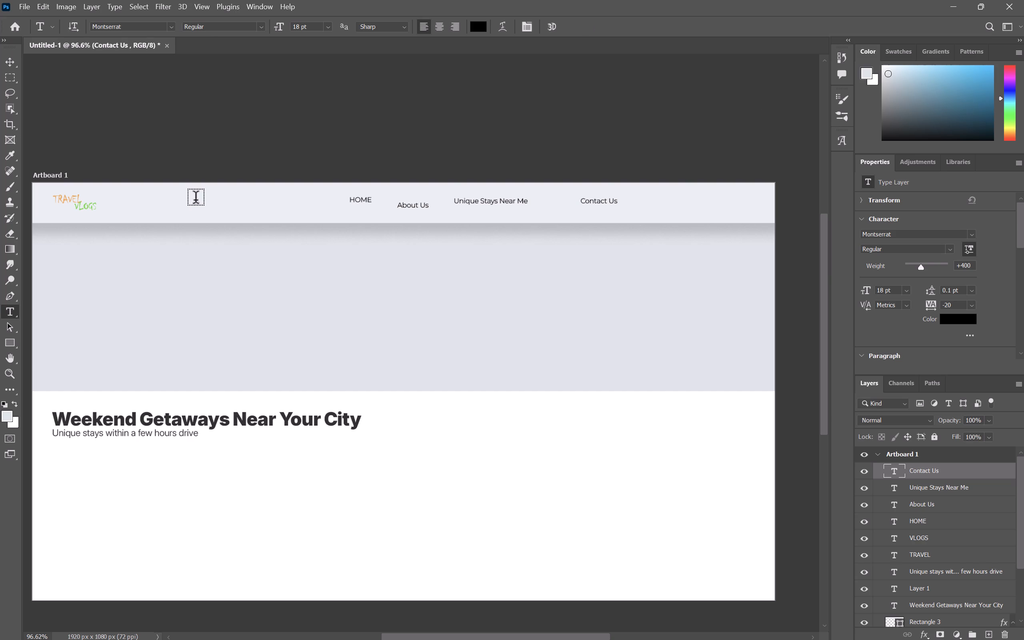
Move the Contact Us label toward the header's right end and slightly lower, near the bar's vertical middle.
{"action": "left_click", "coordinate": [6, 60]}
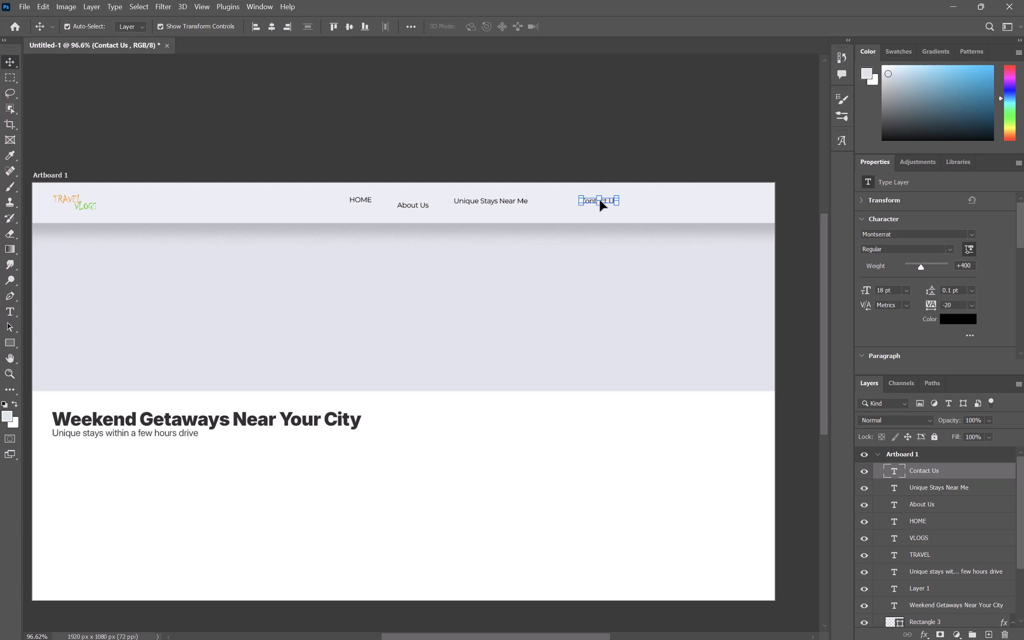
{"action": "left_click", "coordinate": [694, 147]}
{"action": "left_click", "coordinate": [597, 198]}
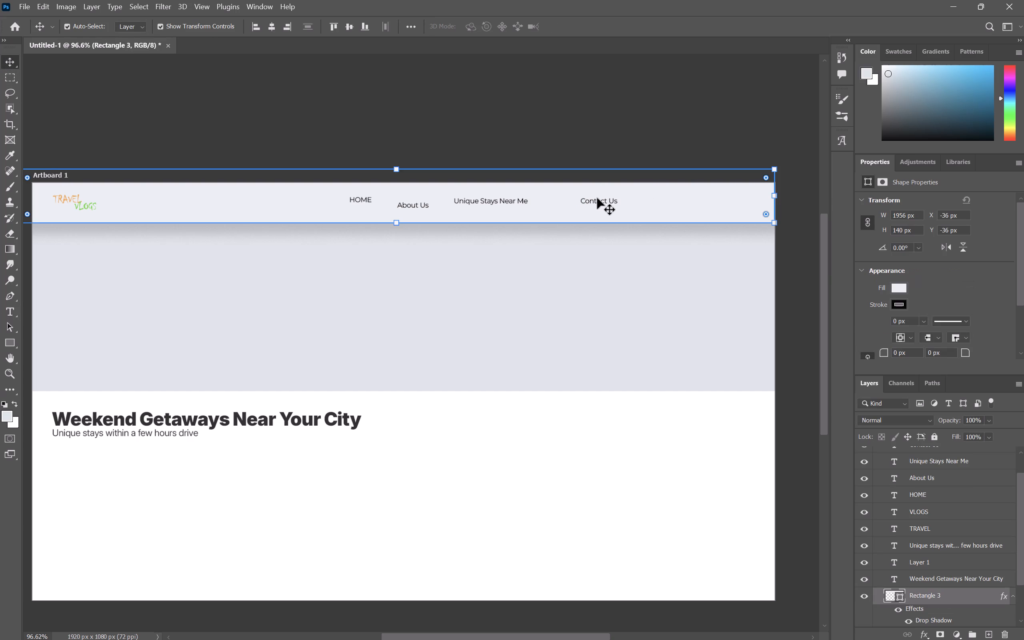
{"action": "key", "text": "space"}
{"action": "scroll", "coordinate": [602, 202], "scroll_direction": "down", "scroll_amount": 1}
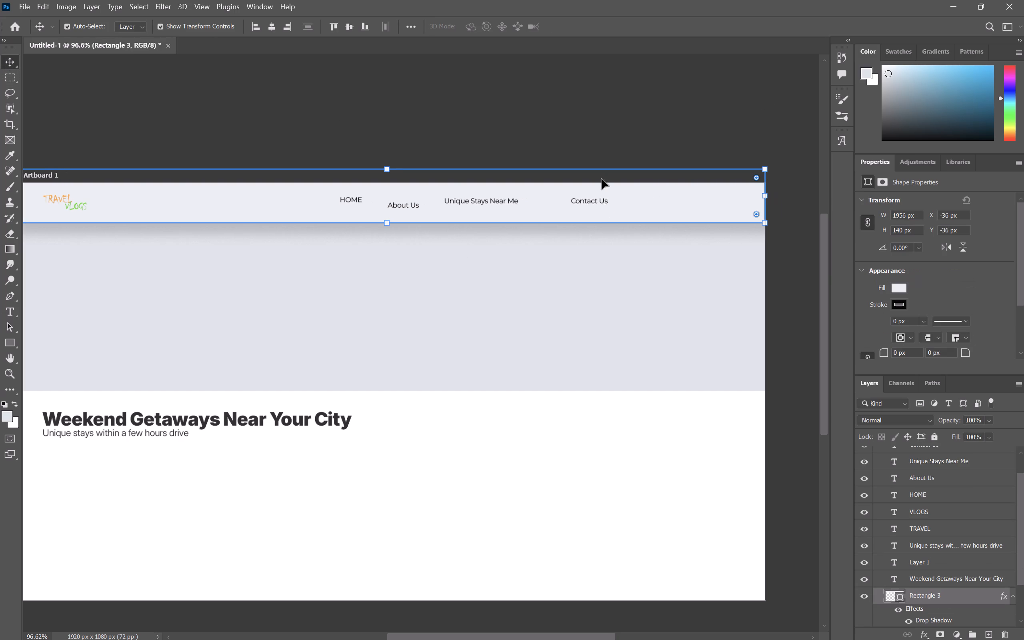
{"action": "left_click", "coordinate": [602, 144]}
{"action": "scroll", "coordinate": [578, 210], "scroll_direction": "up", "scroll_amount": 3, "text": "alt"}
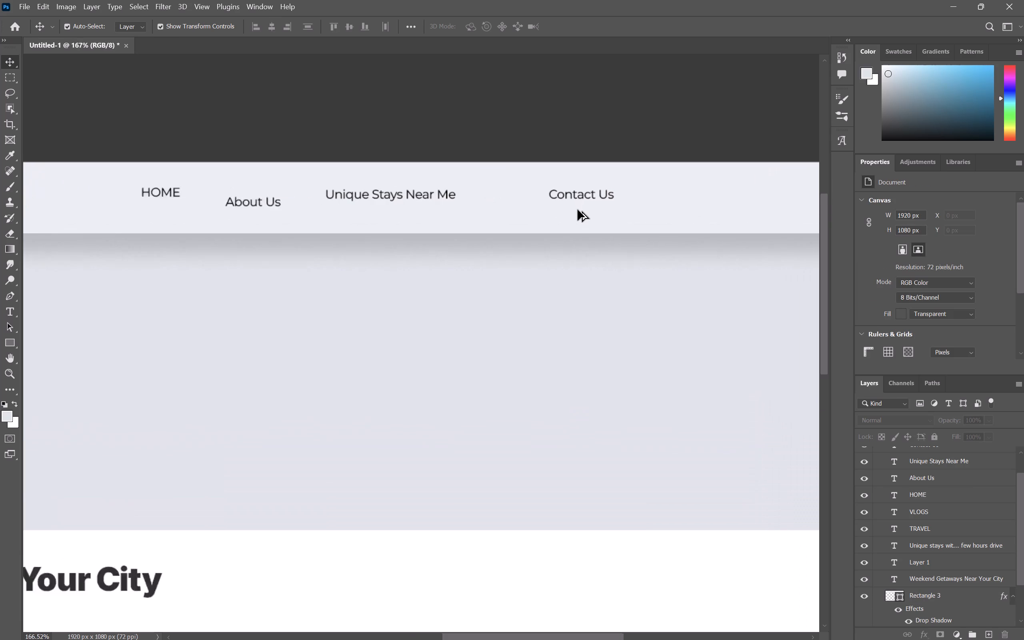
{"action": "scroll", "coordinate": [578, 210], "scroll_direction": "up", "scroll_amount": 1, "text": "alt"}
{"action": "left_click_drag", "start_coordinate": [597, 189], "coordinate": [772, 189]}
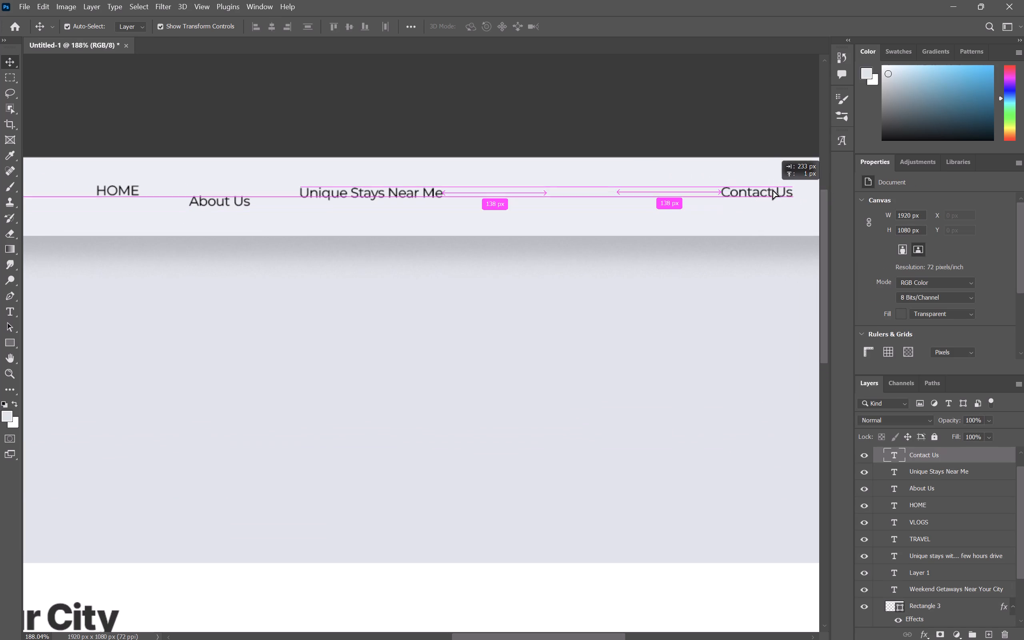
{"action": "left_click_drag", "start_coordinate": [772, 189], "coordinate": [774, 200]}
Move Unique Stays Near Me about 332 px right and 13 px down beside Contact Us, and nudge it into vertical alignment.
{"action": "left_click_drag", "start_coordinate": [370, 193], "coordinate": [544, 218]}
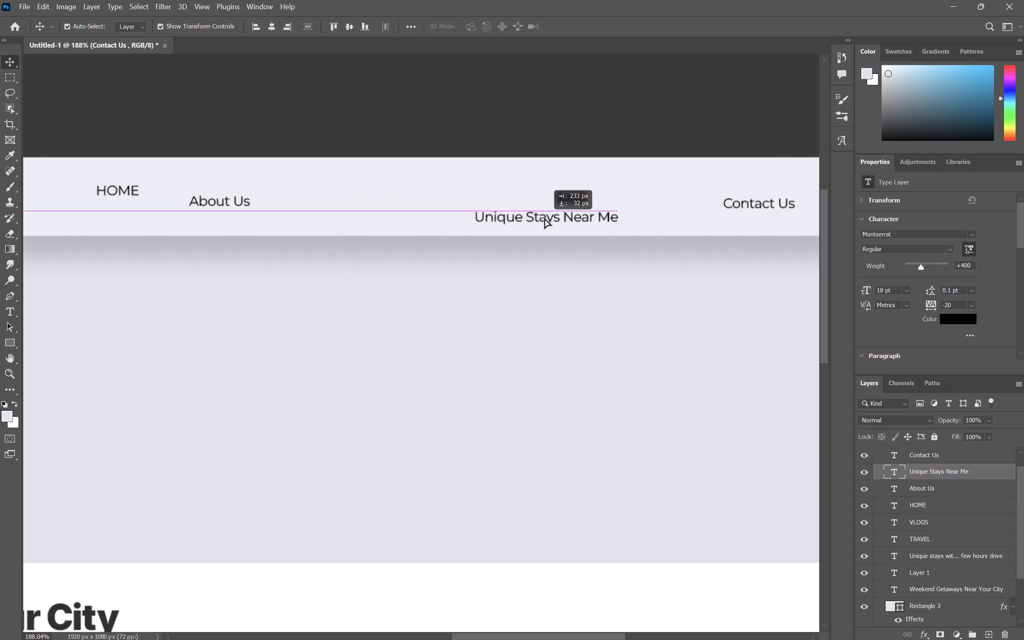
{"action": "left_click_drag", "start_coordinate": [544, 218], "coordinate": [620, 203]}
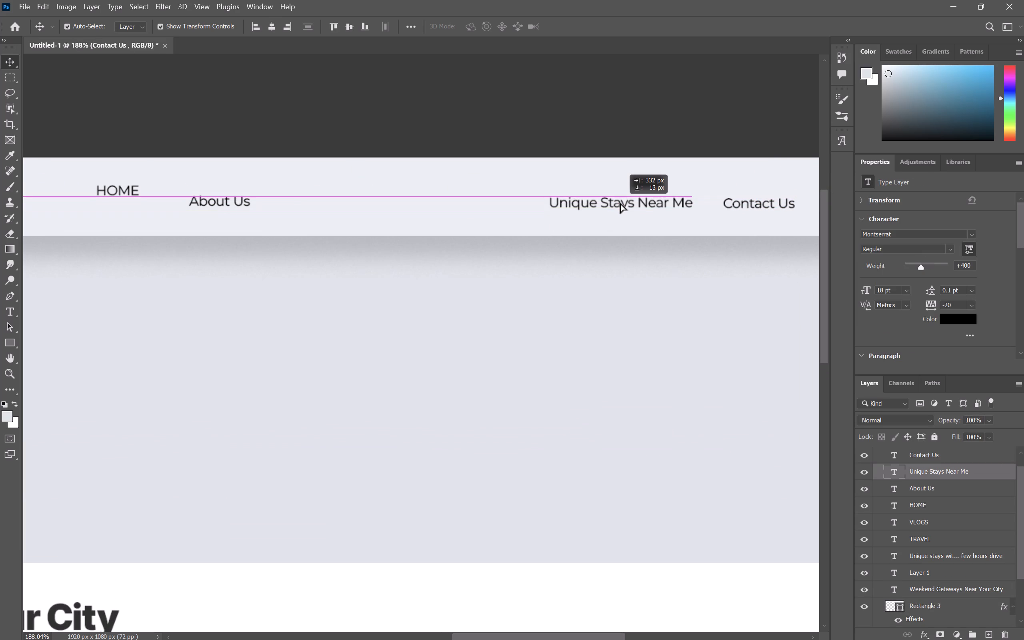
{"action": "left_click_drag", "start_coordinate": [620, 203], "coordinate": [620, 204]}
{"action": "key", "text": "Up"}
{"action": "key", "text": "Up"}
{"action": "key", "text": "Down"}
{"action": "key", "text": "Down"}
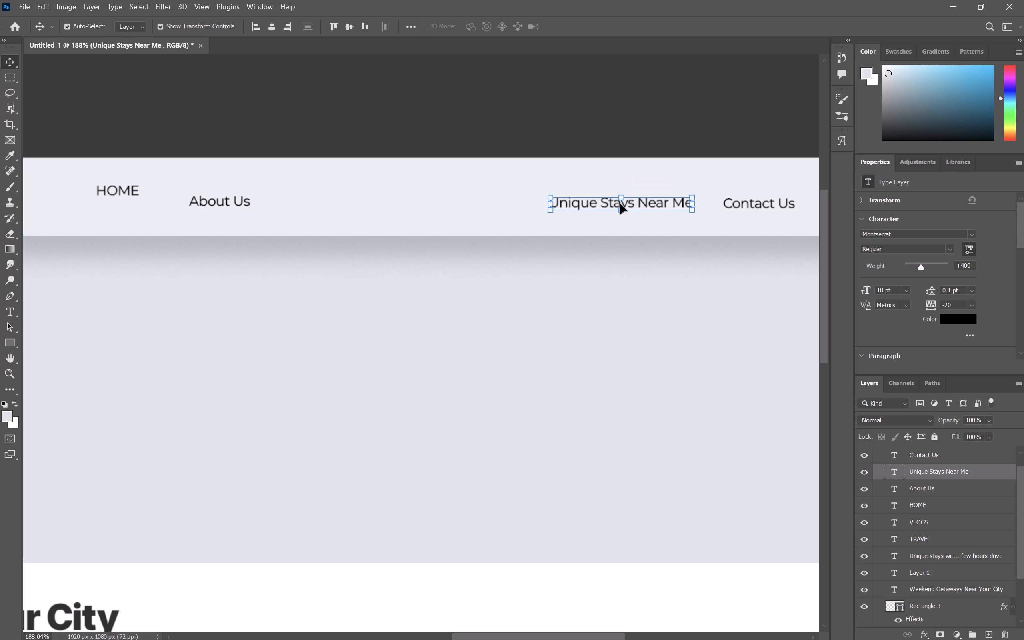
{"action": "key", "text": "Down"}
{"action": "key", "text": "Up"}
{"action": "key", "text": "Up"}
{"action": "key", "text": "Up"}
{"action": "key", "text": "Down"}
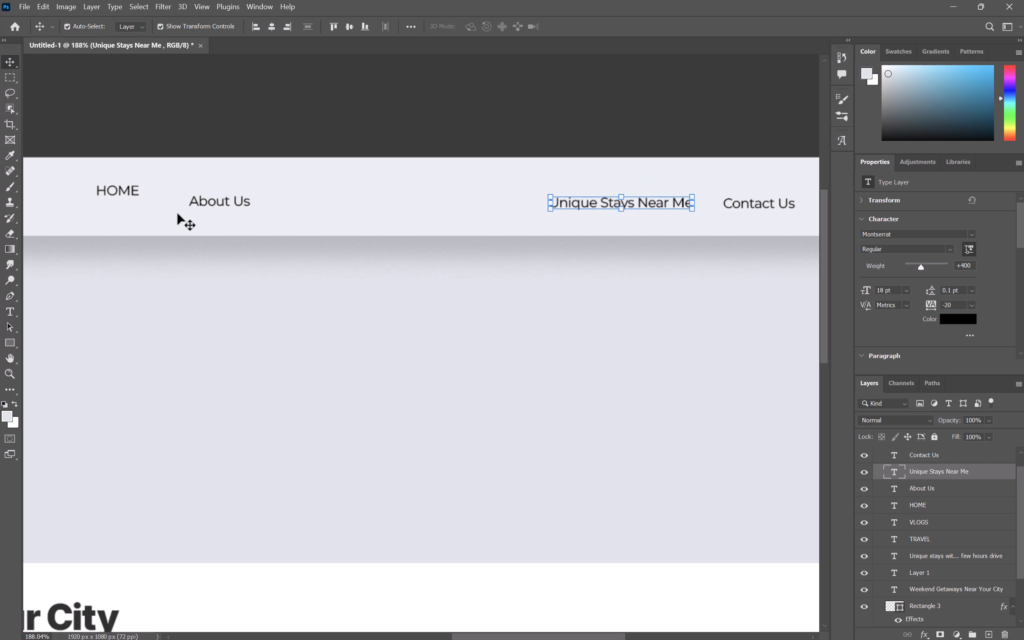
Move the About Us label about 357 px right, leaving a 42 px gap before Unique Stays Near Me.
{"action": "left_click_drag", "start_coordinate": [220, 195], "coordinate": [486, 213]}
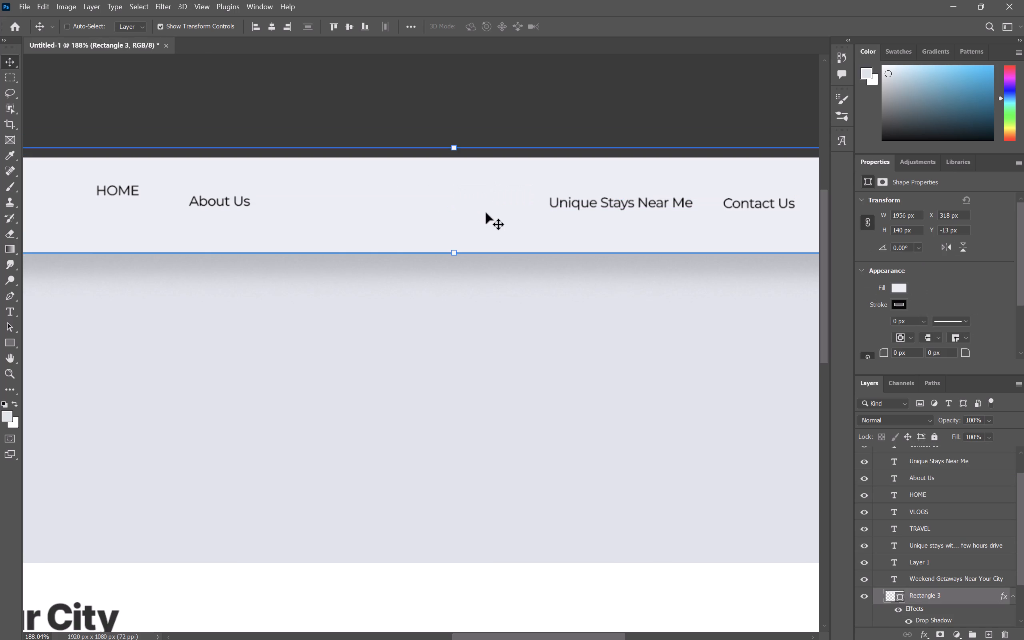
{"action": "key", "text": "ctrl+z"}
{"action": "left_click_drag", "start_coordinate": [230, 197], "coordinate": [544, 206]}
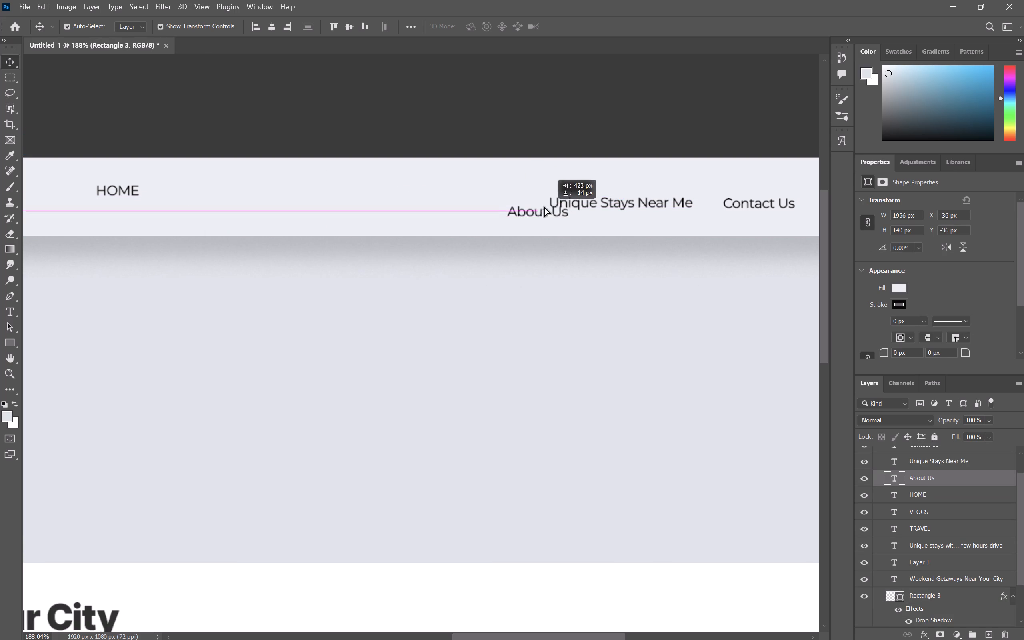
{"action": "left_click_drag", "start_coordinate": [544, 206], "coordinate": [486, 199]}
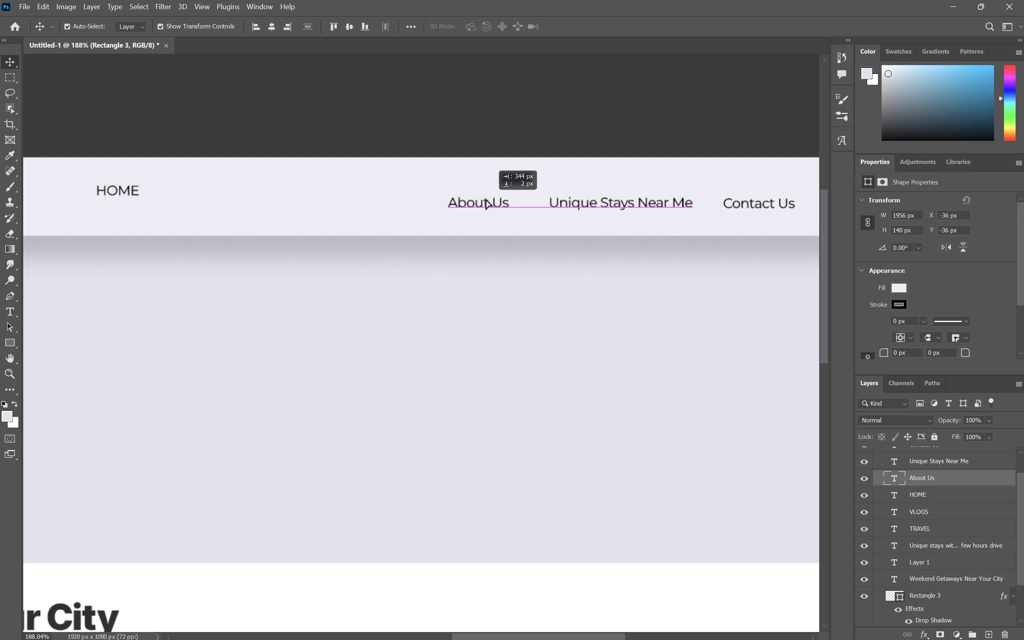
{"action": "left_click_drag", "start_coordinate": [486, 199], "coordinate": [495, 199]}
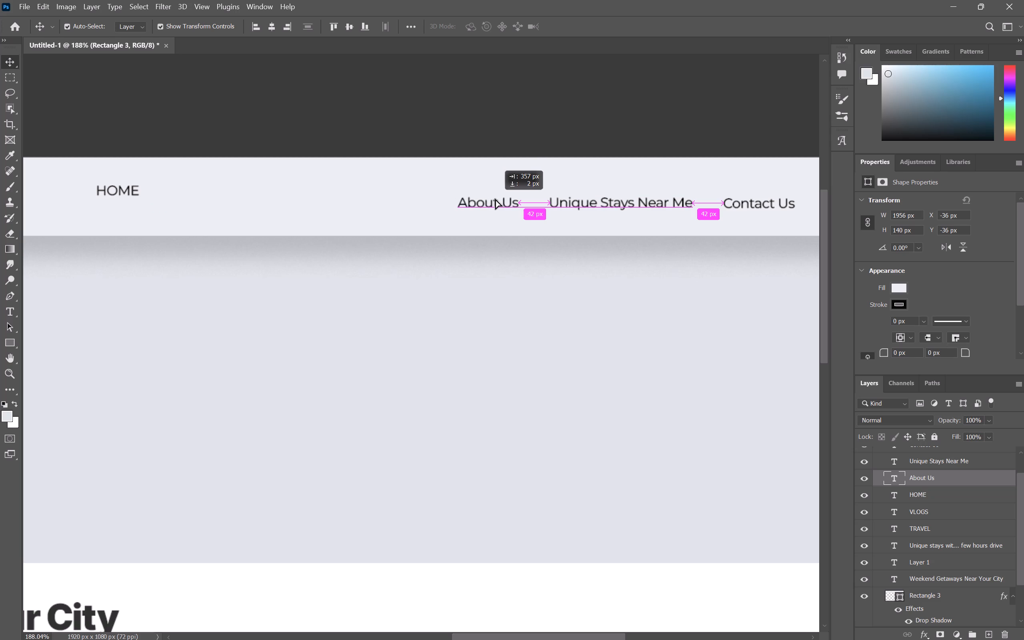
{"action": "left_click_drag", "start_coordinate": [495, 199], "coordinate": [496, 198]}
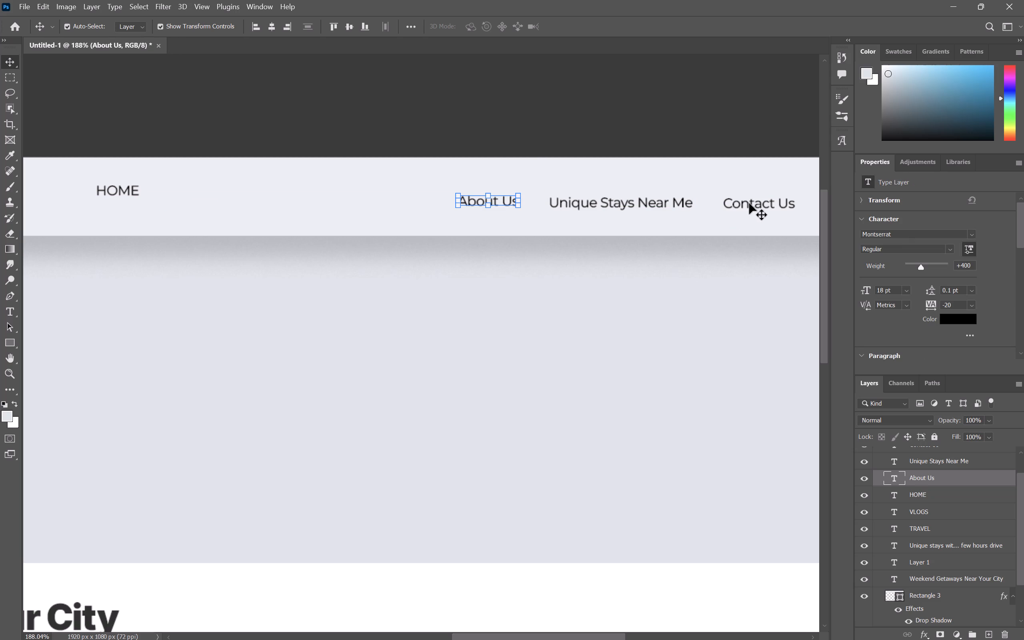
Adjust the Contact Us label's vertical position until it lines up with Unique Stays Near Me.
{"action": "left_click", "coordinate": [749, 203]}
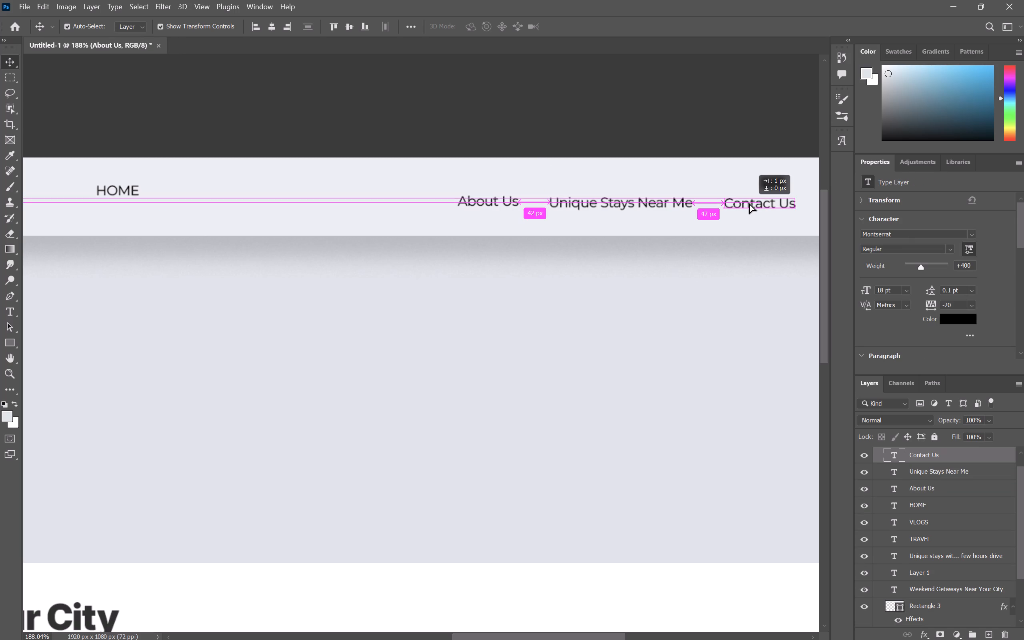
{"action": "key", "text": "Up"}
{"action": "key", "text": "Down"}
{"action": "key", "text": "Down"}
{"action": "key", "text": "Down"}
{"action": "key", "text": "Down"}
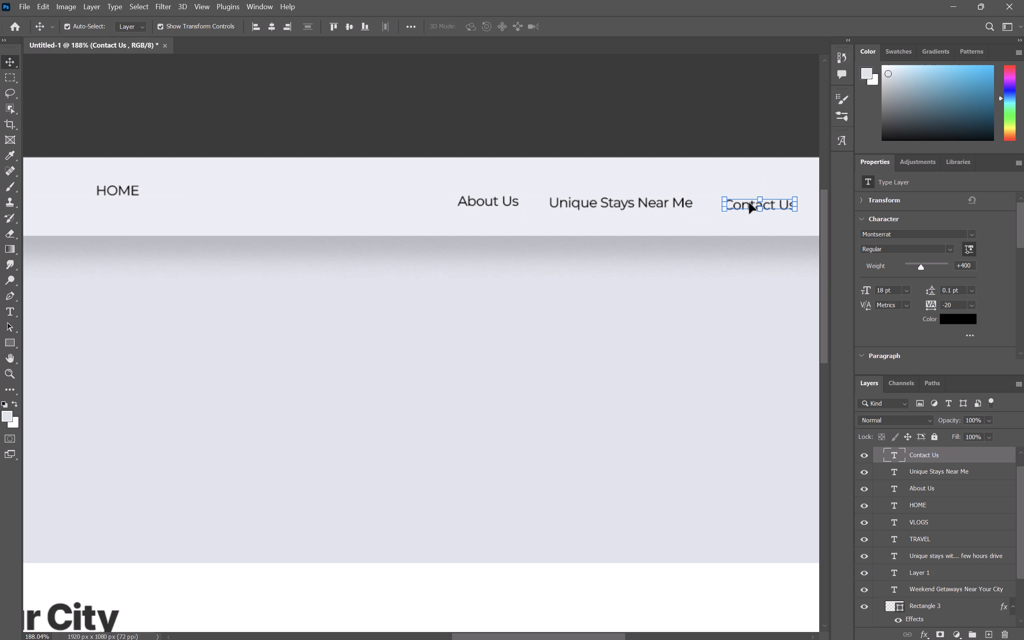
{"action": "key", "text": "Up"}
{"action": "key", "text": "Up"}
{"action": "key", "text": "Up"}
{"action": "key", "text": "Up"}
{"action": "key", "text": "Up"}
{"action": "key", "text": "Up"}
{"action": "key", "text": "Up"}
{"action": "key", "text": "Up"}
{"action": "key", "text": "Up"}
{"action": "key", "text": "Up"}
{"action": "key", "text": "Down"}
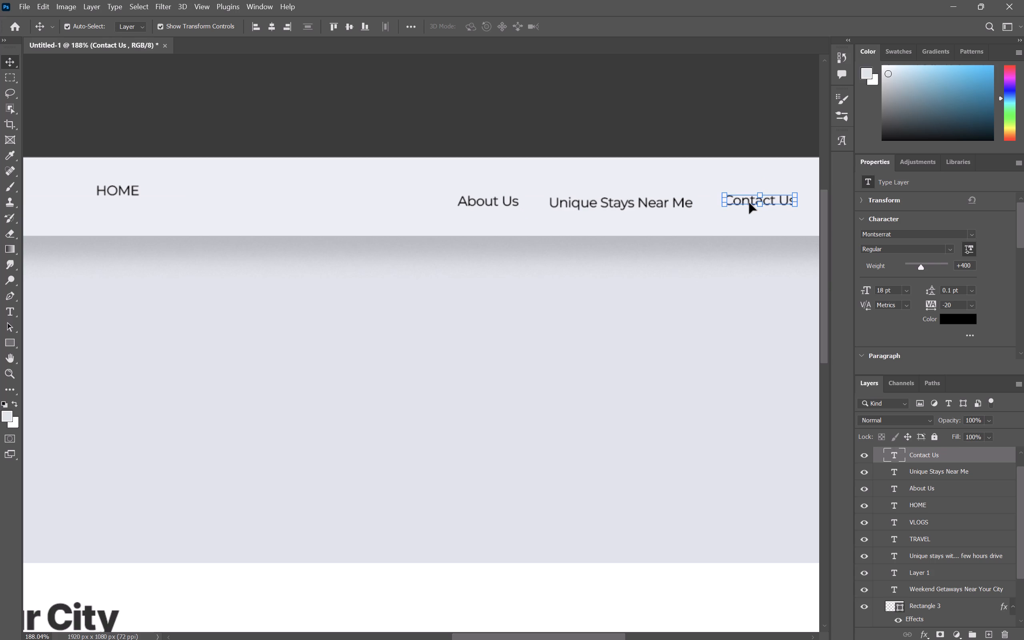
{"action": "left_click", "coordinate": [749, 203]}
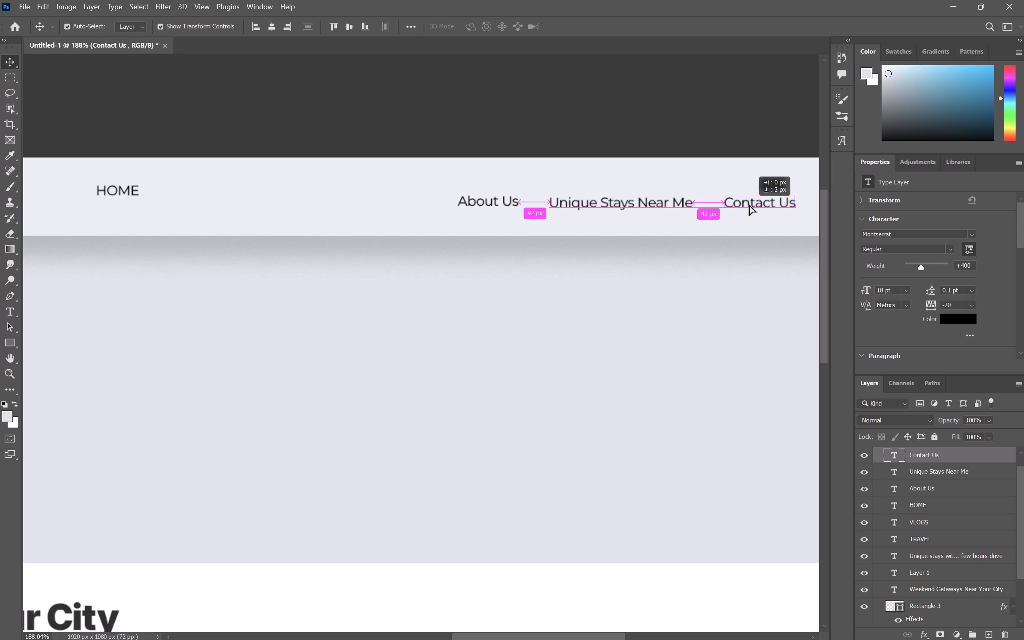
Lower the About Us label slightly, keeping its horizontal position in the header.
{"action": "left_click_drag", "start_coordinate": [493, 200], "coordinate": [493, 203]}
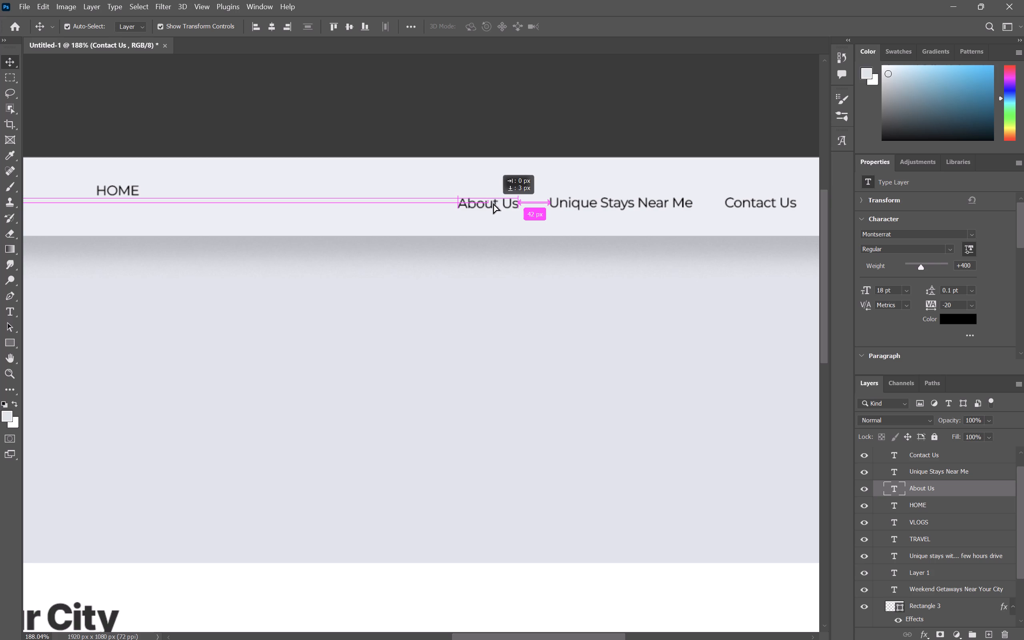
{"action": "left_click_drag", "start_coordinate": [493, 203], "coordinate": [493, 204]}
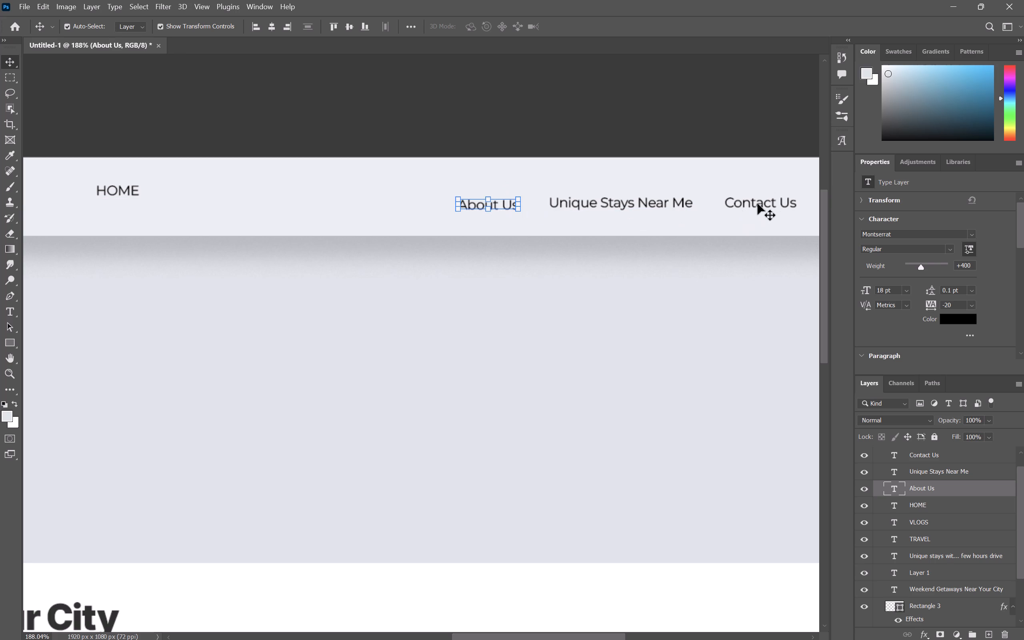
{"action": "left_click", "coordinate": [739, 194]}
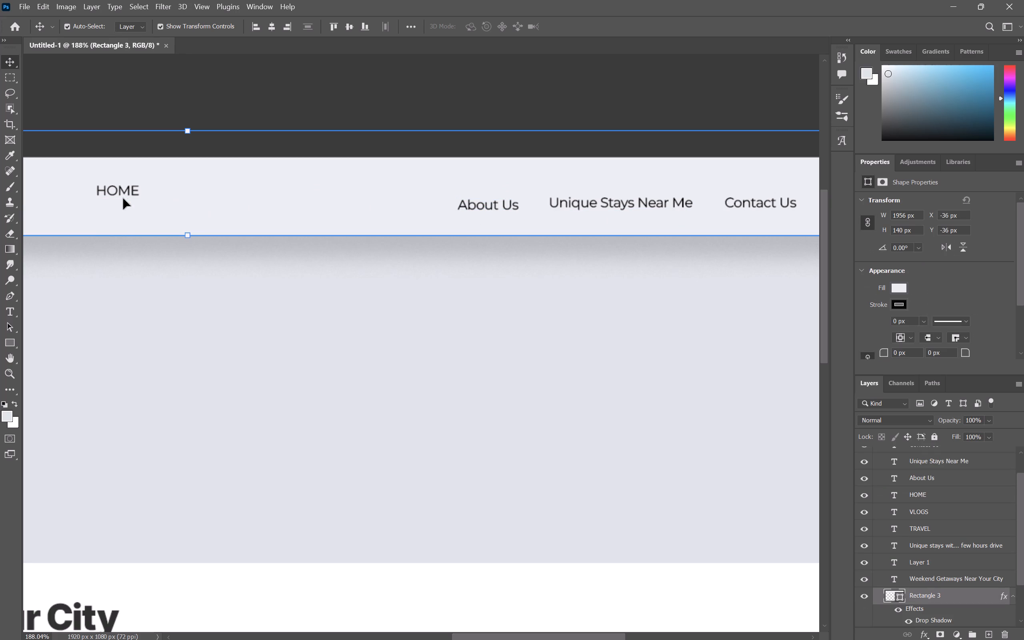
Move the HOME label about 369 px right and 19 px down, placing it before About Us on the same line.
{"action": "left_click_drag", "start_coordinate": [118, 191], "coordinate": [363, 223]}
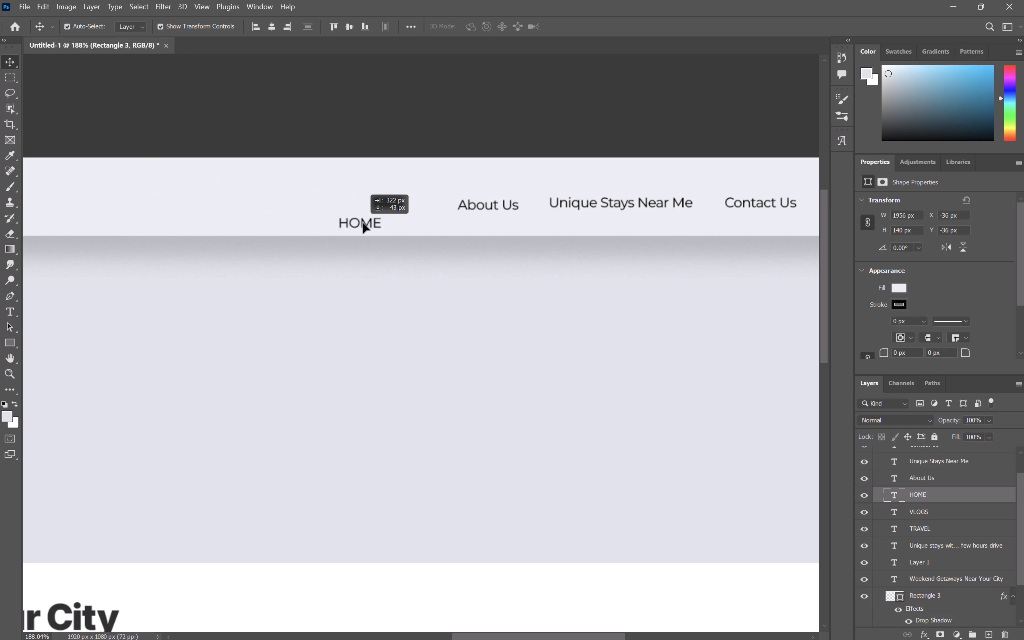
{"action": "left_click_drag", "start_coordinate": [363, 223], "coordinate": [407, 203]}
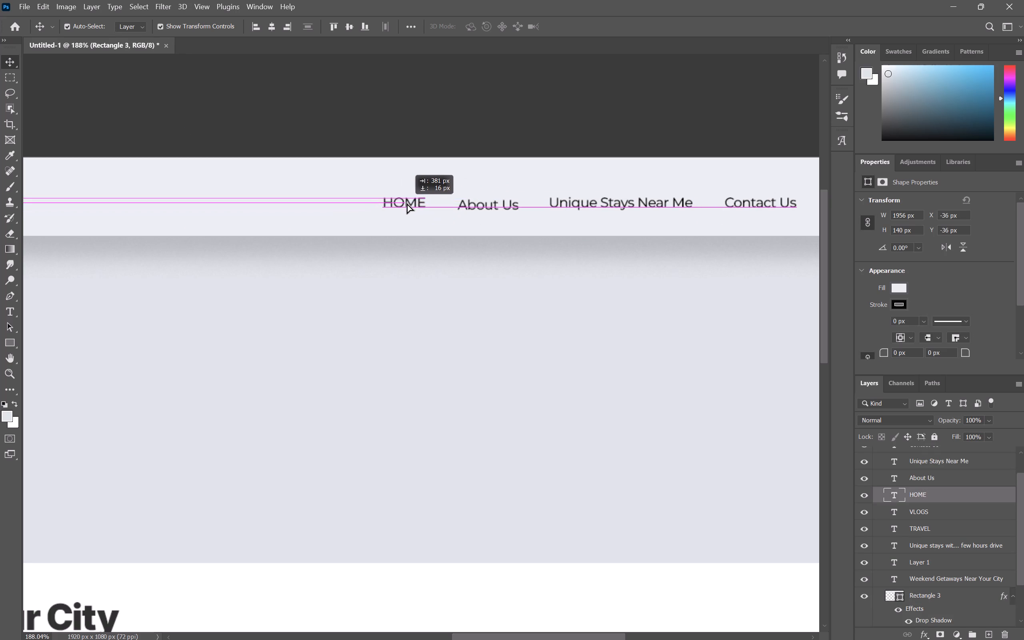
{"action": "left_click_drag", "start_coordinate": [407, 203], "coordinate": [403, 204]}
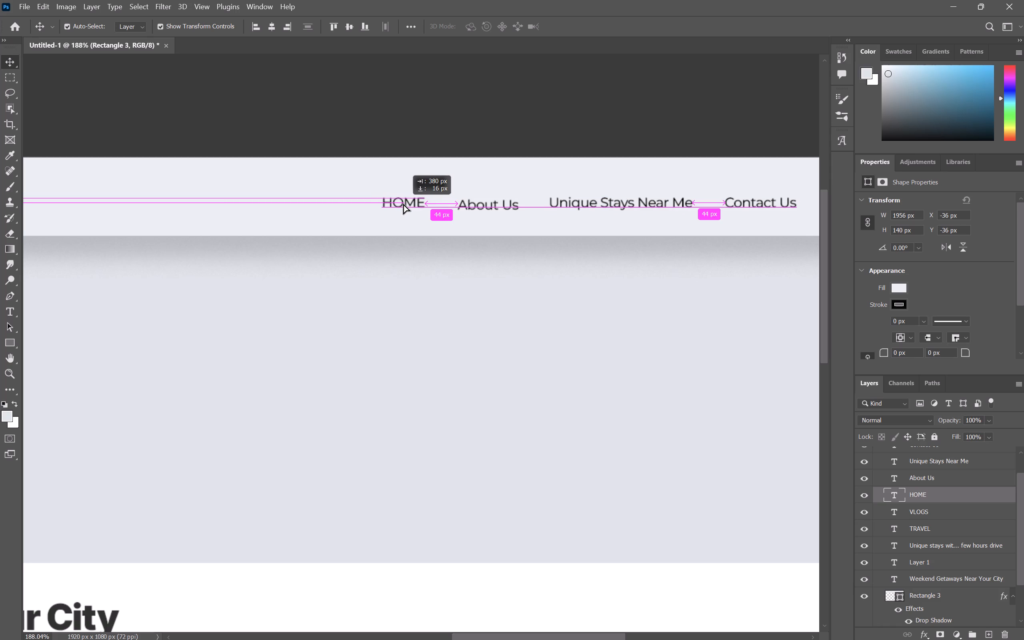
{"action": "left_click_drag", "start_coordinate": [403, 204], "coordinate": [395, 204]}
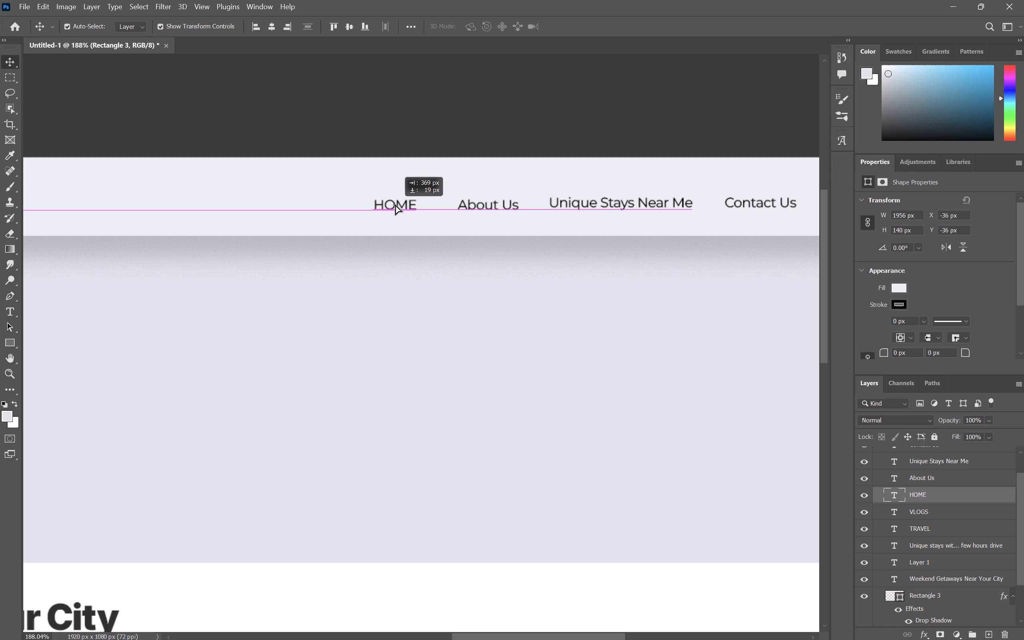
{"action": "left_click_drag", "start_coordinate": [395, 204], "coordinate": [395, 204]}
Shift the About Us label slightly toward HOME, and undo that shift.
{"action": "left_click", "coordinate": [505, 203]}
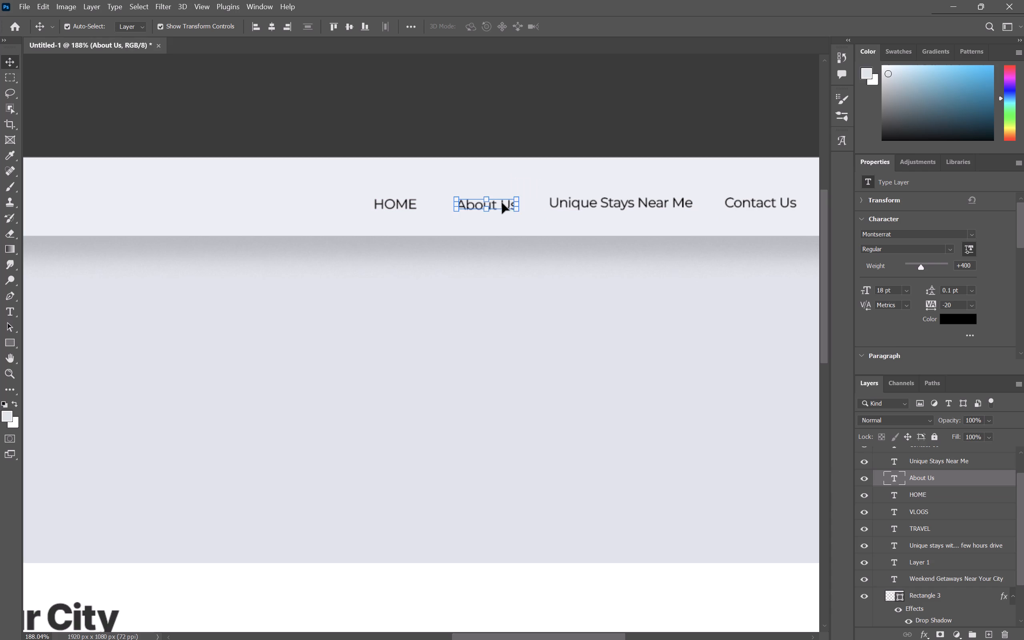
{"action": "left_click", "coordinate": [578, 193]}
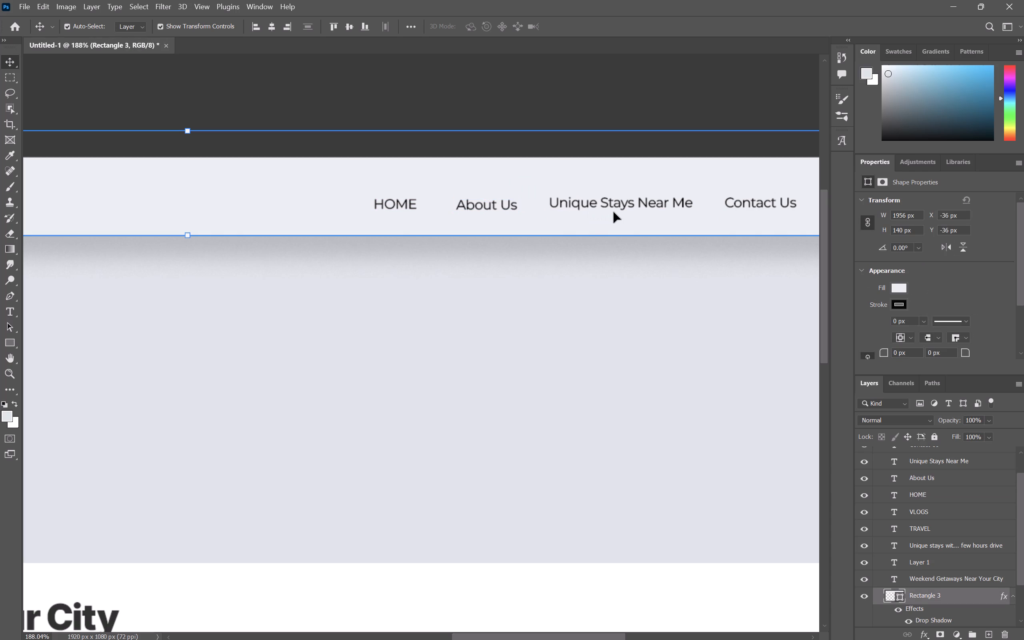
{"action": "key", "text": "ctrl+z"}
Move Unique Stays Near Me slightly down and right toward the line of About Us, checking it against the HOME and About Us labels.
{"action": "left_click", "coordinate": [626, 204]}
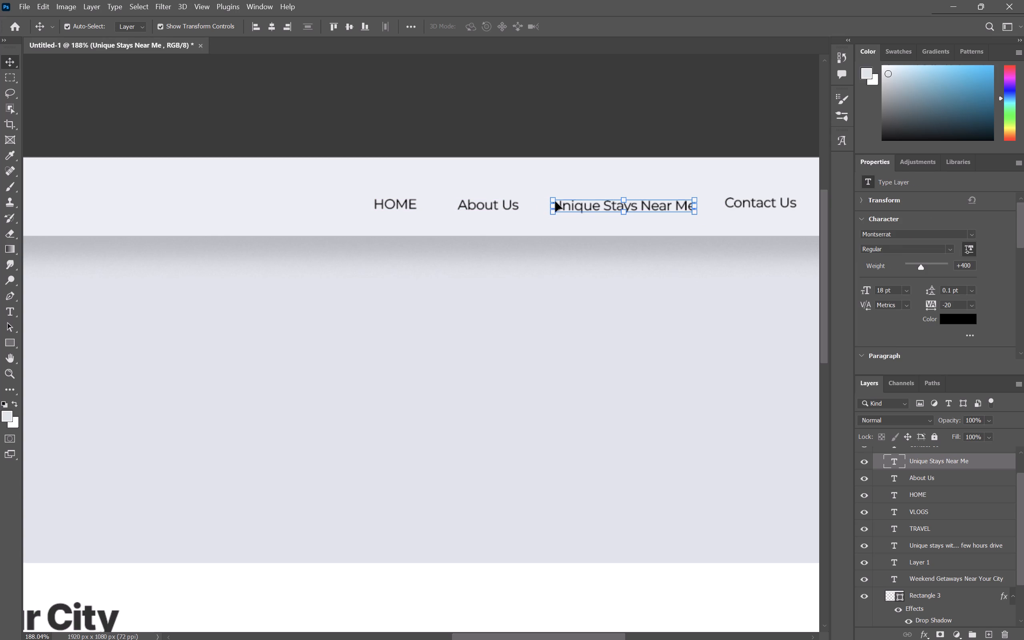
{"action": "left_click", "coordinate": [585, 205]}
{"action": "left_click", "coordinate": [497, 205]}
{"action": "left_click", "coordinate": [406, 203]}
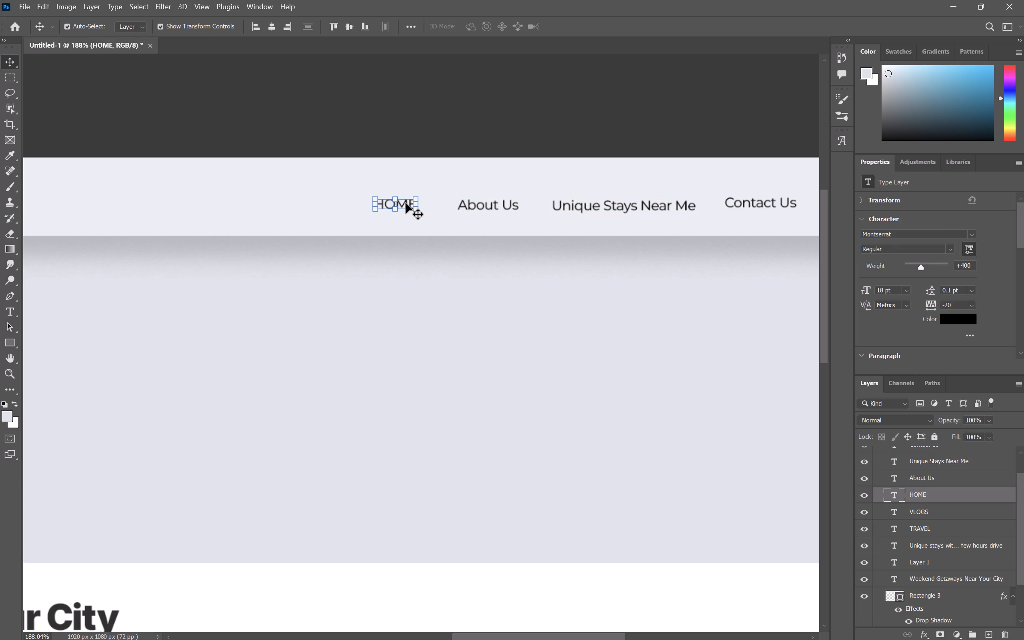
{"action": "left_click", "coordinate": [486, 206]}
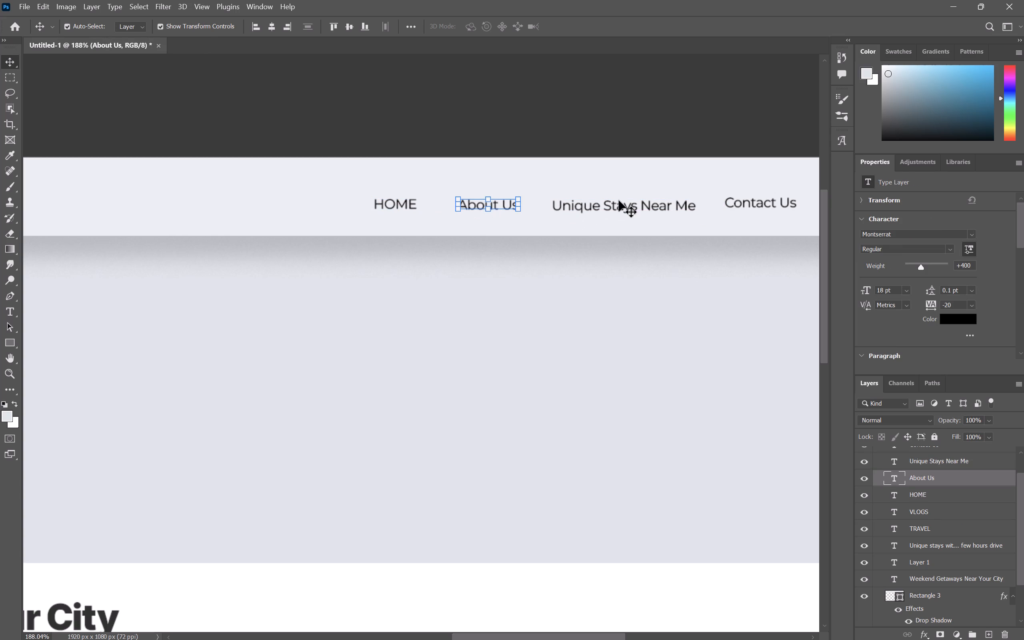
Shift Unique Stays Near Me farther right so its gap after About Us matches the gap between HOME and About Us.
{"action": "left_click_drag", "start_coordinate": [631, 204], "coordinate": [644, 202]}
{"action": "left_click", "coordinate": [644, 202]}
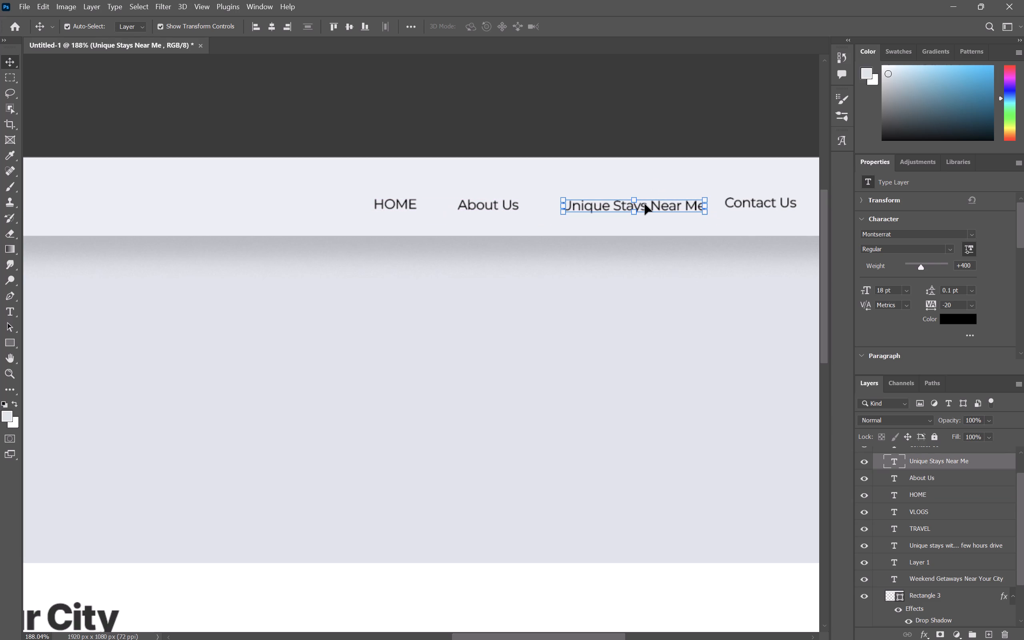
{"action": "key", "text": "Left"}
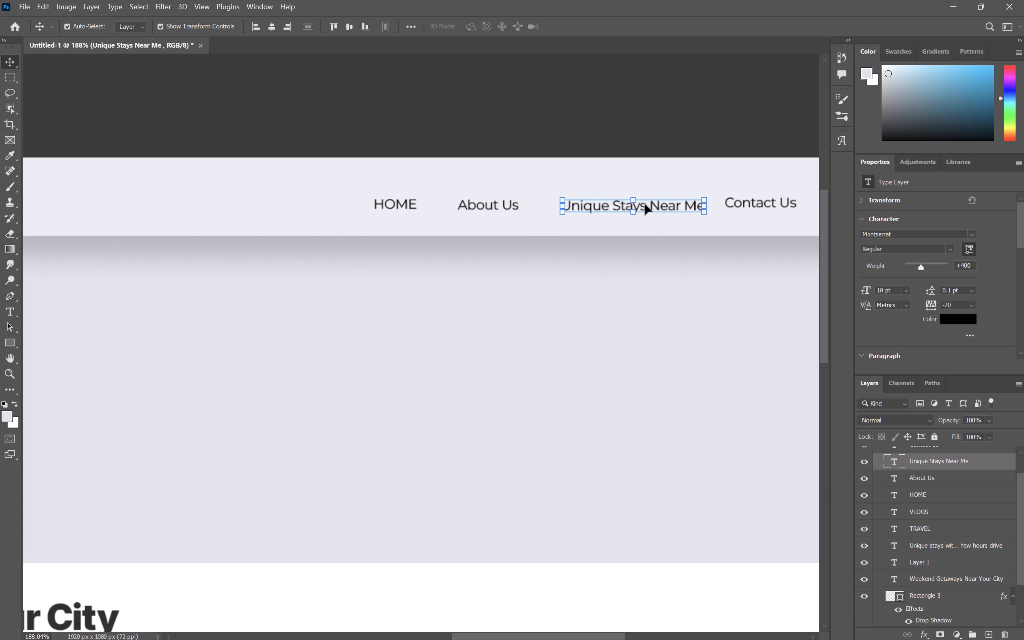
{"action": "right_click_drag", "start_coordinate": [645, 204], "coordinate": [644, 196]}
{"action": "right_click_drag", "start_coordinate": [644, 196], "coordinate": [644, 198]}
{"action": "double_click", "coordinate": [638, 204]}
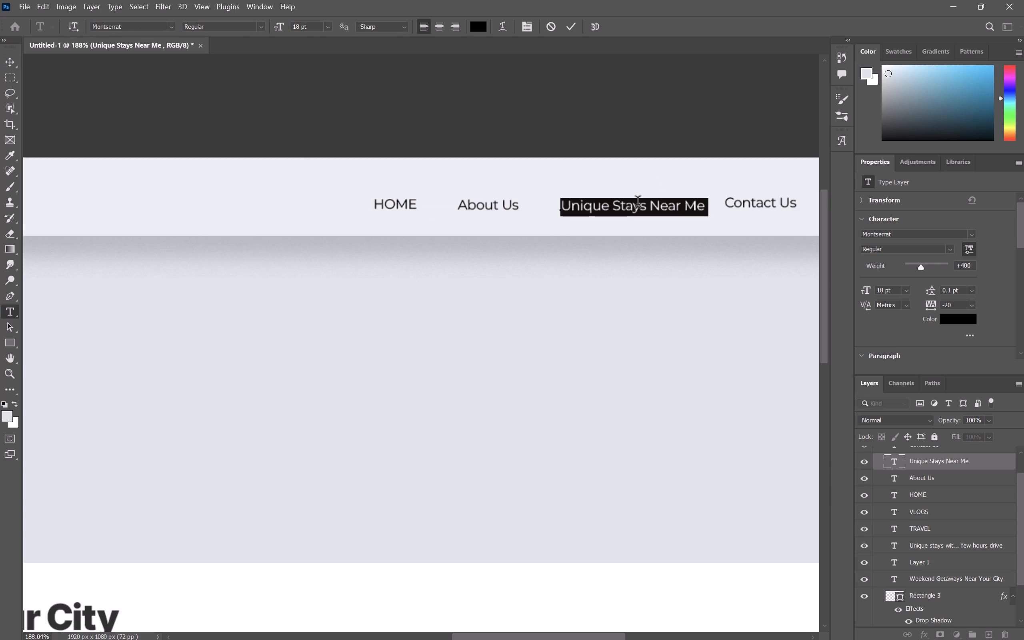
{"action": "left_click", "coordinate": [682, 170]}
{"action": "left_click", "coordinate": [689, 96]}
{"action": "left_click", "coordinate": [120, 92]}
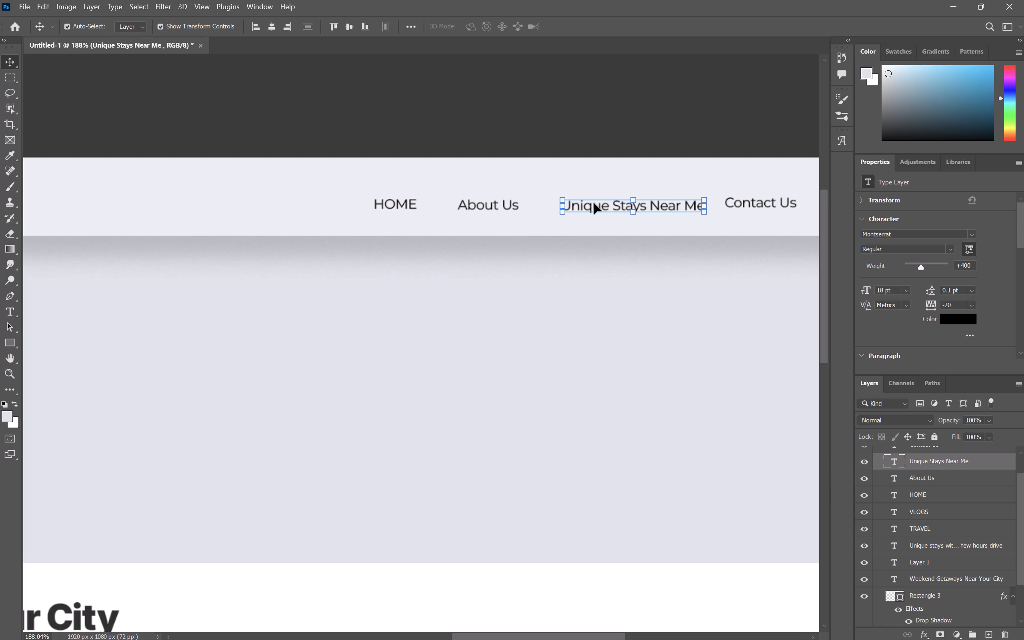
{"action": "left_click", "coordinate": [594, 203]}
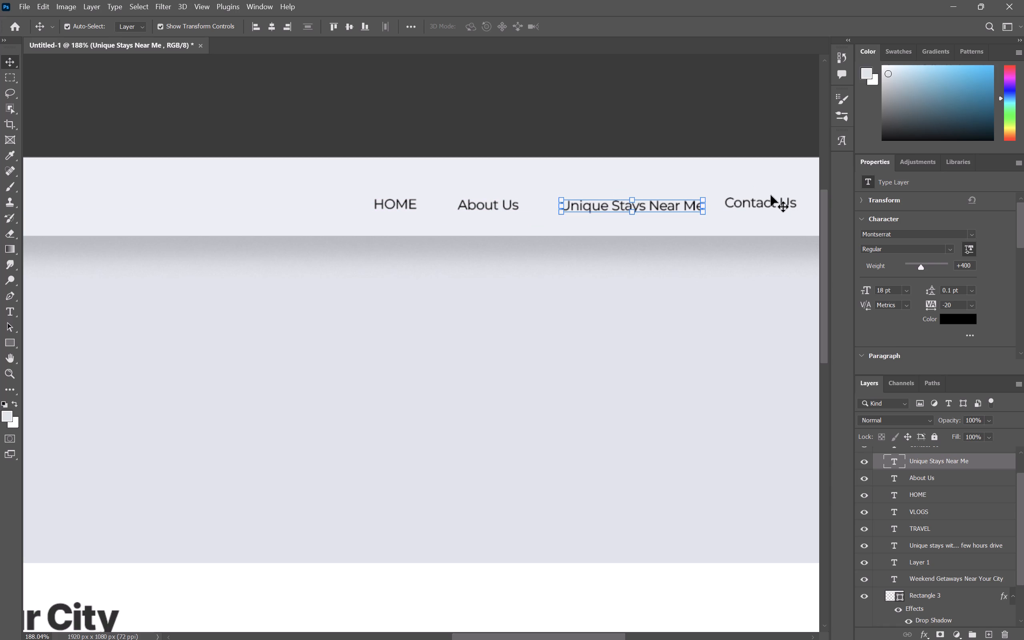
Move Contact Us about 27 px right and slightly down, leaving a 55 px gap after Unique Stays Near Me, and nudge it up 2 px.
{"action": "left_click_drag", "start_coordinate": [768, 202], "coordinate": [779, 209]}
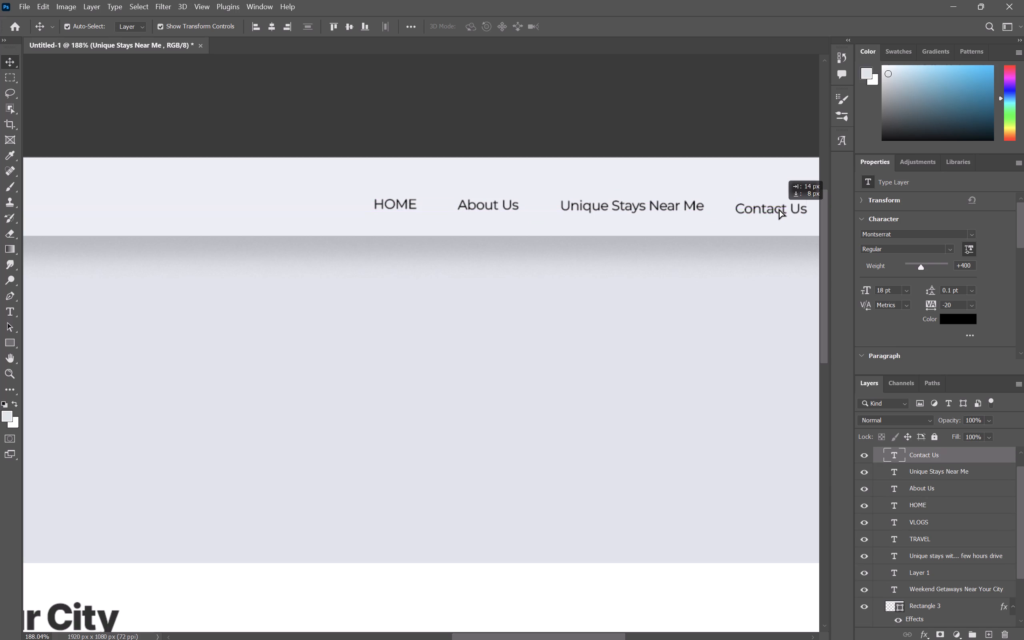
{"action": "left_click_drag", "start_coordinate": [779, 209], "coordinate": [786, 208]}
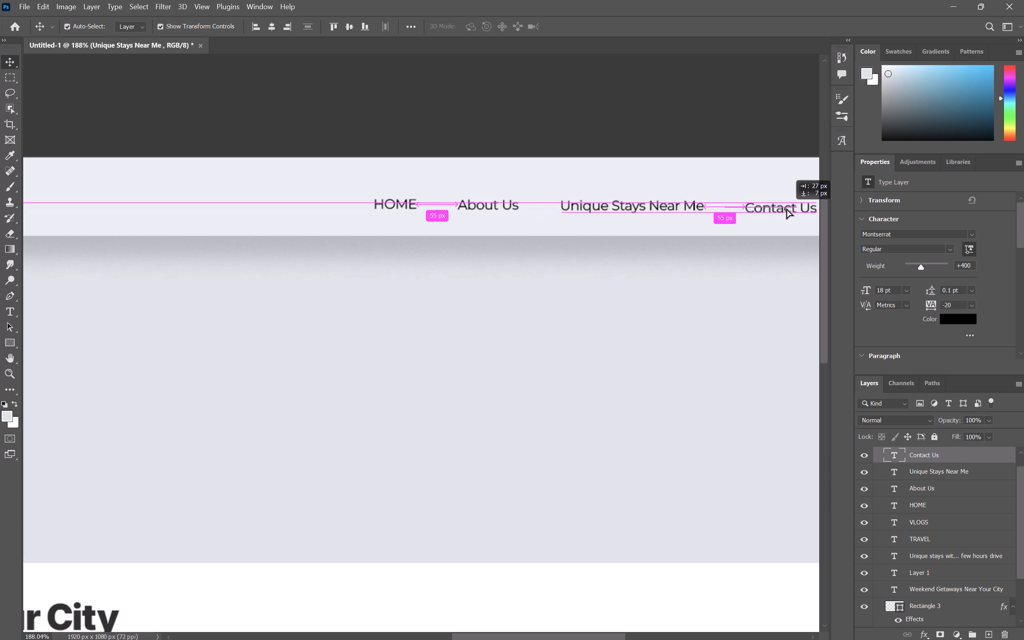
{"action": "left_click_drag", "start_coordinate": [786, 208], "coordinate": [786, 207]}
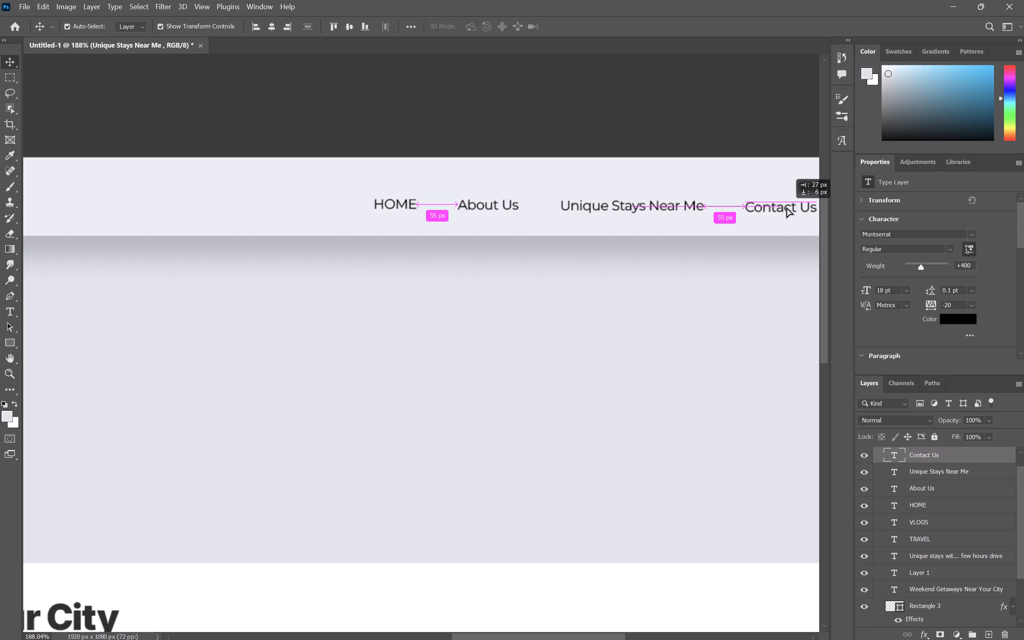
{"action": "left_click_drag", "start_coordinate": [786, 207], "coordinate": [786, 210]}
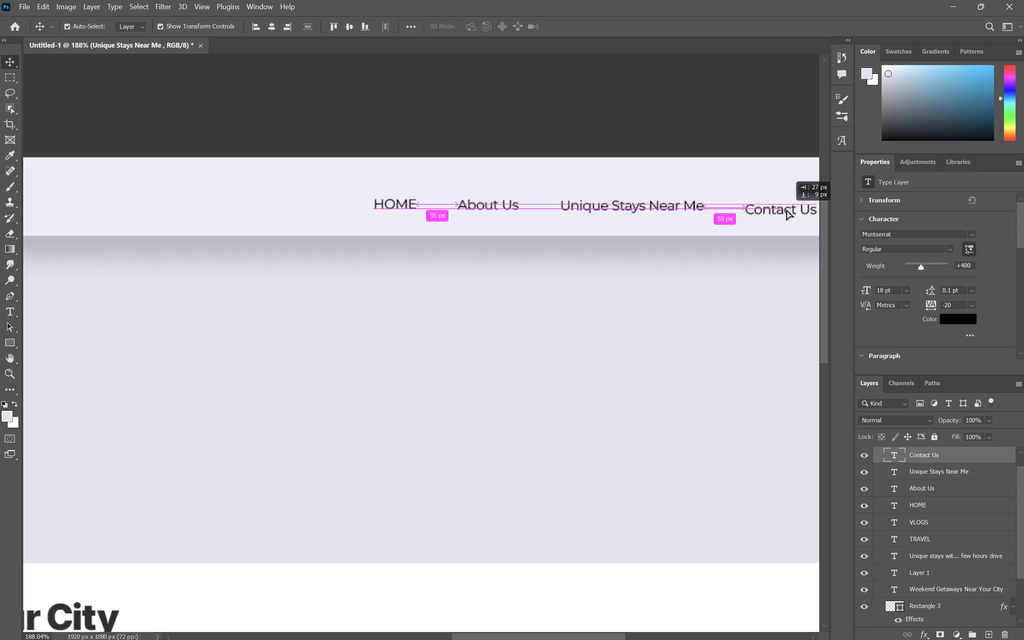
{"action": "left_click_drag", "start_coordinate": [786, 210], "coordinate": [786, 207]}
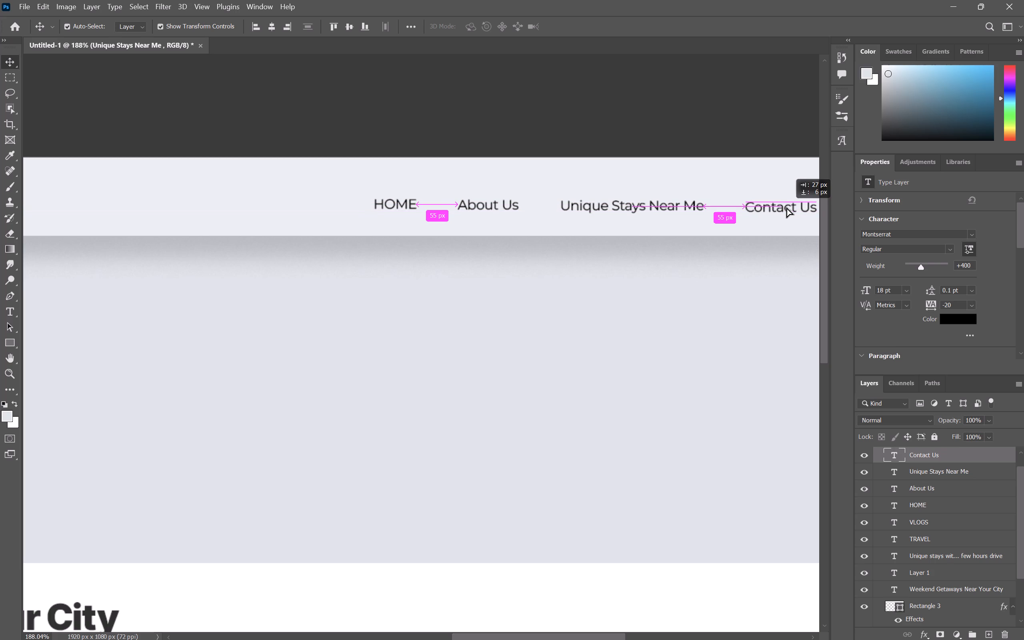
{"action": "left_click_drag", "start_coordinate": [786, 207], "coordinate": [786, 208]}
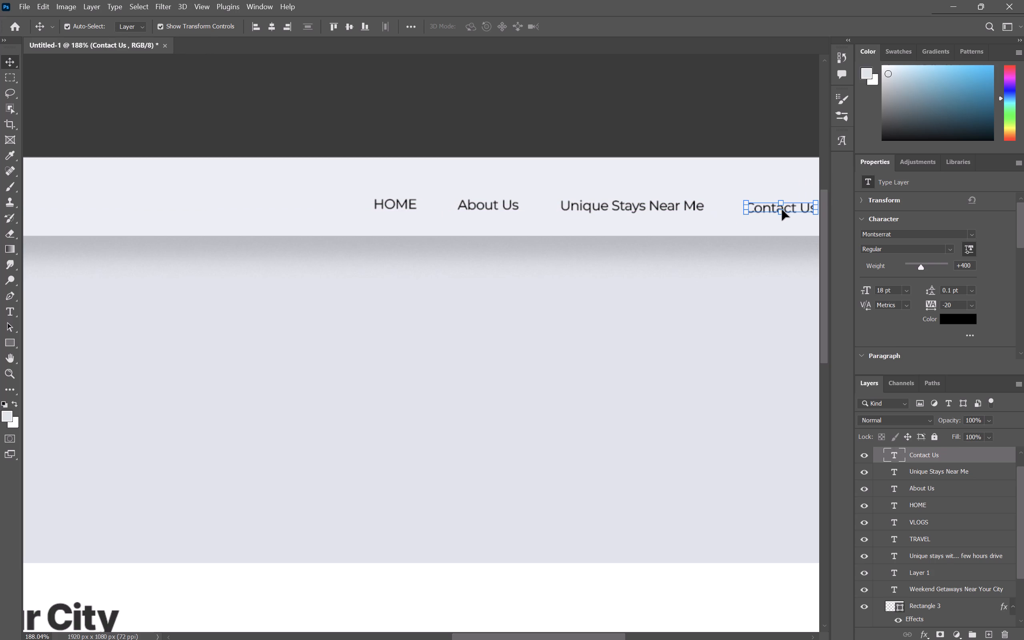
{"action": "key", "text": "Up"}
{"action": "key", "text": "Up"}
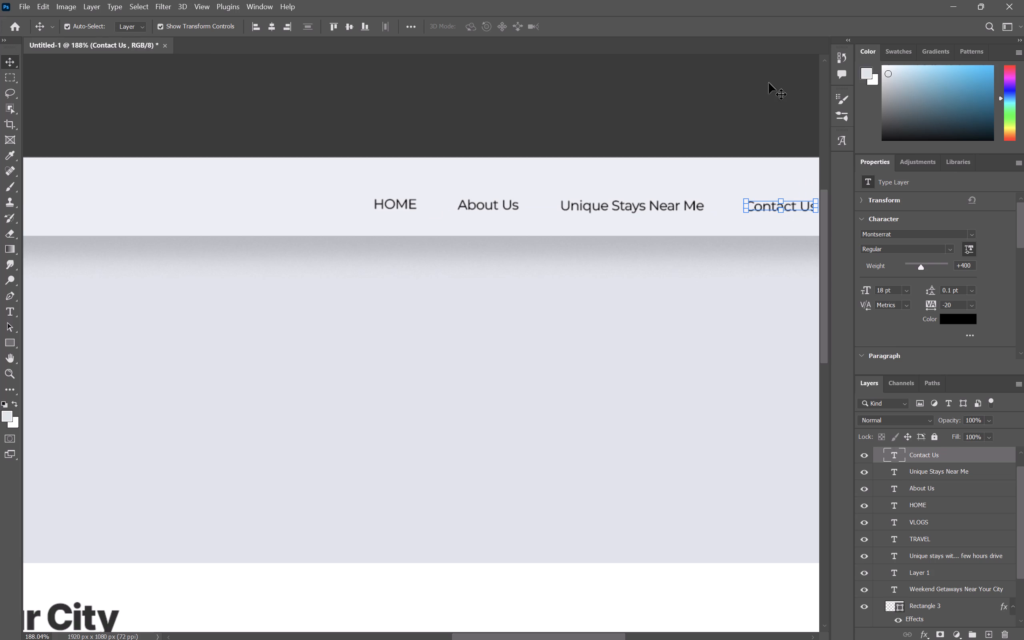
{"action": "left_click", "coordinate": [753, 84]}
{"action": "left_click", "coordinate": [753, 84]}
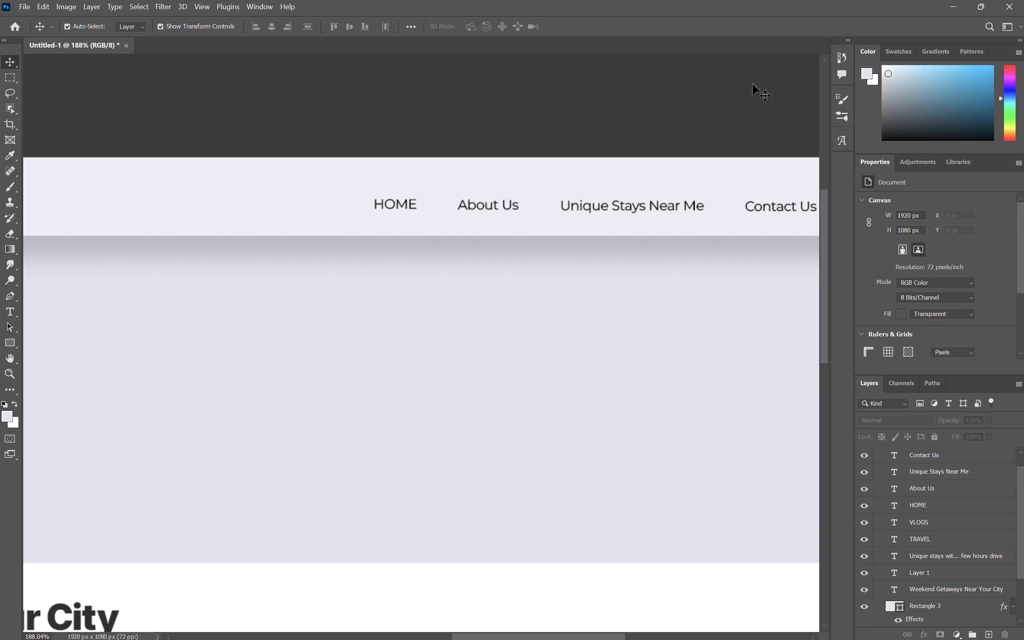
Examine the spacing and alignment of the four navigation labels across the header.
{"action": "scroll", "coordinate": [753, 84], "scroll_direction": "right", "scroll_amount": 2}
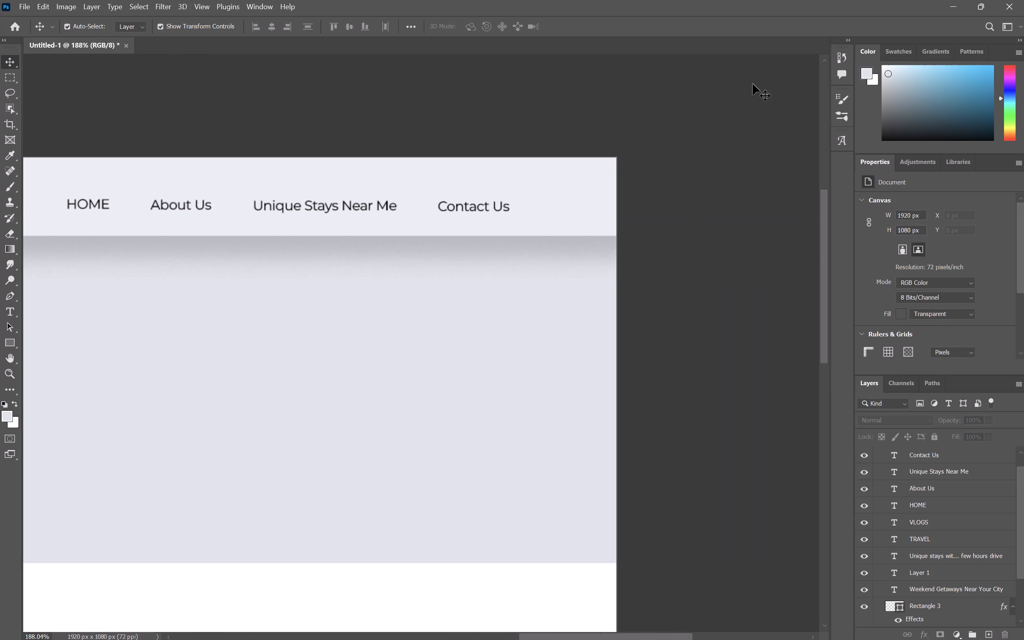
{"action": "scroll", "coordinate": [753, 84], "scroll_direction": "down", "scroll_amount": 1, "text": "alt"}
{"action": "scroll", "coordinate": [753, 84], "scroll_direction": "left", "scroll_amount": 1}
{"action": "scroll", "coordinate": [753, 84], "scroll_direction": "right", "scroll_amount": 1}
{"action": "scroll", "coordinate": [753, 84], "scroll_direction": "left", "scroll_amount": 2}
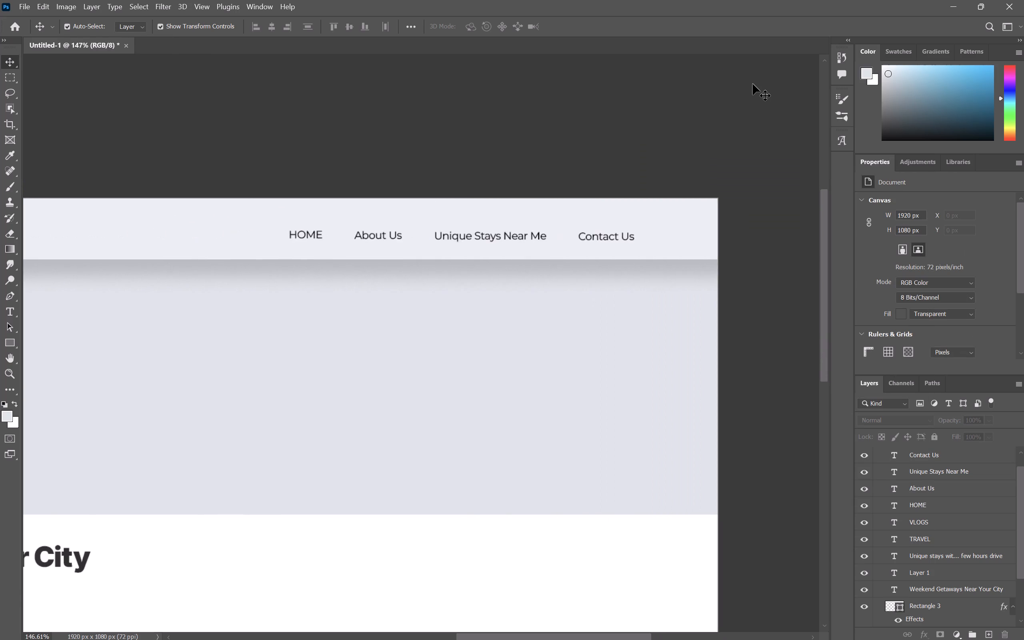
{"action": "scroll", "coordinate": [753, 84], "scroll_direction": "left", "scroll_amount": 1}
{"action": "scroll", "coordinate": [753, 84], "scroll_direction": "down", "scroll_amount": 1, "text": "alt"}
{"action": "scroll", "coordinate": [753, 84], "scroll_direction": "left", "scroll_amount": 1}
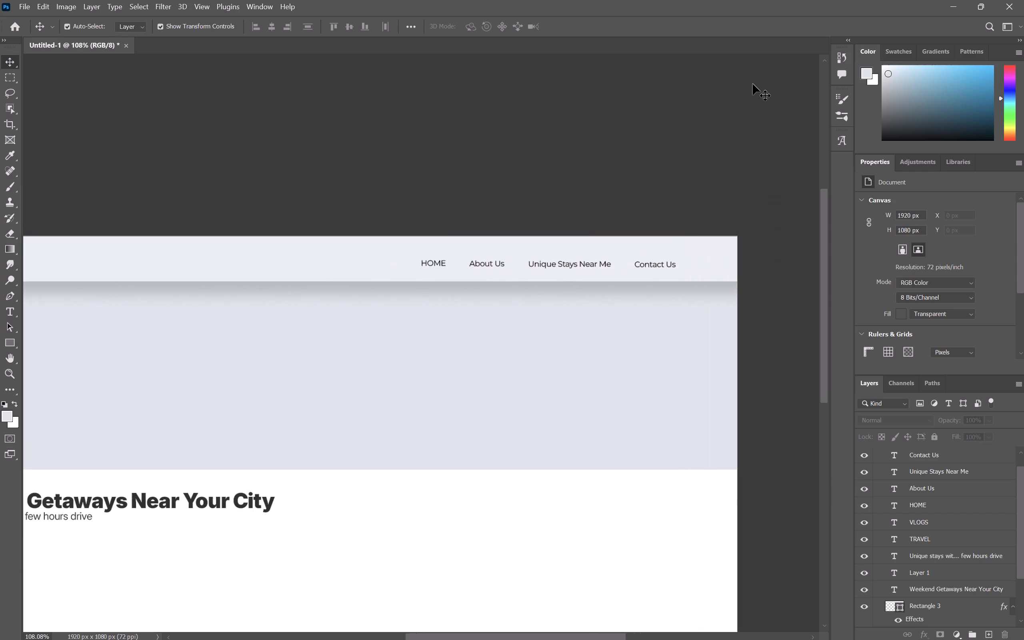
Change the HOME navigation label's text to Home.
{"action": "scroll", "coordinate": [753, 84], "scroll_direction": "left", "scroll_amount": 1}
{"action": "left_click", "coordinate": [489, 255]}
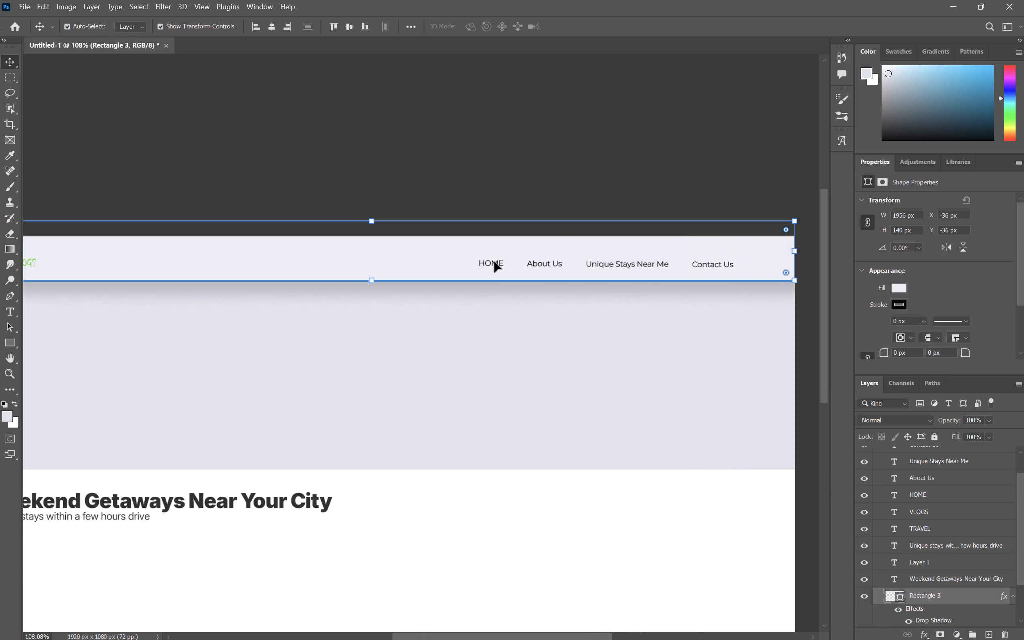
{"action": "left_click", "coordinate": [495, 262]}
{"action": "key", "text": "alt+Tab"}
{"action": "key", "text": "alt+Tab"}
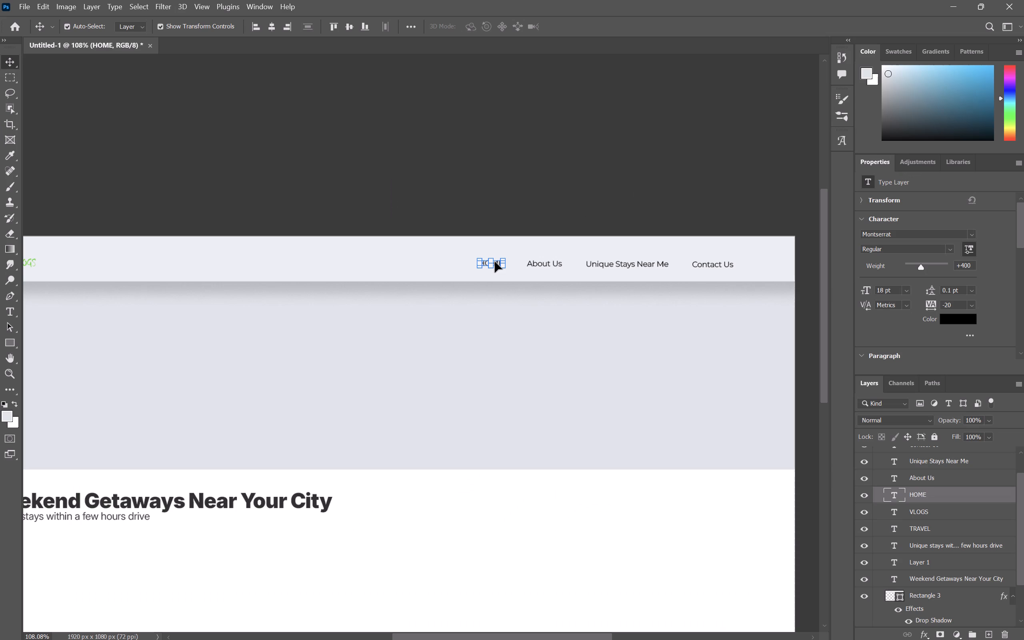
{"action": "double_click", "coordinate": [495, 262]}
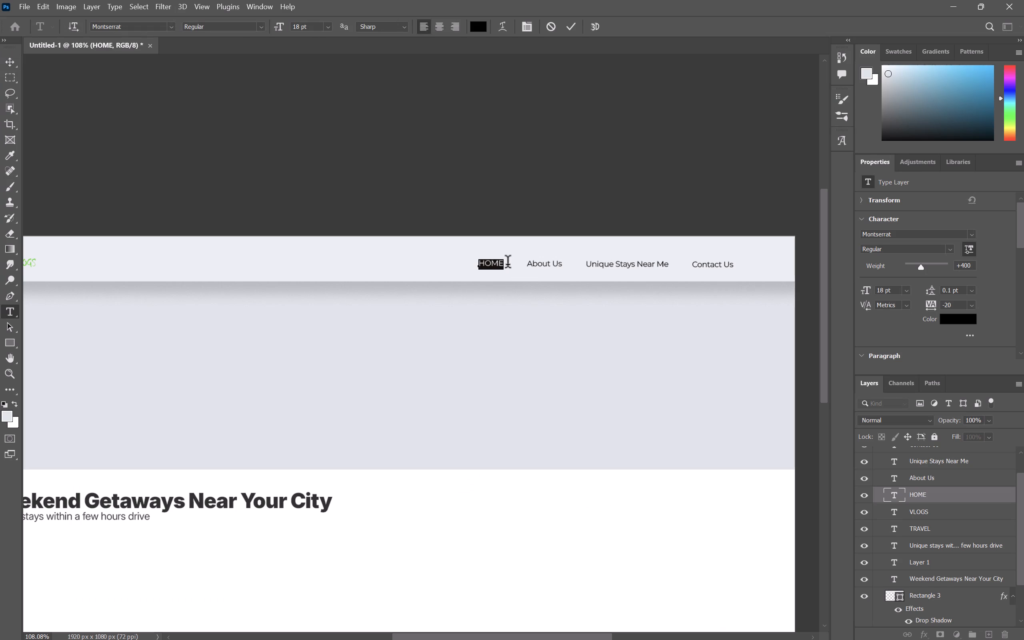
{"action": "key", "text": "Return"}
{"action": "left_click", "coordinate": [615, 153]}
{"action": "left_click", "coordinate": [615, 153]}
{"action": "left_click", "coordinate": [615, 153]}
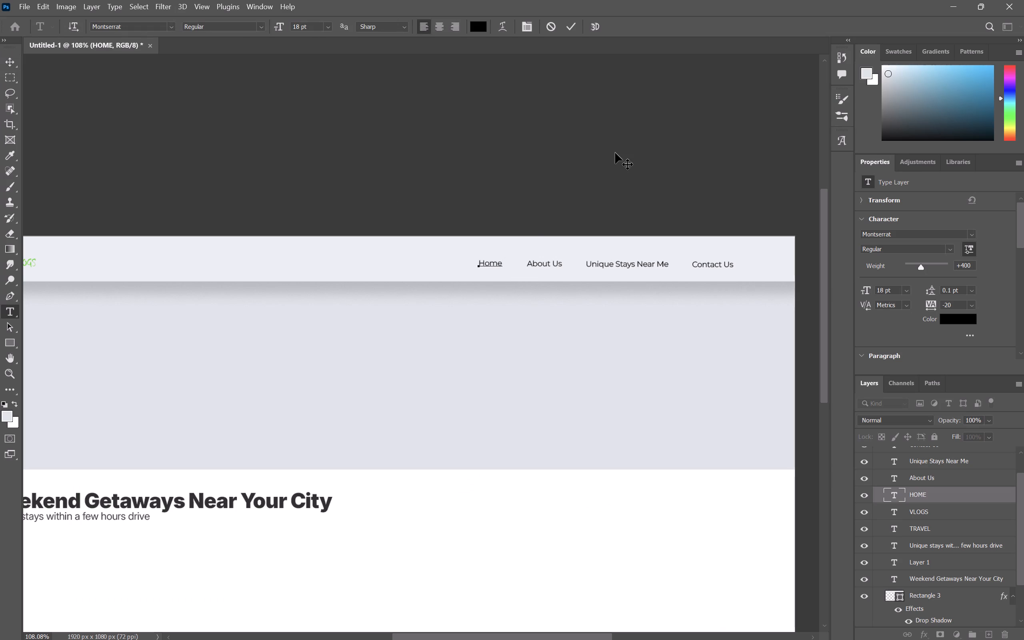
{"action": "left_click", "coordinate": [615, 153]}
{"action": "triple_click", "coordinate": [471, 186]}
{"action": "left_click", "coordinate": [178, 133]}
{"action": "left_click", "coordinate": [218, 103]}
Compare the full artboard's header layout with the header on the Culture Travel website.
{"action": "scroll", "coordinate": [466, 313], "scroll_direction": "left", "scroll_amount": 1}
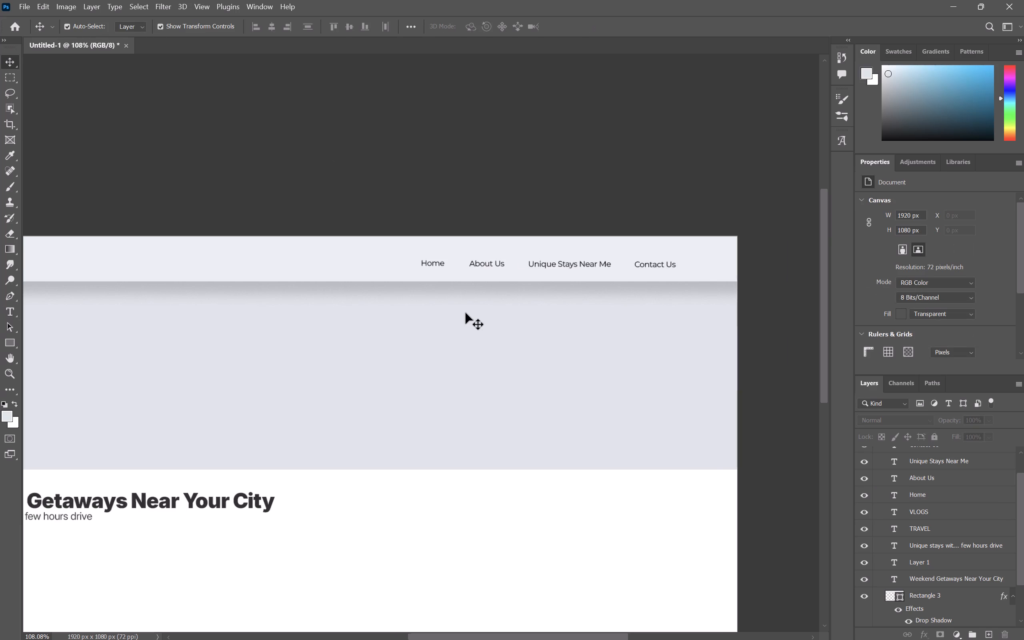
{"action": "scroll", "coordinate": [466, 313], "scroll_direction": "left", "scroll_amount": 1}
{"action": "scroll", "coordinate": [466, 313], "scroll_direction": "down", "scroll_amount": 1, "text": "alt"}
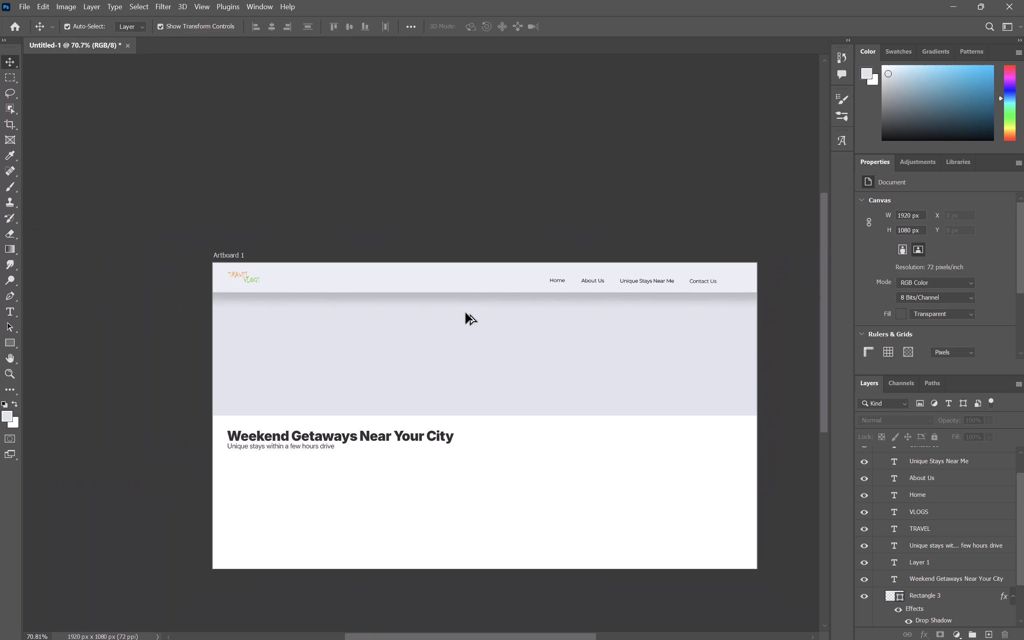
{"action": "scroll", "coordinate": [466, 313], "scroll_direction": "down", "scroll_amount": 1, "text": "alt"}
{"action": "key", "text": "alt+Tab"}
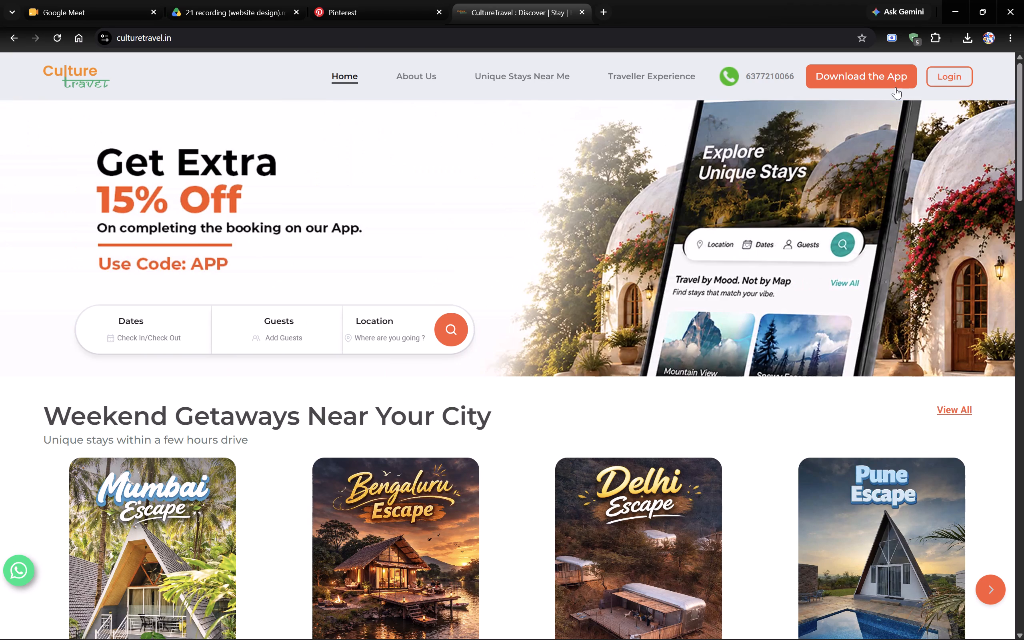
{"action": "key", "text": "alt+Tab"}
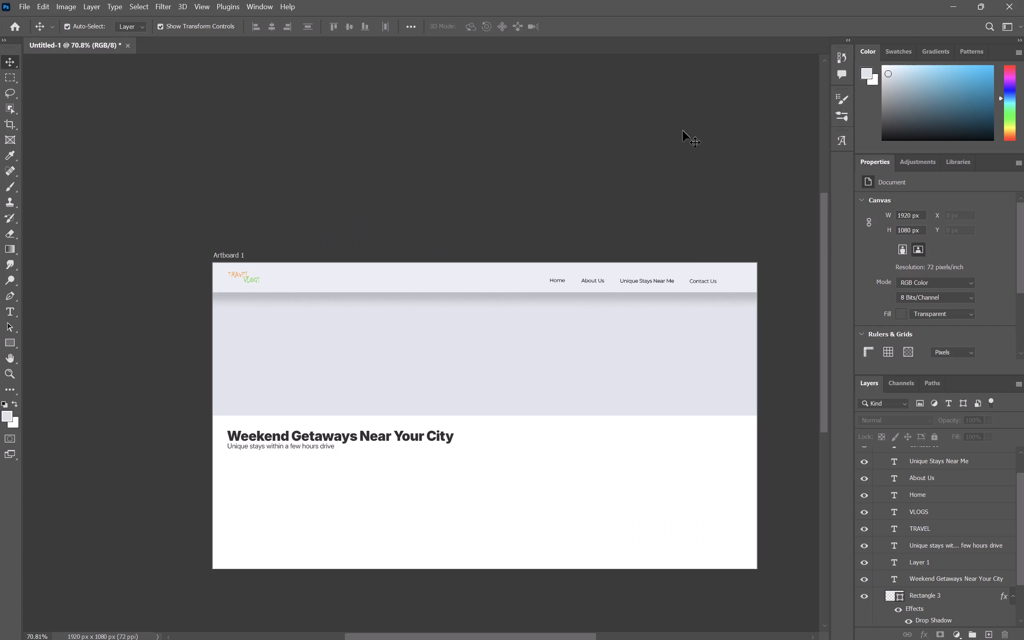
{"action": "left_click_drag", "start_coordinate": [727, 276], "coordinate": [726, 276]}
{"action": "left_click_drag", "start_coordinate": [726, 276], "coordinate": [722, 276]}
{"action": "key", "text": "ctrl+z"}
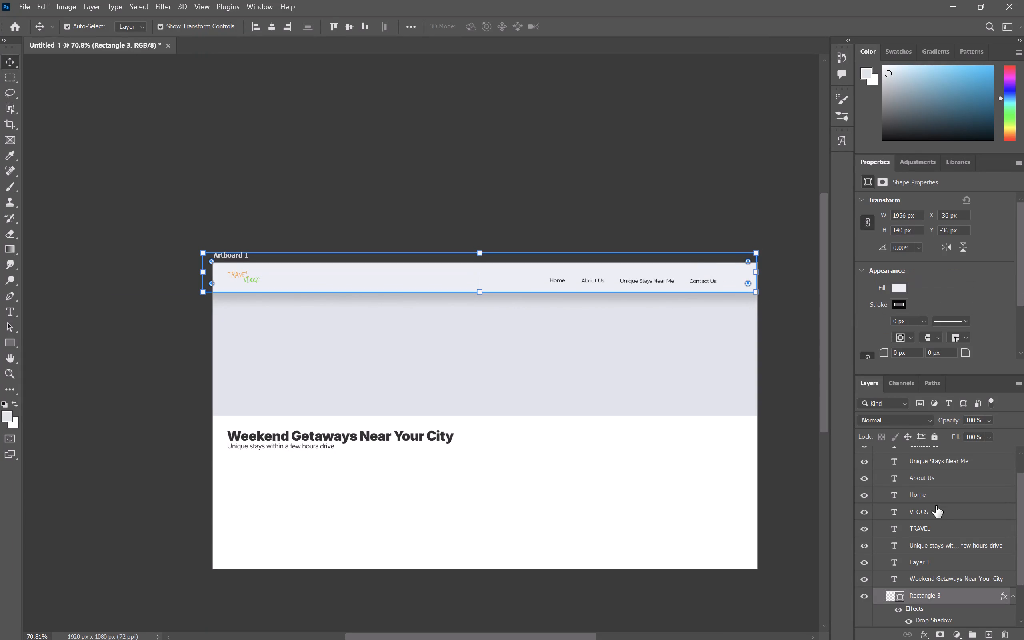
Select the Home, About Us, Unique Stays Near Me and Contact Us layers and move them together about 150 px left and slightly up.
{"action": "scroll", "coordinate": [942, 474], "scroll_direction": "up", "scroll_amount": 2}
{"action": "left_click", "coordinate": [932, 469]}
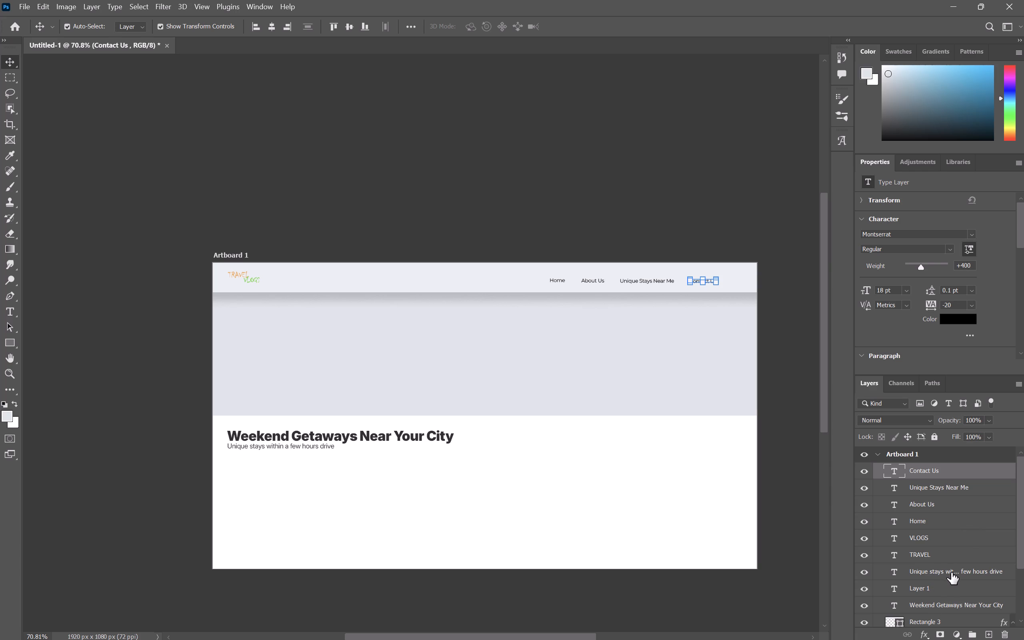
{"action": "left_click", "coordinate": [942, 549], "text": "shift"}
{"action": "left_click", "coordinate": [936, 466]}
{"action": "left_click", "coordinate": [924, 519], "text": "shift"}
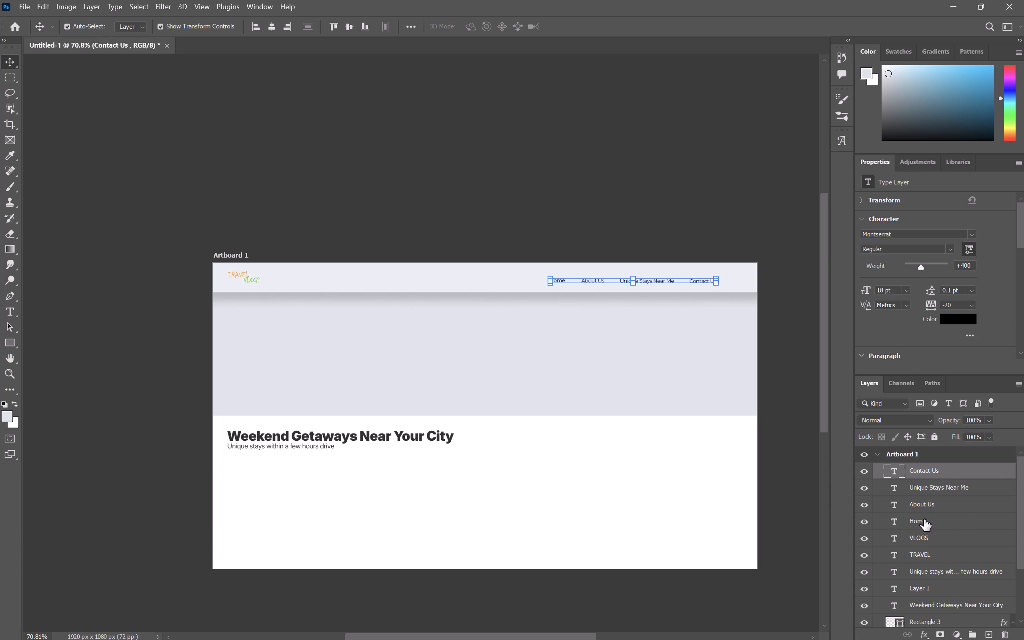
{"action": "scroll", "coordinate": [692, 286], "scroll_direction": "up", "scroll_amount": 3, "text": "alt"}
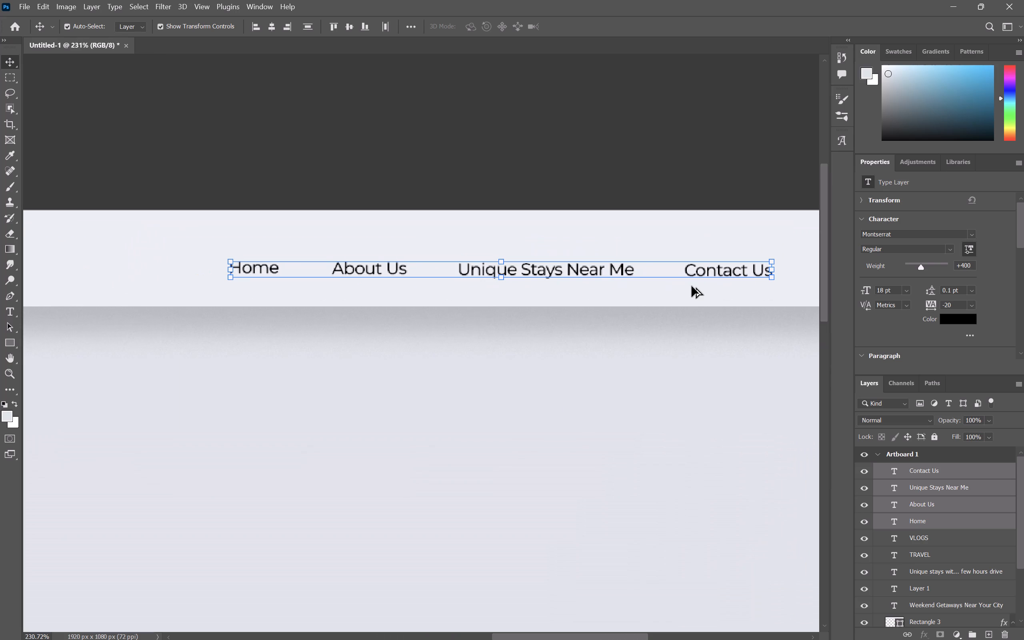
{"action": "left_click_drag", "start_coordinate": [727, 269], "coordinate": [681, 269]}
{"action": "left_click_drag", "start_coordinate": [681, 269], "coordinate": [546, 268]}
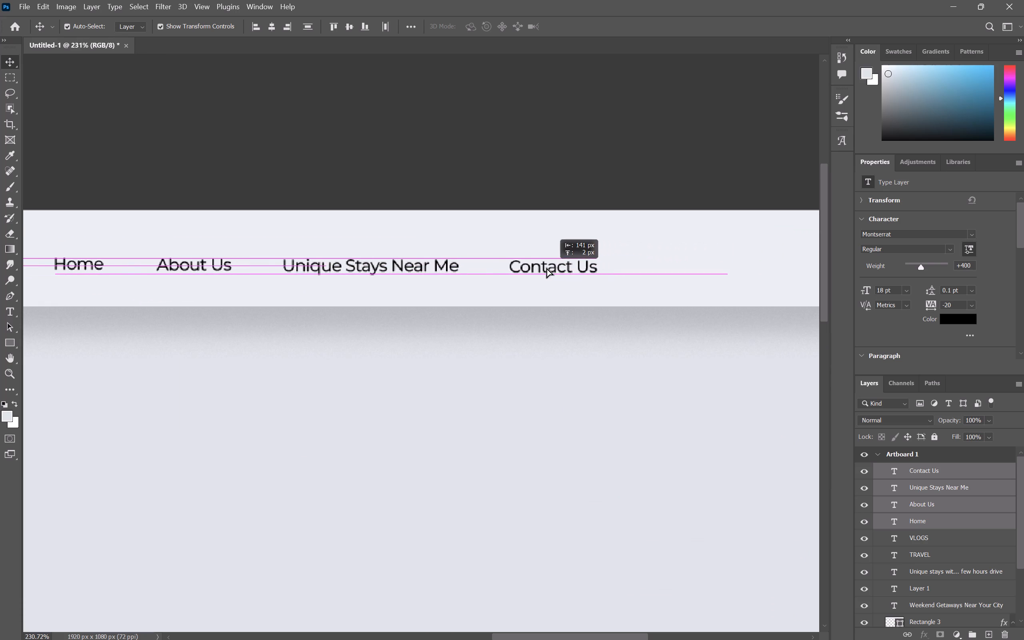
{"action": "left_click_drag", "start_coordinate": [546, 268], "coordinate": [532, 268]}
{"action": "scroll", "coordinate": [532, 268], "scroll_direction": "left", "scroll_amount": 3}
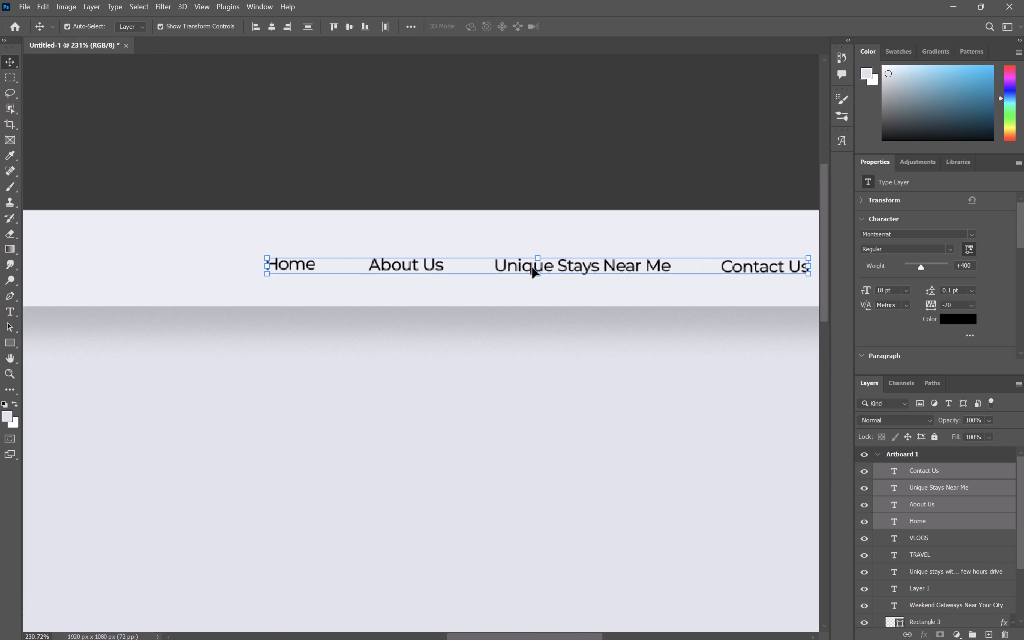
{"action": "key", "text": "alt+Tab"}
{"action": "key", "text": "alt+Tab"}
Nudge the four selected navigation labels up a few pixels and shift them about 14 px left in the header, then deselect them.
{"action": "scroll", "coordinate": [472, 276], "scroll_direction": "down", "scroll_amount": 2, "text": "alt"}
{"action": "scroll", "coordinate": [472, 276], "scroll_direction": "up", "scroll_amount": 2, "text": "alt"}
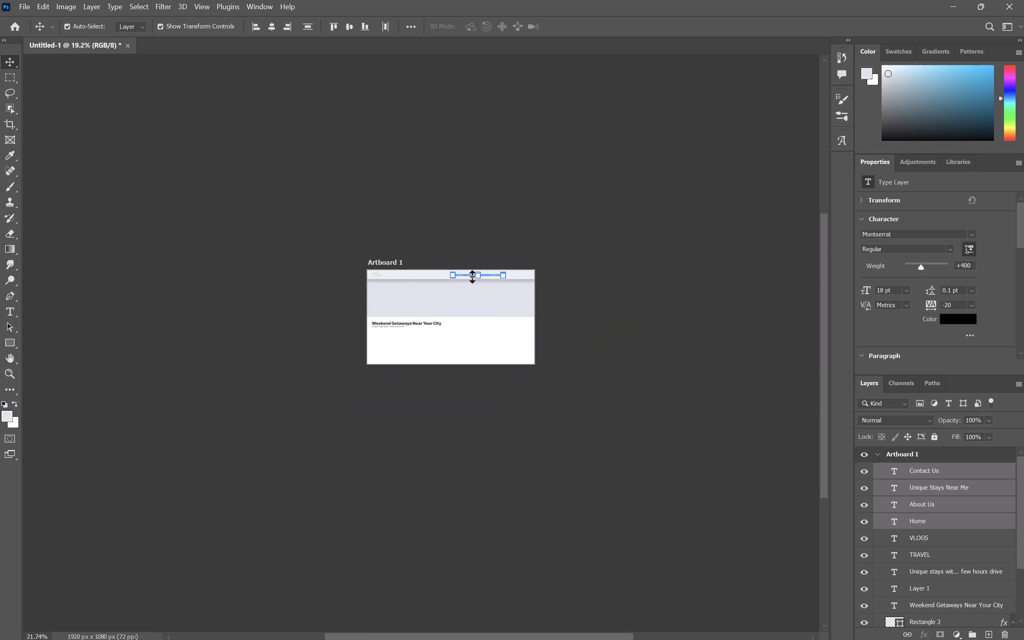
{"action": "scroll", "coordinate": [472, 276], "scroll_direction": "up", "scroll_amount": 4, "text": "alt"}
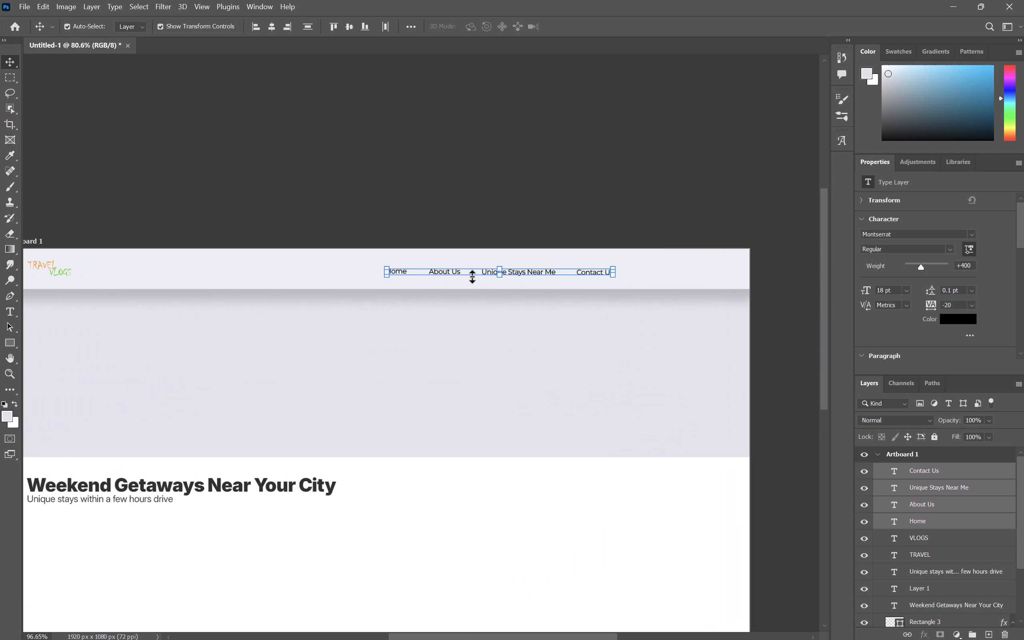
{"action": "key", "text": "Up"}
{"action": "key", "text": "Up"}
{"action": "key", "text": "Up"}
{"action": "key", "text": "Up"}
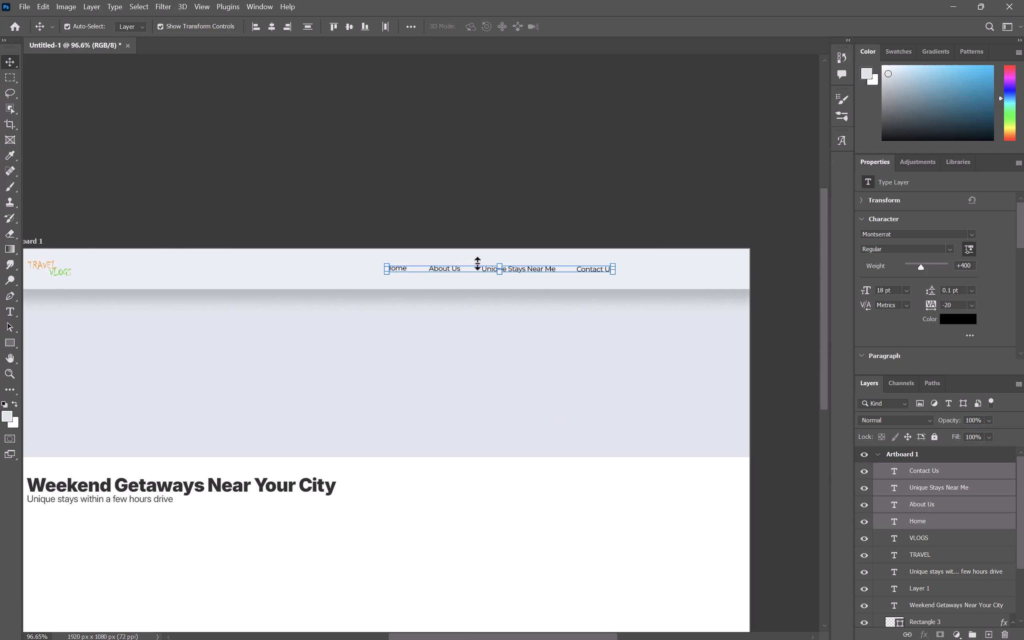
{"action": "left_click_drag", "start_coordinate": [484, 270], "coordinate": [454, 267]}
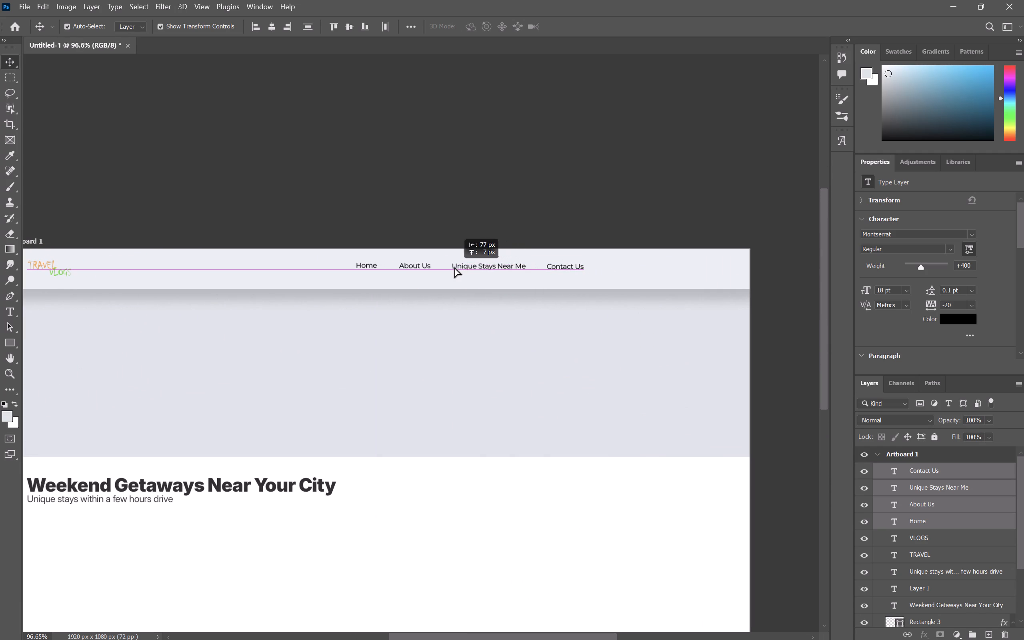
{"action": "left_click_drag", "start_coordinate": [454, 267], "coordinate": [424, 269]}
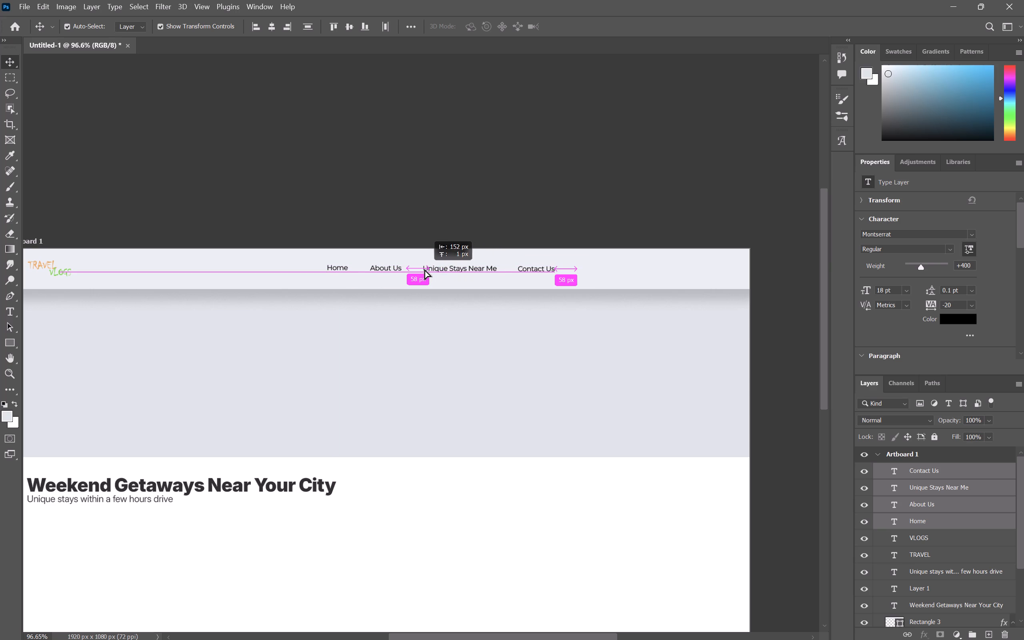
{"action": "left_click_drag", "start_coordinate": [424, 269], "coordinate": [430, 270]}
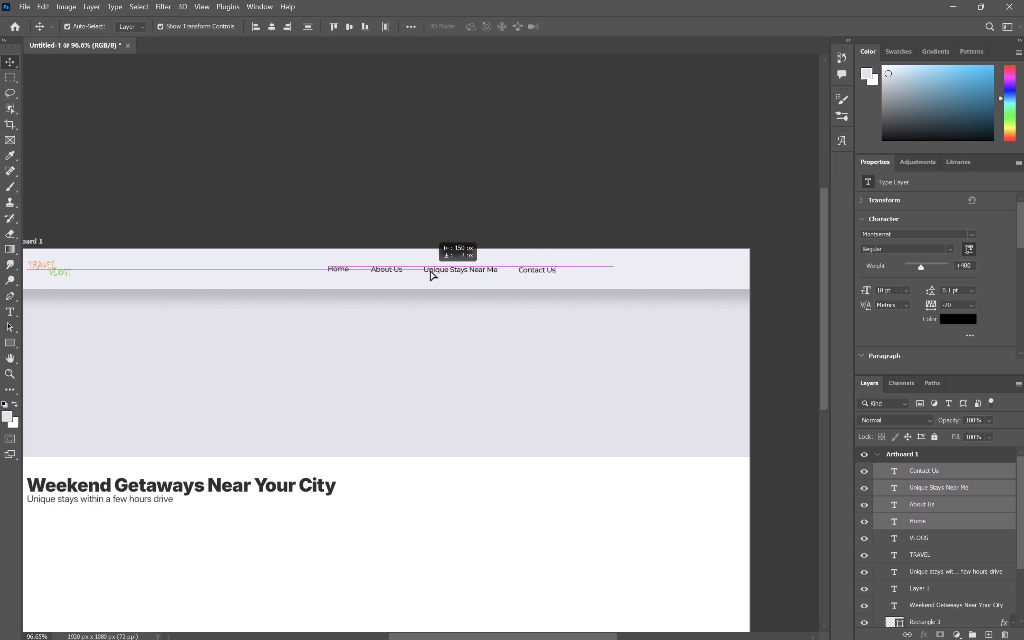
{"action": "left_click_drag", "start_coordinate": [430, 270], "coordinate": [477, 270]}
{"action": "left_click", "coordinate": [639, 181]}
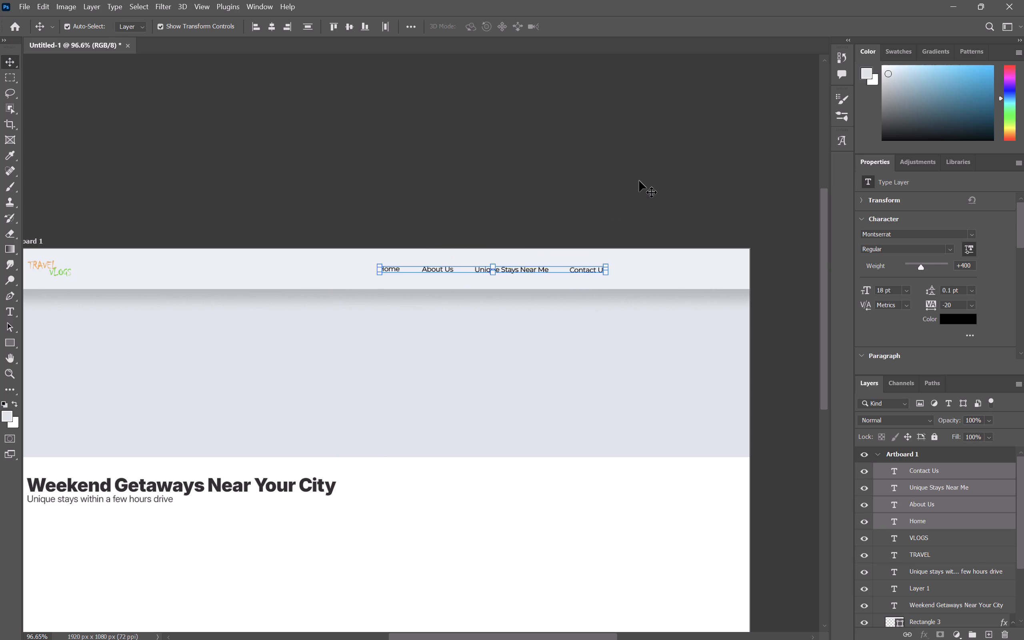
Examine the repositioned navigation labels and compare the area after Contact Us with the Culture Travel website's header.
{"action": "scroll", "coordinate": [639, 181], "scroll_direction": "down", "scroll_amount": 1, "text": "alt"}
{"action": "scroll", "coordinate": [639, 181], "scroll_direction": "up", "scroll_amount": 1, "text": "alt"}
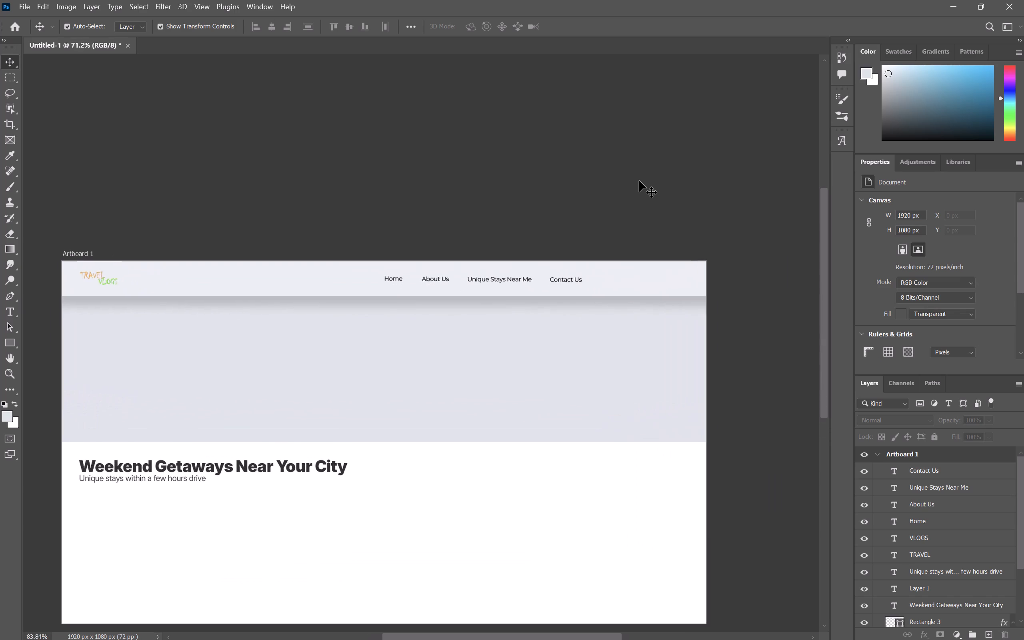
{"action": "scroll", "coordinate": [639, 181], "scroll_direction": "up", "scroll_amount": 3, "text": "alt"}
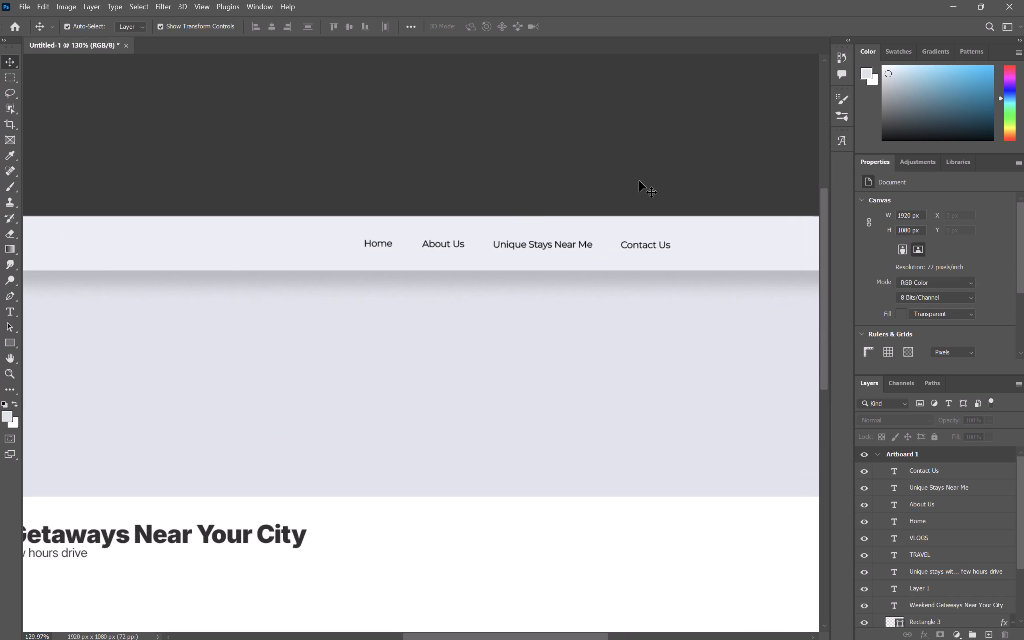
{"action": "key", "text": "space"}
{"action": "key", "text": "alt+Tab"}
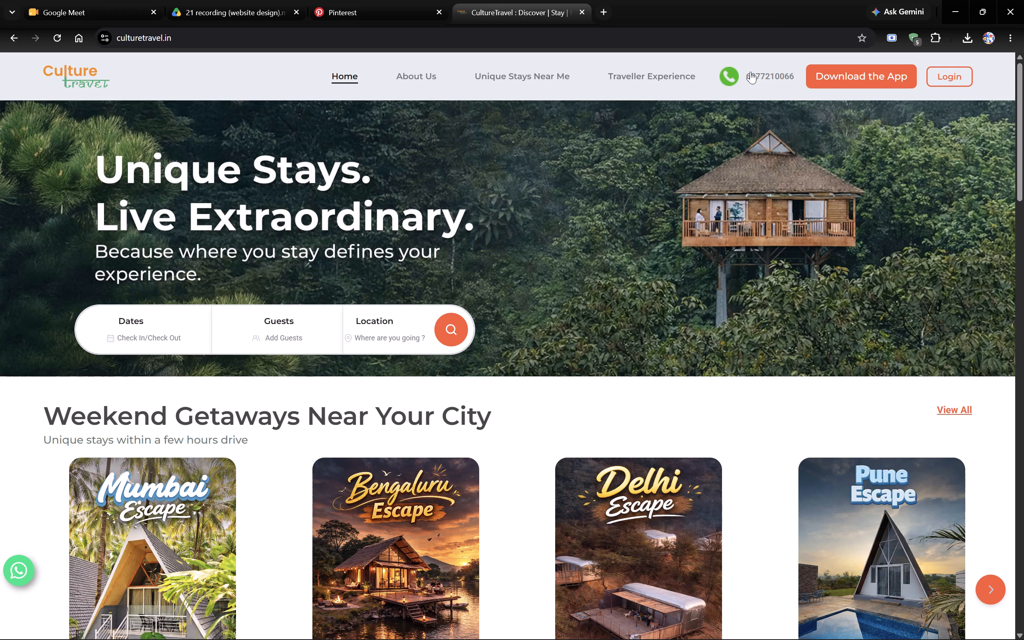
{"action": "key", "text": "alt+Tab"}
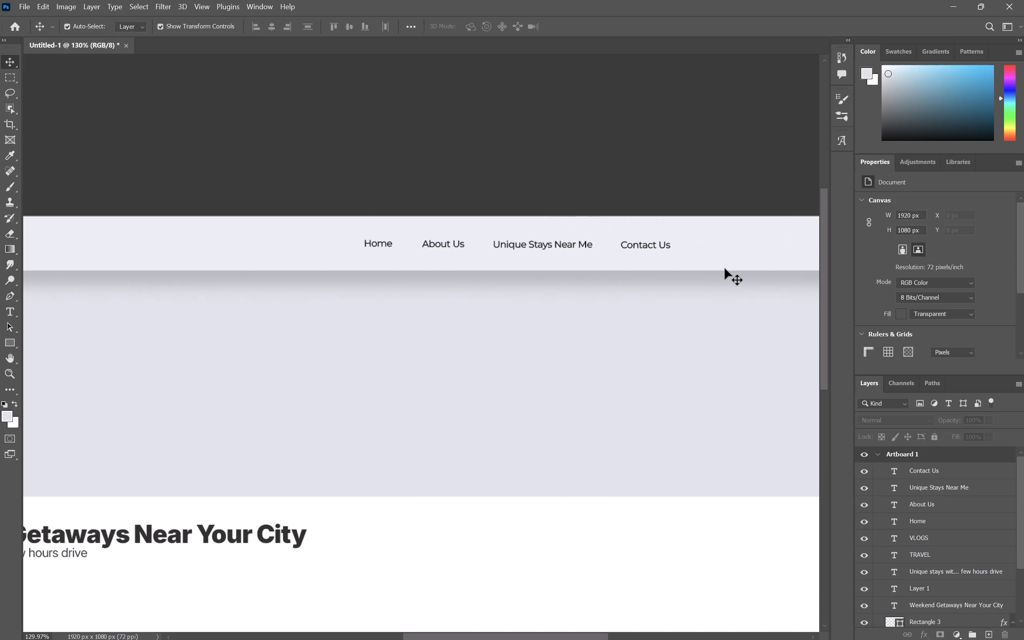
Sample the header's background colour and draw a rectangle about 114 by 32 px in the header, to the right of Contact Us.
{"action": "scroll", "coordinate": [725, 268], "scroll_direction": "right", "scroll_amount": 1}
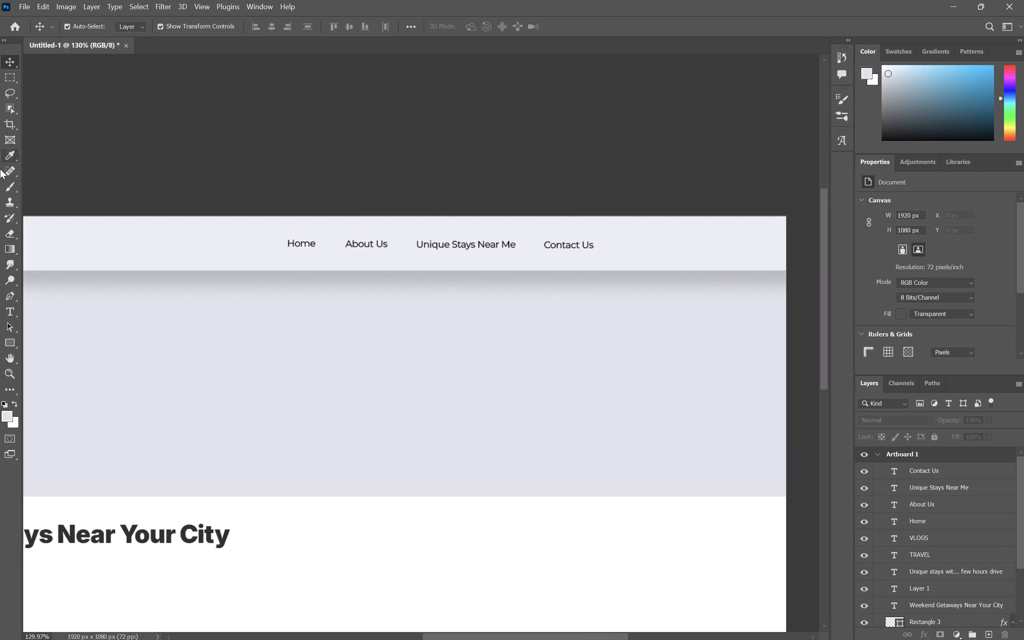
{"action": "left_click", "coordinate": [8, 341]}
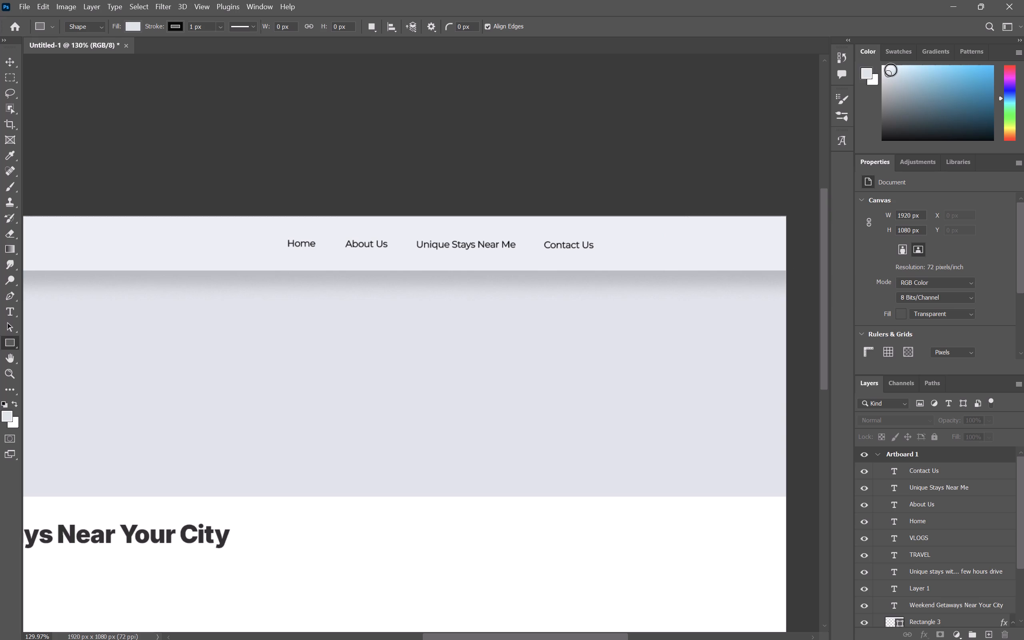
{"action": "key", "text": "i"}
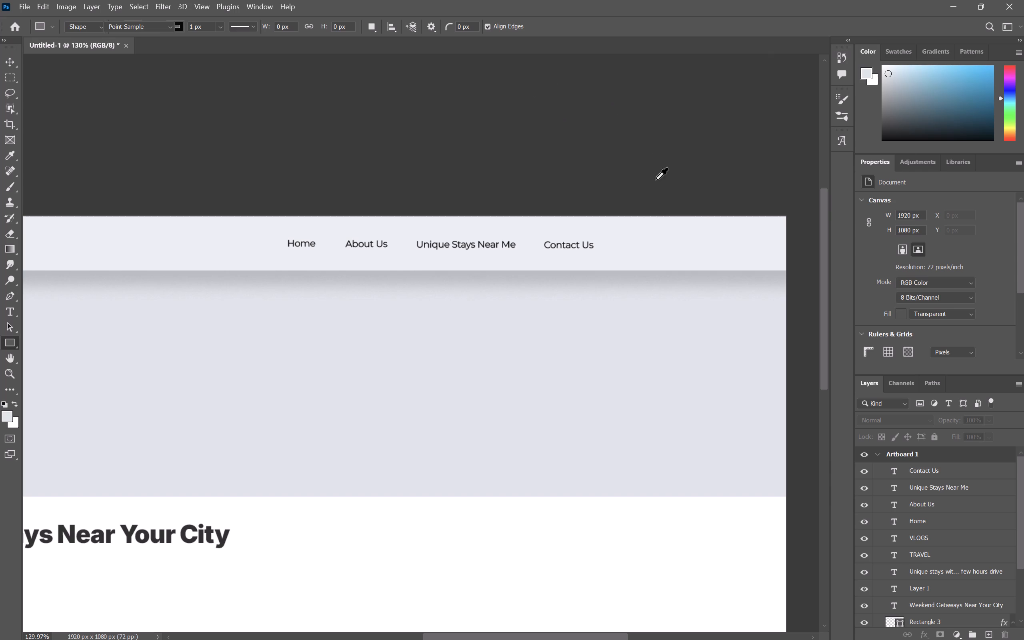
{"action": "left_click", "coordinate": [691, 240]}
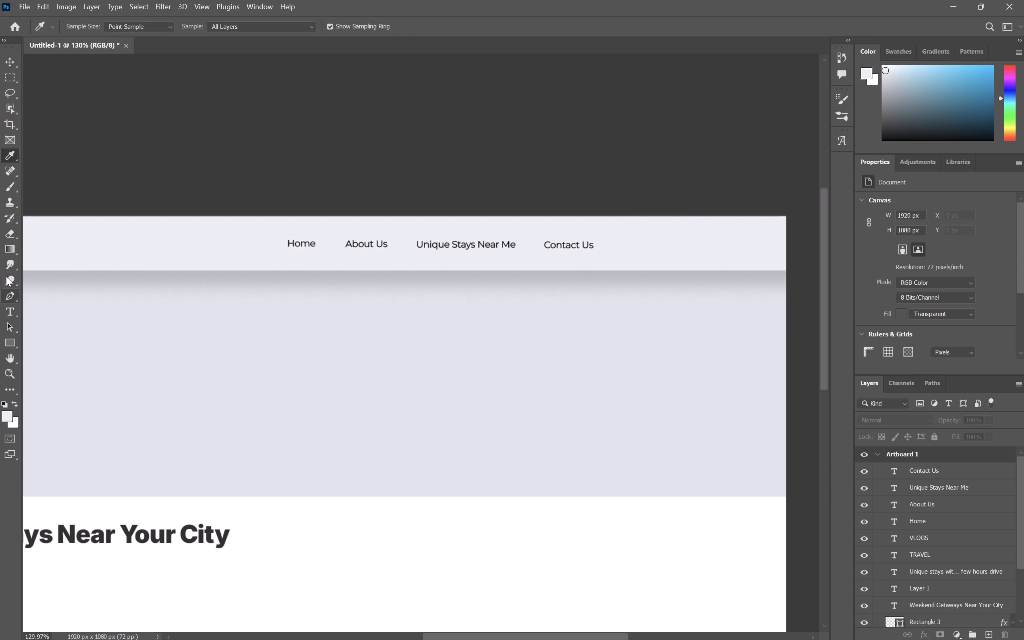
{"action": "left_click", "coordinate": [12, 344]}
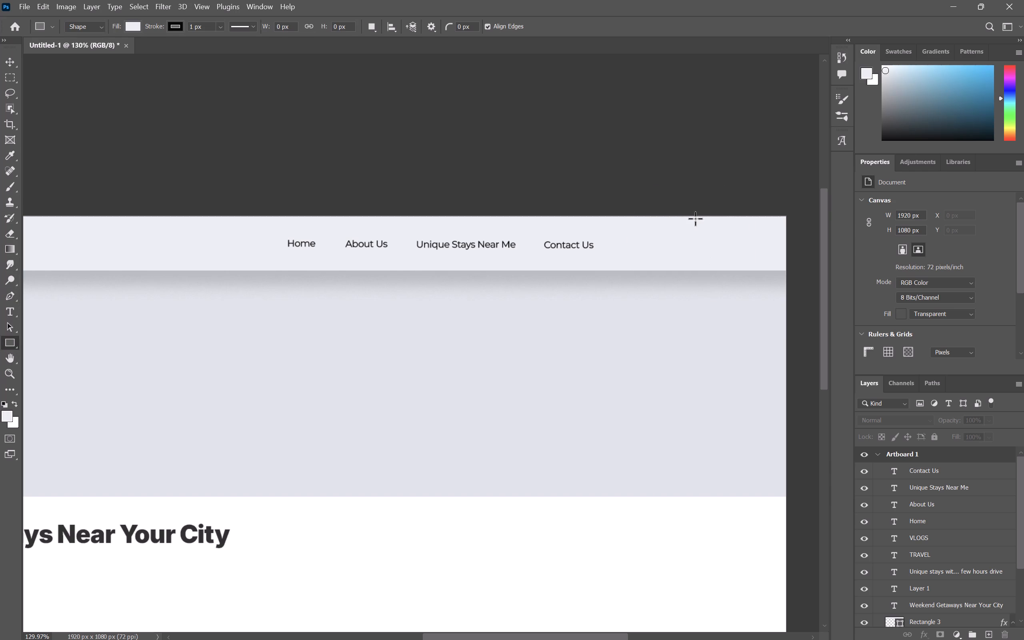
{"action": "key", "text": "alt+Tab"}
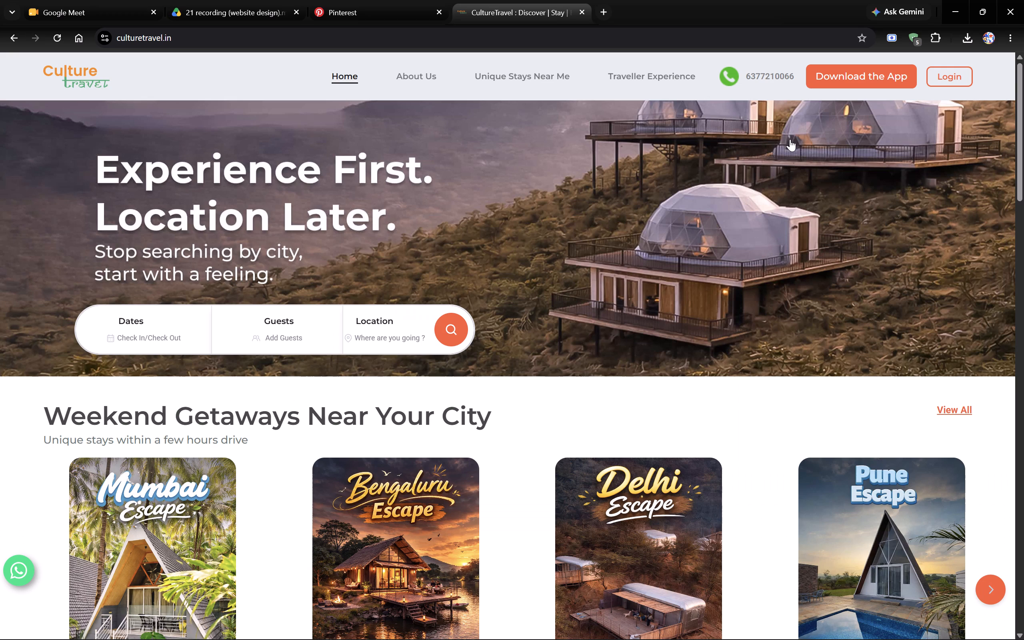
{"action": "key", "text": "alt+Tab"}
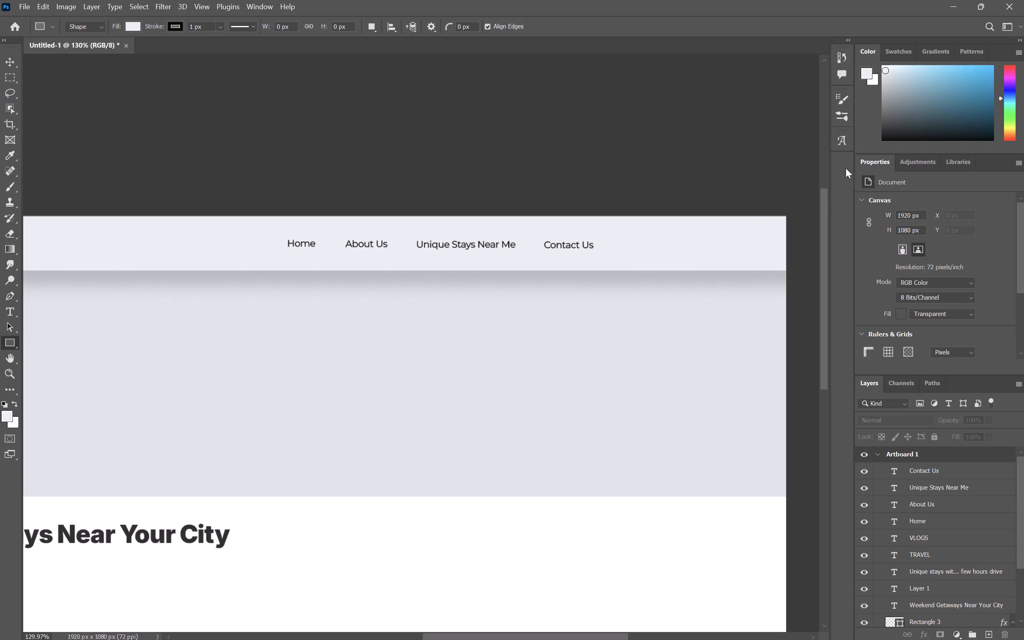
{"action": "left_click_drag", "start_coordinate": [688, 232], "coordinate": [706, 250]}
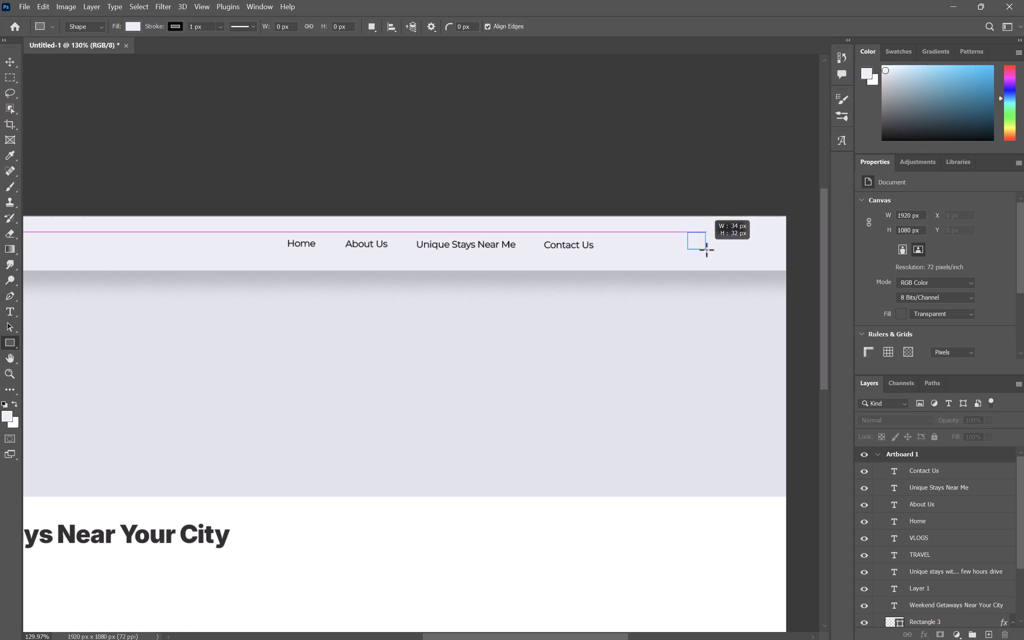
{"action": "left_click_drag", "start_coordinate": [706, 250], "coordinate": [746, 248]}
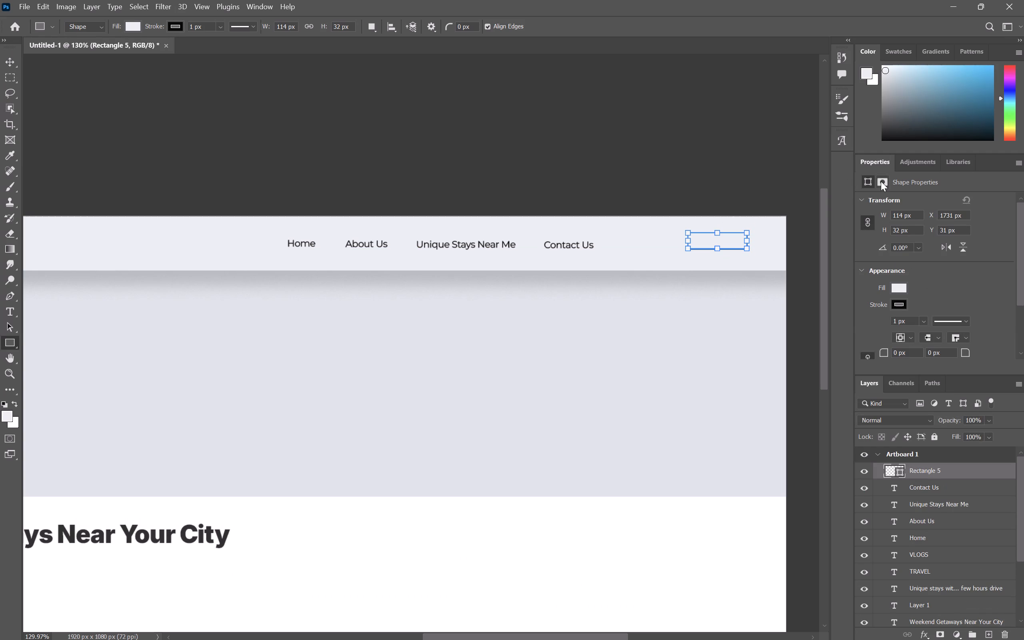
Round the new header rectangle by setting all four linked corner radii to 3 px.
{"action": "left_click", "coordinate": [882, 185]}
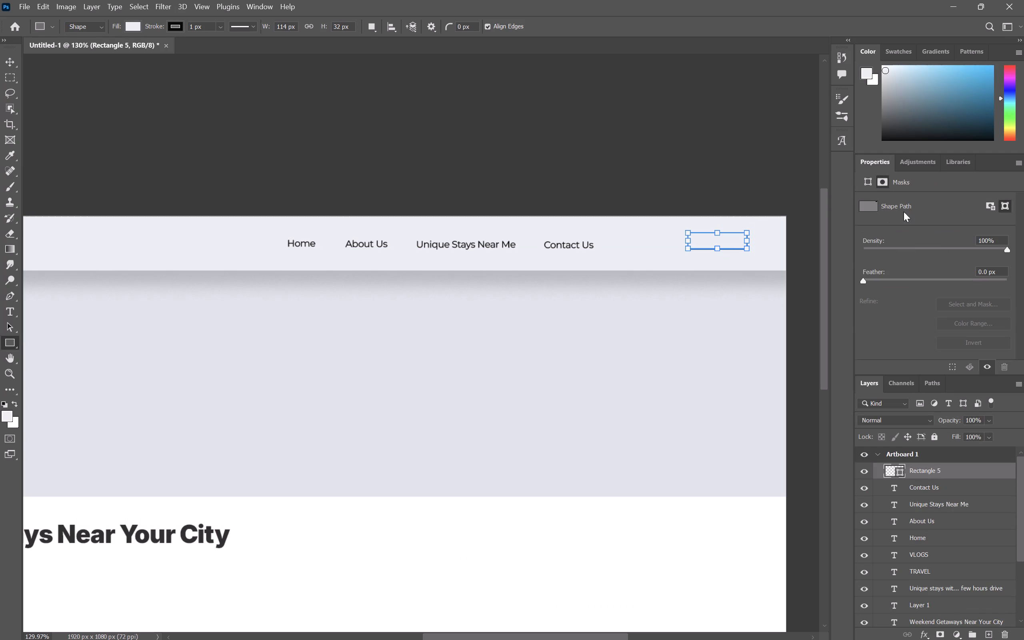
{"action": "scroll", "coordinate": [948, 333], "scroll_direction": "down", "scroll_amount": 1}
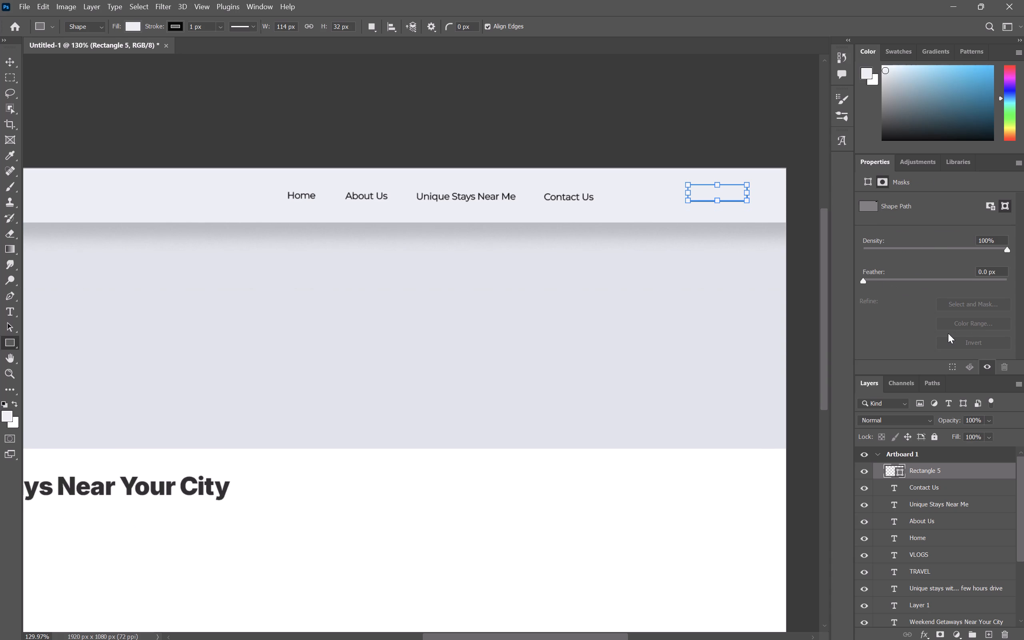
{"action": "left_click", "coordinate": [868, 160]}
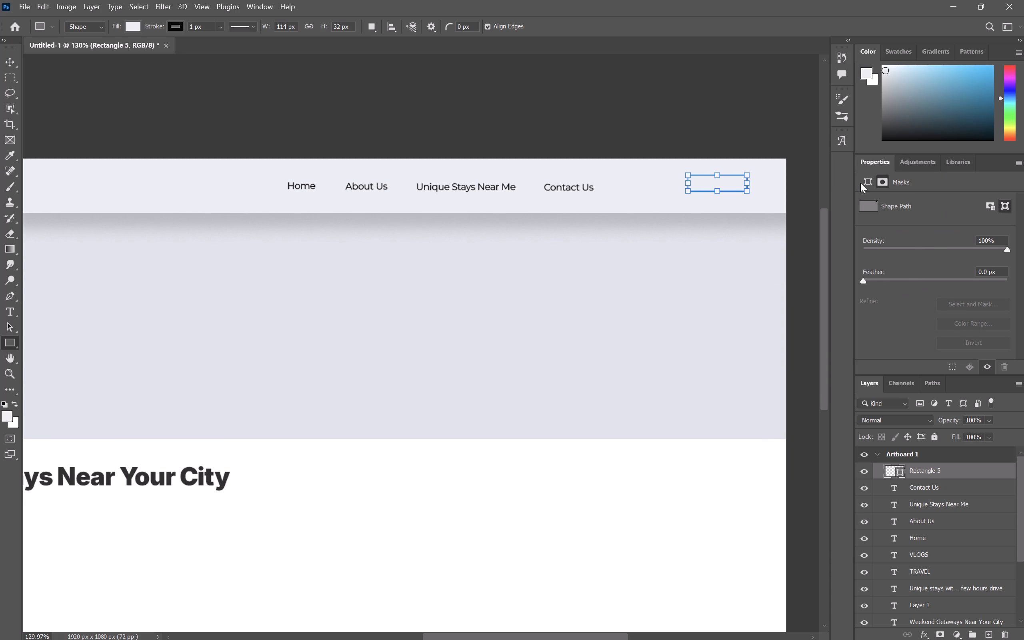
{"action": "left_click", "coordinate": [871, 181]}
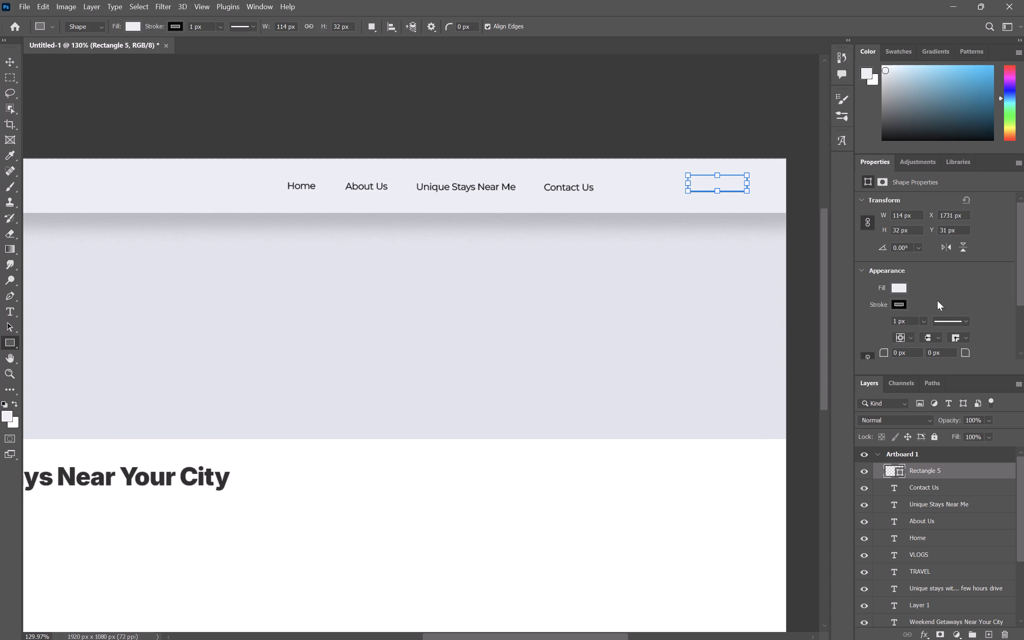
{"action": "scroll", "coordinate": [942, 309], "scroll_direction": "down", "scroll_amount": 2}
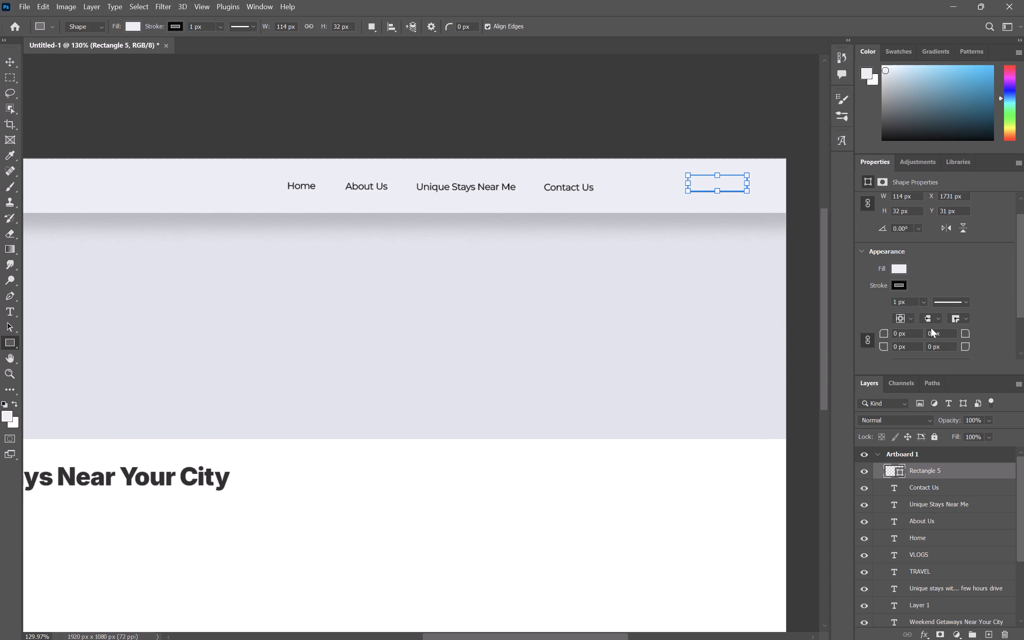
{"action": "left_click", "coordinate": [898, 333]}
{"action": "key", "text": "BackSpace"}
{"action": "key", "text": "2"}
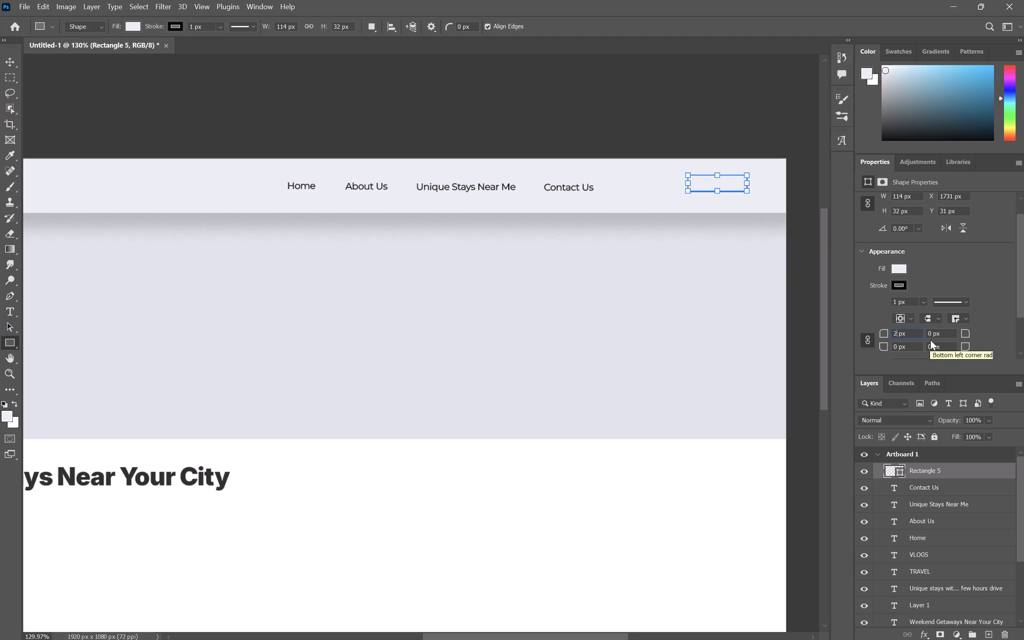
{"action": "left_click", "coordinate": [931, 334]}
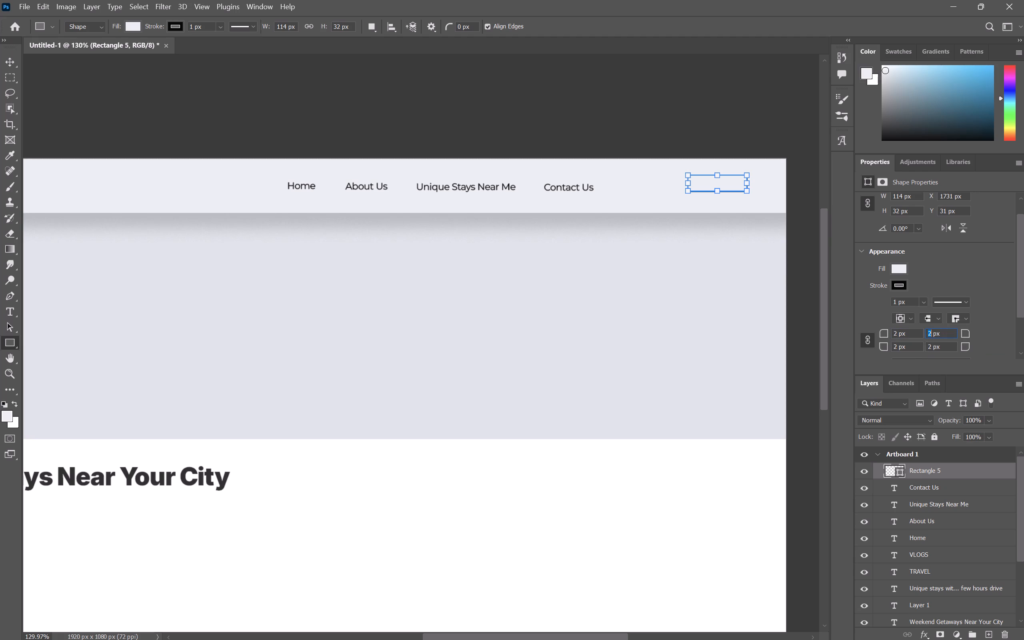
{"action": "left_click", "coordinate": [896, 334]}
{"action": "key", "text": "BackSpace"}
{"action": "key", "text": "3"}
{"action": "left_click", "coordinate": [925, 336]}
Change the header rectangle's stroke colour to a medium green close to 55b91d.
{"action": "double_click", "coordinate": [894, 284]}
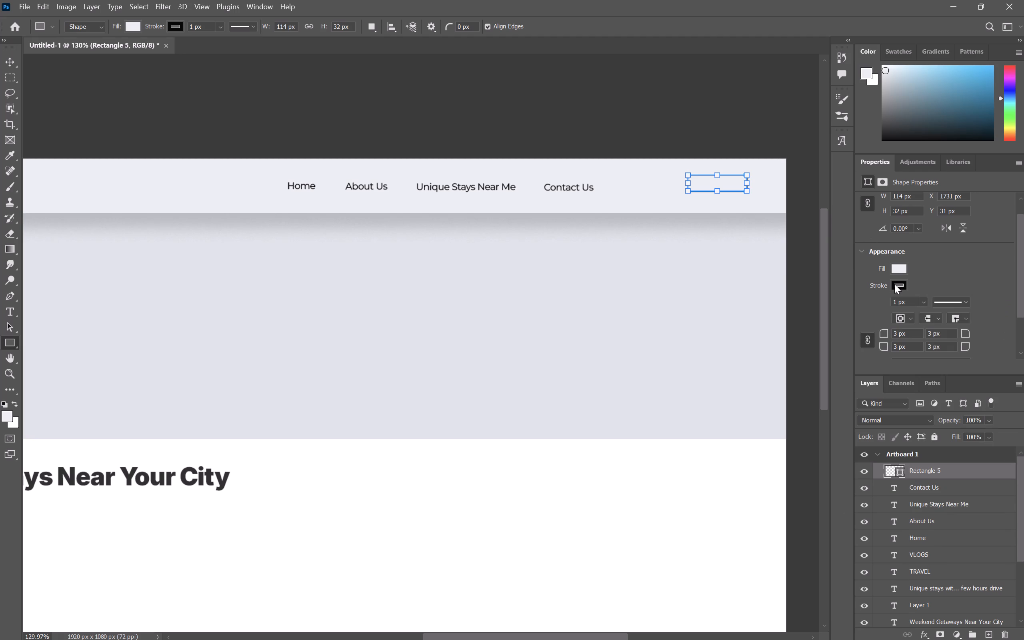
{"action": "left_click", "coordinate": [894, 284]}
{"action": "triple_click", "coordinate": [894, 284]}
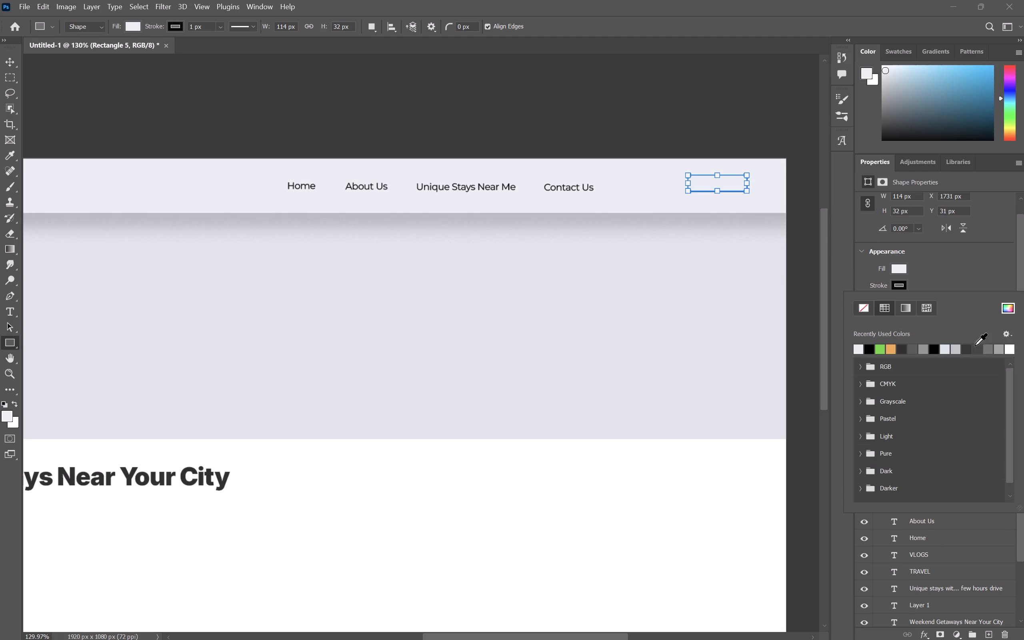
{"action": "double_click", "coordinate": [1010, 311]}
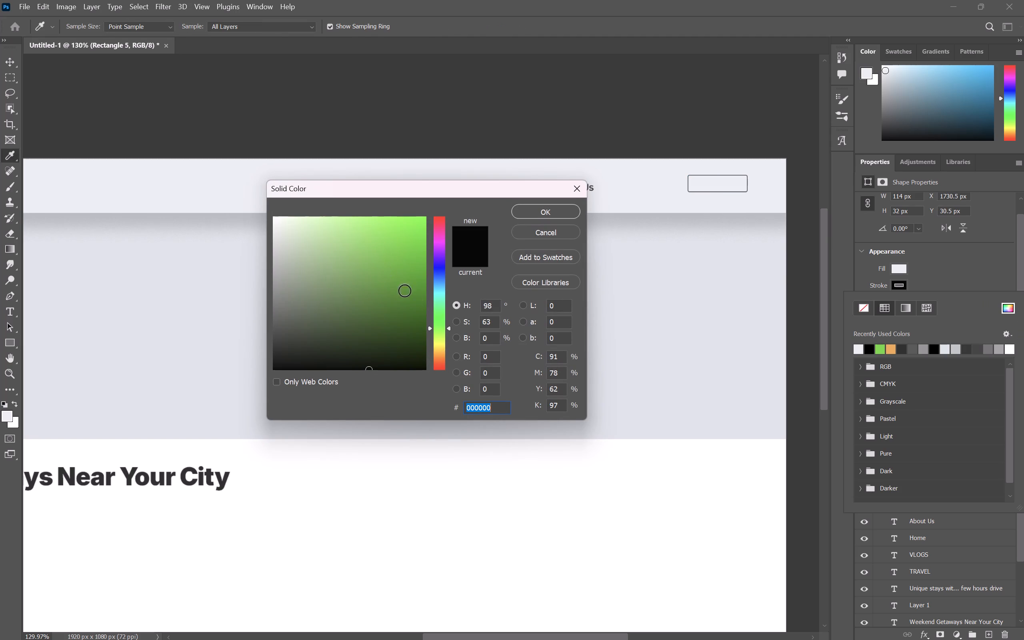
{"action": "scroll", "coordinate": [350, 120], "scroll_direction": "right", "scroll_amount": 2}
{"action": "left_click_drag", "start_coordinate": [396, 240], "coordinate": [402, 251]}
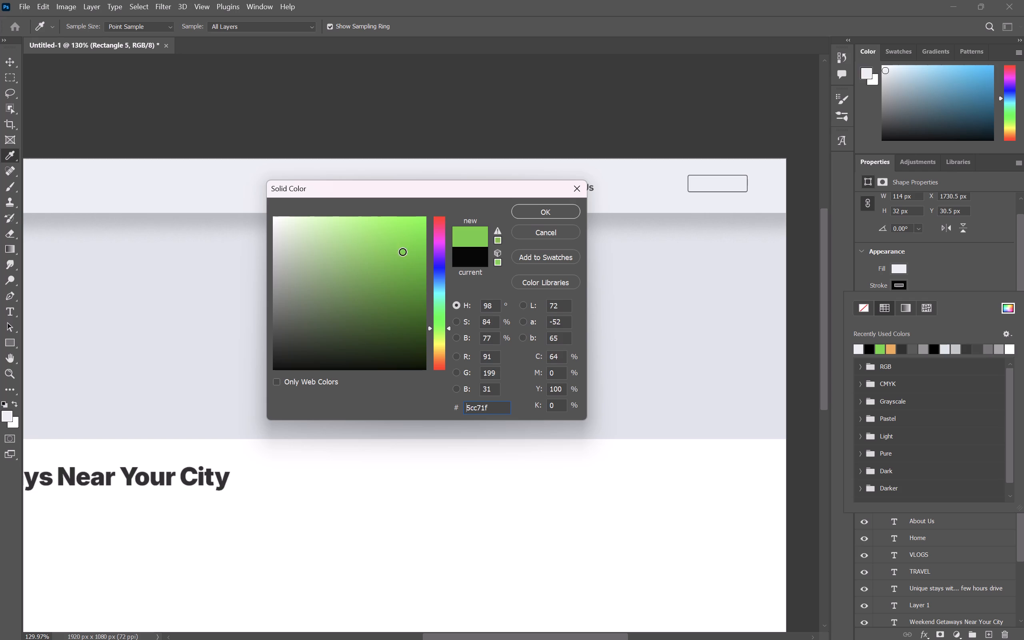
{"action": "left_click_drag", "start_coordinate": [402, 251], "coordinate": [402, 259]}
{"action": "left_click_drag", "start_coordinate": [402, 259], "coordinate": [399, 262]}
{"action": "left_click", "coordinate": [557, 217]}
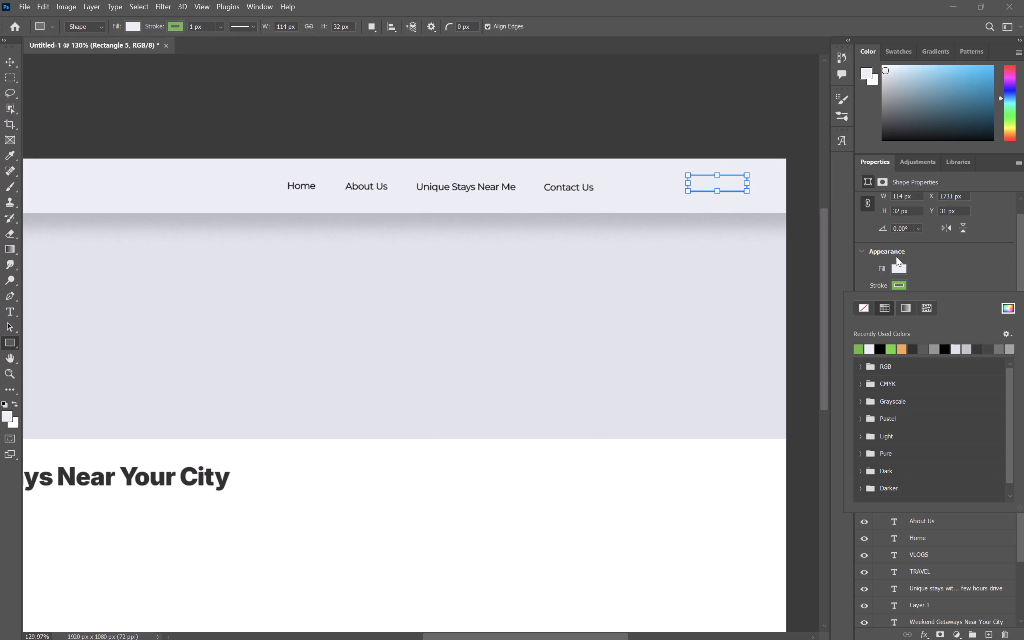
Set the header rectangle's fill to e7ecee, sampled from the header background.
{"action": "left_click", "coordinate": [900, 262]}
{"action": "triple_click", "coordinate": [891, 265]}
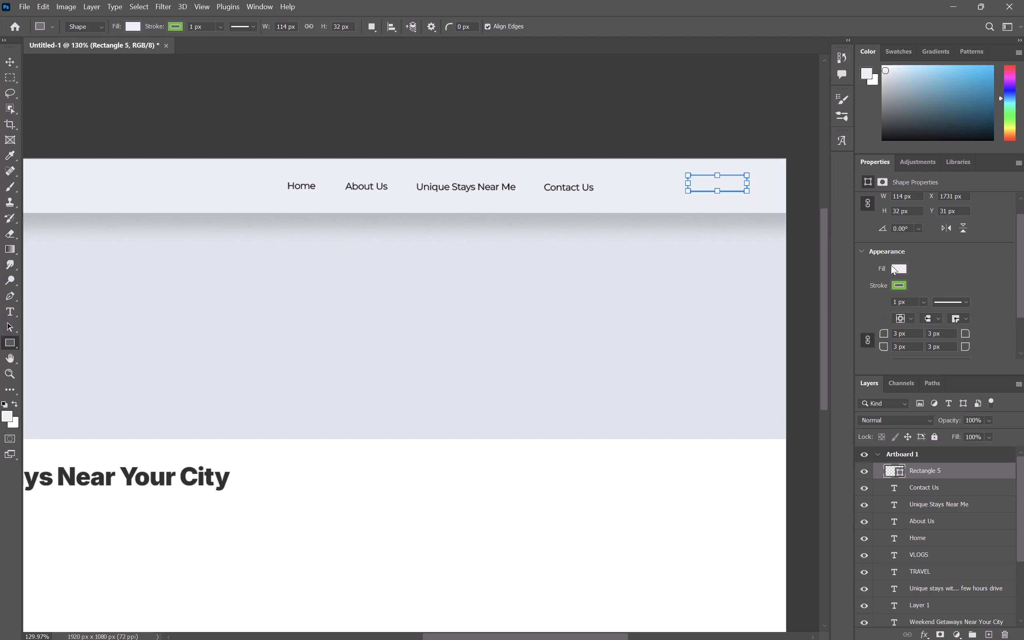
{"action": "left_click", "coordinate": [904, 271]}
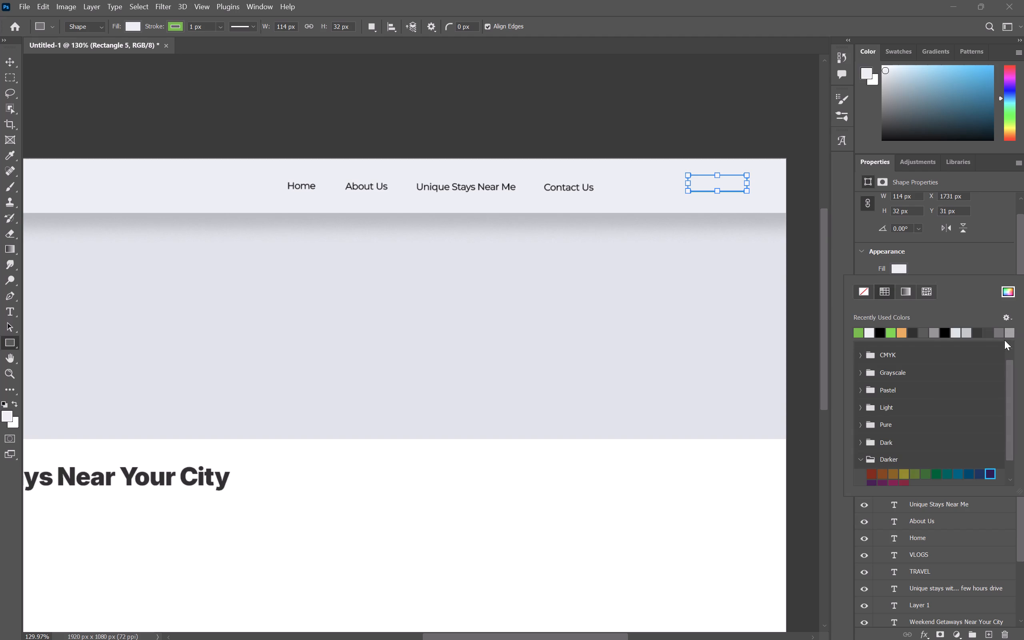
{"action": "left_click", "coordinate": [1011, 288]}
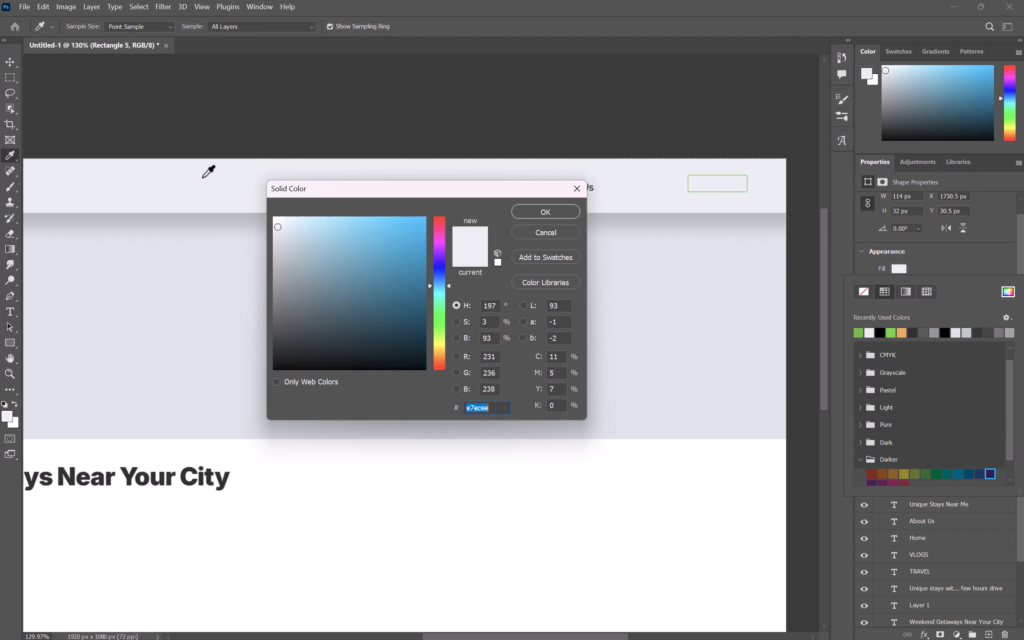
{"action": "left_click", "coordinate": [202, 177]}
{"action": "left_click", "coordinate": [202, 177]}
{"action": "left_click", "coordinate": [540, 211]}
{"action": "left_click", "coordinate": [728, 118]}
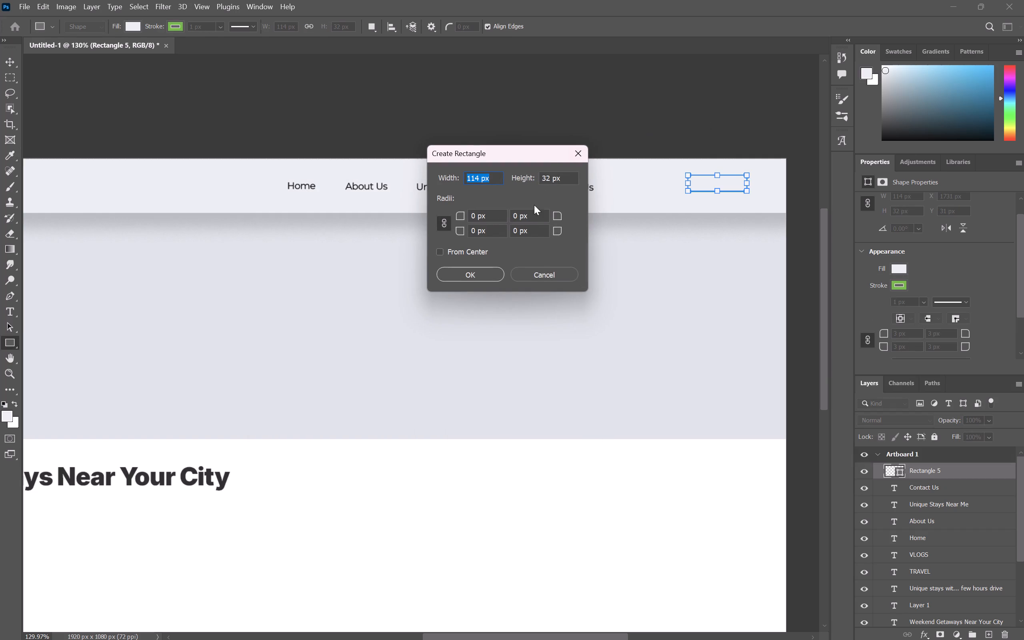
{"action": "left_click", "coordinate": [543, 286]}
{"action": "left_click", "coordinate": [553, 276]}
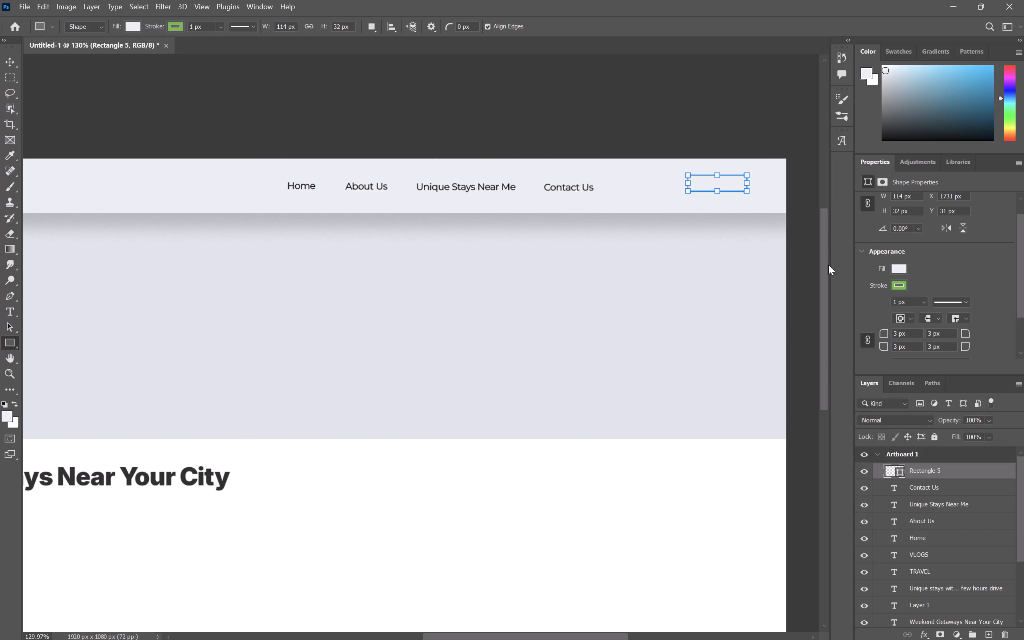
Change the header rectangle's stroke to an orange close to ee9c3b, sampled from the TRAVEL logo text.
{"action": "scroll", "coordinate": [547, 226], "scroll_direction": "left", "scroll_amount": 1}
{"action": "scroll", "coordinate": [547, 226], "scroll_direction": "right", "scroll_amount": 1}
{"action": "scroll", "coordinate": [547, 226], "scroll_direction": "left", "scroll_amount": 6}
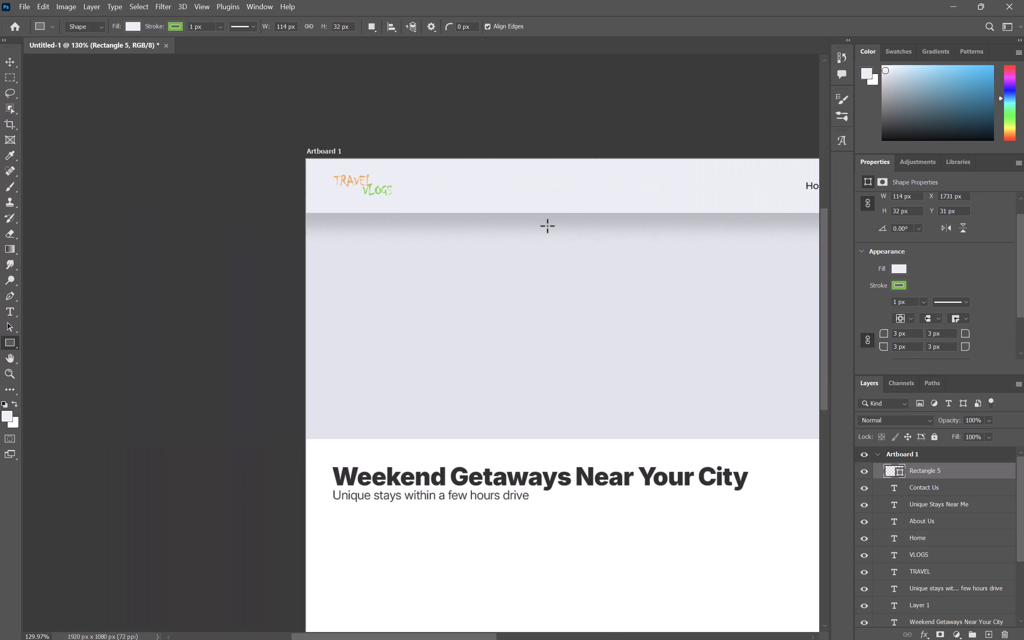
{"action": "scroll", "coordinate": [396, 164], "scroll_direction": "up", "scroll_amount": 6, "text": "alt"}
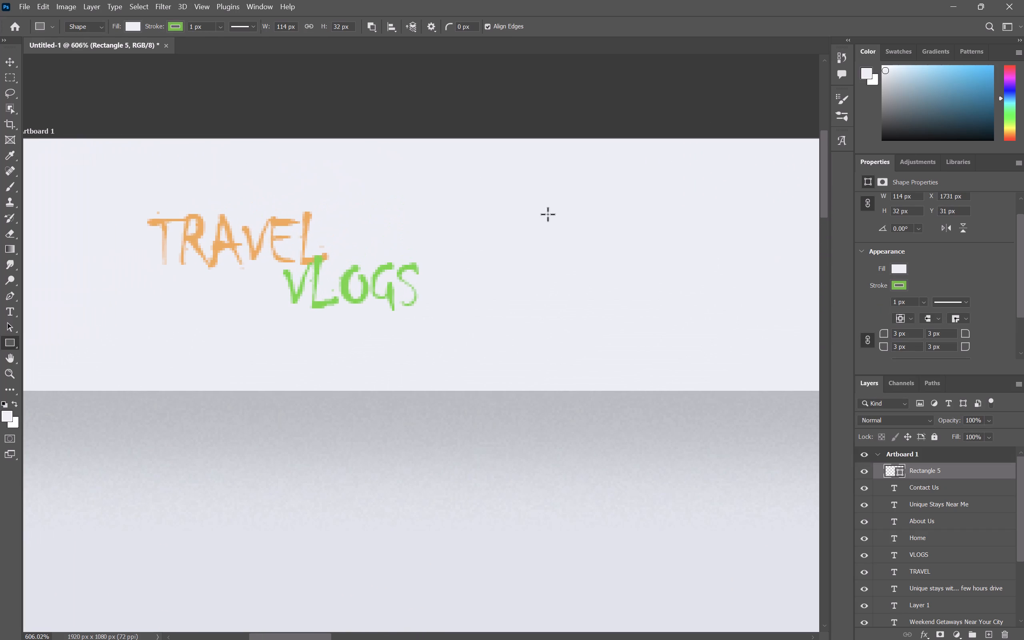
{"action": "left_click", "coordinate": [903, 283]}
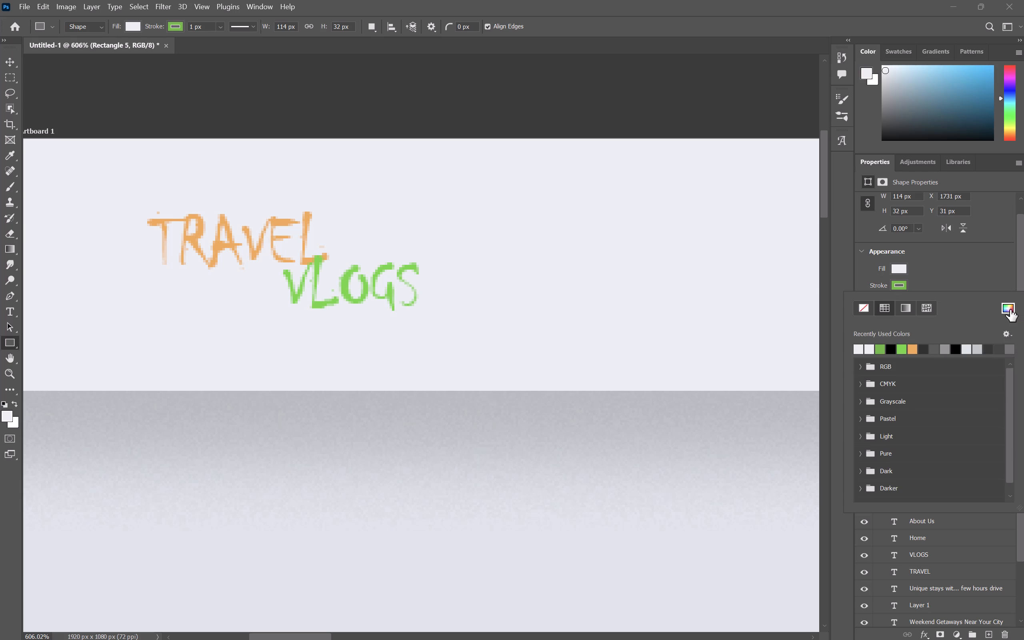
{"action": "left_click", "coordinate": [1007, 310]}
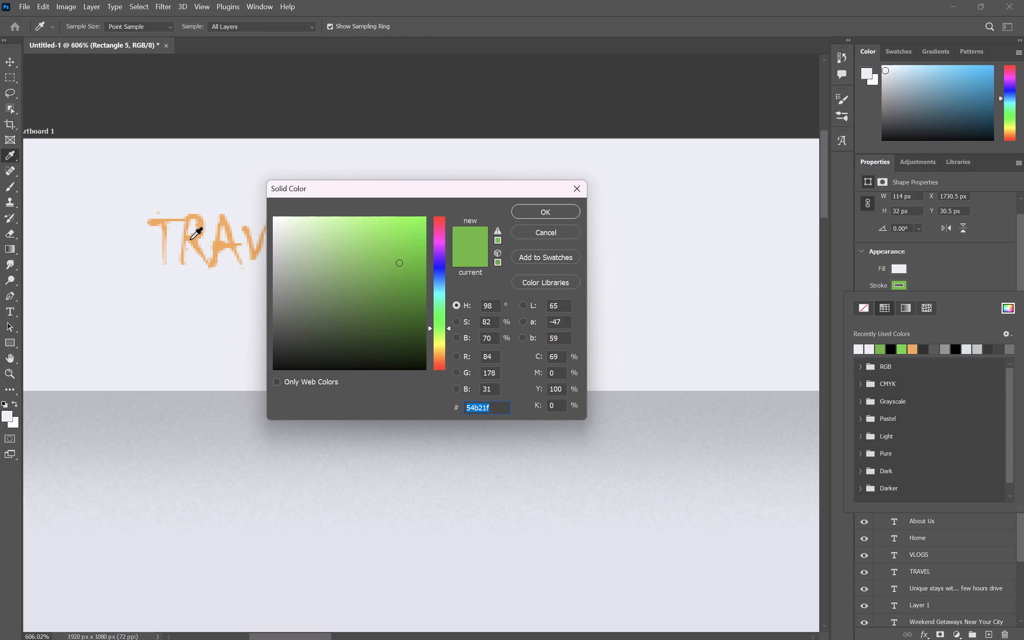
{"action": "left_click", "coordinate": [197, 237]}
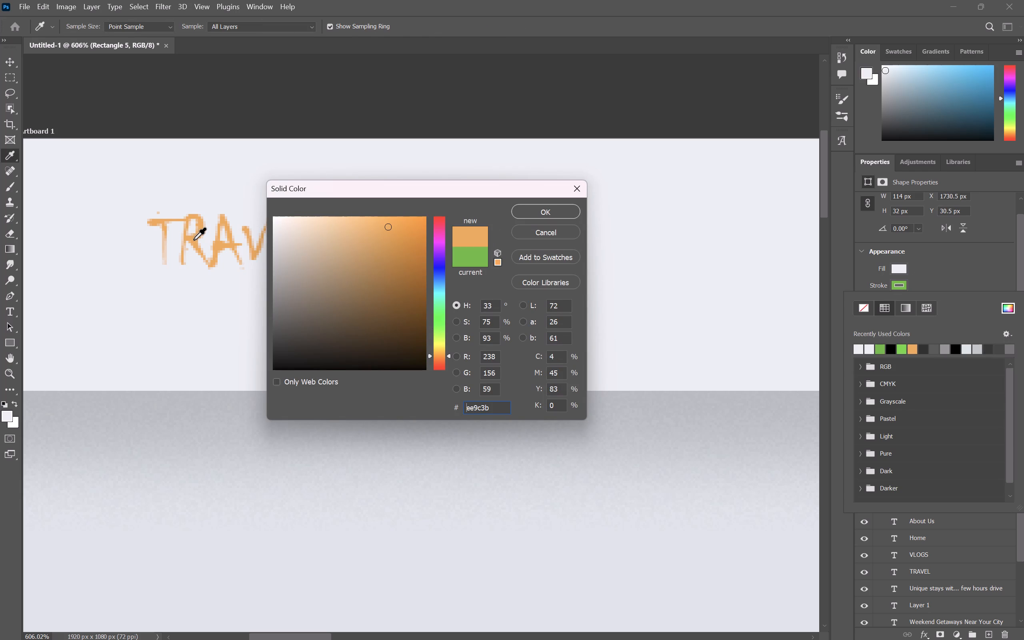
{"action": "left_click", "coordinate": [194, 240]}
{"action": "left_click", "coordinate": [543, 207]}
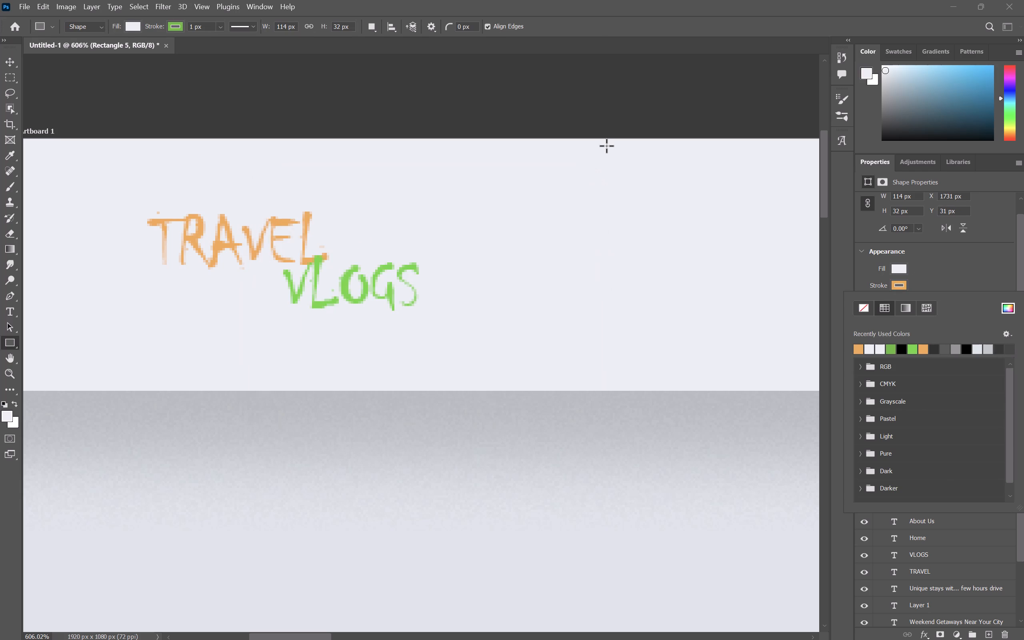
{"action": "scroll", "coordinate": [606, 146], "scroll_direction": "down", "scroll_amount": 1, "text": "alt"}
{"action": "scroll", "coordinate": [606, 146], "scroll_direction": "left", "scroll_amount": 6}
{"action": "scroll", "coordinate": [606, 146], "scroll_direction": "right", "scroll_amount": 5}
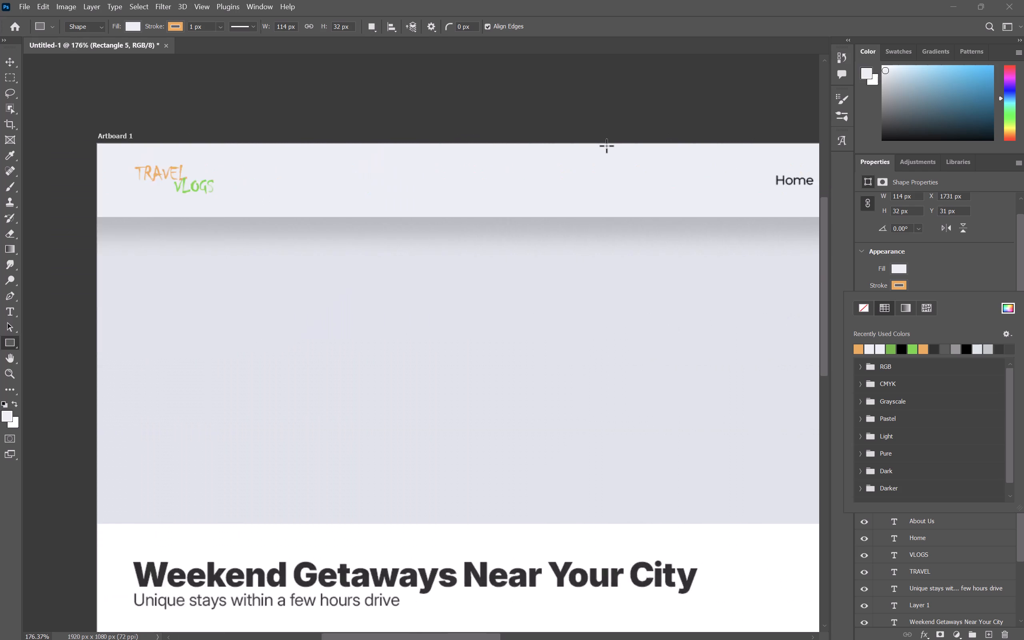
{"action": "scroll", "coordinate": [606, 146], "scroll_direction": "right", "scroll_amount": 9}
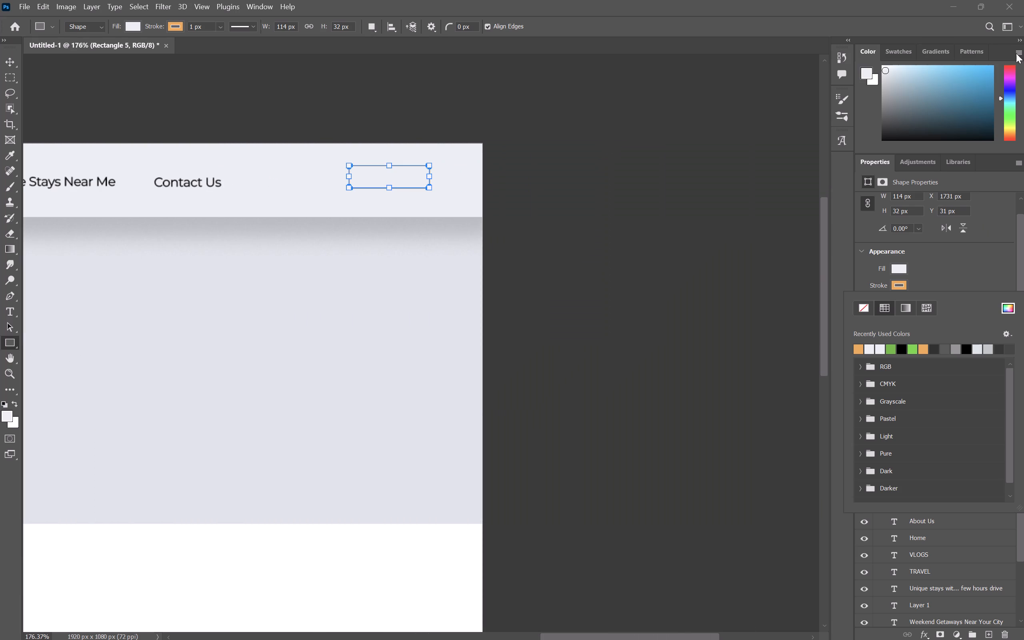
{"action": "left_click", "coordinate": [726, 301]}
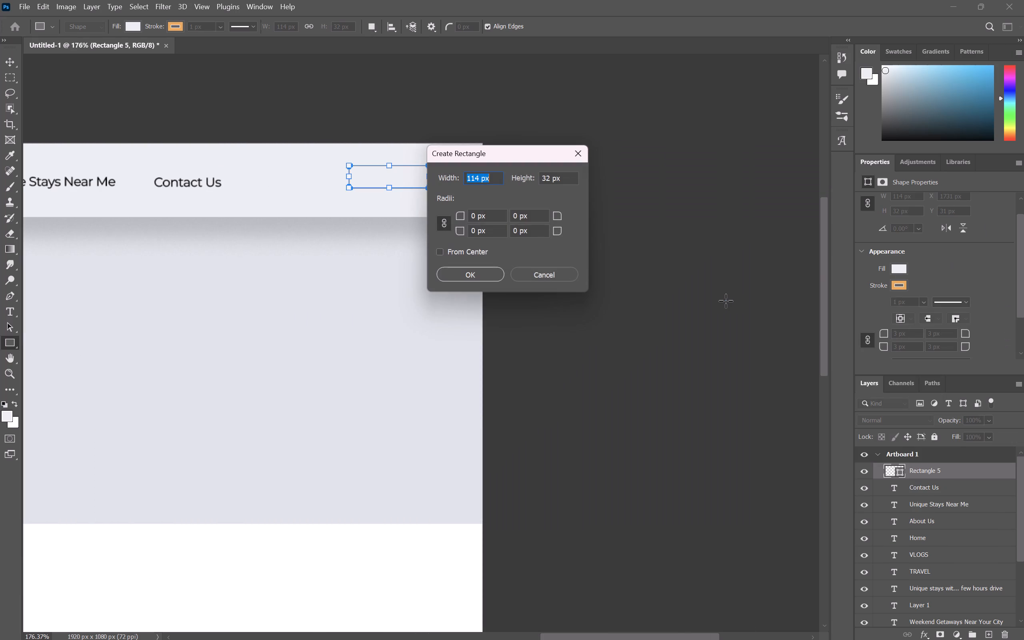
{"action": "left_click", "coordinate": [541, 269]}
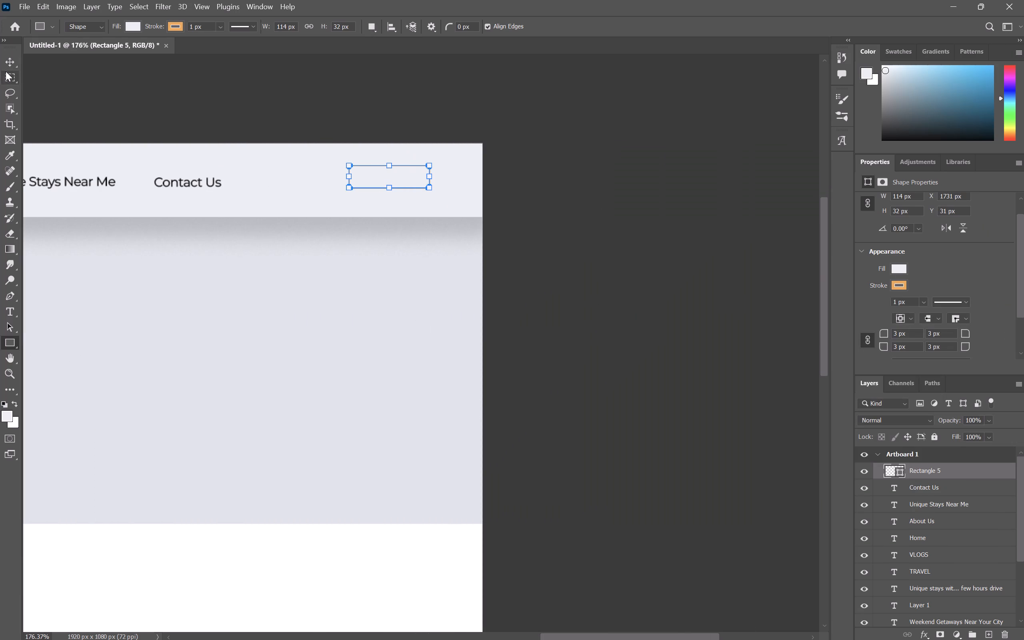
{"action": "left_click", "coordinate": [13, 61]}
{"action": "left_click", "coordinate": [624, 232]}
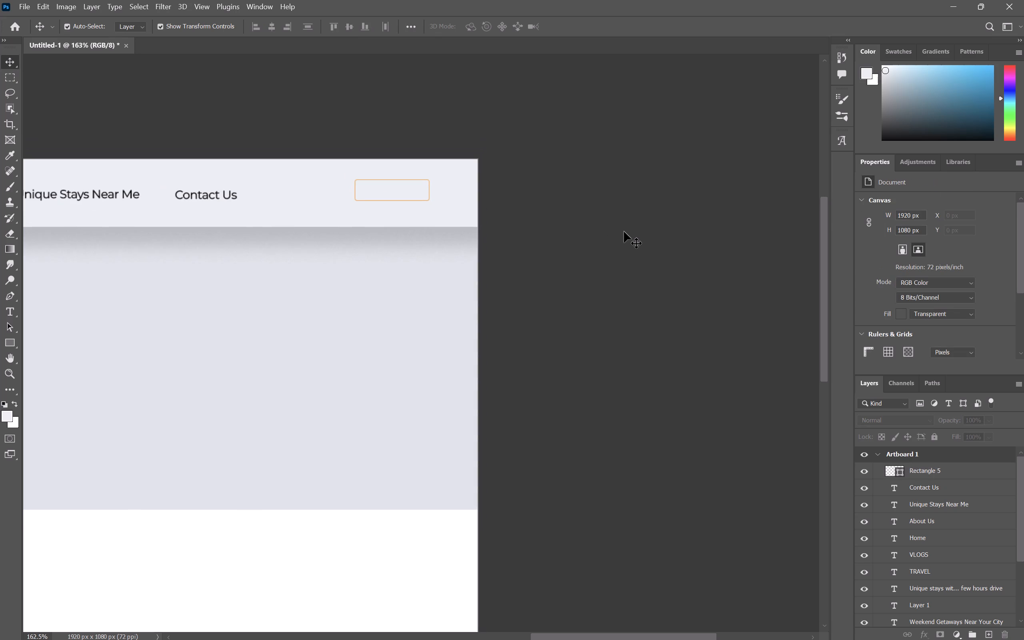
Move the Home, About Us, Unique Stays Near Me and Contact Us labels together about 97 px right and 6 px up.
{"action": "scroll", "coordinate": [624, 232], "scroll_direction": "left", "scroll_amount": 2}
{"action": "scroll", "coordinate": [624, 232], "scroll_direction": "up", "scroll_amount": 1, "text": "alt"}
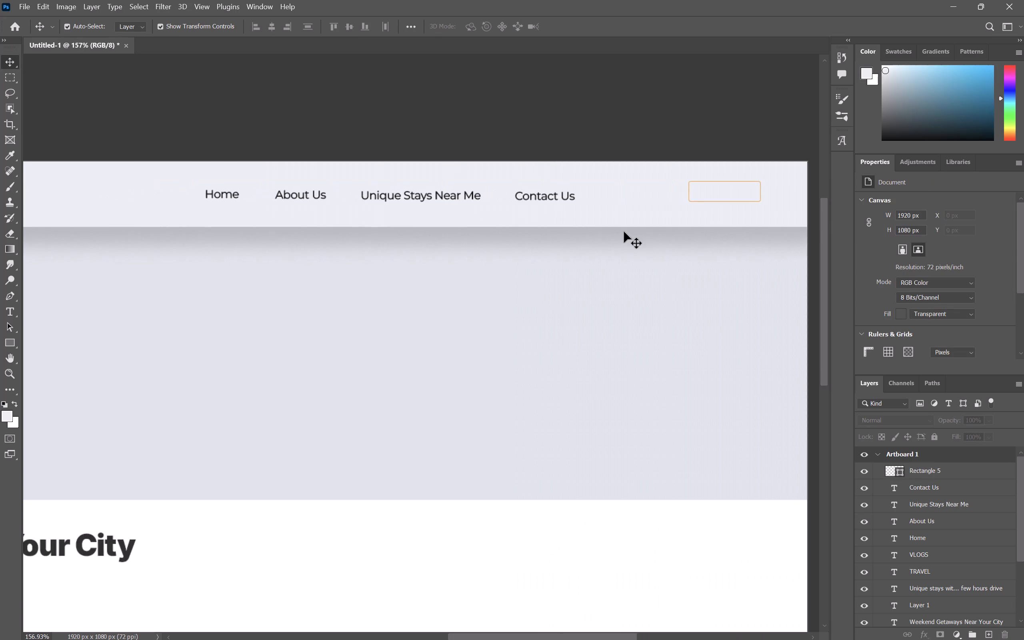
{"action": "scroll", "coordinate": [624, 232], "scroll_direction": "up", "scroll_amount": 3, "text": "alt"}
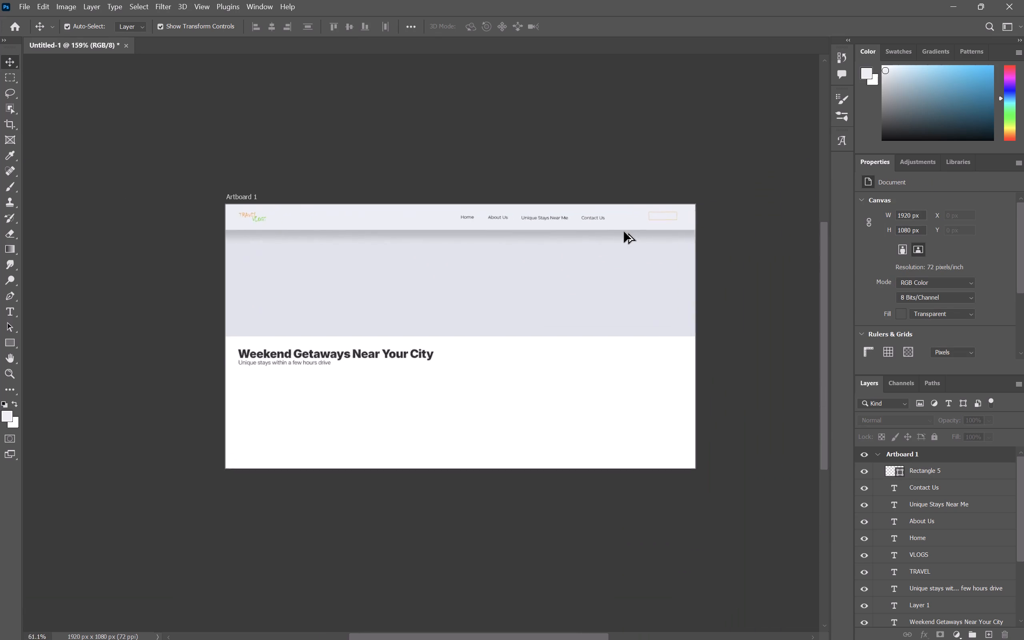
{"action": "scroll", "coordinate": [624, 232], "scroll_direction": "up", "scroll_amount": 4, "text": "alt"}
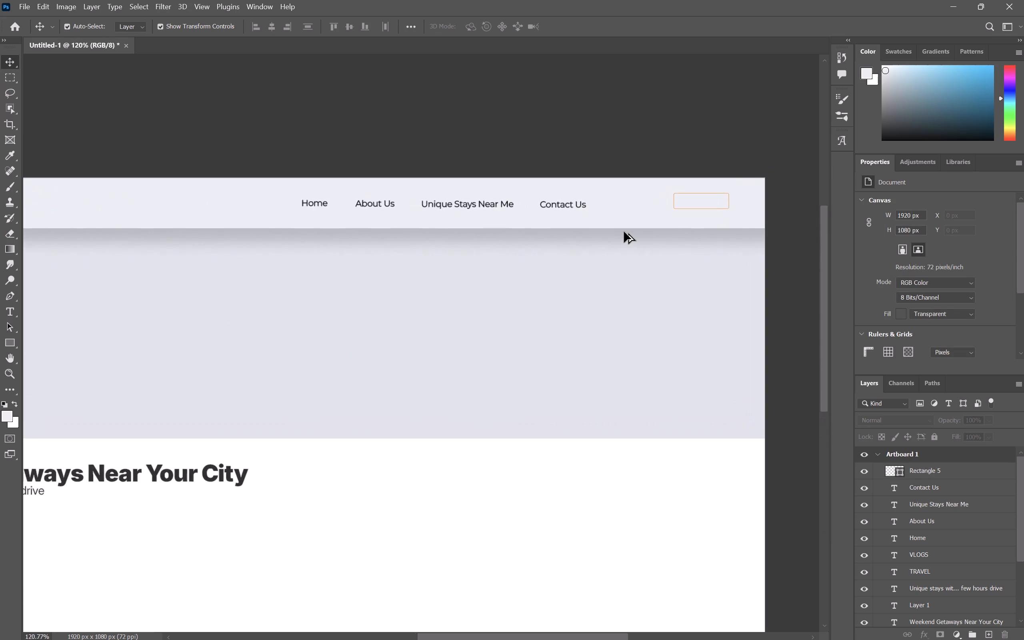
{"action": "scroll", "coordinate": [624, 232], "scroll_direction": "up", "scroll_amount": 1, "text": "alt"}
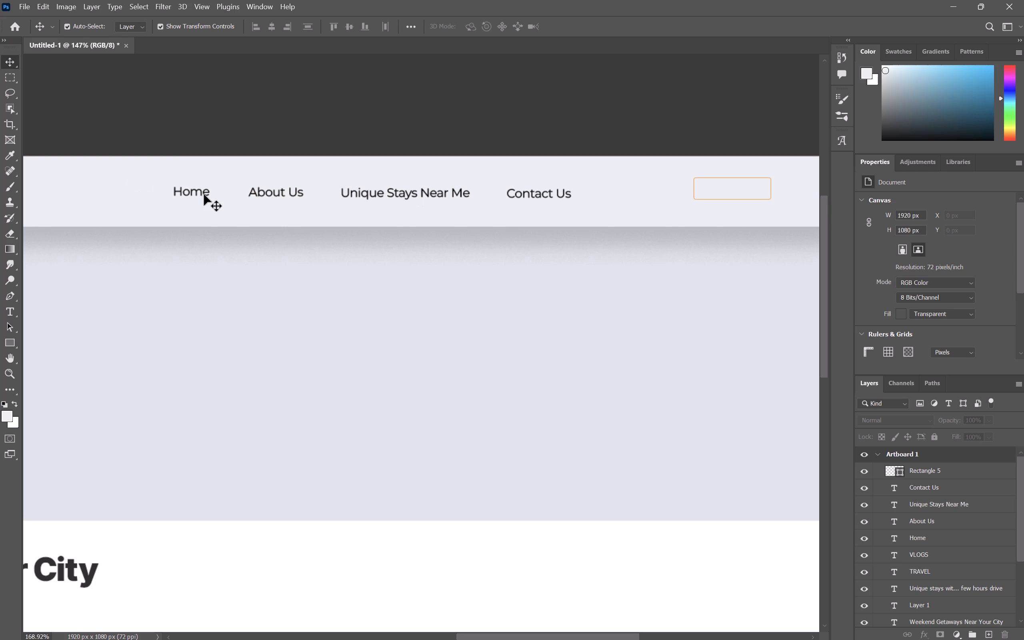
{"action": "left_click", "coordinate": [948, 484]}
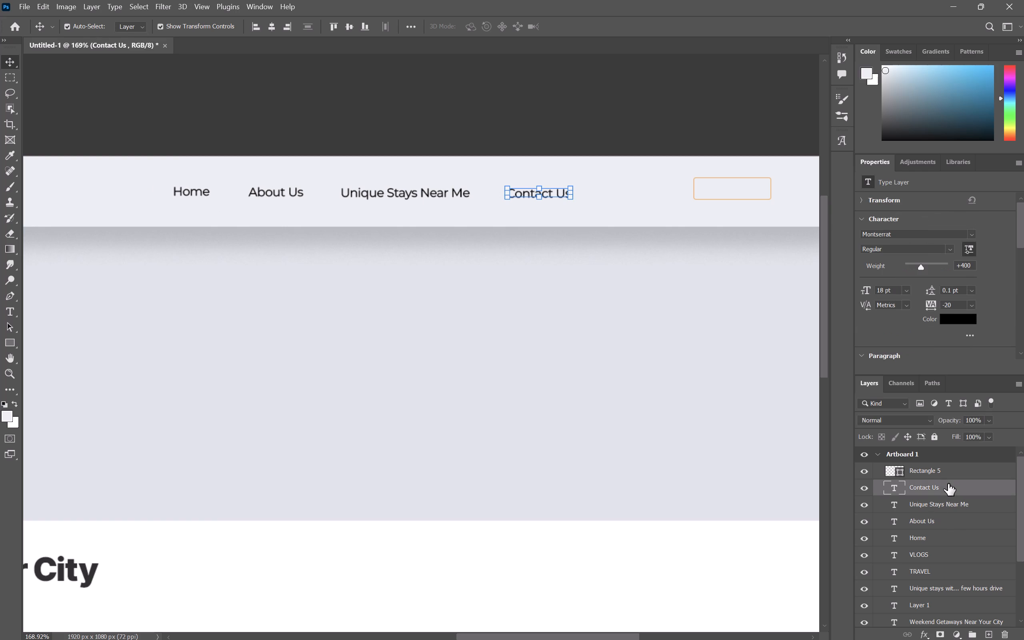
{"action": "left_click", "coordinate": [941, 552], "text": "shift"}
{"action": "left_click", "coordinate": [921, 484]}
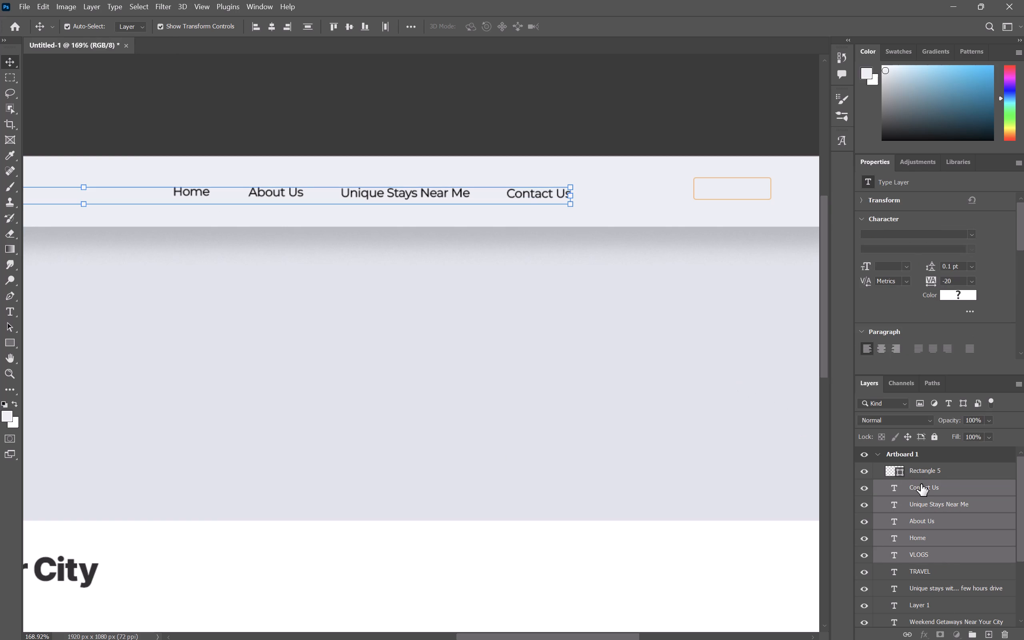
{"action": "left_click", "coordinate": [933, 544], "text": "shift"}
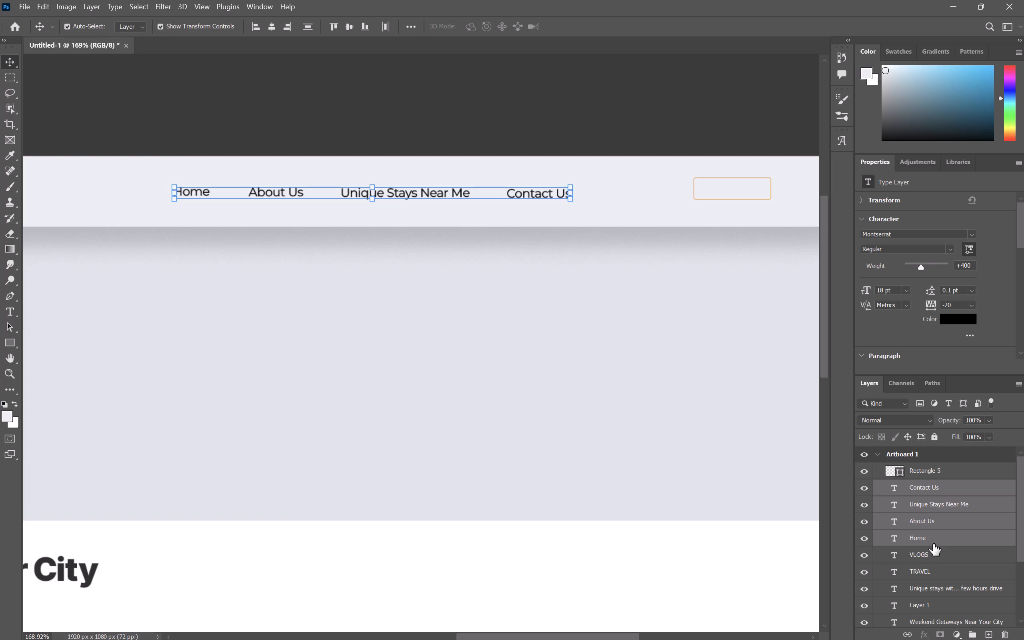
{"action": "left_click_drag", "start_coordinate": [546, 190], "coordinate": [576, 190]}
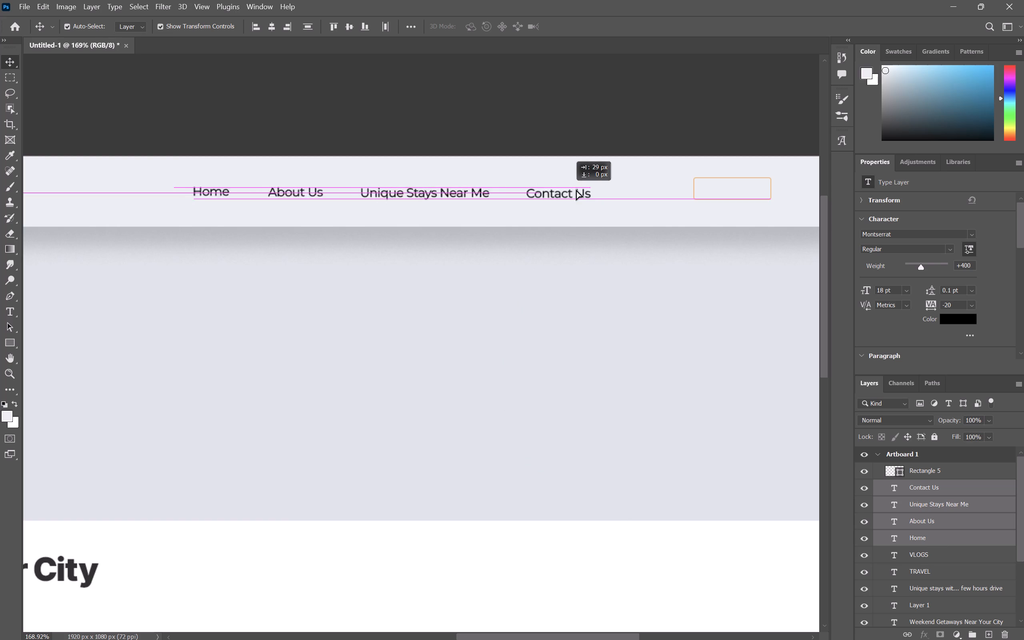
{"action": "left_click_drag", "start_coordinate": [576, 190], "coordinate": [612, 190]}
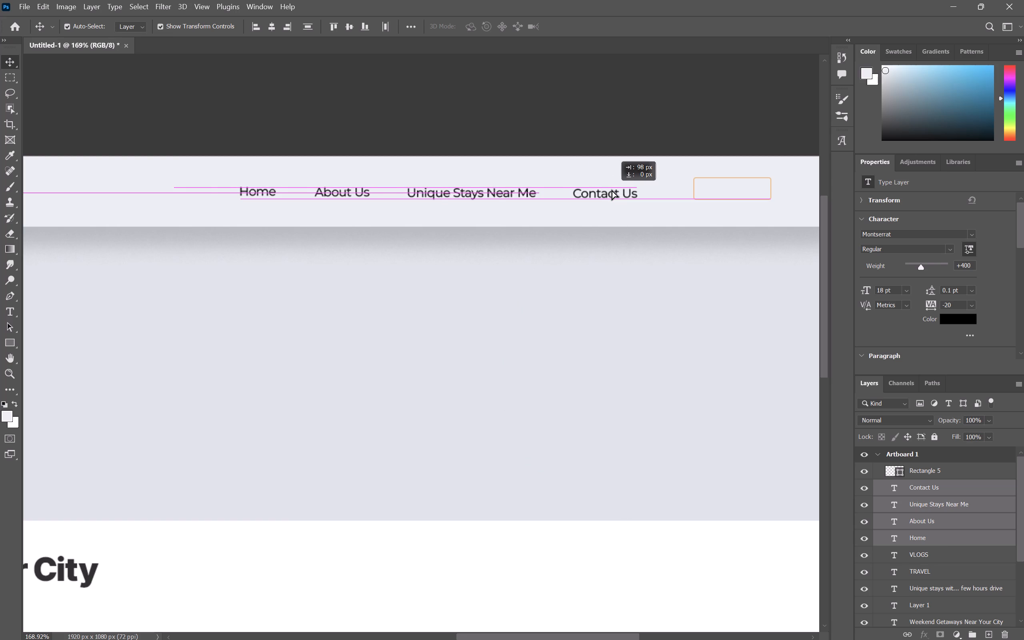
{"action": "left_click_drag", "start_coordinate": [612, 190], "coordinate": [617, 189]}
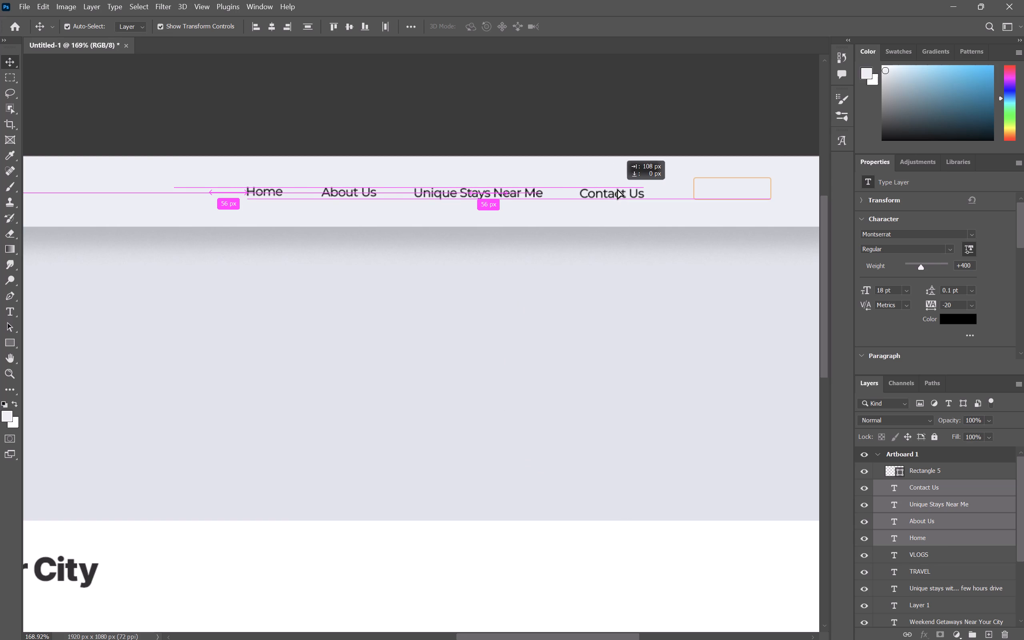
{"action": "left_click_drag", "start_coordinate": [617, 189], "coordinate": [615, 188]}
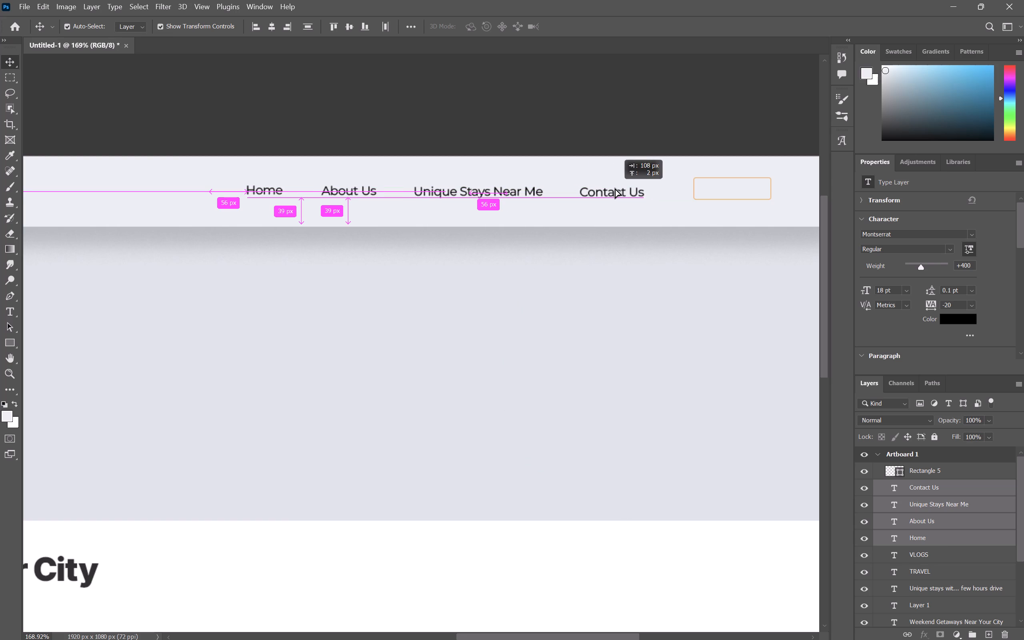
{"action": "left_click_drag", "start_coordinate": [615, 188], "coordinate": [619, 187]}
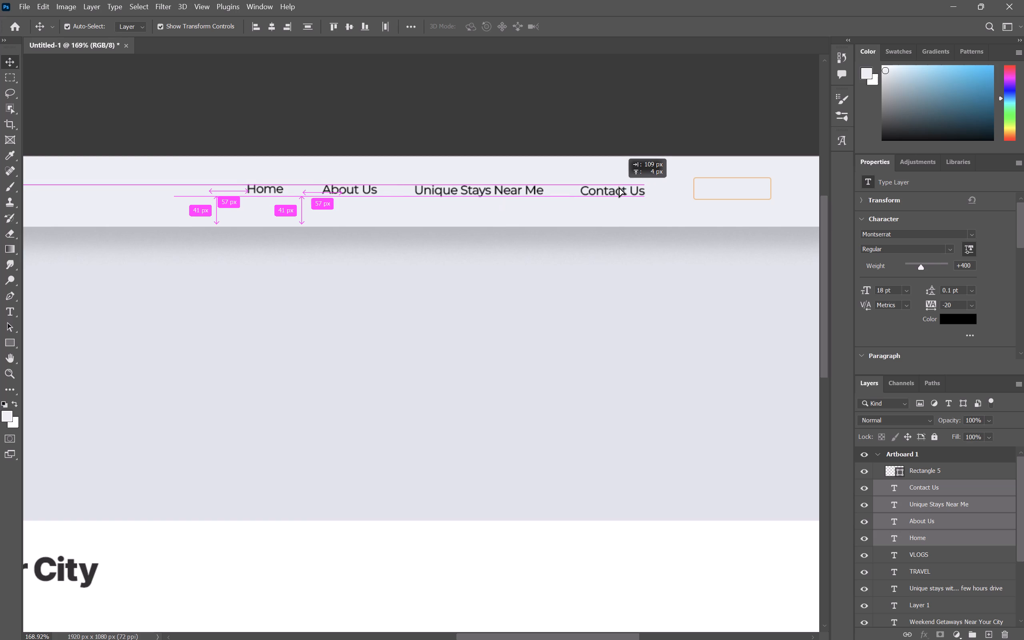
{"action": "left_click_drag", "start_coordinate": [619, 187], "coordinate": [612, 186]}
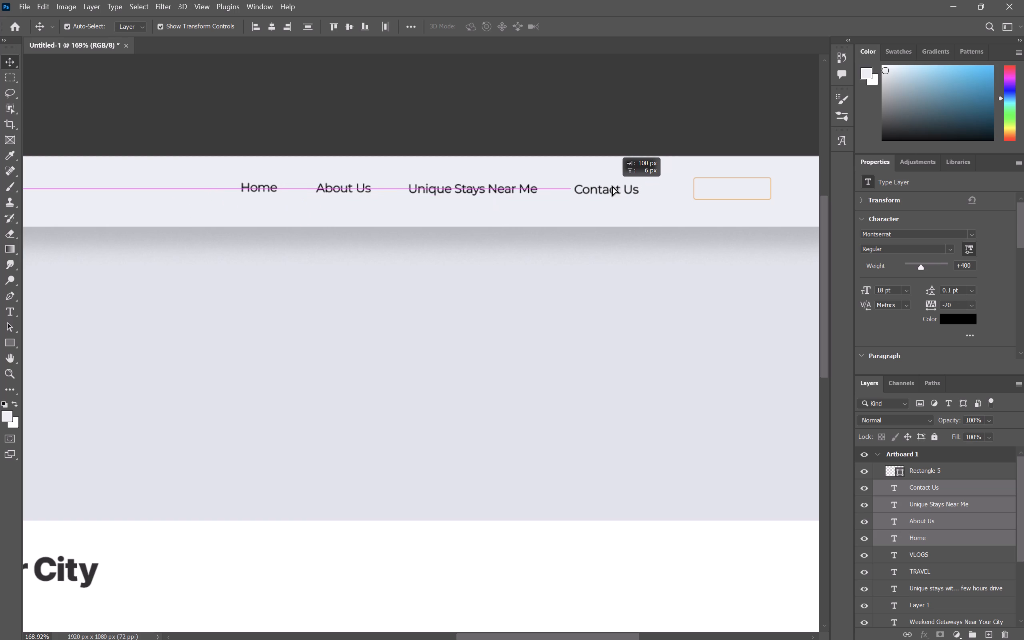
{"action": "left_click_drag", "start_coordinate": [612, 186], "coordinate": [611, 186]}
Move the orange-outlined rectangle about 28 px left, leaving a gap of about 57 px after Contact Us.
{"action": "left_click_drag", "start_coordinate": [731, 185], "coordinate": [722, 185]}
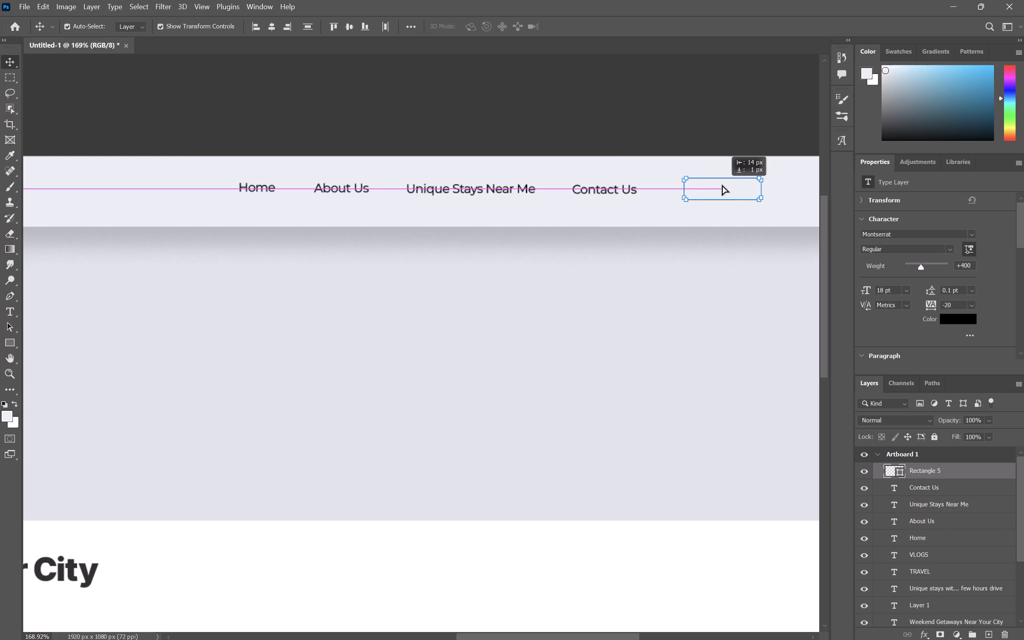
{"action": "left_click_drag", "start_coordinate": [722, 185], "coordinate": [710, 185]}
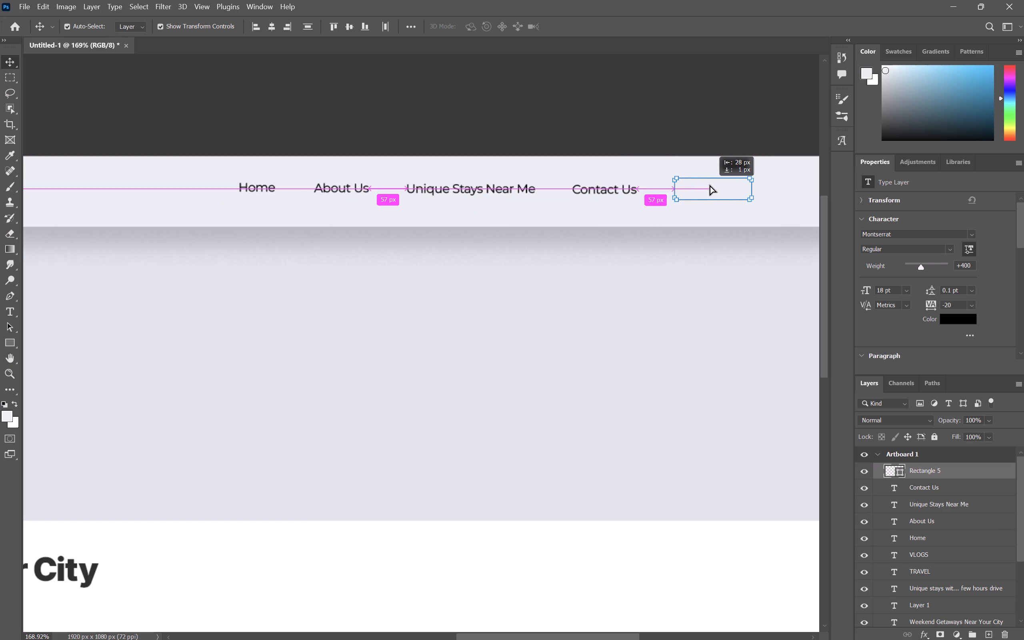
{"action": "left_click_drag", "start_coordinate": [710, 185], "coordinate": [709, 184]}
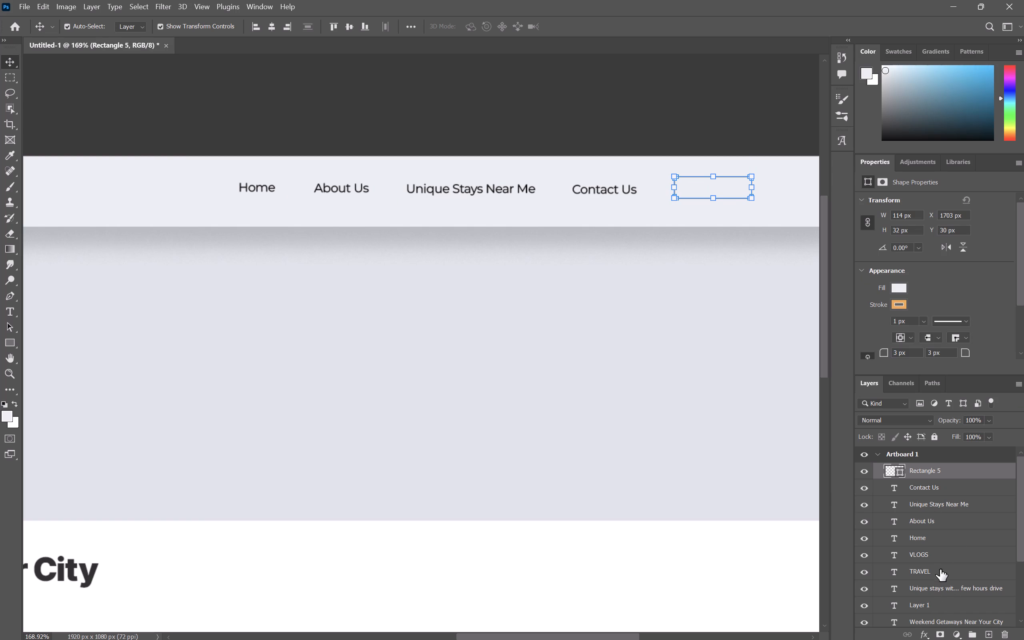
Shift the four navigation labels and the outlined rectangle together about 15 px to the right.
{"action": "left_click", "coordinate": [950, 540], "text": "shift"}
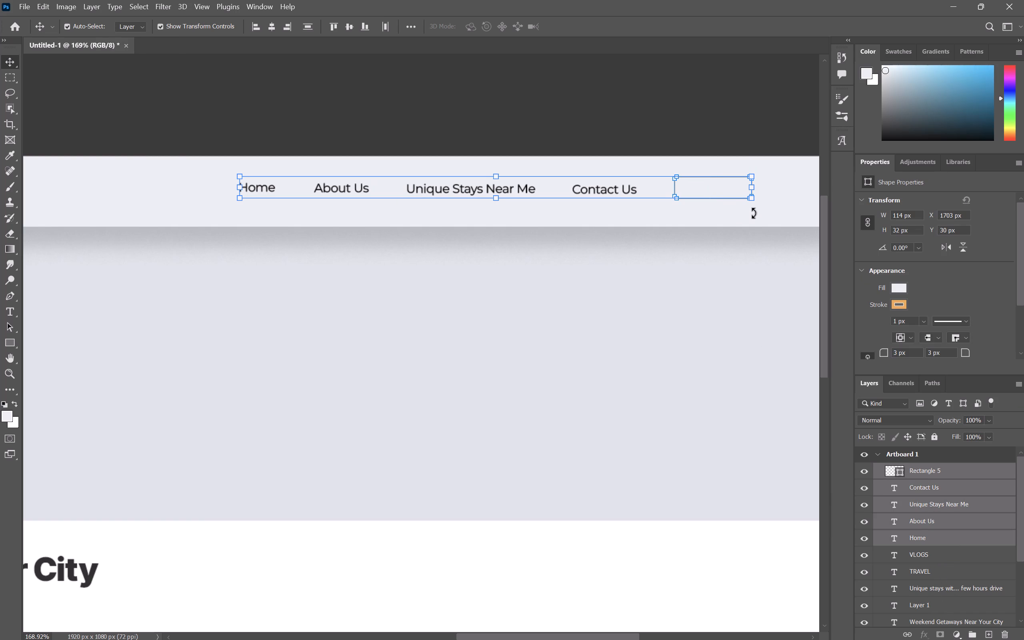
{"action": "scroll", "coordinate": [753, 213], "scroll_direction": "down", "scroll_amount": 2, "text": "alt"}
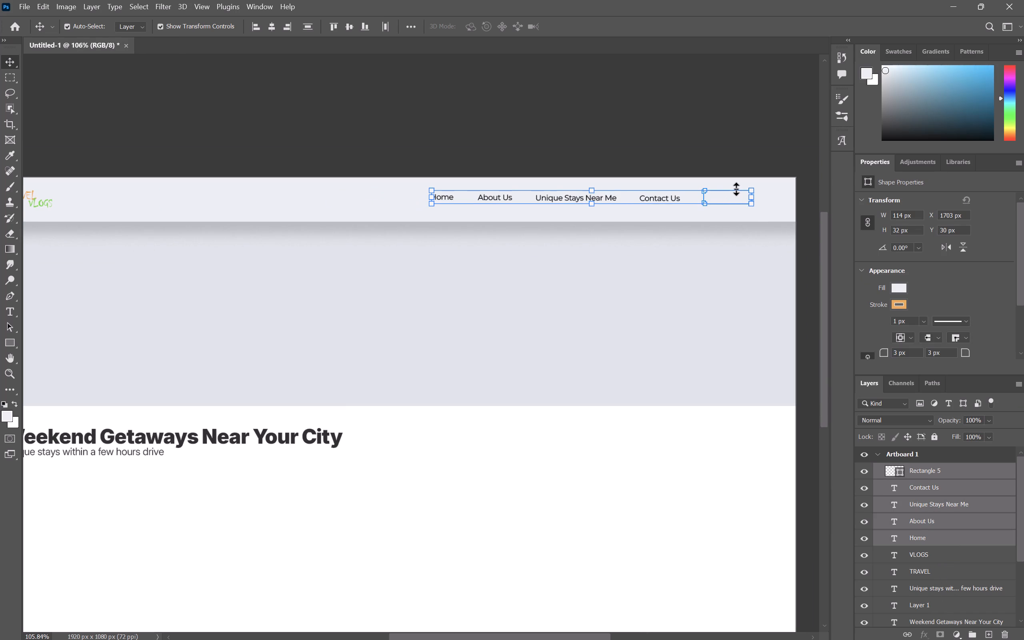
{"action": "left_click_drag", "start_coordinate": [736, 198], "coordinate": [750, 198]}
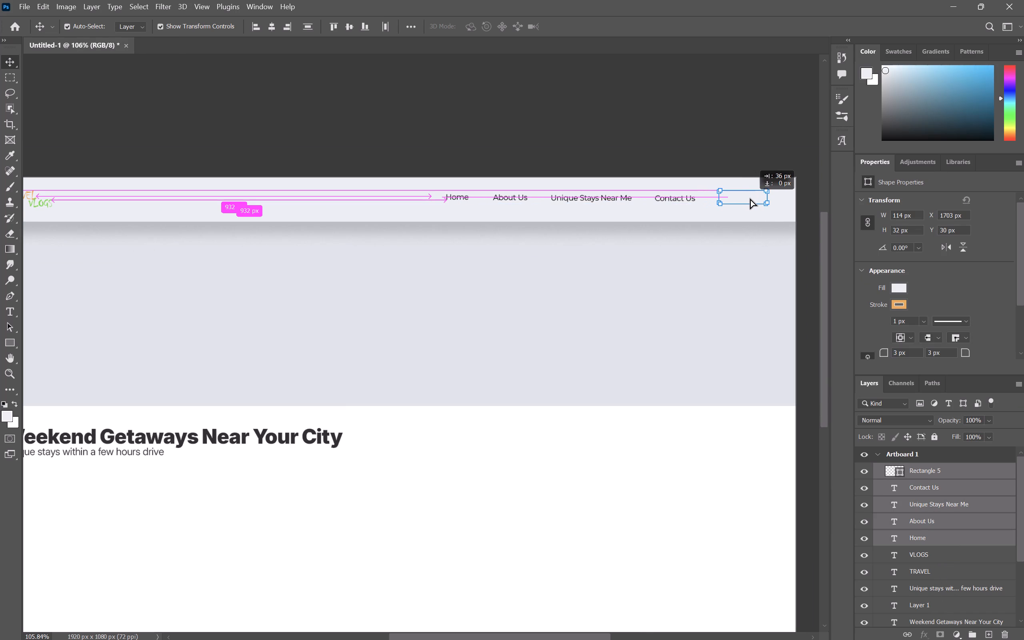
{"action": "left_click_drag", "start_coordinate": [750, 198], "coordinate": [744, 198]}
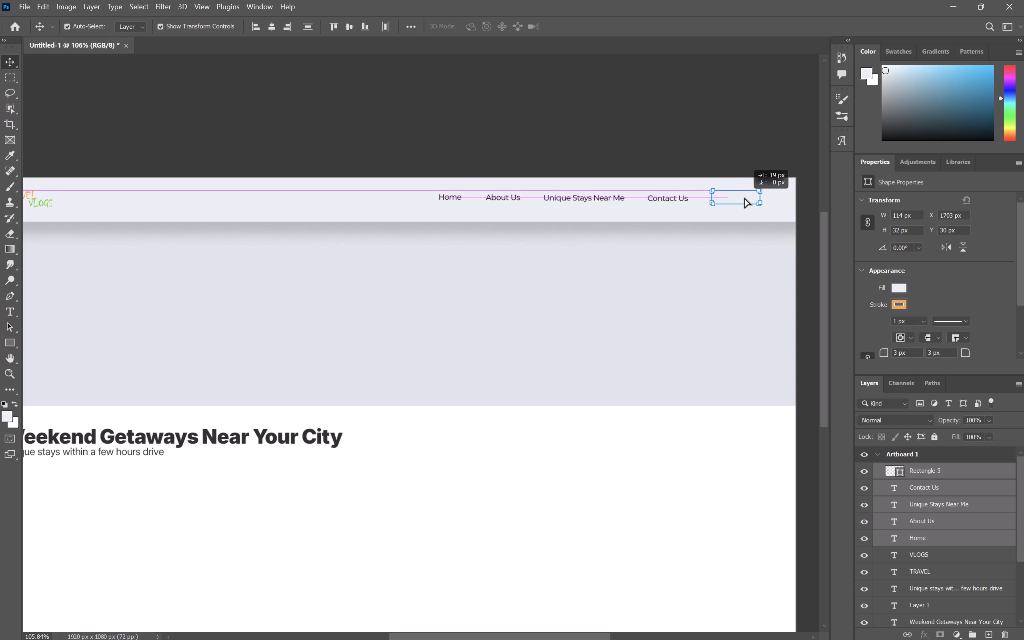
{"action": "left_click_drag", "start_coordinate": [744, 198], "coordinate": [742, 198]}
{"action": "left_click", "coordinate": [763, 123]}
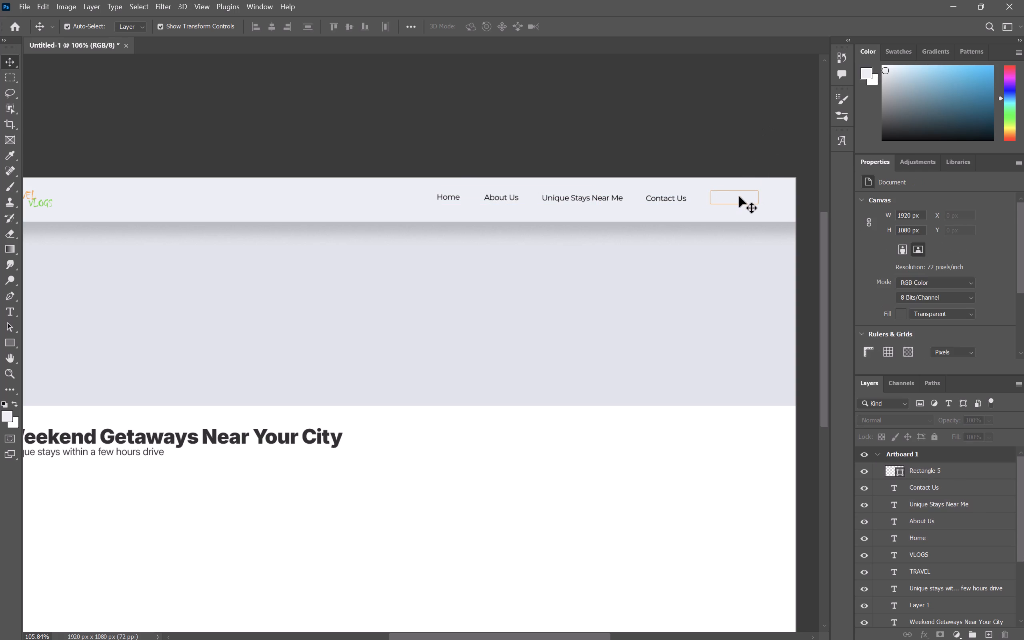
Set the corner radius of the orange-outlined header rectangle to 6 px.
{"action": "left_click", "coordinate": [739, 196]}
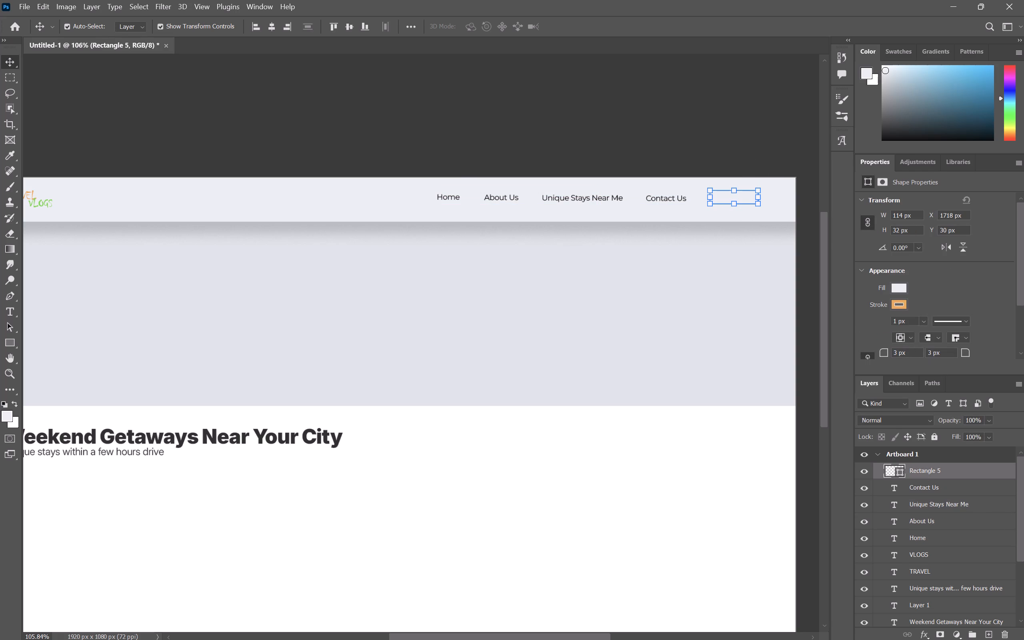
{"action": "left_click", "coordinate": [898, 355]}
{"action": "key", "text": "BackSpace"}
{"action": "key", "text": "6"}
{"action": "key", "text": "Return"}
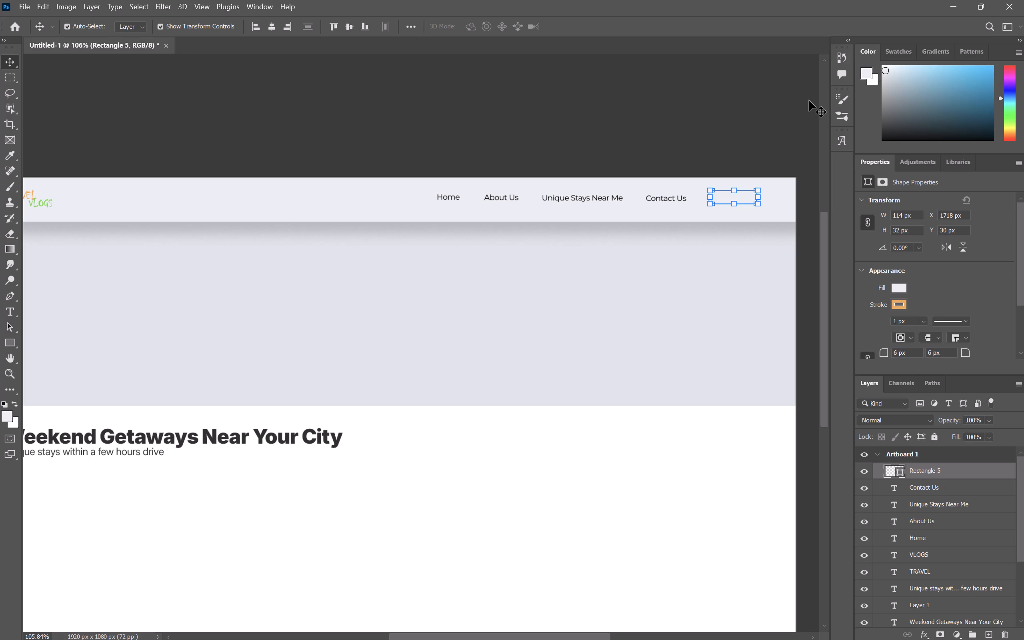
{"action": "left_click", "coordinate": [809, 100]}
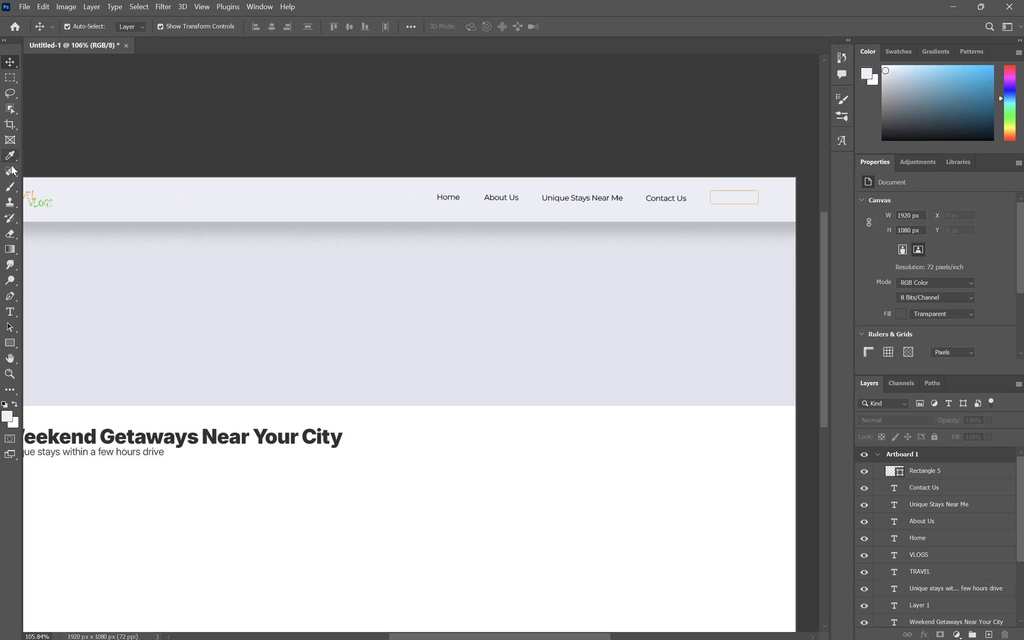
Add the text "Login" in 18 pt Montserrat Regular inside the orange-outlined header rectangle, capitalized like the button on the Culture Travel page.
{"action": "left_click", "coordinate": [0, 303]}
{"action": "left_click", "coordinate": [7, 314]}
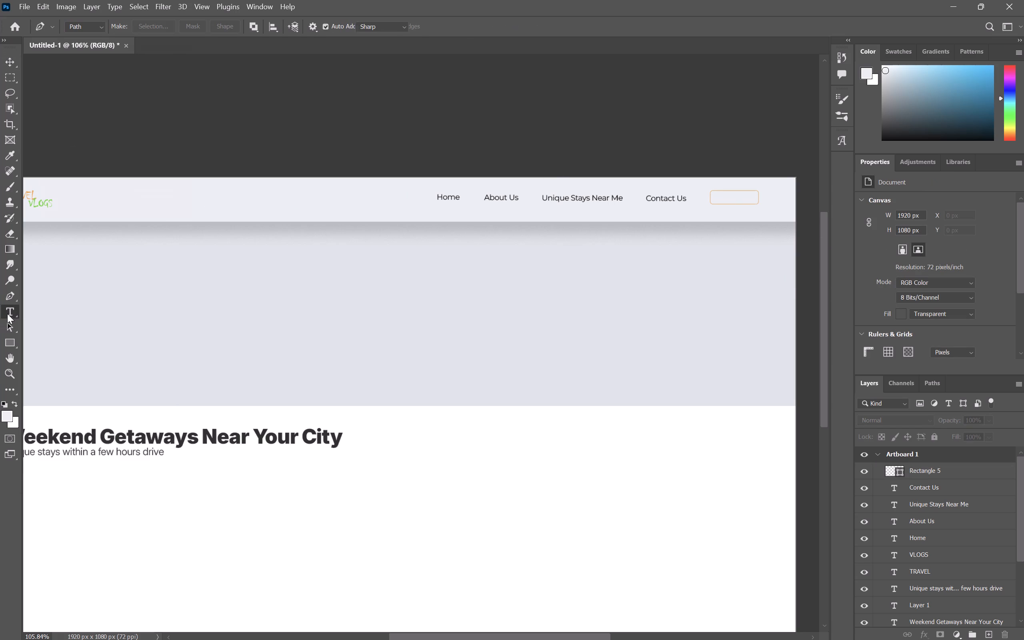
{"action": "left_click", "coordinate": [714, 199]}
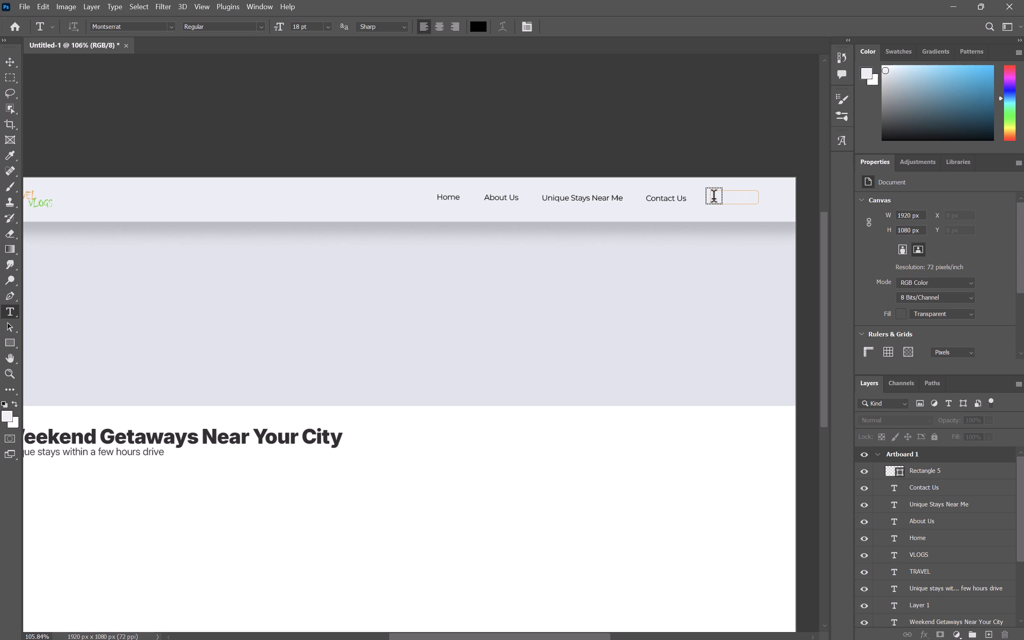
{"action": "type", "text": "LOGIN"}
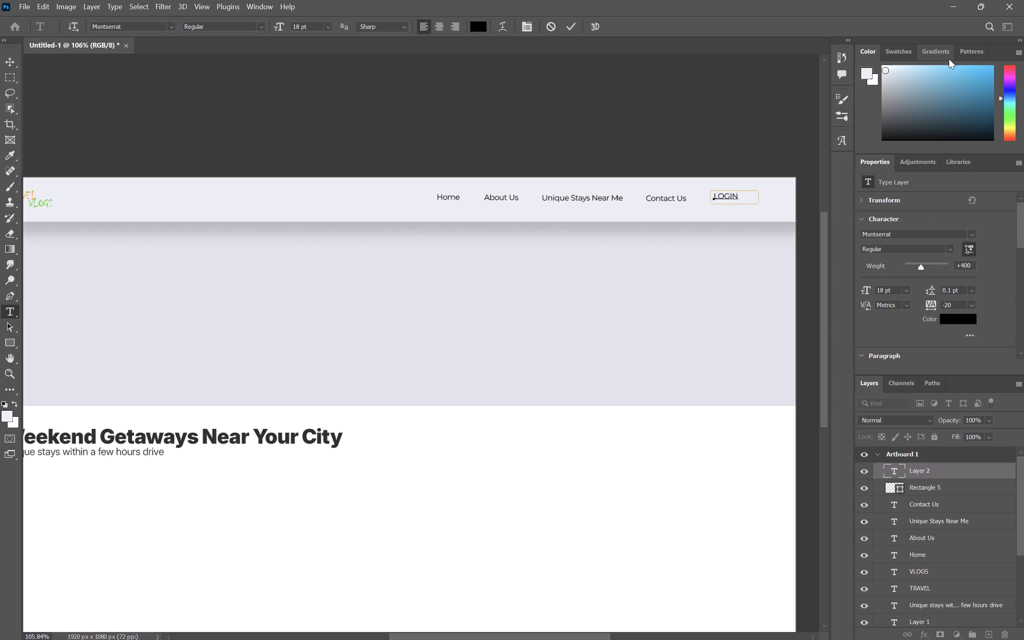
{"action": "key", "text": "alt+Tab"}
{"action": "key", "text": "alt+Tab"}
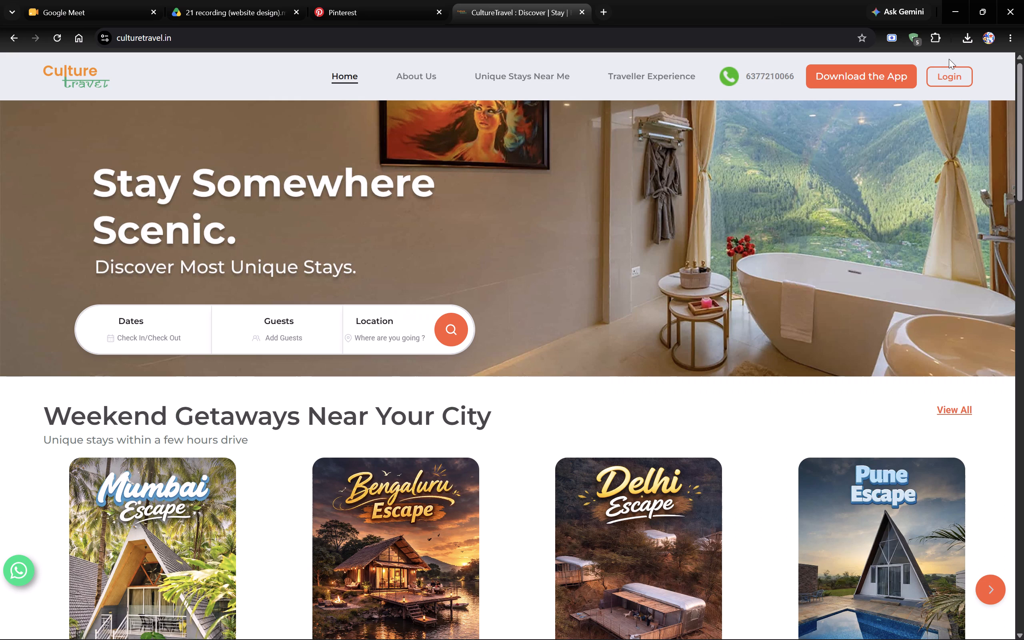
{"action": "key", "text": "alt+Tab"}
{"action": "key", "text": "BackSpace"}
{"action": "key", "text": "BackSpace"}
{"action": "key", "text": "BackSpace"}
{"action": "key", "text": "BackSpace"}
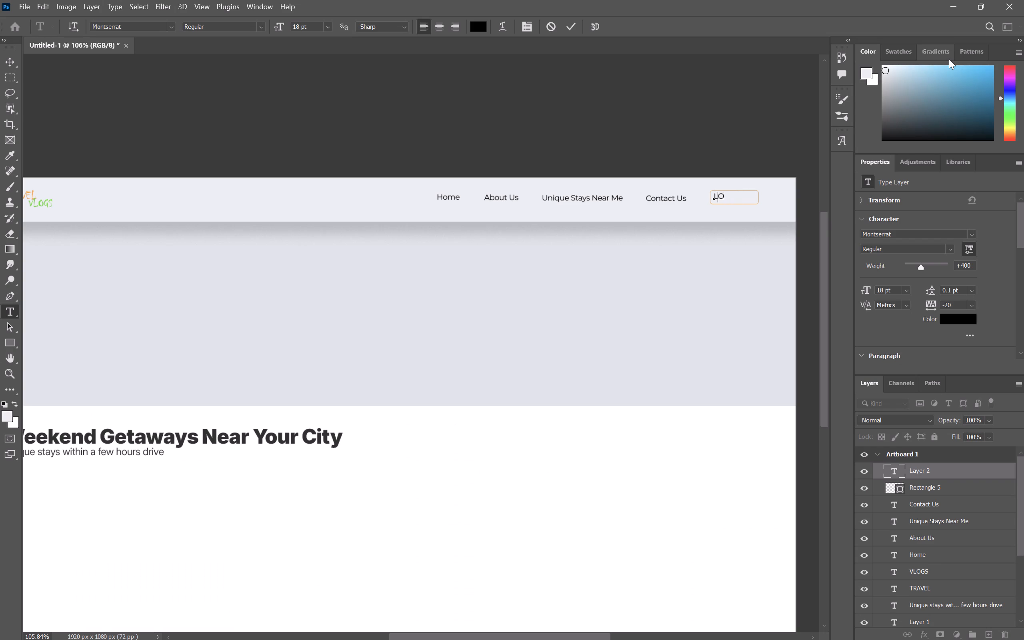
{"action": "type", "text": "ogin"}
{"action": "key", "text": "Return"}
{"action": "left_click", "coordinate": [322, 151]}
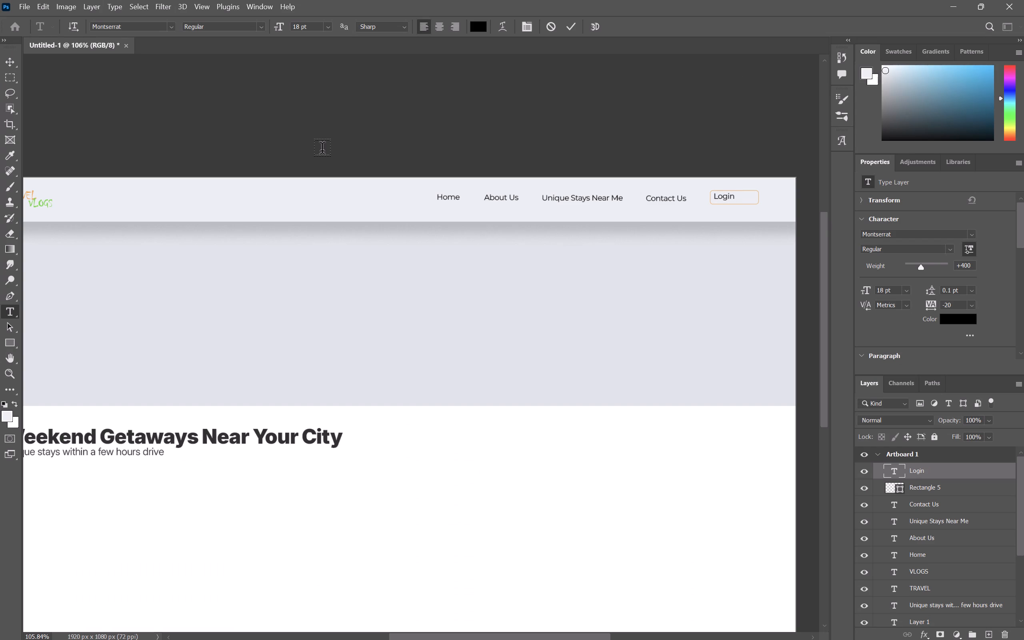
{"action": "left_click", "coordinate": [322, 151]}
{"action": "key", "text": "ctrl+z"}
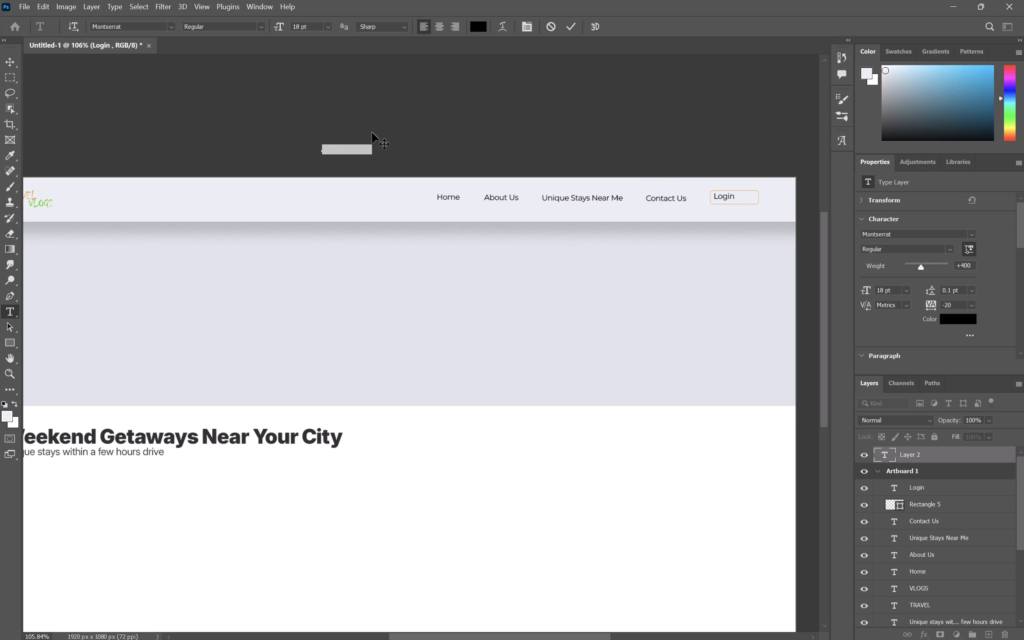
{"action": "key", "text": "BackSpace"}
Change the Login text color to orange ee9c3b, sampled from the TRAVEL logo text.
{"action": "left_click", "coordinate": [8, 62]}
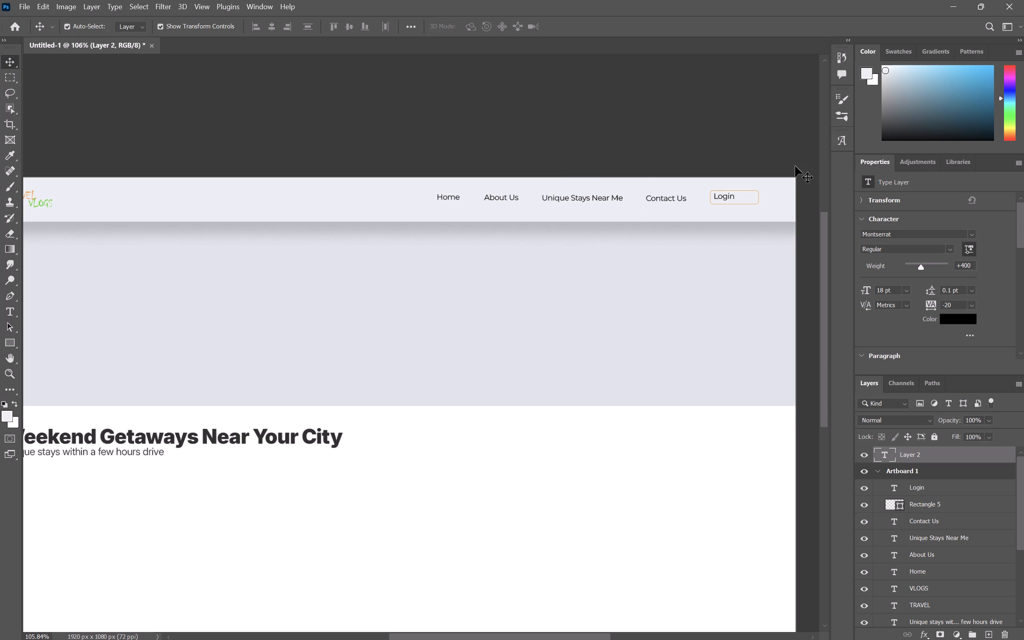
{"action": "left_click", "coordinate": [727, 197]}
{"action": "double_click", "coordinate": [727, 197]}
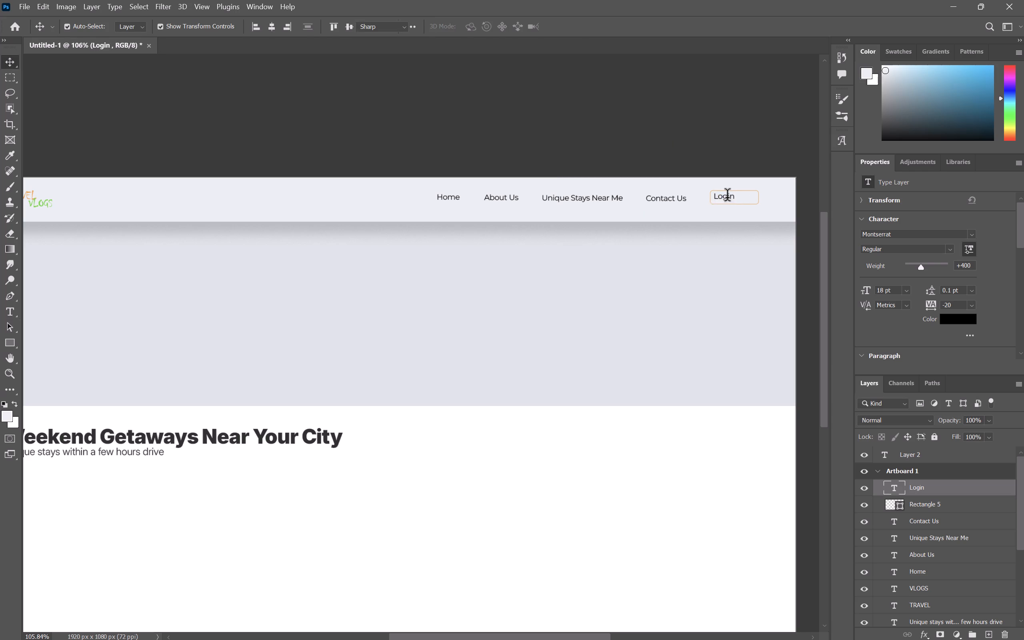
{"action": "left_click", "coordinate": [946, 316]}
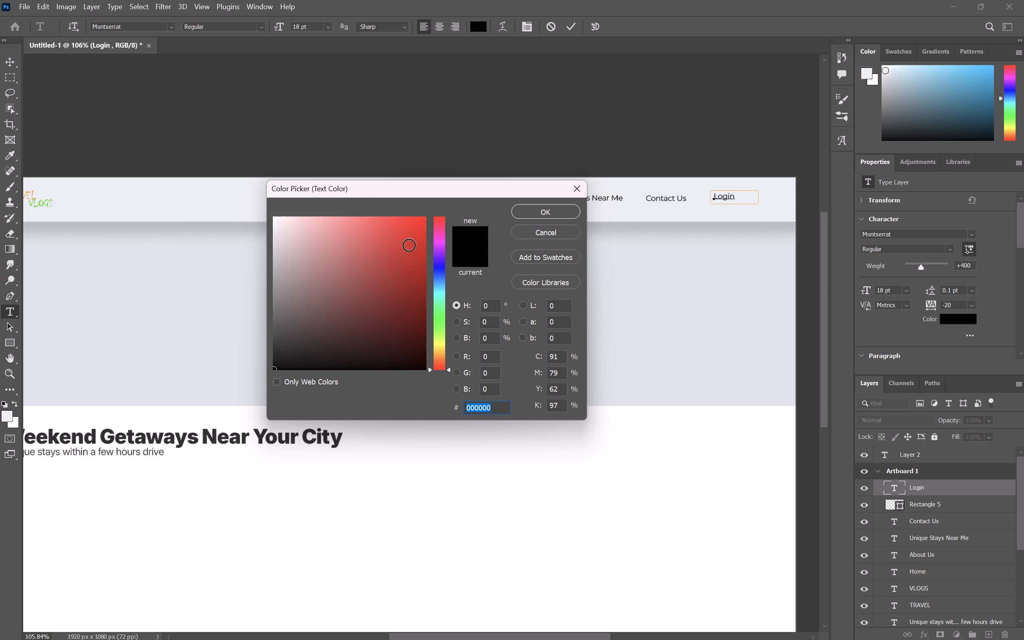
{"action": "left_click", "coordinate": [574, 191]}
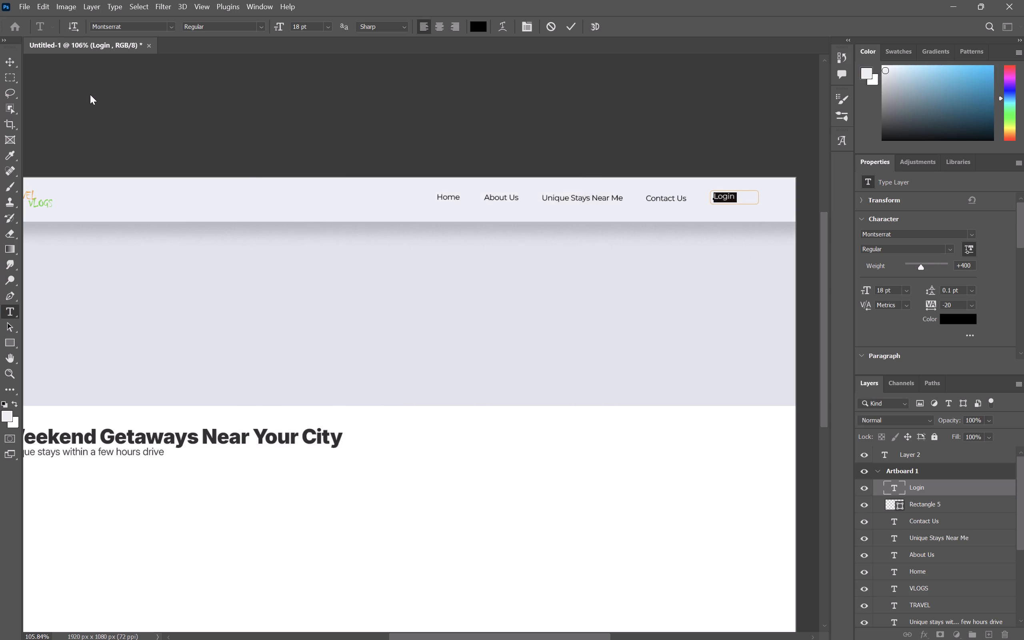
{"action": "scroll", "coordinate": [90, 94], "scroll_direction": "right", "scroll_amount": 2}
{"action": "scroll", "coordinate": [90, 94], "scroll_direction": "left", "scroll_amount": 4}
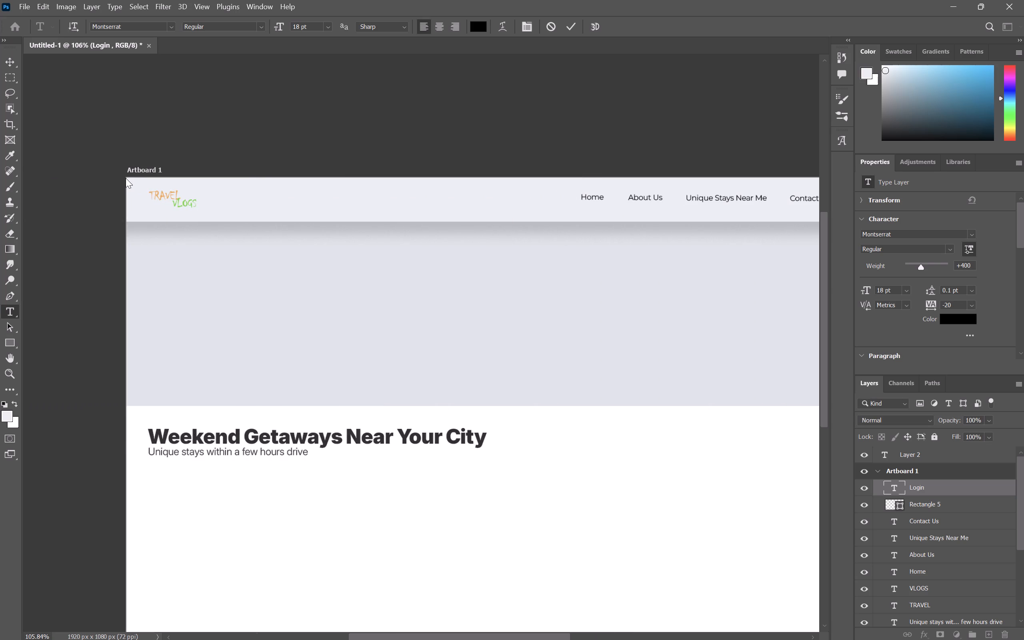
{"action": "scroll", "coordinate": [126, 178], "scroll_direction": "up", "scroll_amount": 4, "text": "alt"}
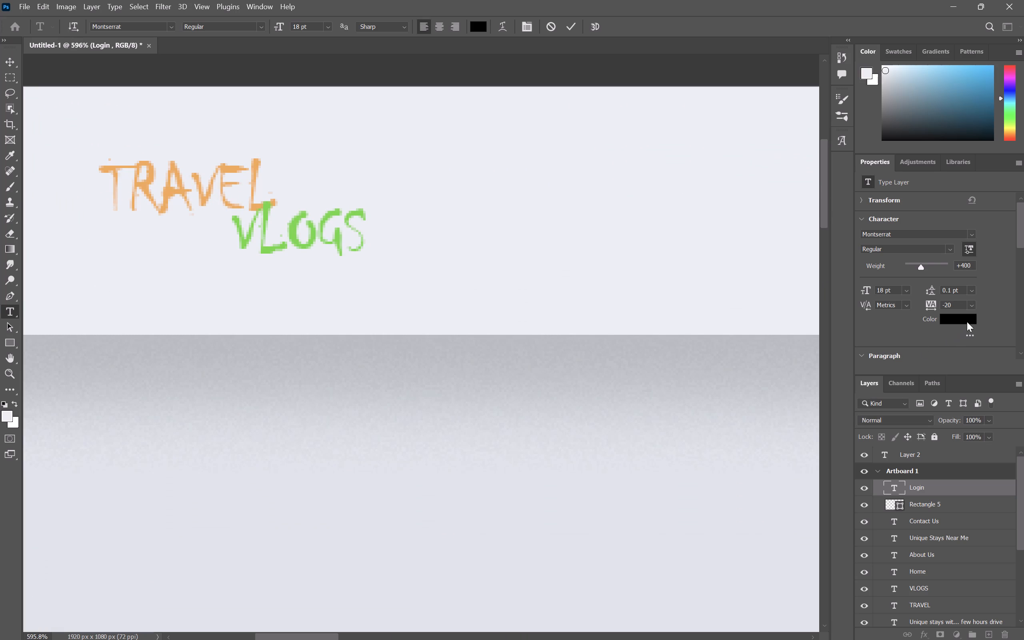
{"action": "left_click", "coordinate": [967, 322]}
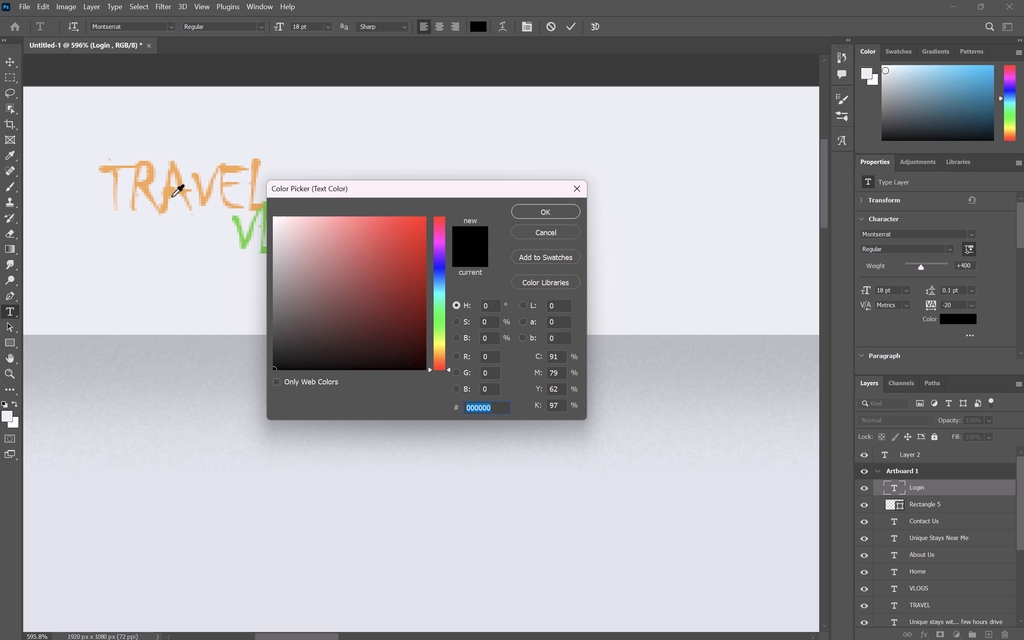
{"action": "left_click", "coordinate": [168, 192]}
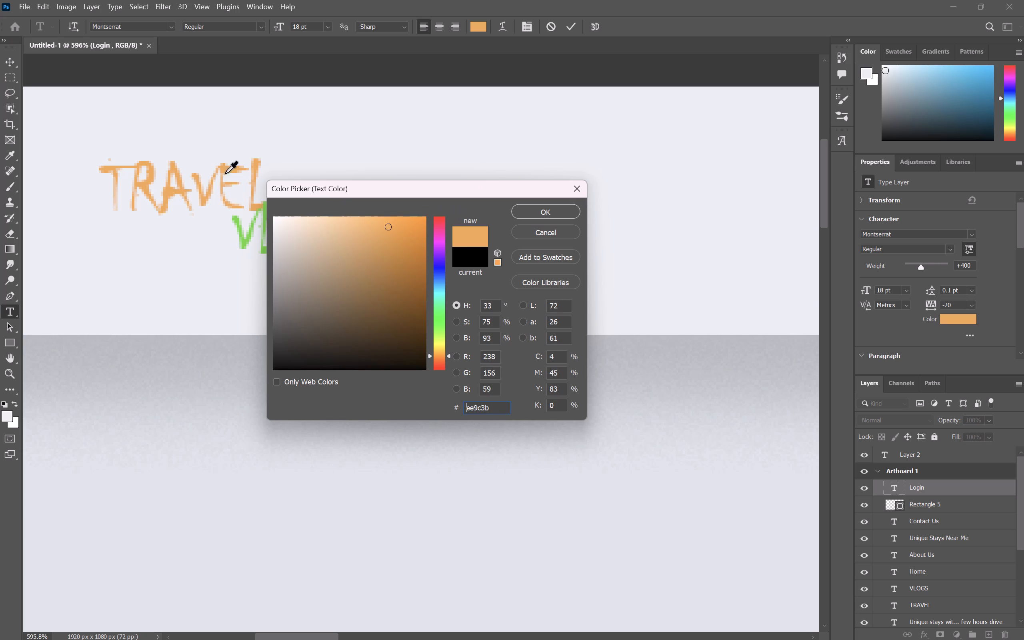
{"action": "left_click", "coordinate": [172, 190]}
{"action": "left_click", "coordinate": [540, 202]}
{"action": "left_click", "coordinate": [554, 207]}
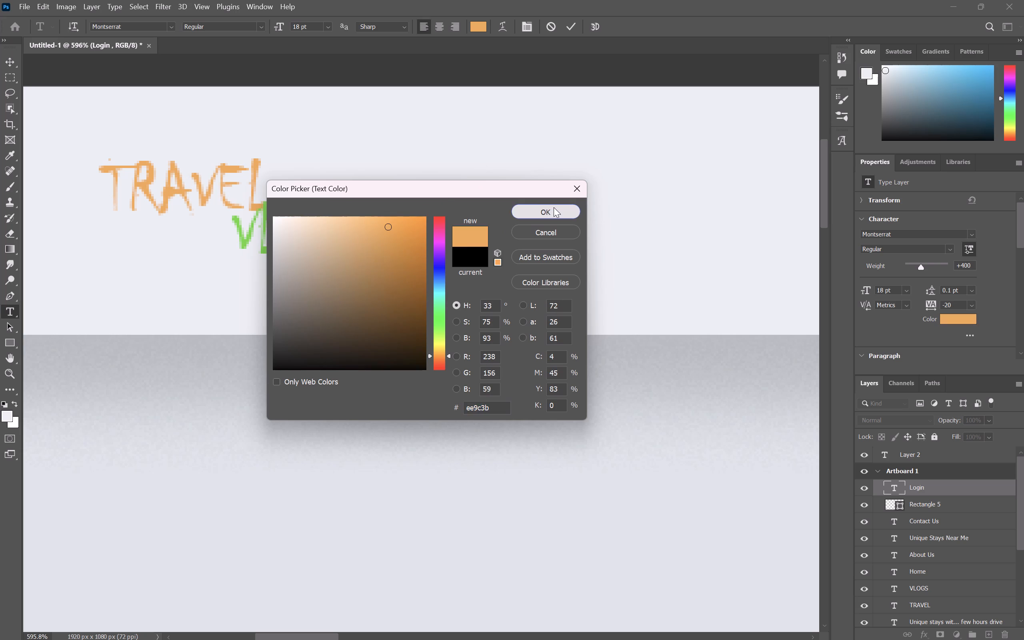
{"action": "scroll", "coordinate": [636, 262], "scroll_direction": "left", "scroll_amount": 7}
{"action": "scroll", "coordinate": [636, 262], "scroll_direction": "right", "scroll_amount": 11}
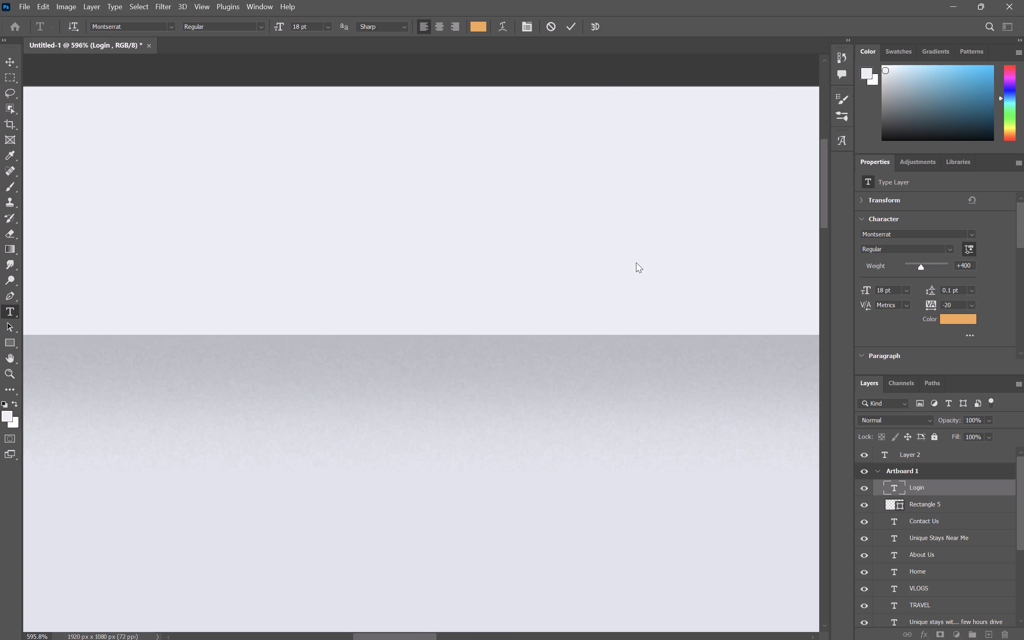
{"action": "scroll", "coordinate": [636, 262], "scroll_direction": "right", "scroll_amount": 8}
{"action": "scroll", "coordinate": [636, 262], "scroll_direction": "left", "scroll_amount": 6}
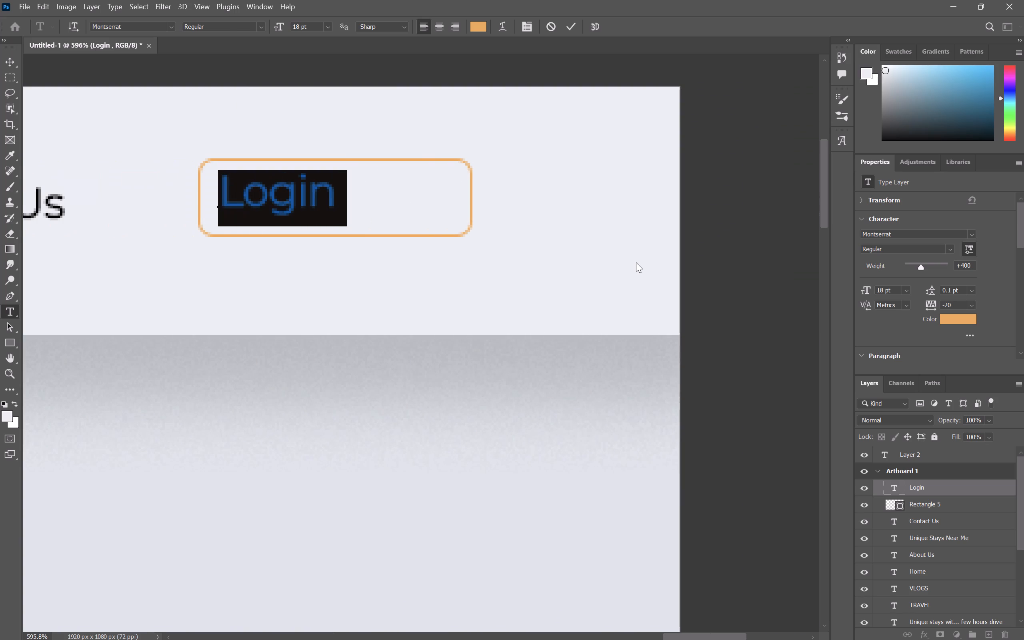
{"action": "left_click", "coordinate": [764, 339]}
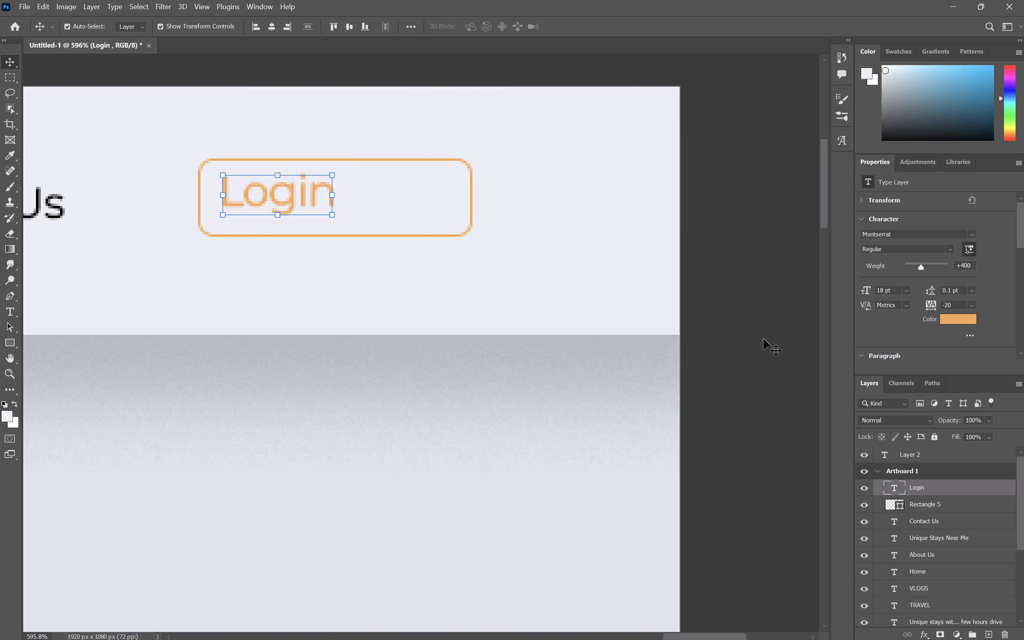
Move the Login text about 25 px right and 1 px down so it sits centered in the orange-outlined rectangle.
{"action": "left_click_drag", "start_coordinate": [272, 186], "coordinate": [323, 188]}
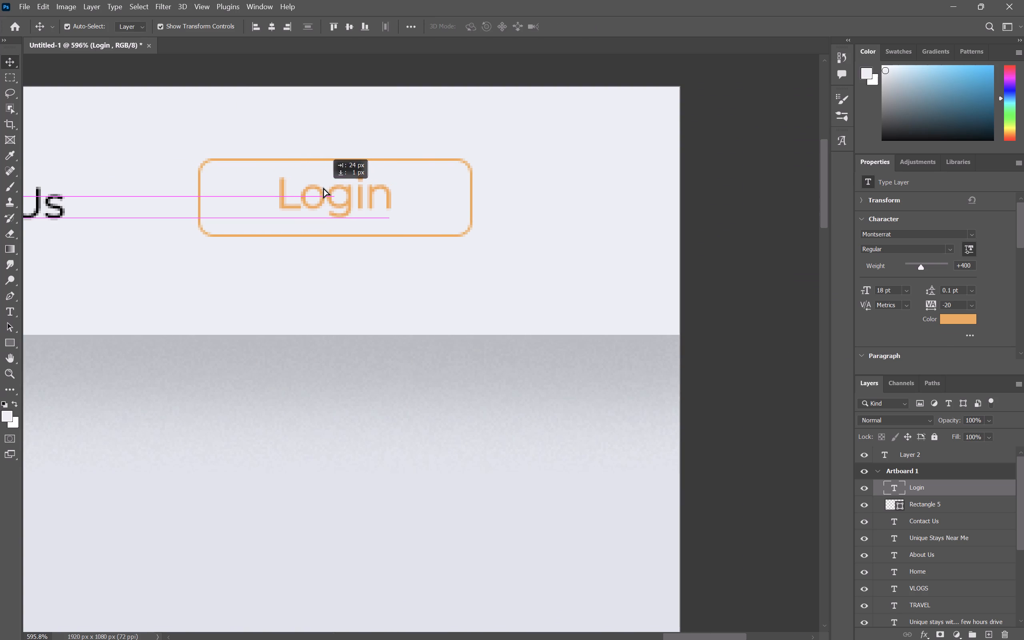
{"action": "left_click_drag", "start_coordinate": [323, 188], "coordinate": [353, 185]}
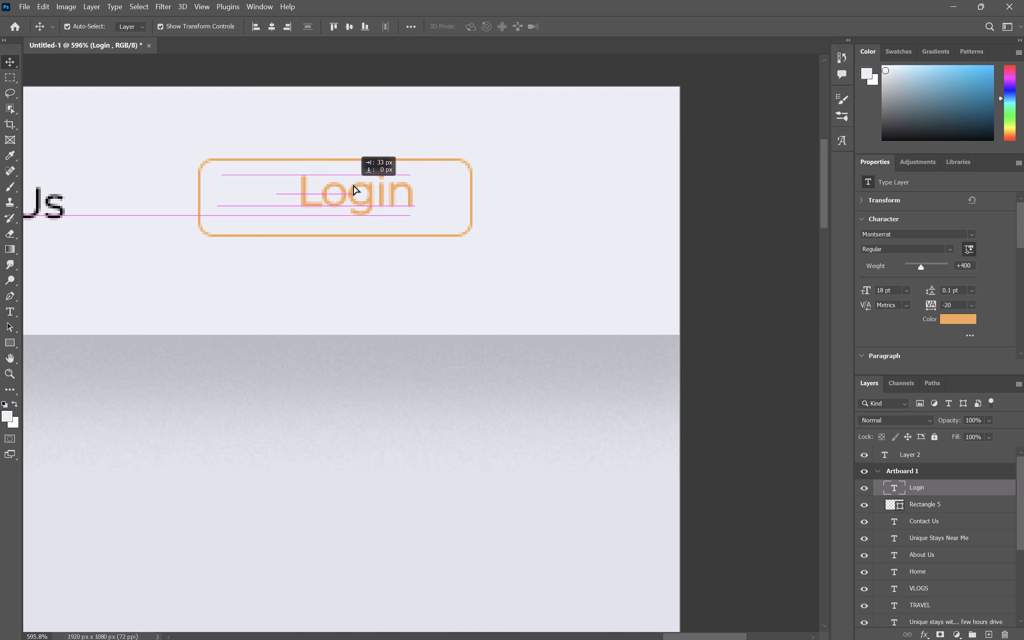
{"action": "left_click_drag", "start_coordinate": [353, 185], "coordinate": [334, 186]}
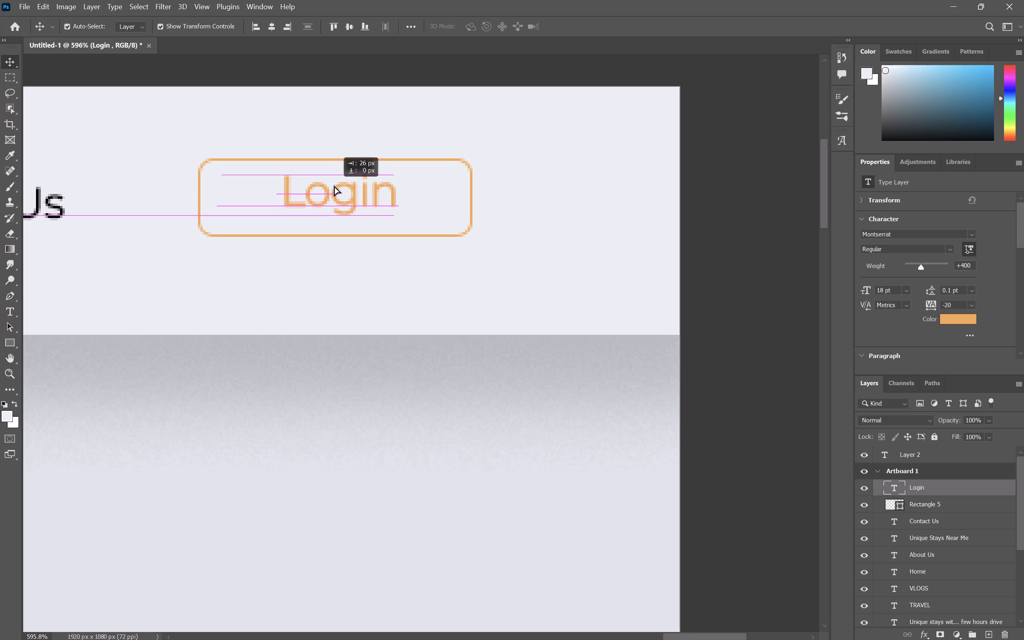
{"action": "left_click_drag", "start_coordinate": [334, 186], "coordinate": [334, 186]}
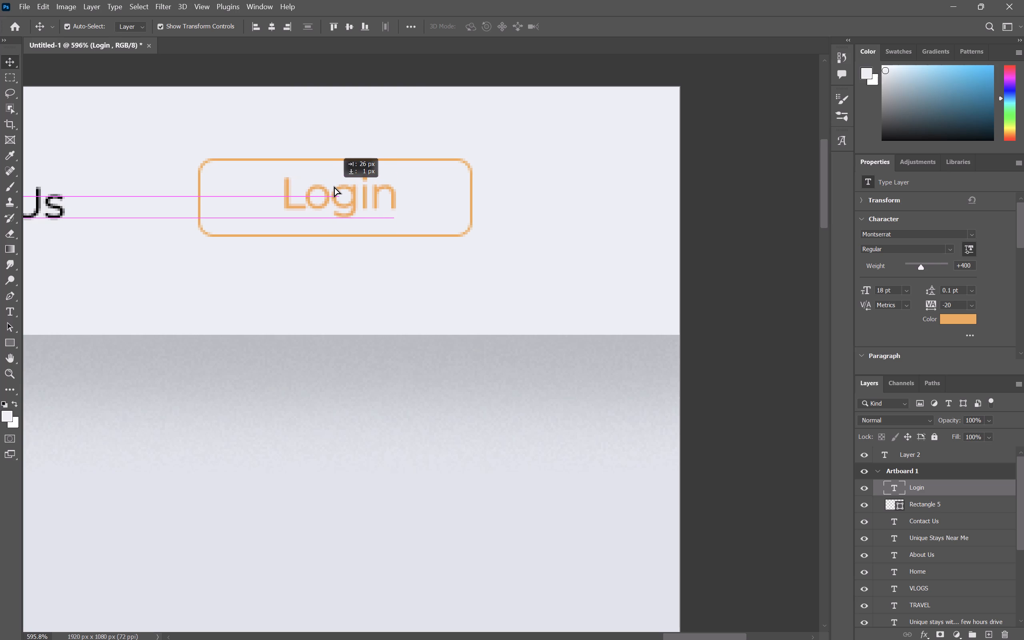
{"action": "left_click_drag", "start_coordinate": [334, 186], "coordinate": [335, 184]}
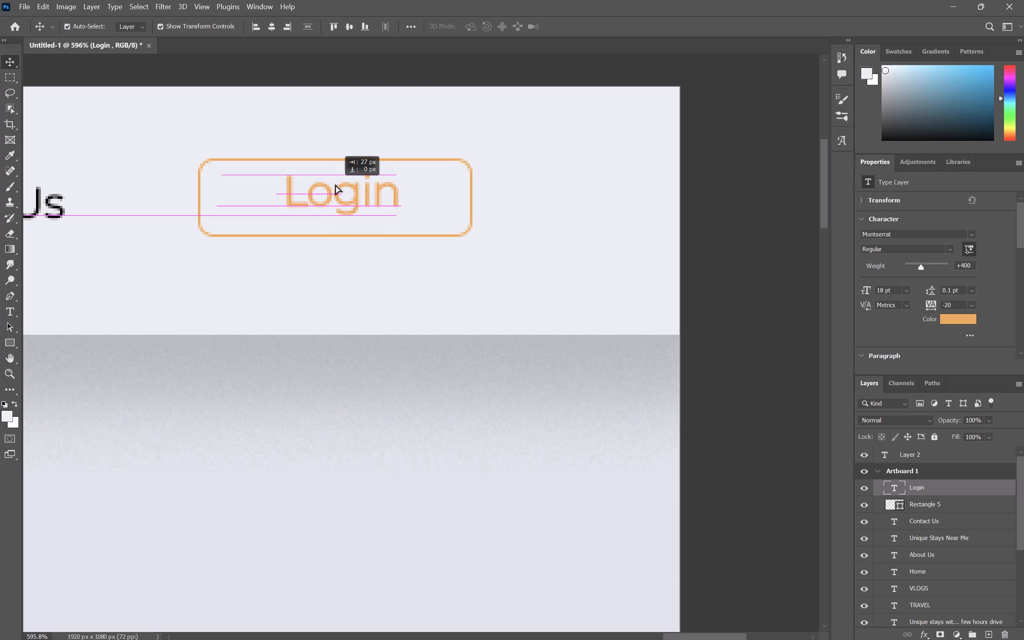
{"action": "left_click_drag", "start_coordinate": [335, 184], "coordinate": [335, 183]}
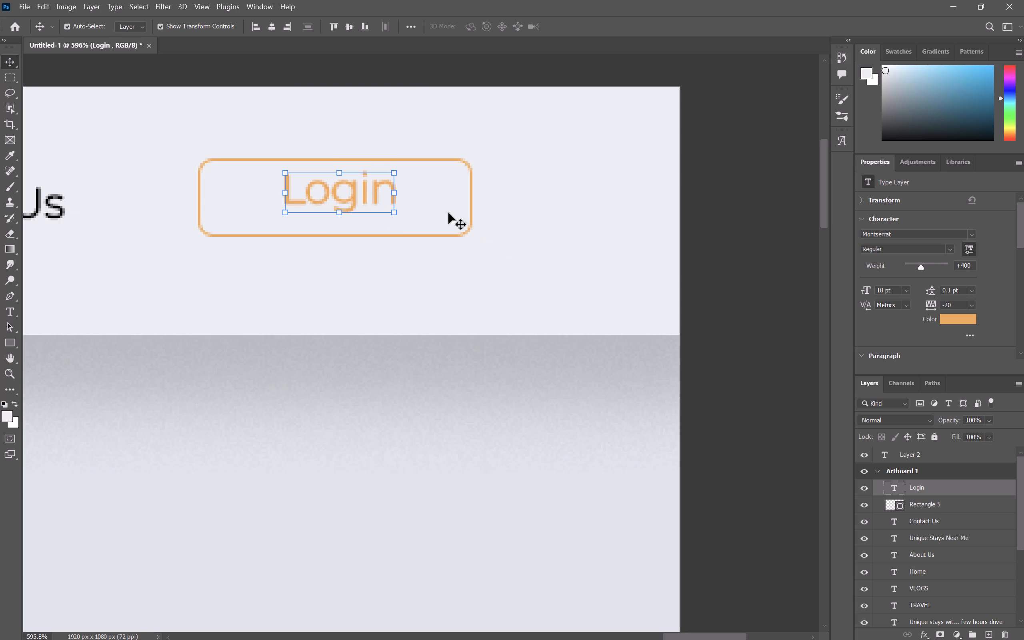
{"action": "key", "text": "Down"}
{"action": "key", "text": "Down"}
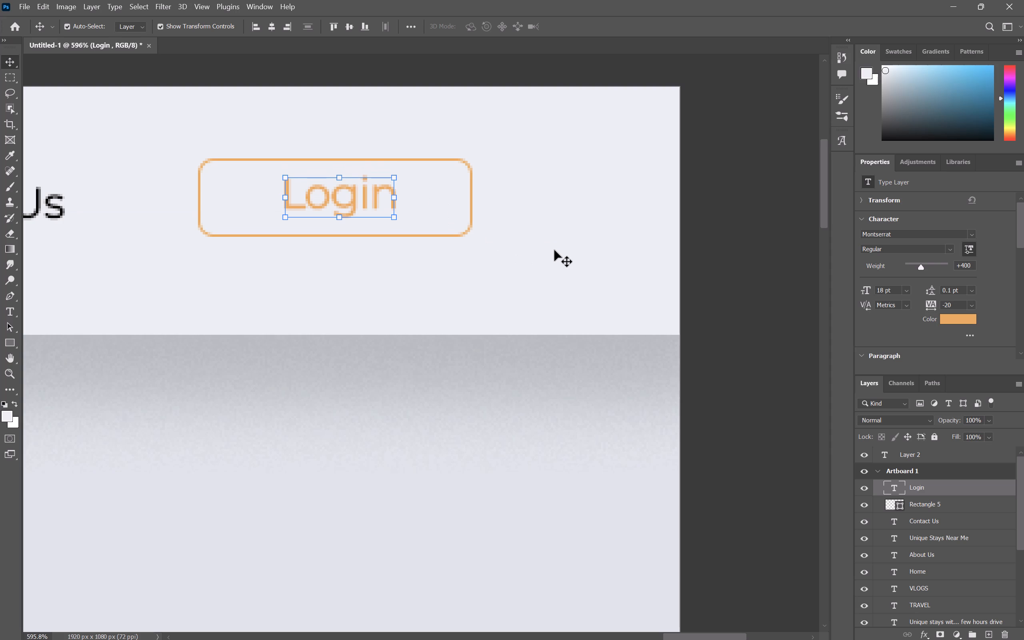
{"action": "key", "text": "Left"}
{"action": "left_click", "coordinate": [803, 228]}
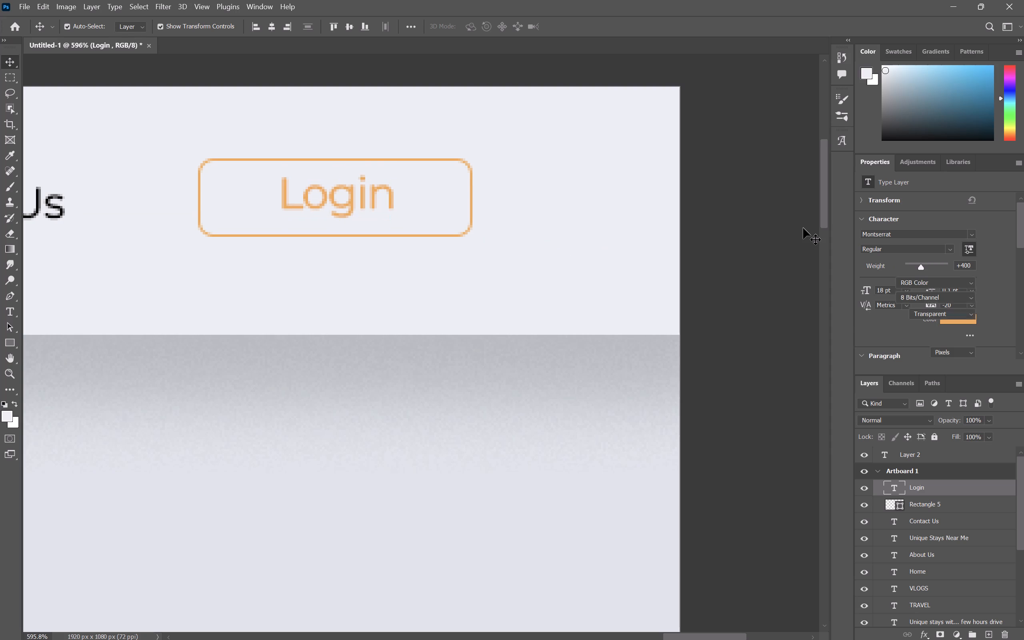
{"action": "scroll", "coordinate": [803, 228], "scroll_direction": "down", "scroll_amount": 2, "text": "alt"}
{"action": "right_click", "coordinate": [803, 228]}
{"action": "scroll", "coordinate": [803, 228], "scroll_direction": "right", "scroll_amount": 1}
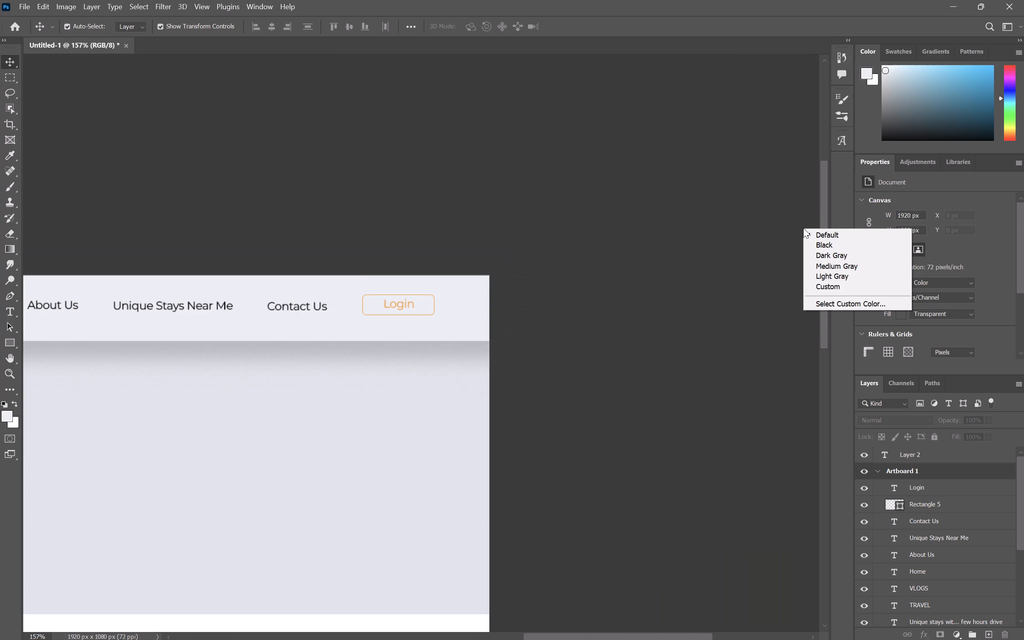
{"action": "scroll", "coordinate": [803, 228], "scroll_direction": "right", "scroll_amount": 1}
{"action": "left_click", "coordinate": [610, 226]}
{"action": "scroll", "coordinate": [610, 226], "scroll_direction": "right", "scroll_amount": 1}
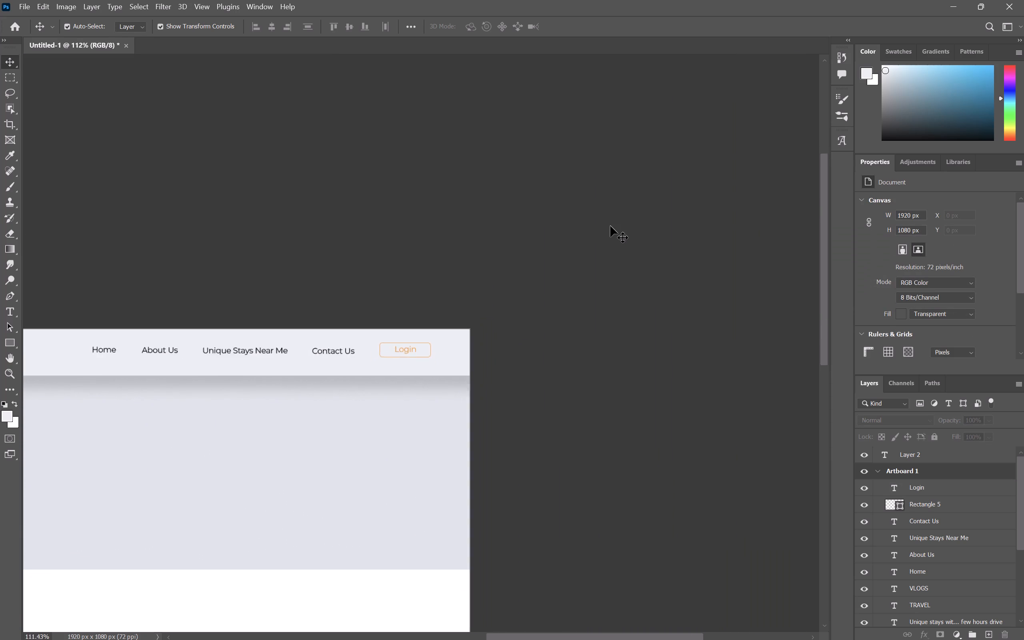
Set the Login text in the orange-outlined button to Montserrat Medium, comparing it with the Culture Travel header.
{"action": "scroll", "coordinate": [610, 226], "scroll_direction": "right", "scroll_amount": 1}
{"action": "scroll", "coordinate": [610, 226], "scroll_direction": "left", "scroll_amount": 2}
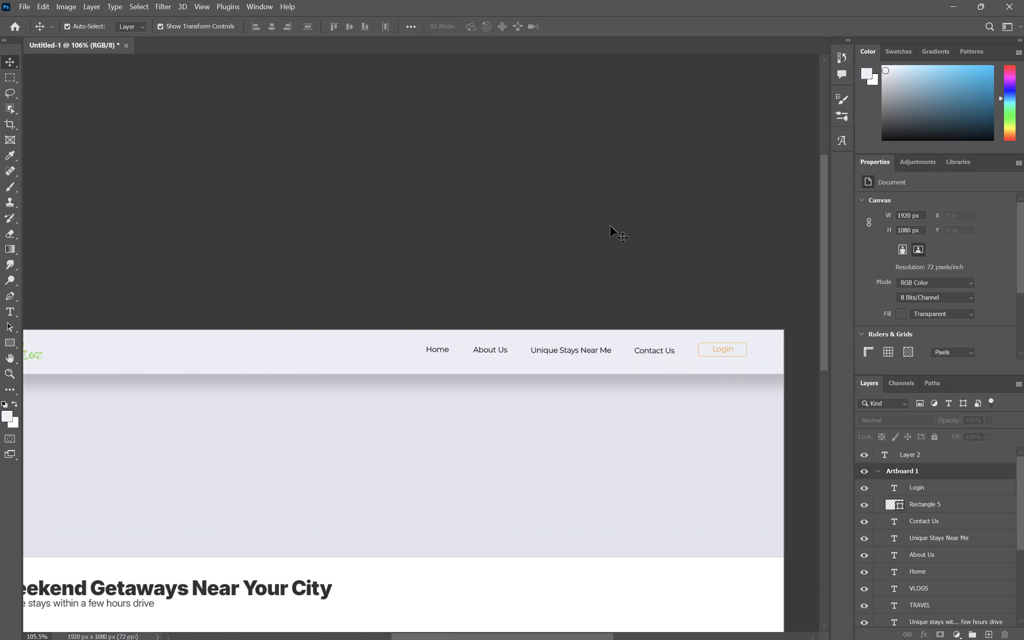
{"action": "scroll", "coordinate": [610, 226], "scroll_direction": "left", "scroll_amount": 2}
{"action": "key", "text": "alt+Tab"}
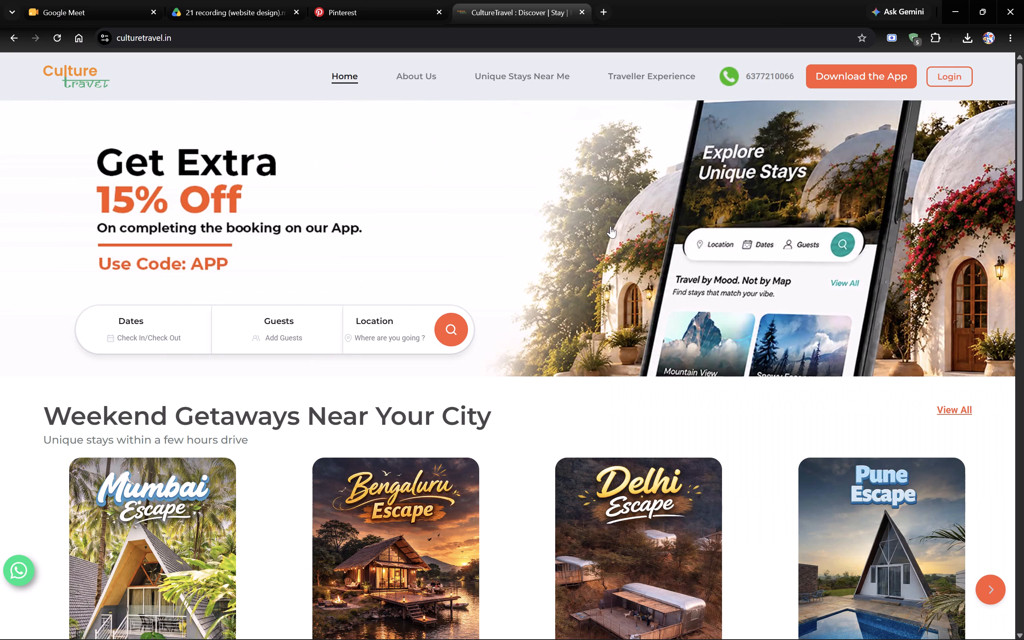
{"action": "key", "text": "alt+Tab"}
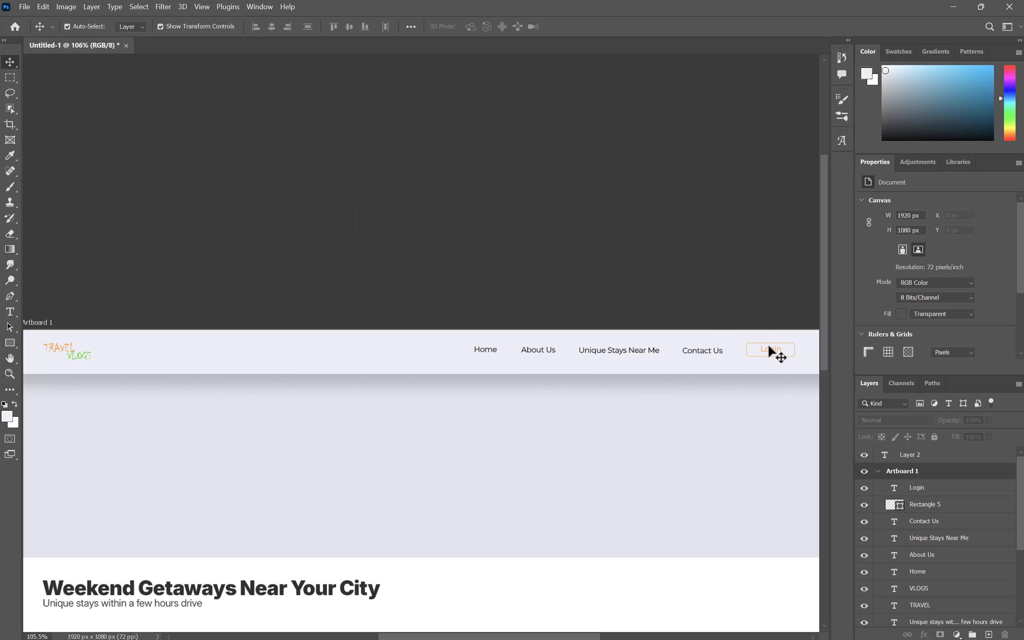
{"action": "double_click", "coordinate": [769, 347]}
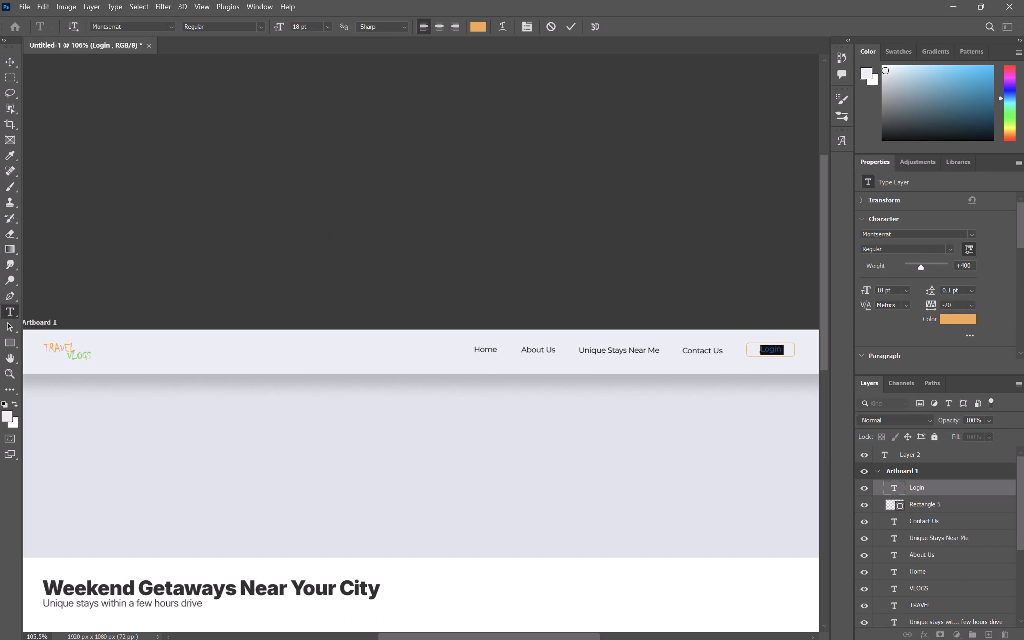
{"action": "left_click", "coordinate": [954, 250]}
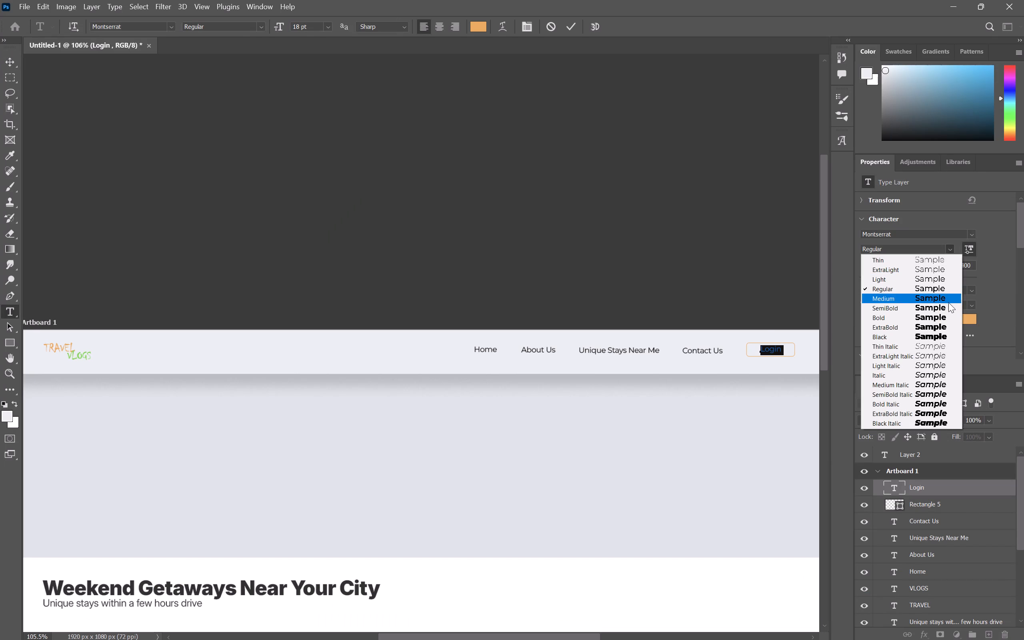
{"action": "left_click", "coordinate": [948, 302]}
{"action": "left_click", "coordinate": [684, 256]}
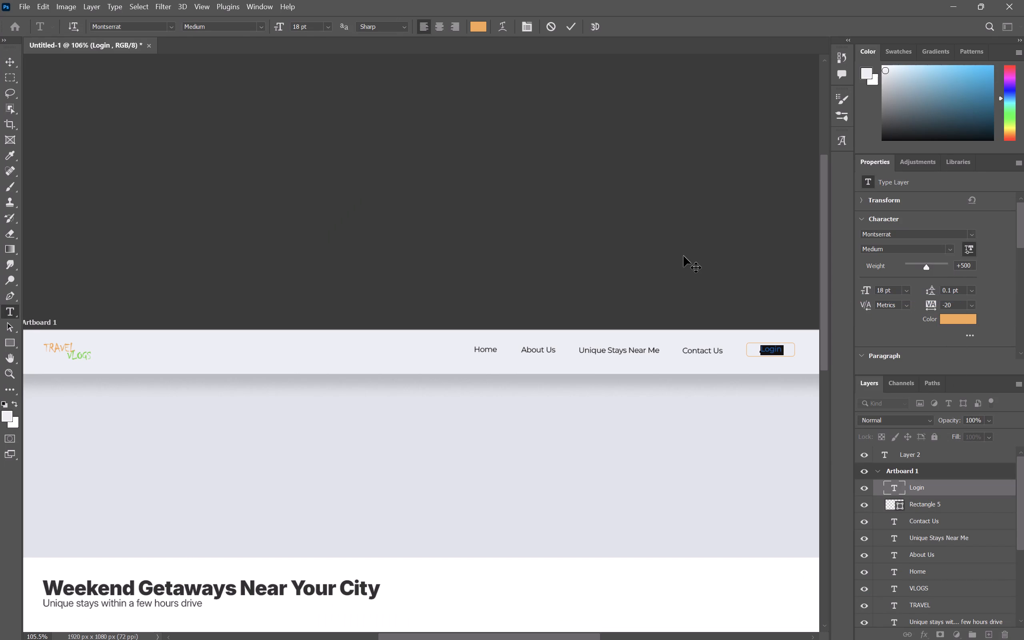
{"action": "left_click", "coordinate": [684, 256]}
{"action": "double_click", "coordinate": [800, 232]}
{"action": "left_click", "coordinate": [342, 129]}
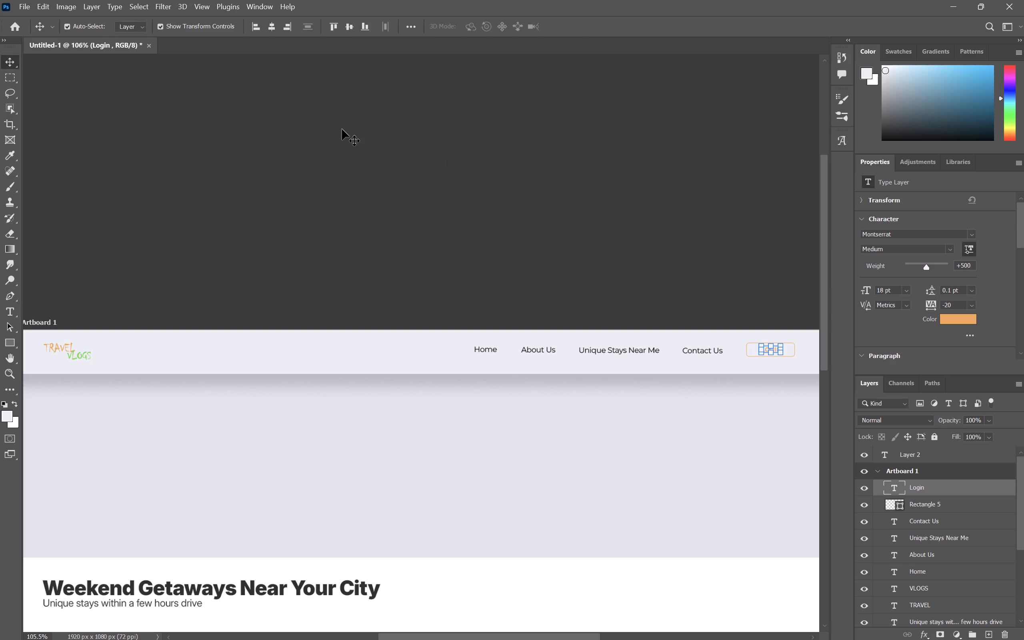
{"action": "left_click", "coordinate": [342, 129]}
{"action": "left_click", "coordinate": [563, 205]}
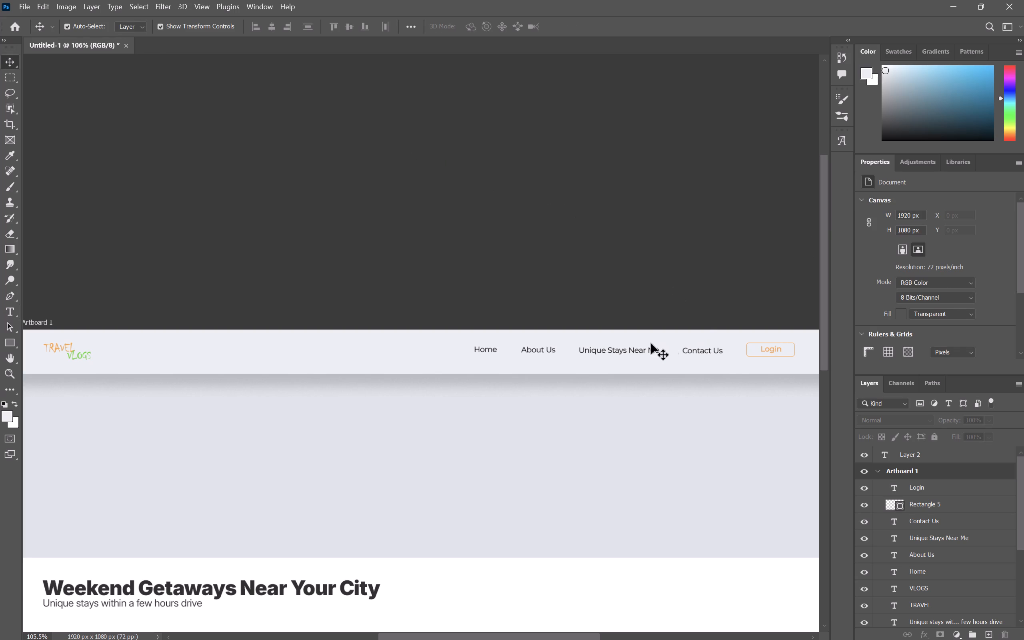
Examine the city cards and sections below the hero banner on the Culture Travel page as reference for the layout.
{"action": "scroll", "coordinate": [662, 350], "scroll_direction": "down", "scroll_amount": 1, "text": "alt"}
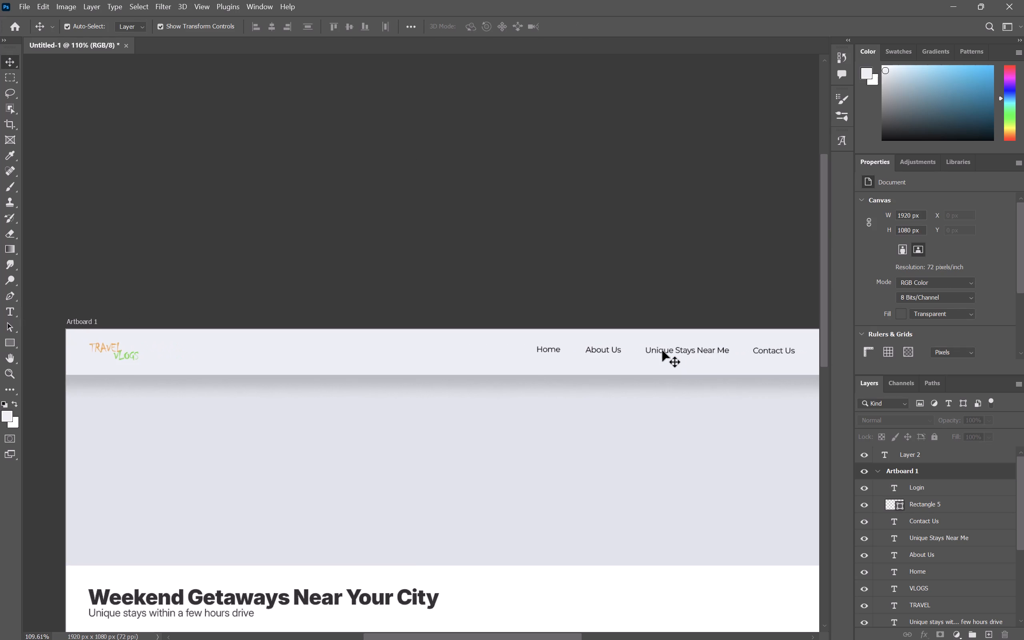
{"action": "scroll", "coordinate": [662, 350], "scroll_direction": "down", "scroll_amount": 1, "text": "alt"}
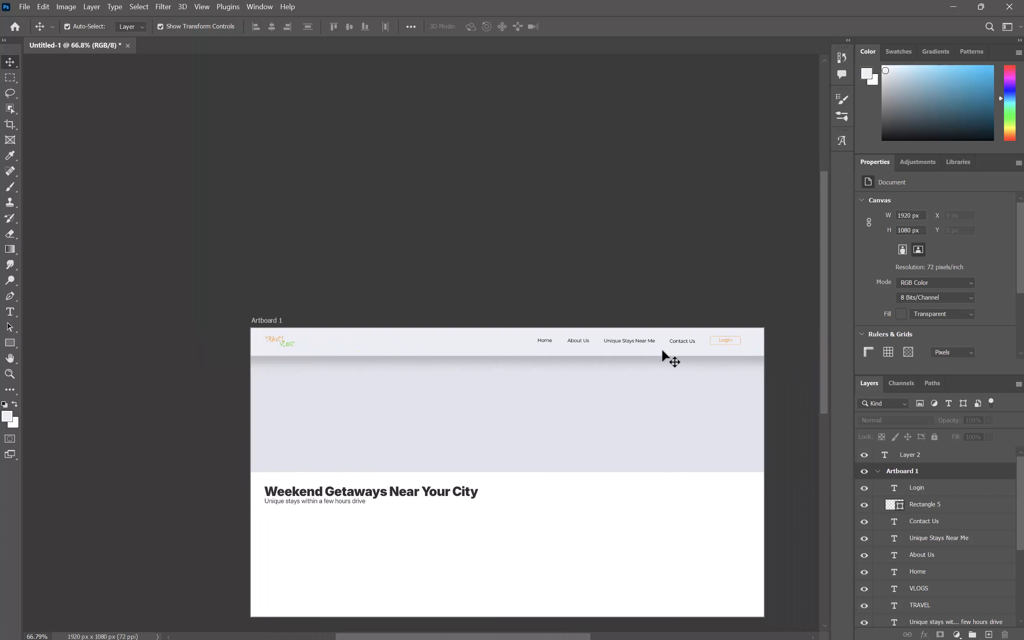
{"action": "scroll", "coordinate": [662, 350], "scroll_direction": "down", "scroll_amount": 1, "text": "alt"}
{"action": "key", "text": "alt+Tab"}
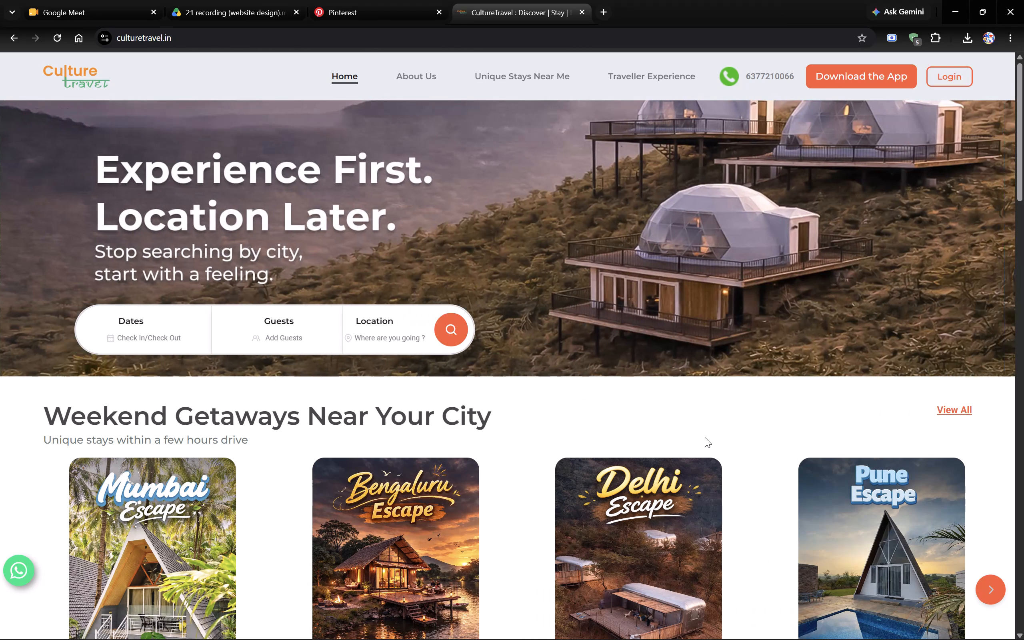
{"action": "scroll", "coordinate": [705, 437], "scroll_direction": "down", "scroll_amount": 3}
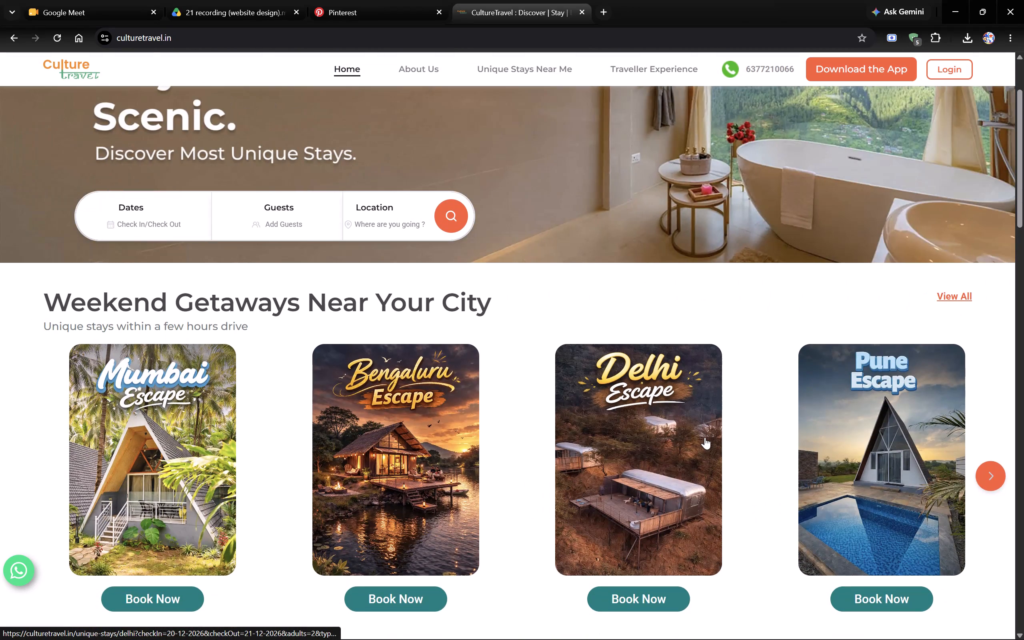
{"action": "scroll", "coordinate": [705, 437], "scroll_direction": "down", "scroll_amount": 1}
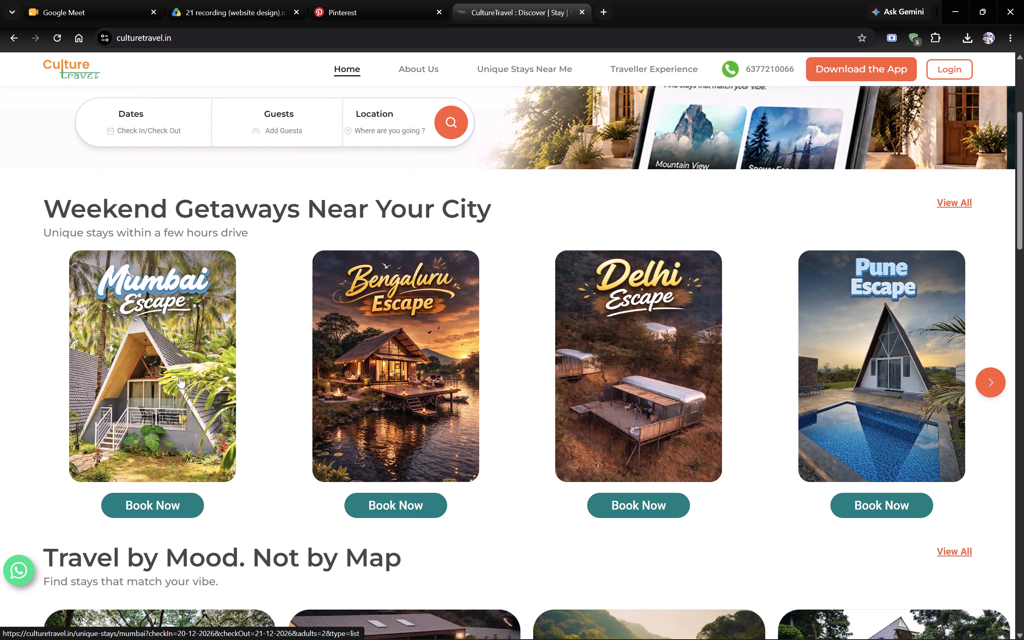
{"action": "left_click", "coordinate": [176, 407]}
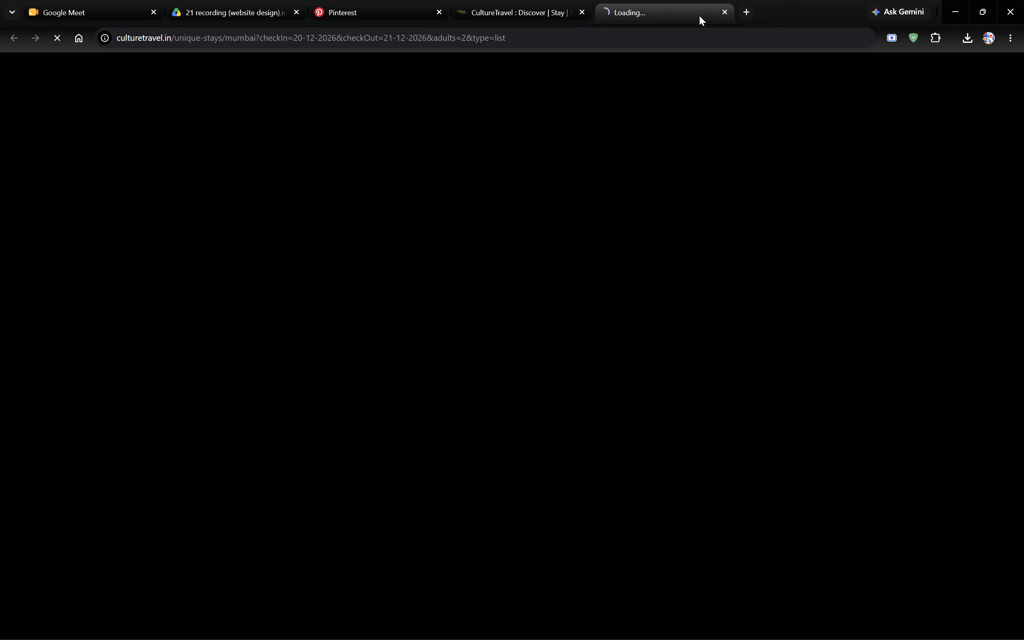
{"action": "left_click", "coordinate": [718, 10]}
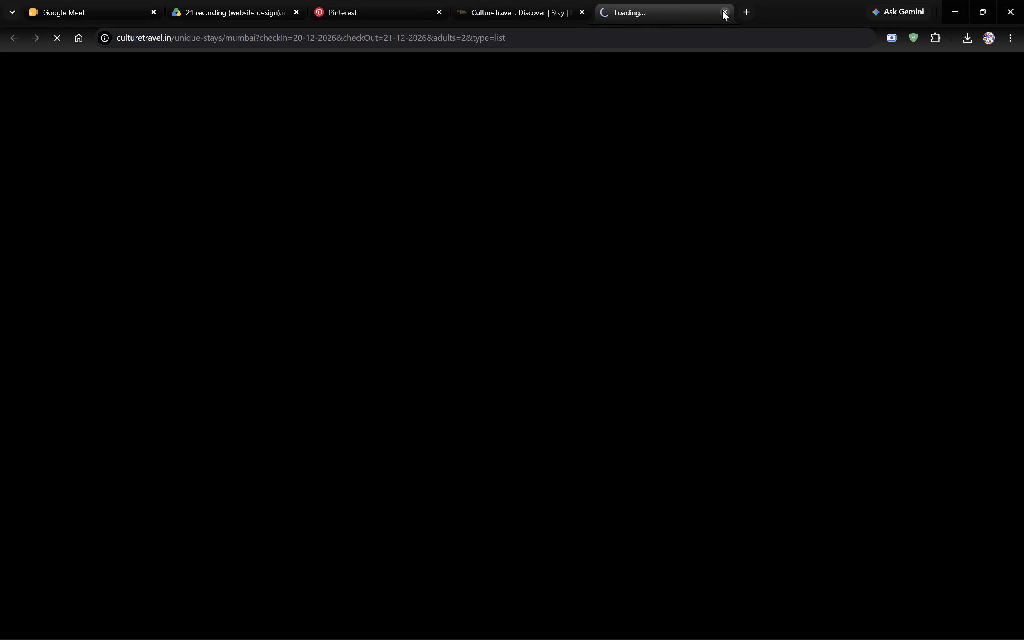
{"action": "left_click", "coordinate": [722, 10]}
{"action": "scroll", "coordinate": [624, 304], "scroll_direction": "up", "scroll_amount": 6}
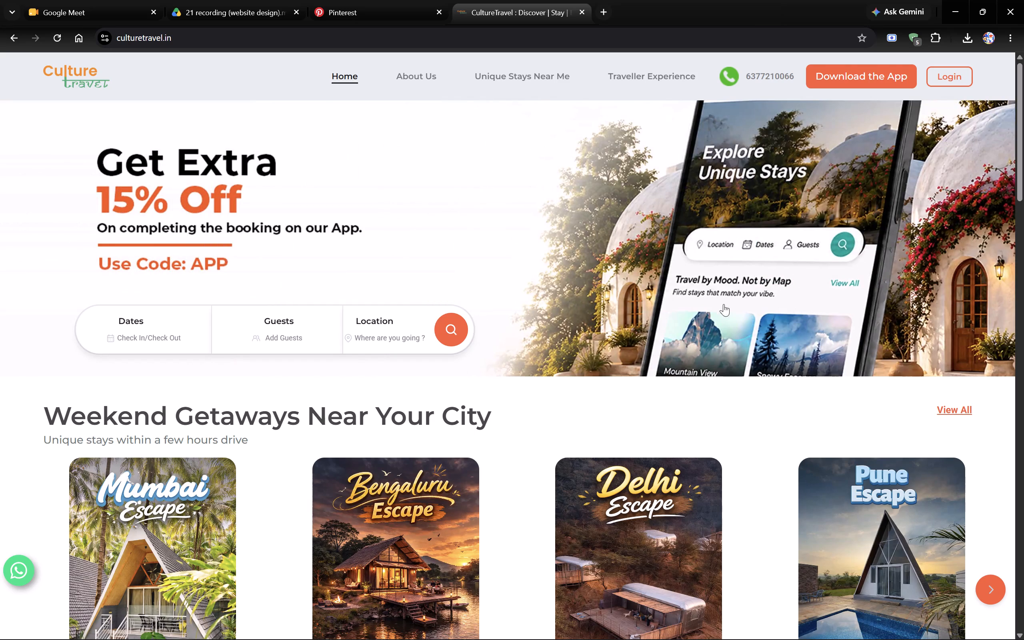
{"action": "scroll", "coordinate": [556, 475], "scroll_direction": "down", "scroll_amount": 5}
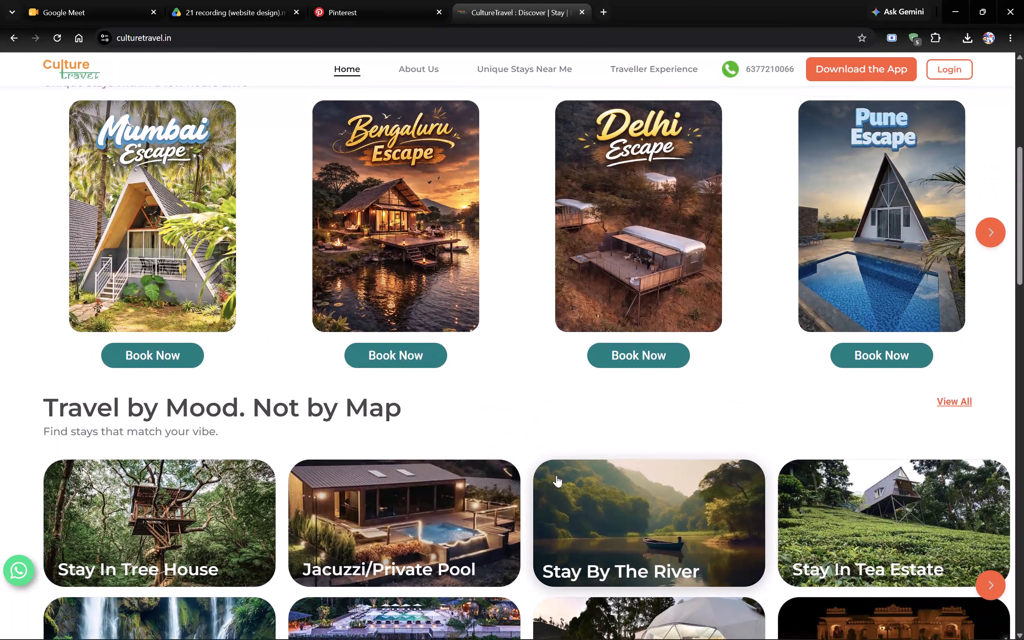
{"action": "key", "text": "alt+Tab"}
{"action": "key", "text": "alt+Tab"}
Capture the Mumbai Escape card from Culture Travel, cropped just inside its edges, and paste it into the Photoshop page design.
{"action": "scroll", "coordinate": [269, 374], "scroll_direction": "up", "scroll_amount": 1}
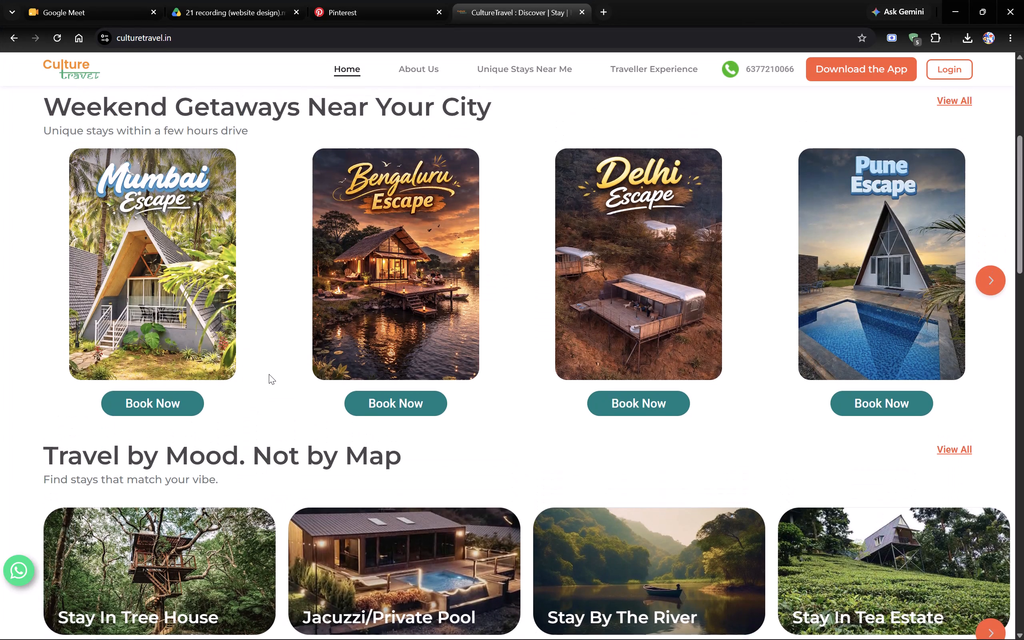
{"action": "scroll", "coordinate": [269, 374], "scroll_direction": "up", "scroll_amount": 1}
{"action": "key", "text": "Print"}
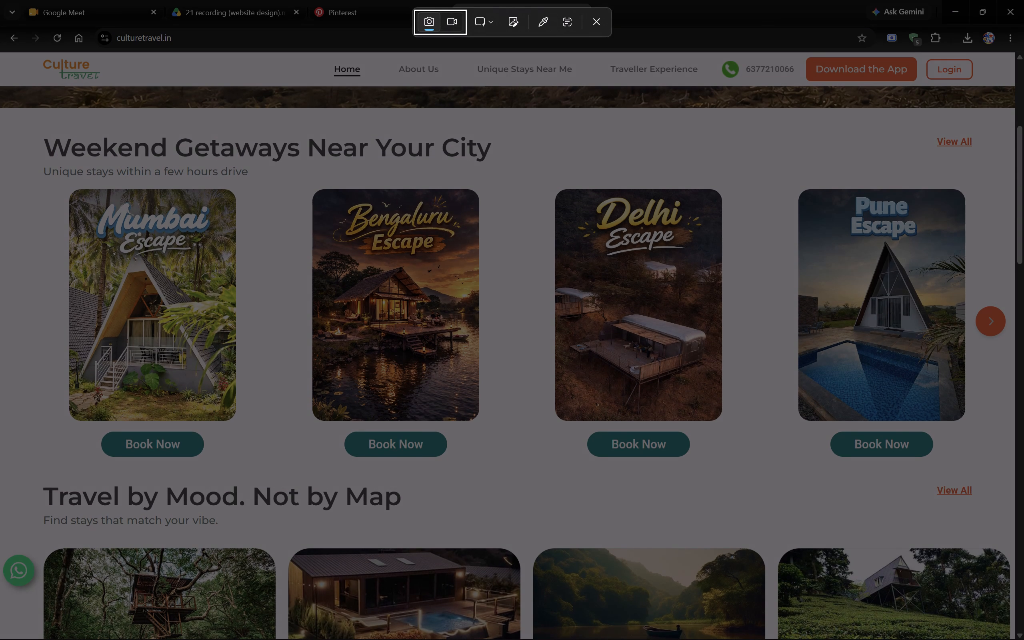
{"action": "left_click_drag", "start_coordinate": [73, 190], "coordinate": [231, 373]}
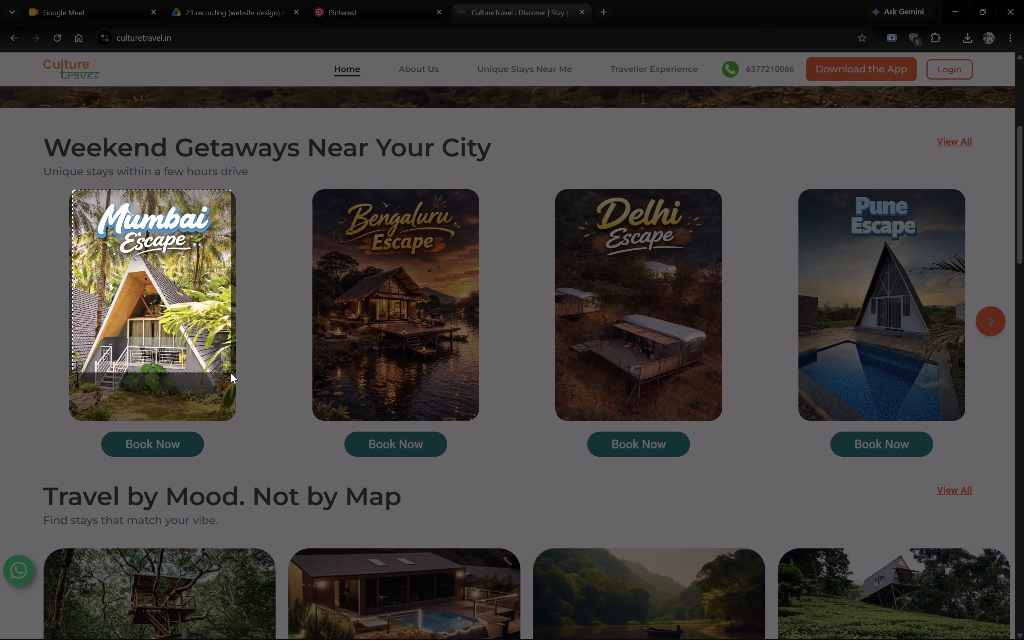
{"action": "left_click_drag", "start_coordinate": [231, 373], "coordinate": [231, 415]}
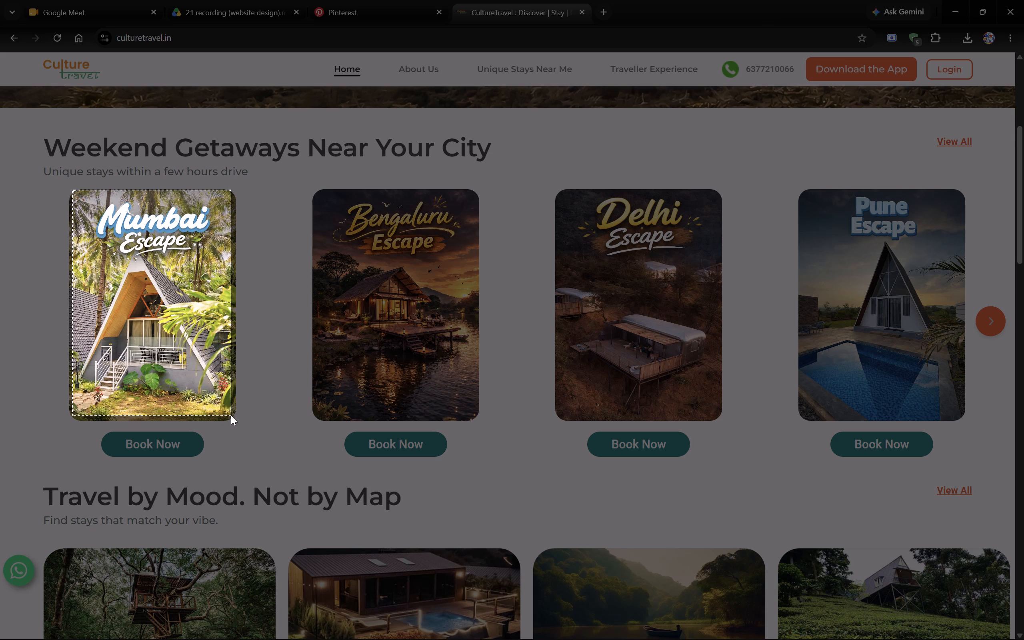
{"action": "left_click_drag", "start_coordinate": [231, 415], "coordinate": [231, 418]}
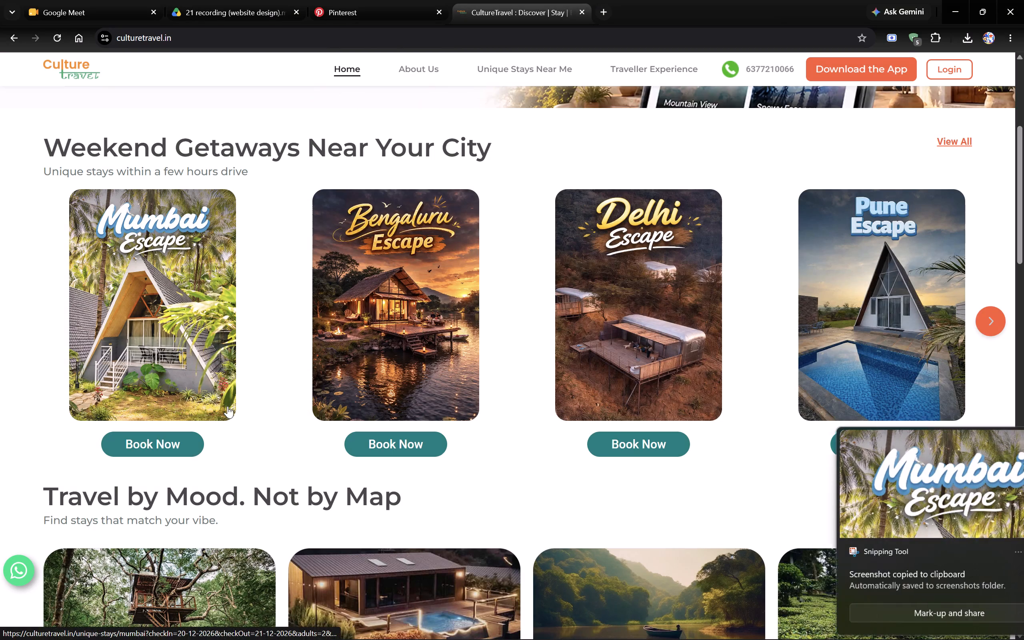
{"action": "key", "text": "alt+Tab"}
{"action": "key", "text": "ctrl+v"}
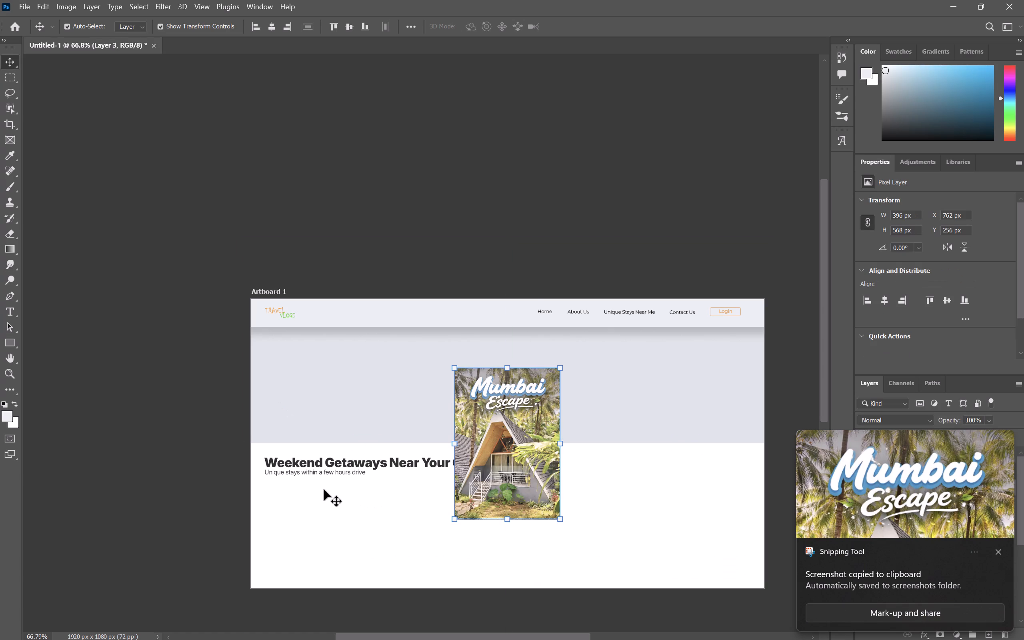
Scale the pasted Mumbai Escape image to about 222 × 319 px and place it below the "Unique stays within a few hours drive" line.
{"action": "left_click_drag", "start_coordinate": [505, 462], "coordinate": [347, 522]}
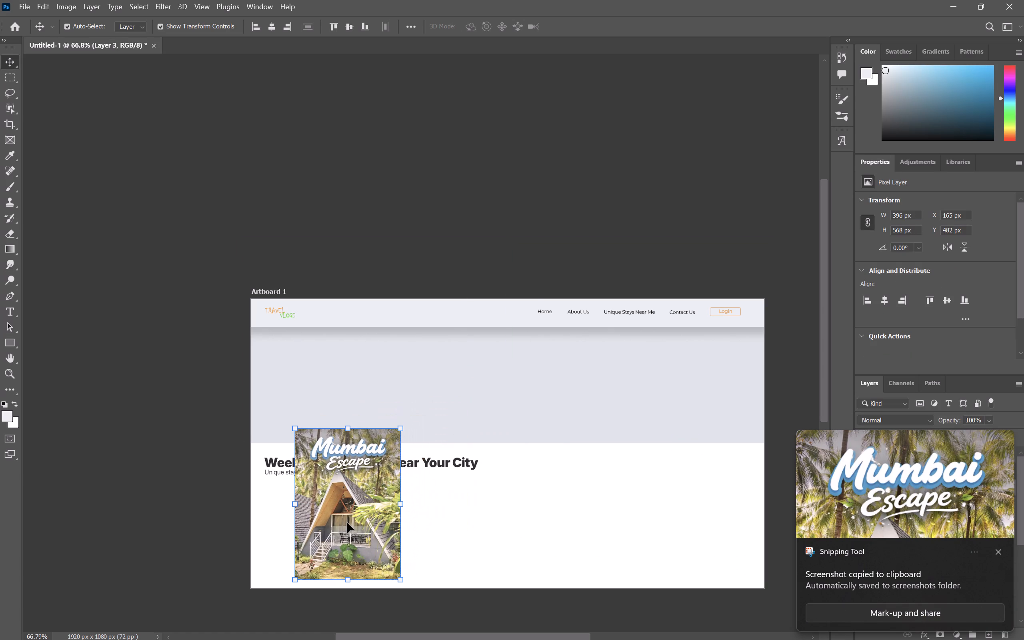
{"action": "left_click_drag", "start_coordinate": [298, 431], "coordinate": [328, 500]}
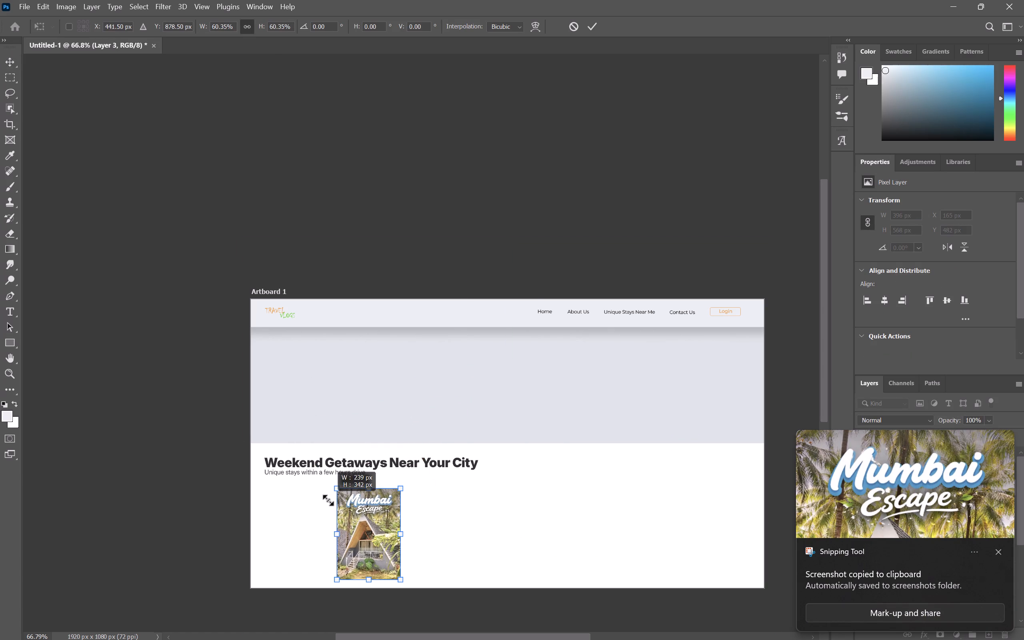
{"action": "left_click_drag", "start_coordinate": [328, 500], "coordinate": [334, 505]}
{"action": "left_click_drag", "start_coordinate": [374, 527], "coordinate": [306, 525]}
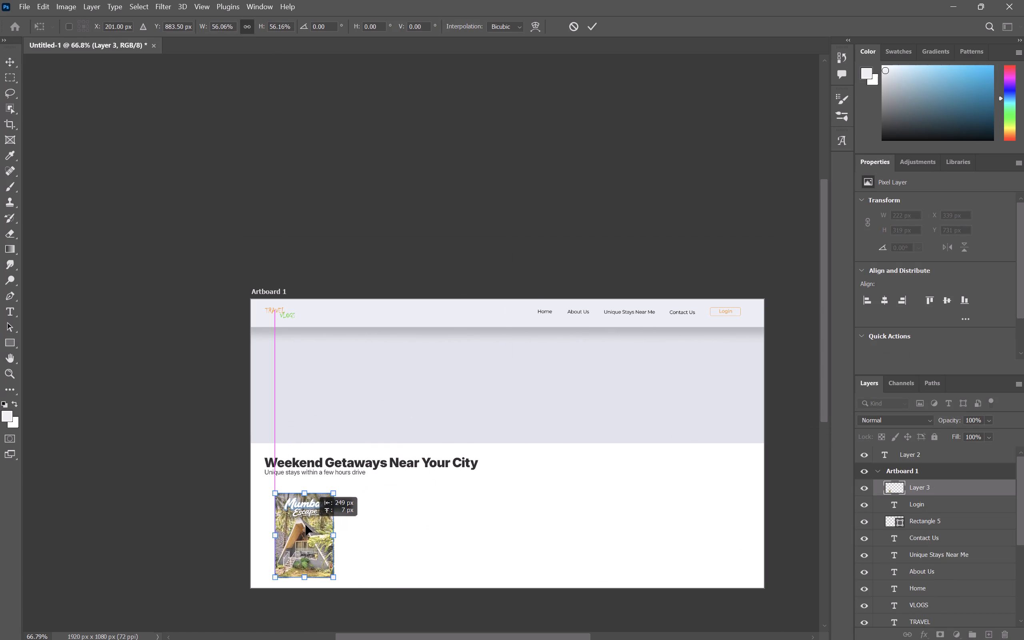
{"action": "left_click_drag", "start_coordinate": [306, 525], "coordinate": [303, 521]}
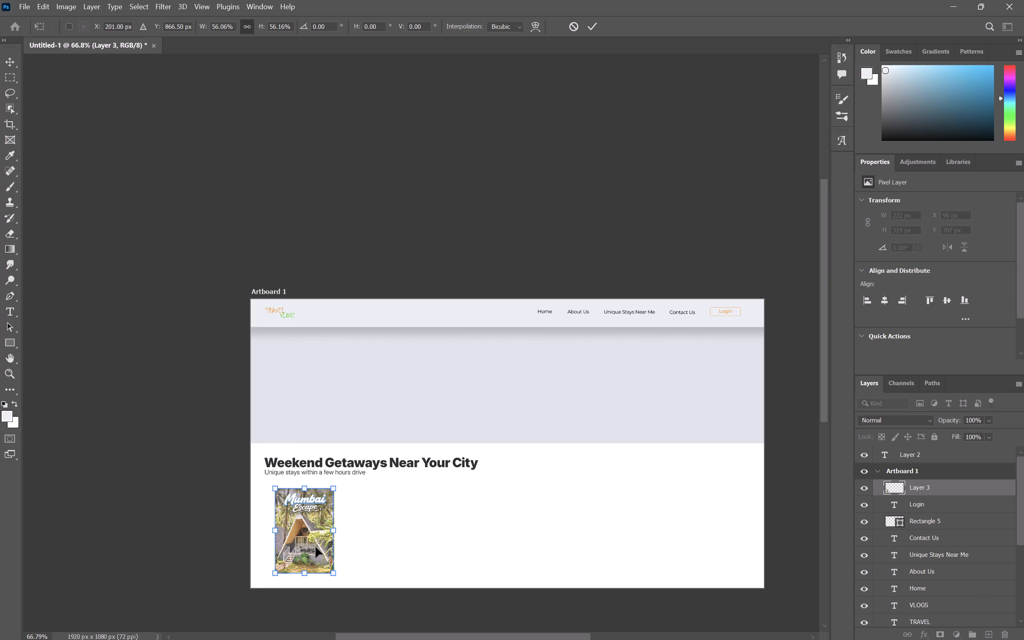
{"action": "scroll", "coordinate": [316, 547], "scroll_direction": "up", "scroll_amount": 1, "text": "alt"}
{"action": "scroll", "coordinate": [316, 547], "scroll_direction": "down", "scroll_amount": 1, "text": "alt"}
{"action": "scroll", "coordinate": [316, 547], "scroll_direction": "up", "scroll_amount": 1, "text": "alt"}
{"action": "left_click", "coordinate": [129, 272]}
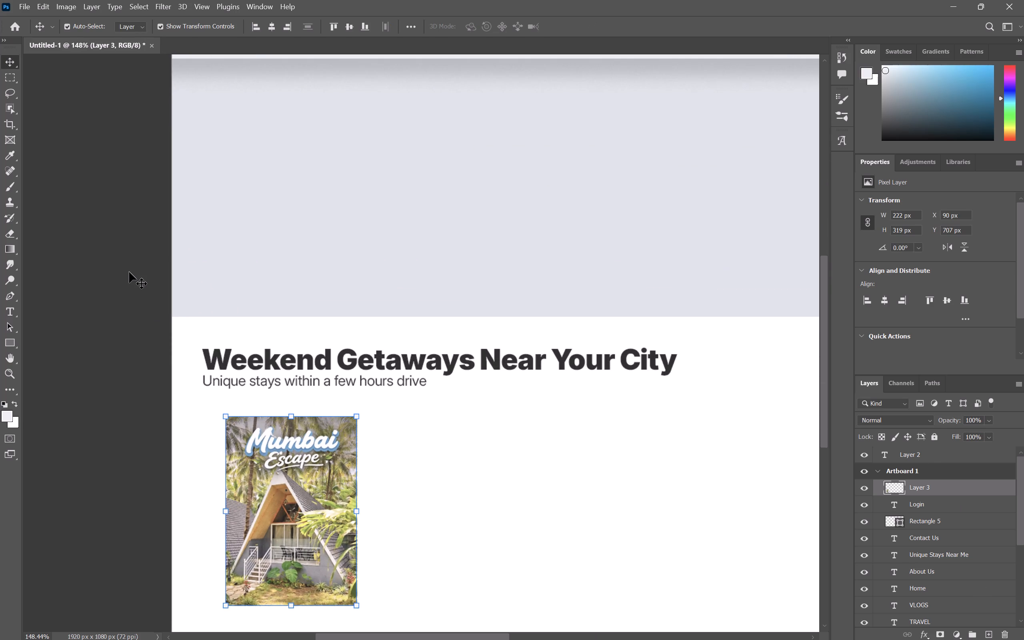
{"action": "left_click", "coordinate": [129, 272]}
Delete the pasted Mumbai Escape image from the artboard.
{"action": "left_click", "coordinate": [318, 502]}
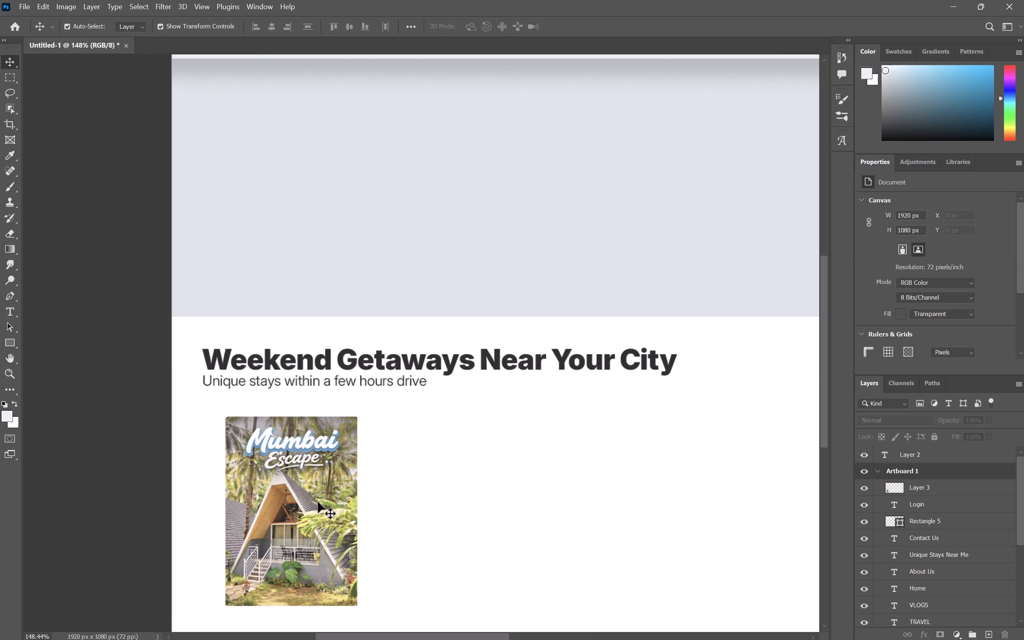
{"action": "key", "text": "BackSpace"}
Capture the whole Mumbai Escape card from Culture Travel with a white margin around its rounded corners, and paste it into the Photoshop design.
{"action": "key", "text": "alt+Tab"}
{"action": "key", "text": "alt+Tab"}
{"action": "key", "text": "alt+Tab"}
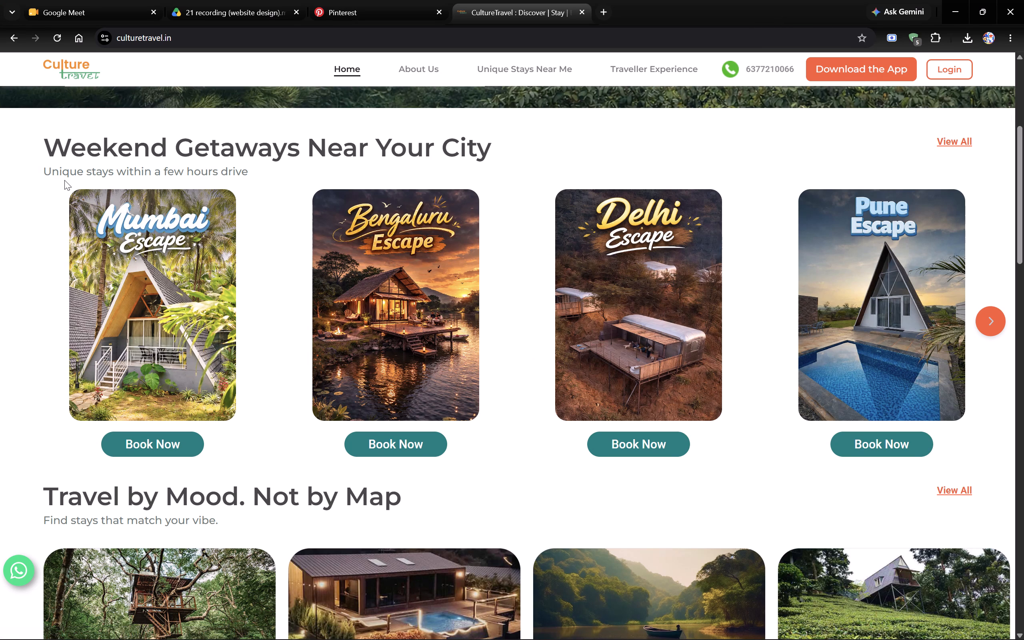
{"action": "key", "text": "Print"}
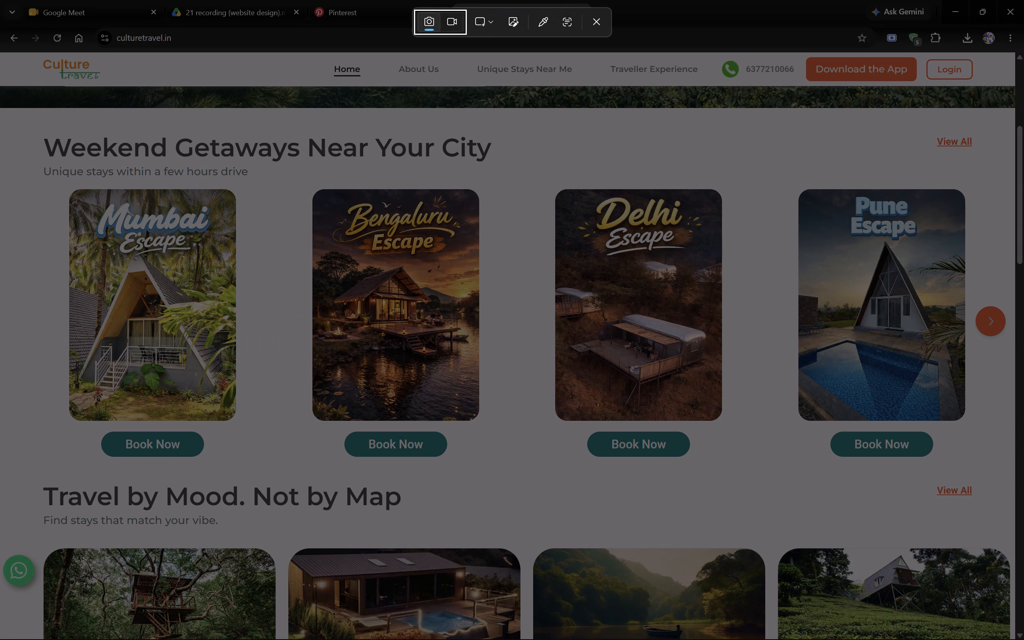
{"action": "left_click_drag", "start_coordinate": [58, 181], "coordinate": [248, 425]}
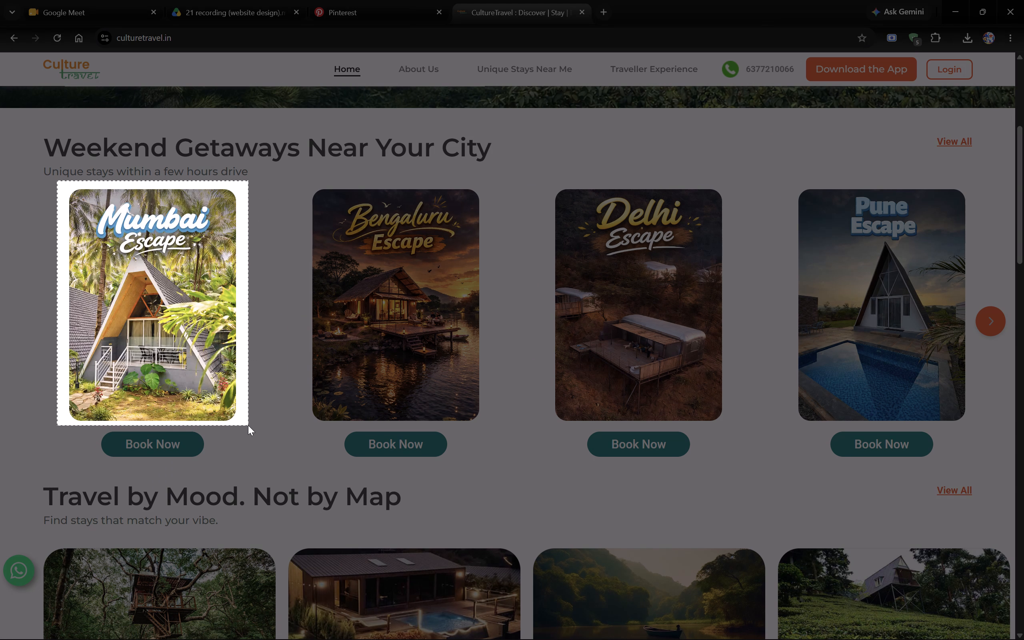
{"action": "left_click_drag", "start_coordinate": [248, 425], "coordinate": [248, 425]}
{"action": "key", "text": "alt+Tab"}
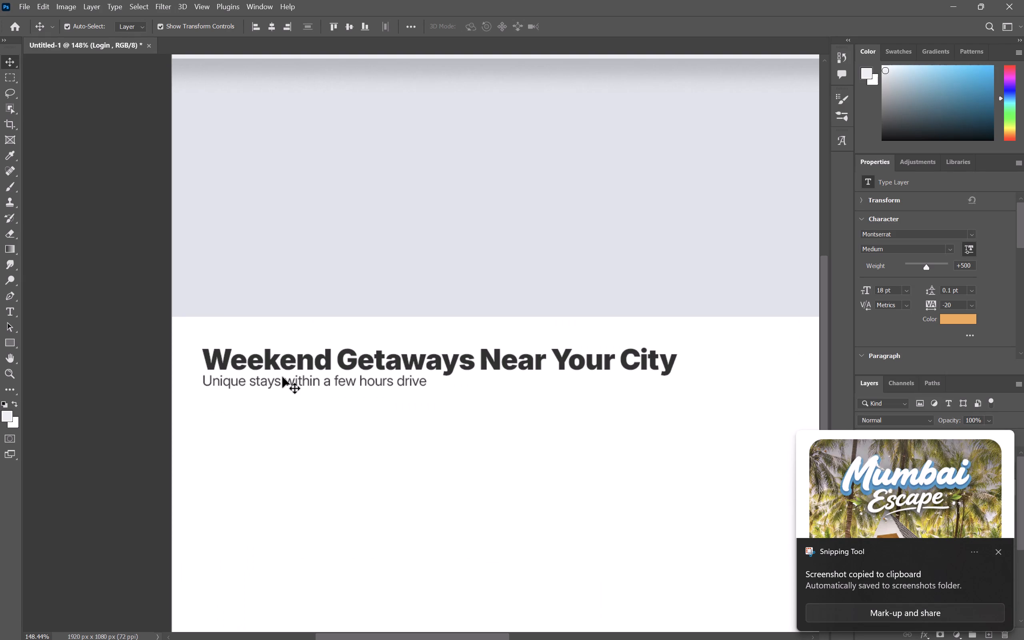
{"action": "key", "text": "ctrl+v"}
Scale the pasted Mumbai Escape card to about 266 × 343 px and place it directly below the "Unique stays within a few hours drive" line.
{"action": "left_click_drag", "start_coordinate": [516, 356], "coordinate": [434, 463]}
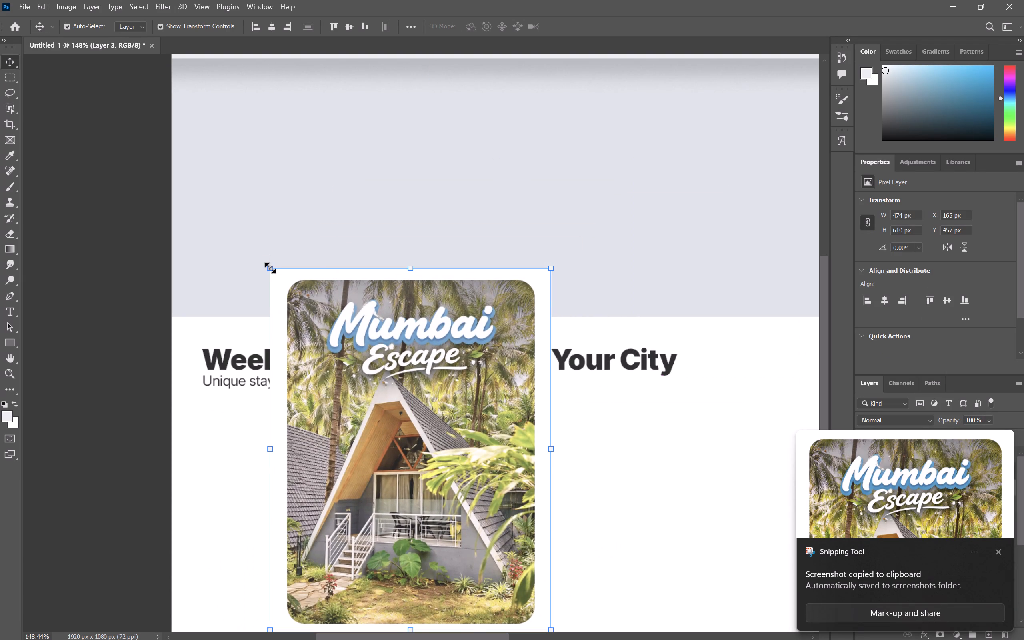
{"action": "left_click_drag", "start_coordinate": [270, 268], "coordinate": [387, 431]}
{"action": "left_click_drag", "start_coordinate": [462, 488], "coordinate": [347, 470]}
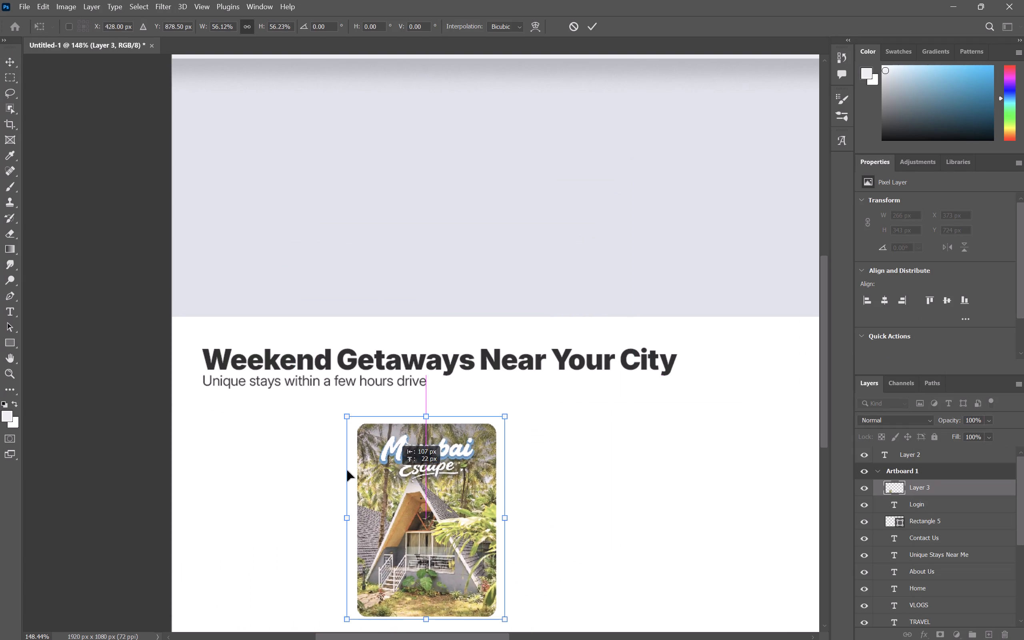
{"action": "left_click_drag", "start_coordinate": [347, 470], "coordinate": [266, 456]}
{"action": "left_click", "coordinate": [75, 309]}
{"action": "left_click", "coordinate": [75, 309]}
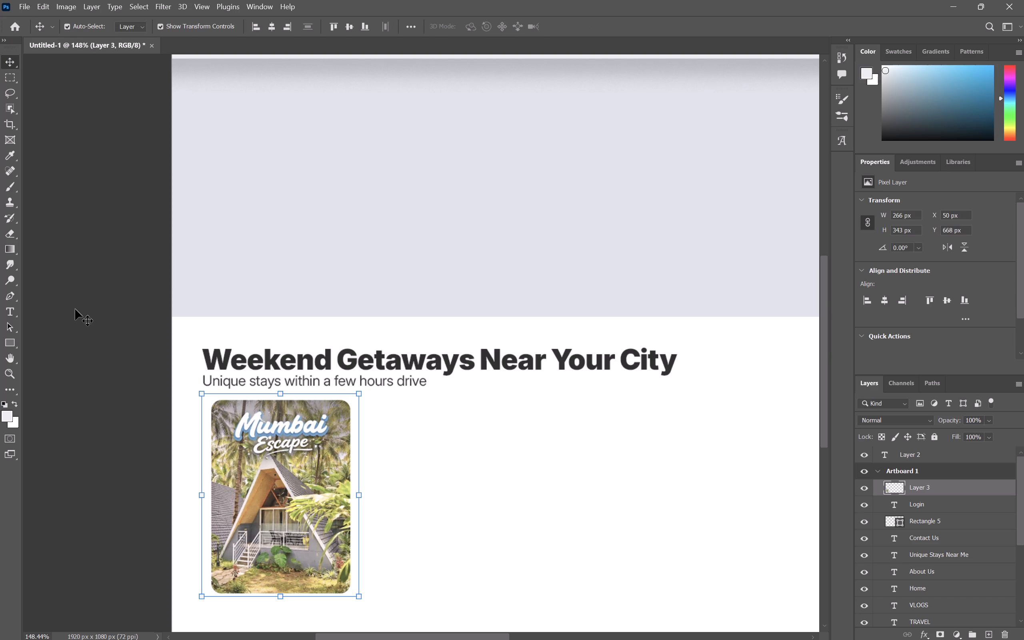
{"action": "left_click", "coordinate": [104, 481]}
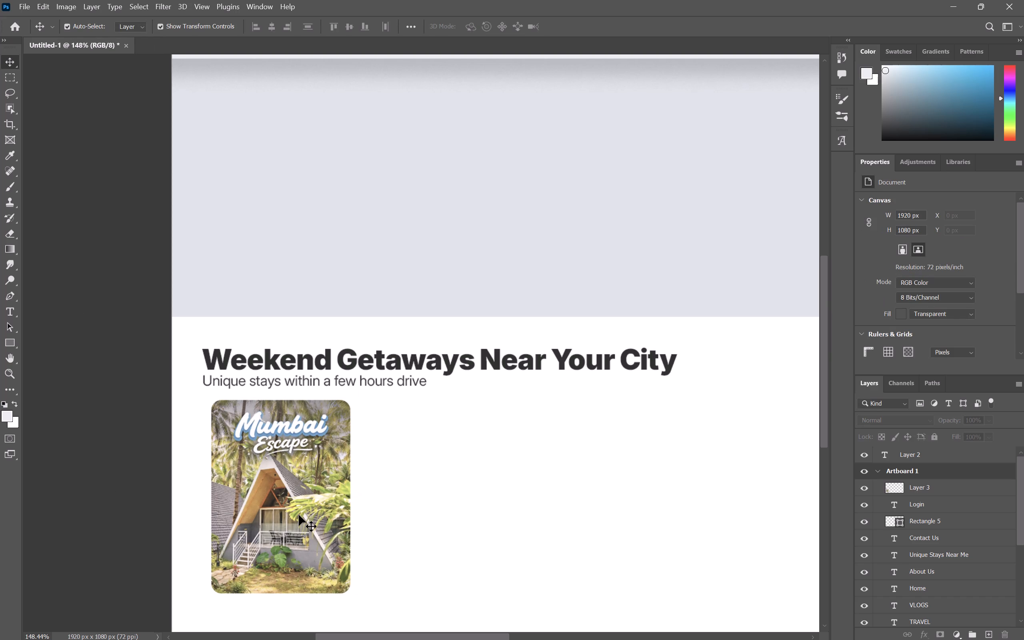
Capture the whole Bengaluru Escape card from Culture Travel with a white margin around it, and paste it into the Photoshop design.
{"action": "scroll", "coordinate": [299, 515], "scroll_direction": "down", "scroll_amount": 3}
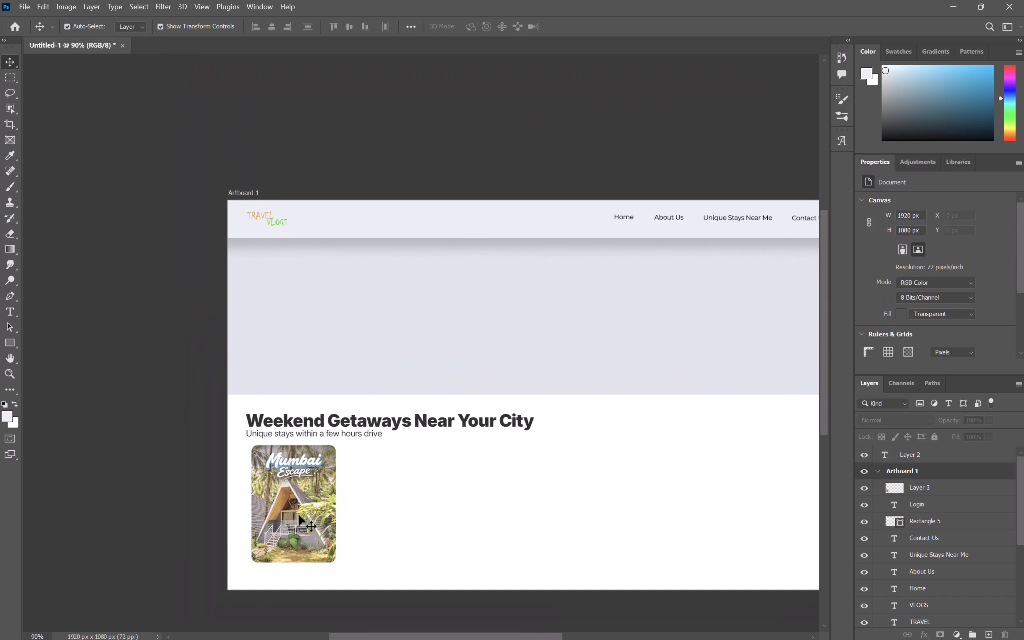
{"action": "key", "text": "alt+Tab"}
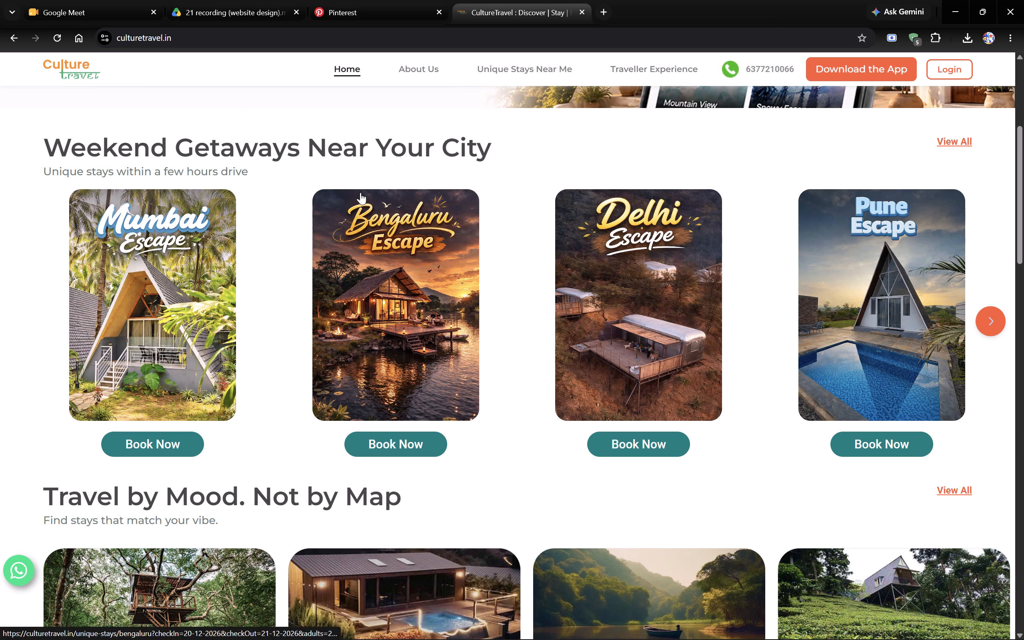
{"action": "key", "text": "Print"}
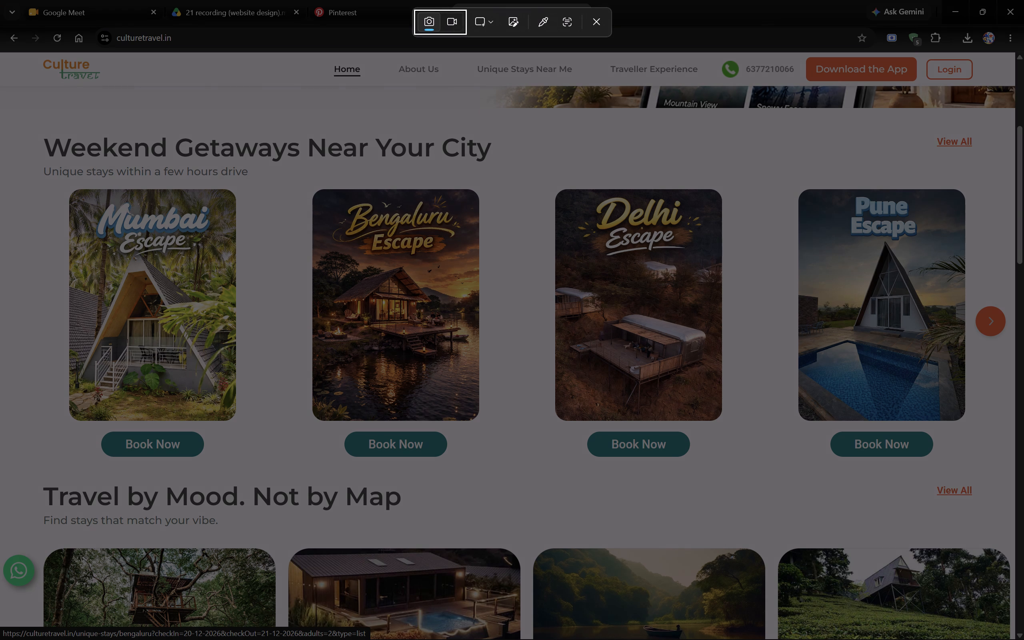
{"action": "left_click_drag", "start_coordinate": [297, 178], "coordinate": [503, 427]}
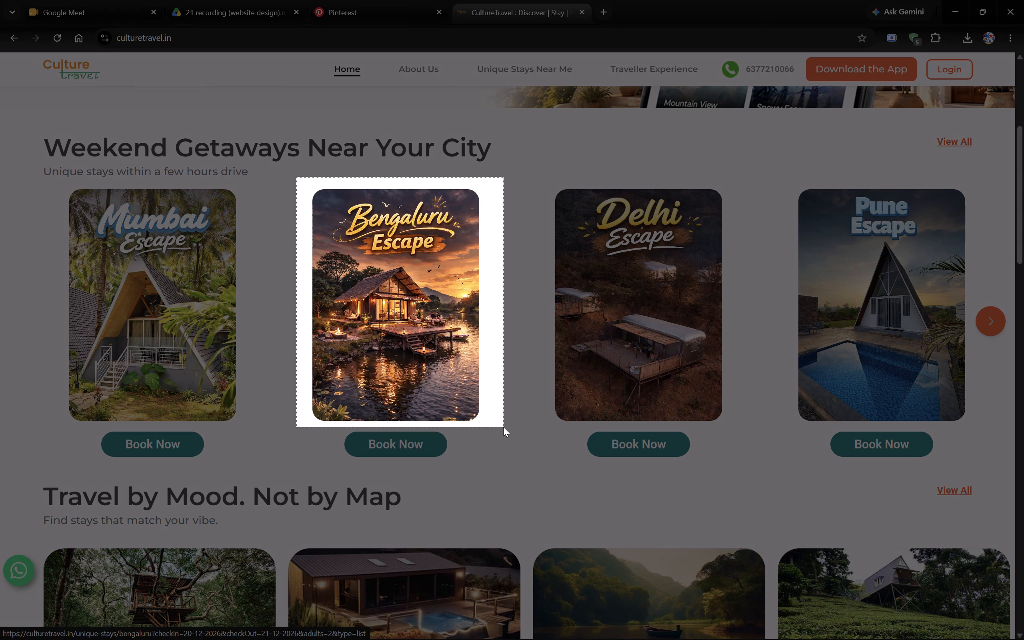
{"action": "left_click_drag", "start_coordinate": [503, 427], "coordinate": [493, 426]}
{"action": "key", "text": "alt+Tab"}
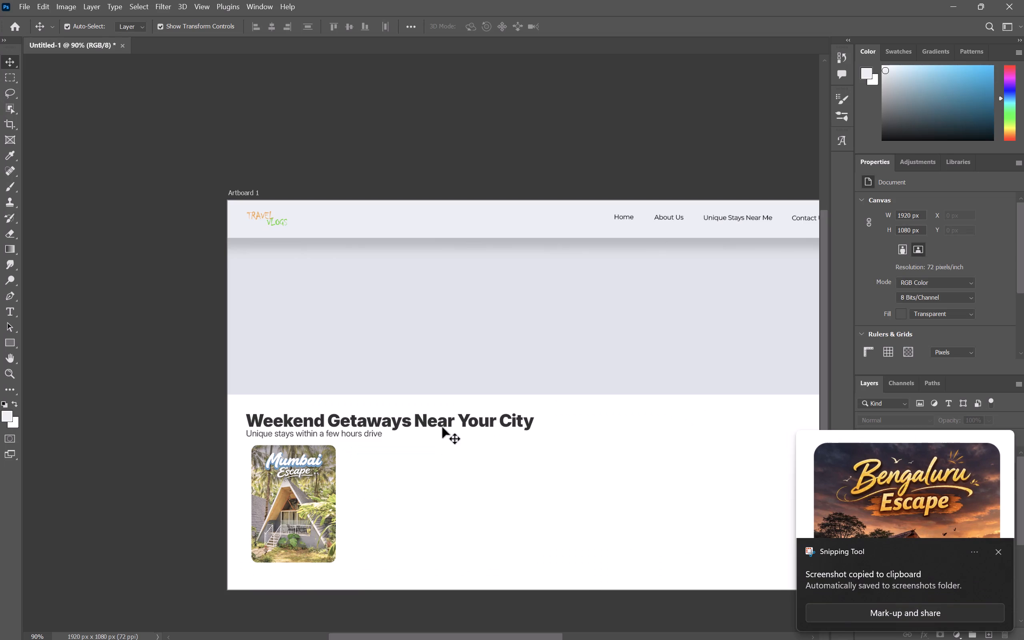
{"action": "key", "text": "ctrl+v"}
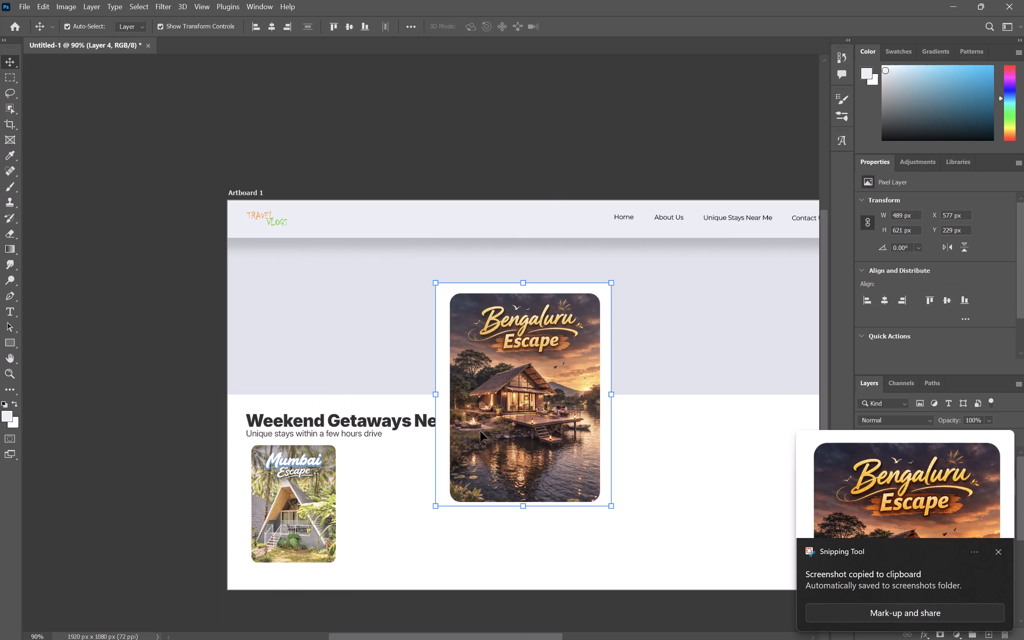
Scale the pasted Bengaluru Escape card to about 277 × 351 px and place it beside the Mumbai card, with their bottoms level.
{"action": "left_click_drag", "start_coordinate": [613, 504], "coordinate": [550, 447]}
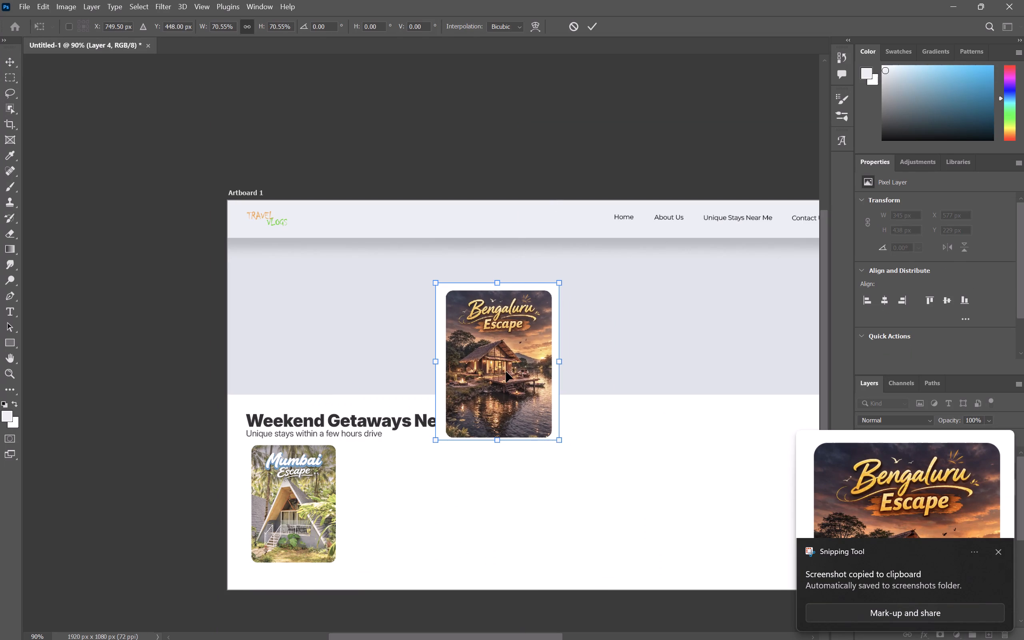
{"action": "left_click_drag", "start_coordinate": [506, 369], "coordinate": [437, 506]}
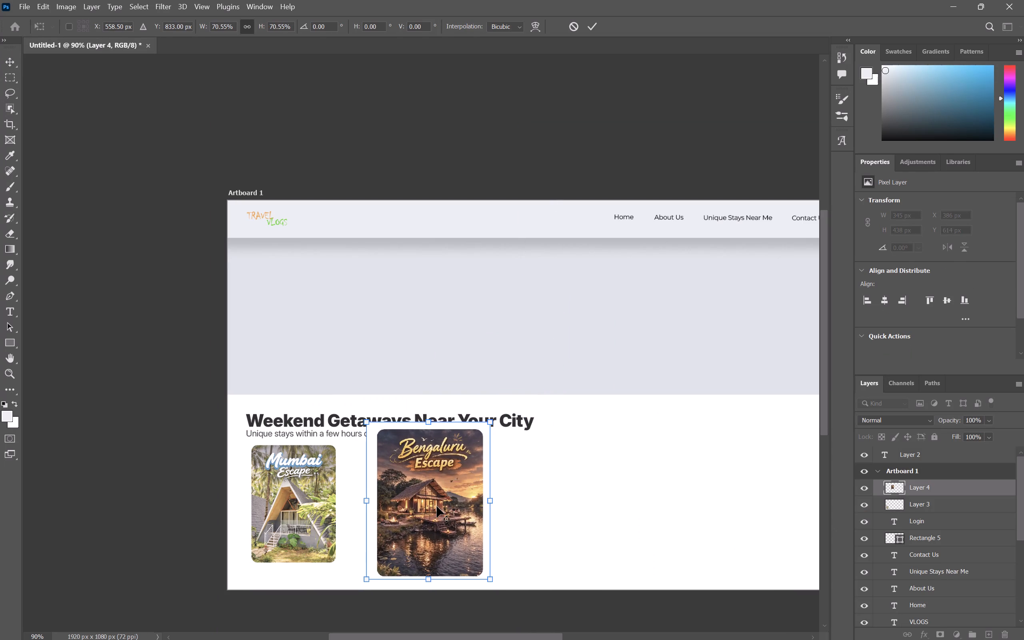
{"action": "scroll", "coordinate": [437, 506], "scroll_direction": "up", "scroll_amount": 1, "text": "alt"}
{"action": "left_click_drag", "start_coordinate": [482, 604], "coordinate": [488, 572]}
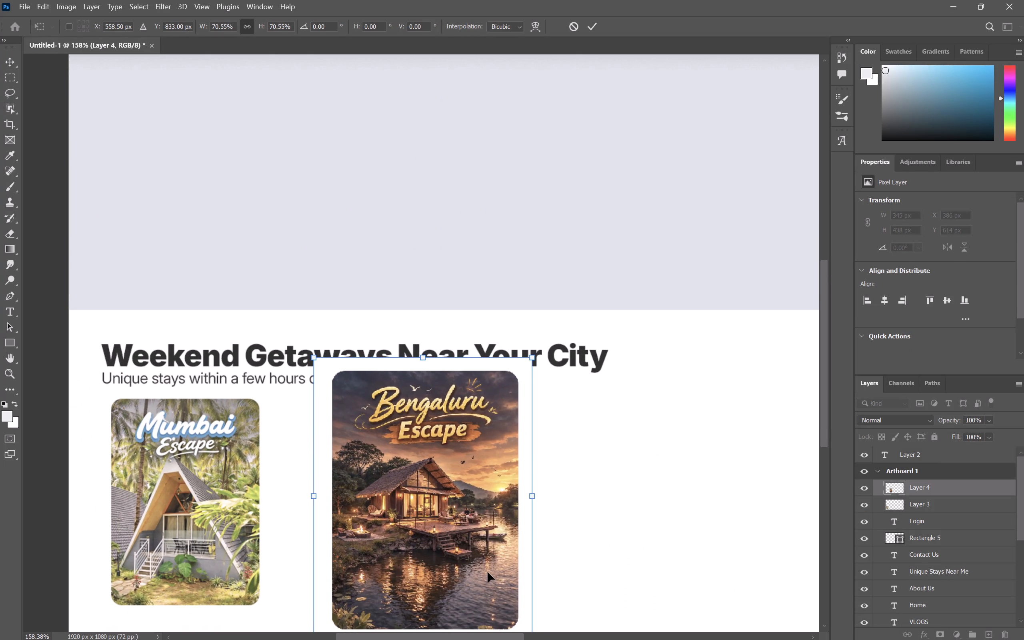
{"action": "left_click_drag", "start_coordinate": [488, 572], "coordinate": [488, 566]}
{"action": "left_click_drag", "start_coordinate": [488, 566], "coordinate": [490, 542]}
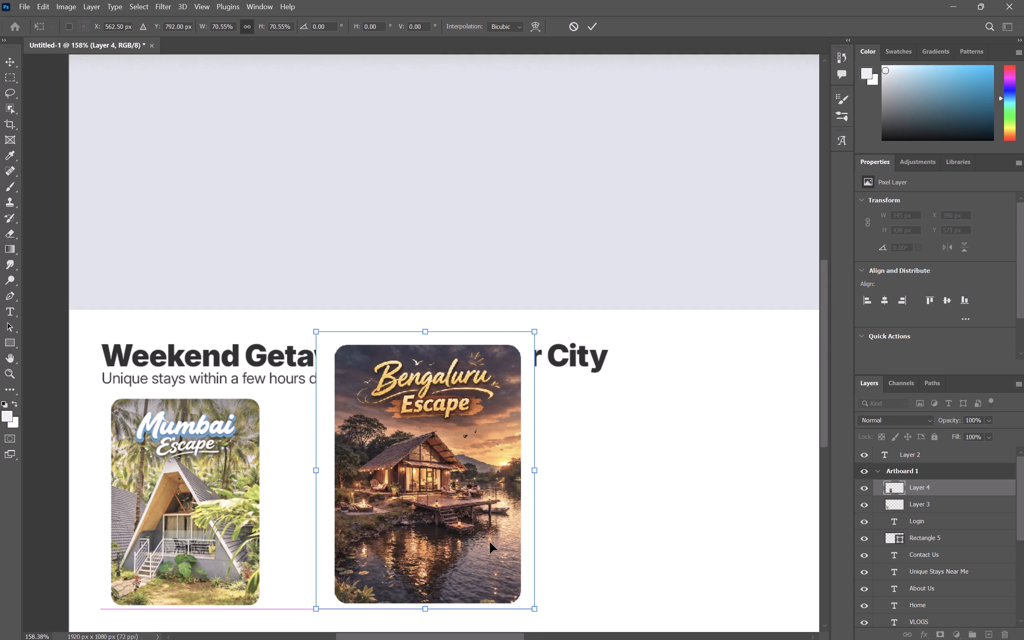
{"action": "left_click_drag", "start_coordinate": [315, 325], "coordinate": [318, 348]}
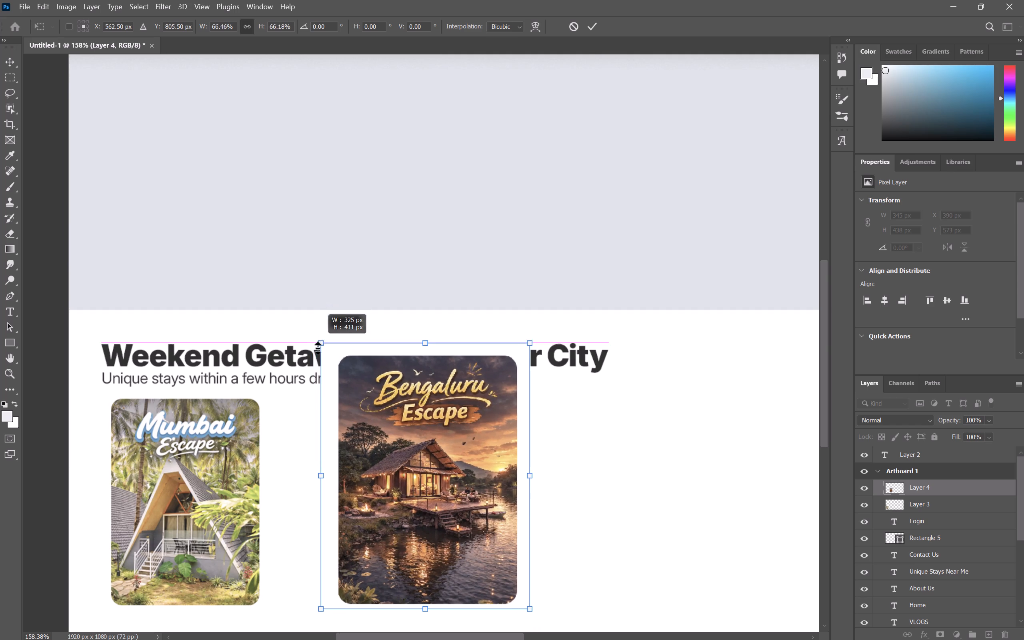
{"action": "left_click_drag", "start_coordinate": [318, 348], "coordinate": [340, 386]}
{"action": "left_click_drag", "start_coordinate": [428, 390], "coordinate": [430, 386]}
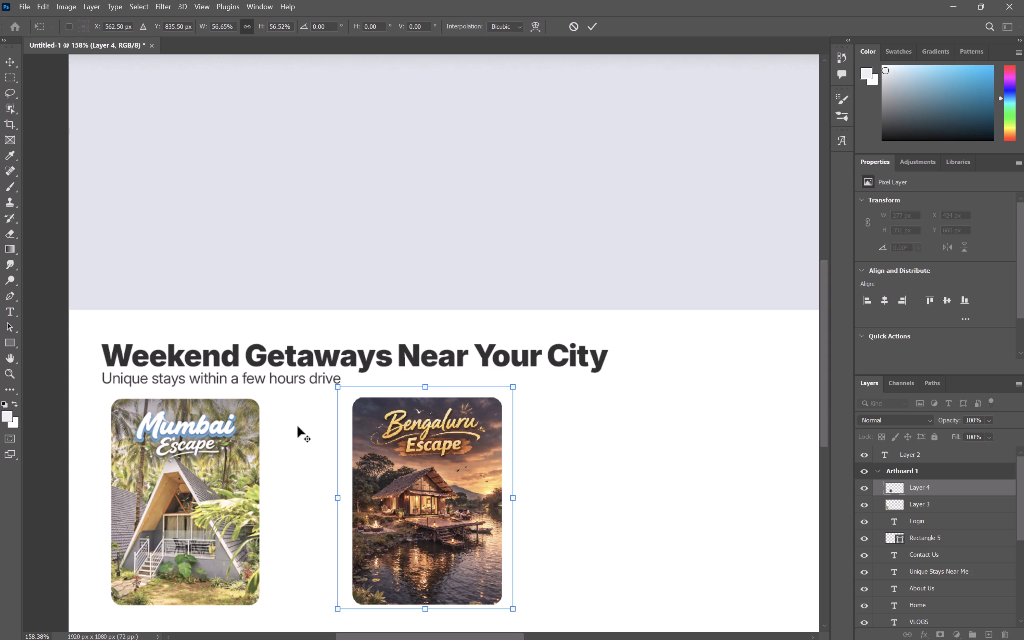
Draw a 1 px black line about 1927 px long across the artboard, just above the two card images.
{"action": "scroll", "coordinate": [237, 555], "scroll_direction": "up", "scroll_amount": 1, "text": "alt"}
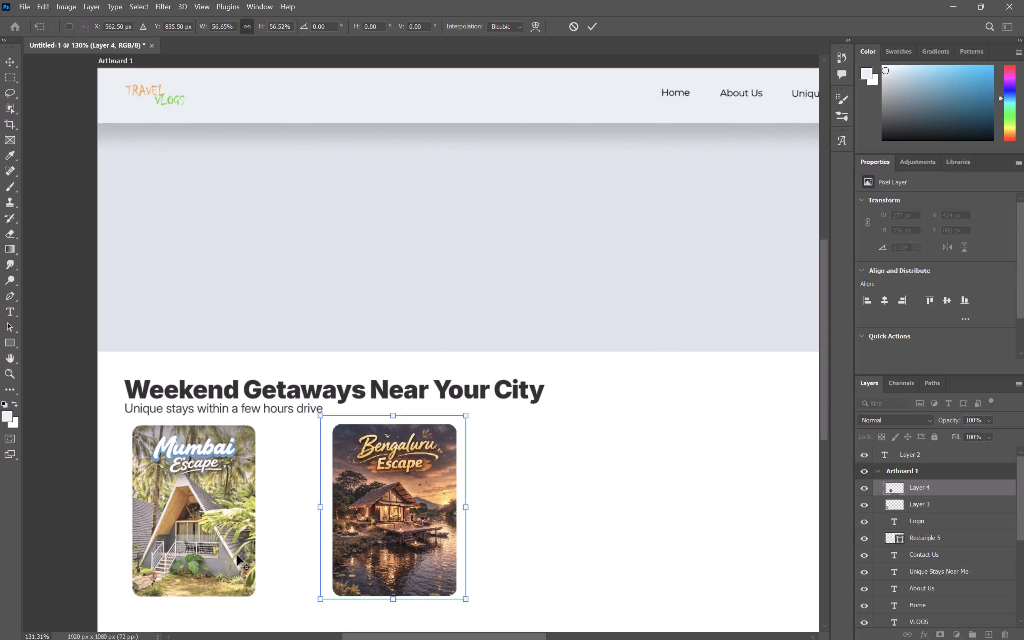
{"action": "scroll", "coordinate": [237, 555], "scroll_direction": "up", "scroll_amount": 1, "text": "alt"}
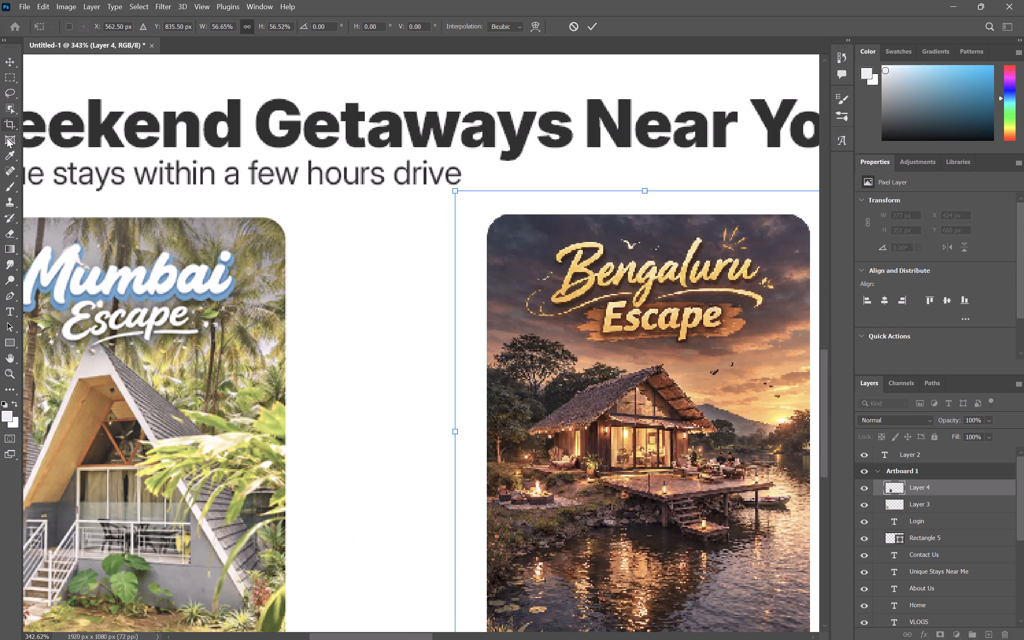
{"action": "right_click", "coordinate": [6, 340]}
{"action": "left_click", "coordinate": [51, 387]}
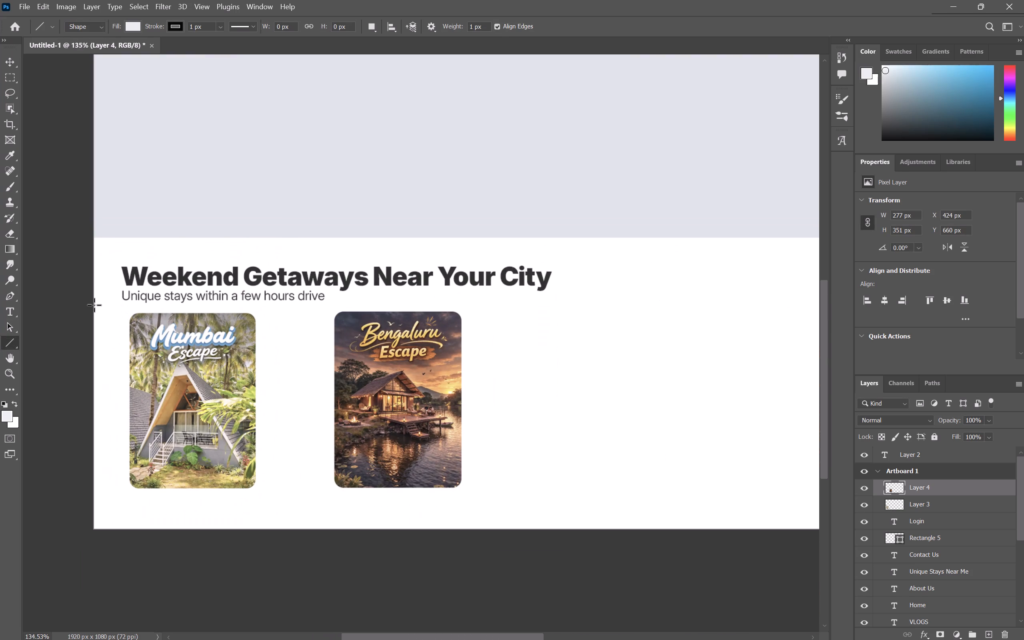
{"action": "left_click_drag", "start_coordinate": [93, 309], "coordinate": [680, 308]}
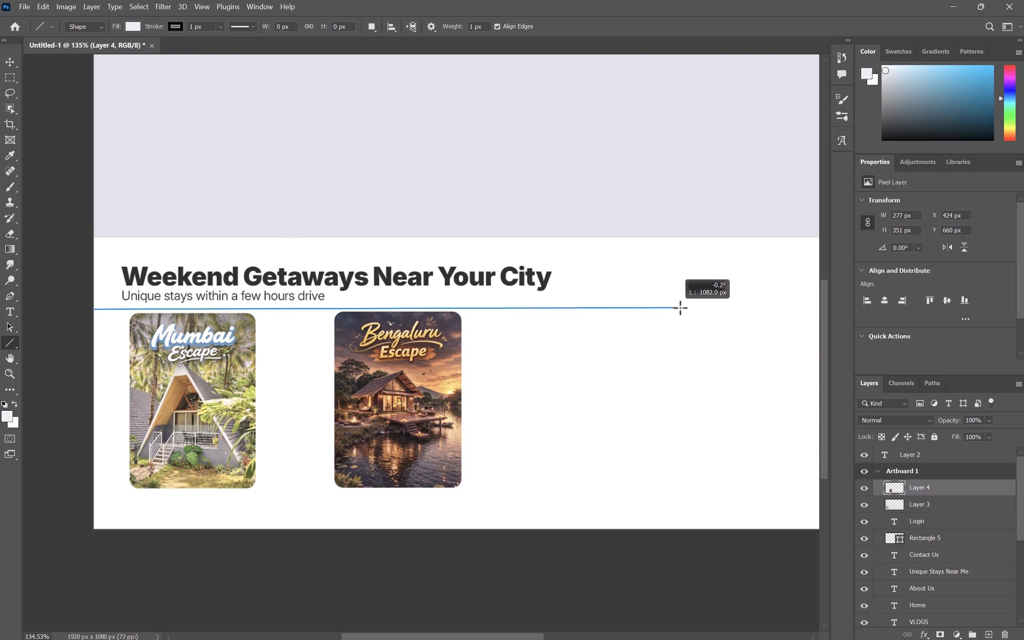
{"action": "left_click_drag", "start_coordinate": [680, 308], "coordinate": [688, 327]}
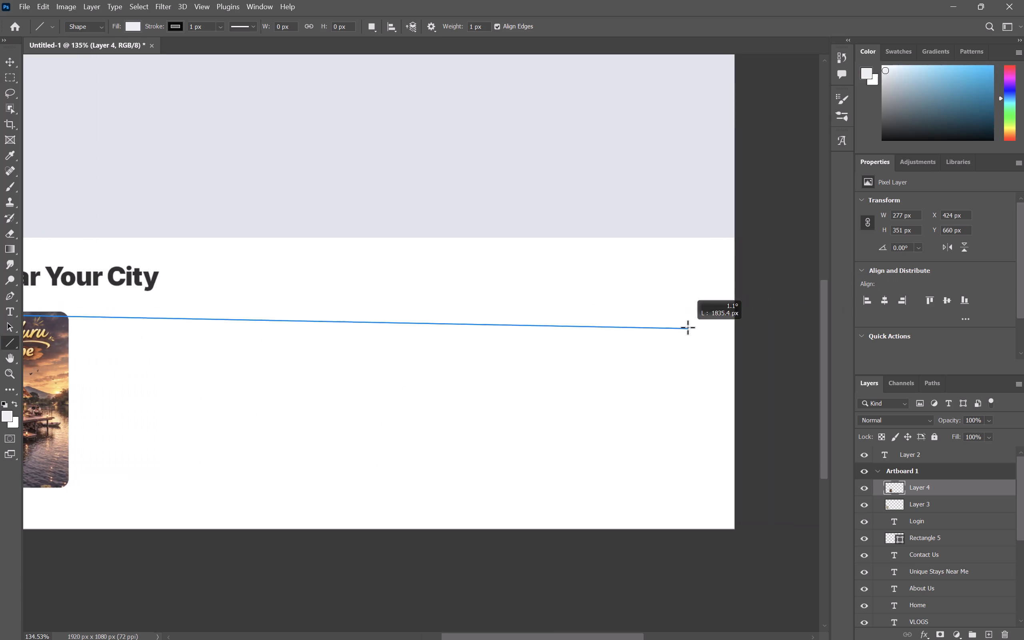
{"action": "left_click_drag", "start_coordinate": [688, 327], "coordinate": [737, 308]}
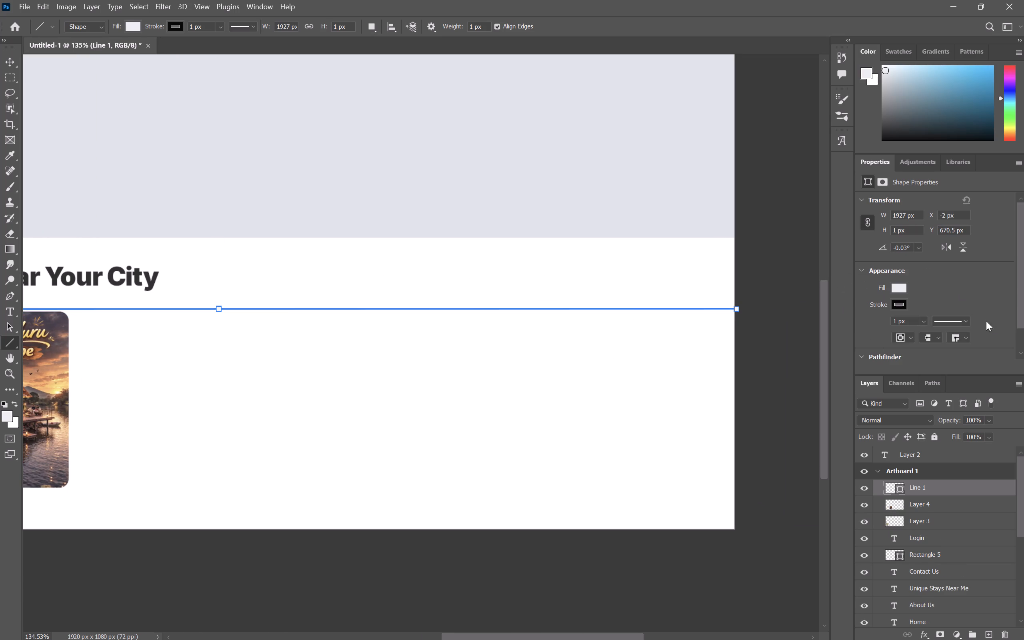
Set the rotation of the line above the cards to 0° and deselect it.
{"action": "scroll", "coordinate": [907, 336], "scroll_direction": "down", "scroll_amount": 2}
{"action": "scroll", "coordinate": [907, 336], "scroll_direction": "up", "scroll_amount": 1}
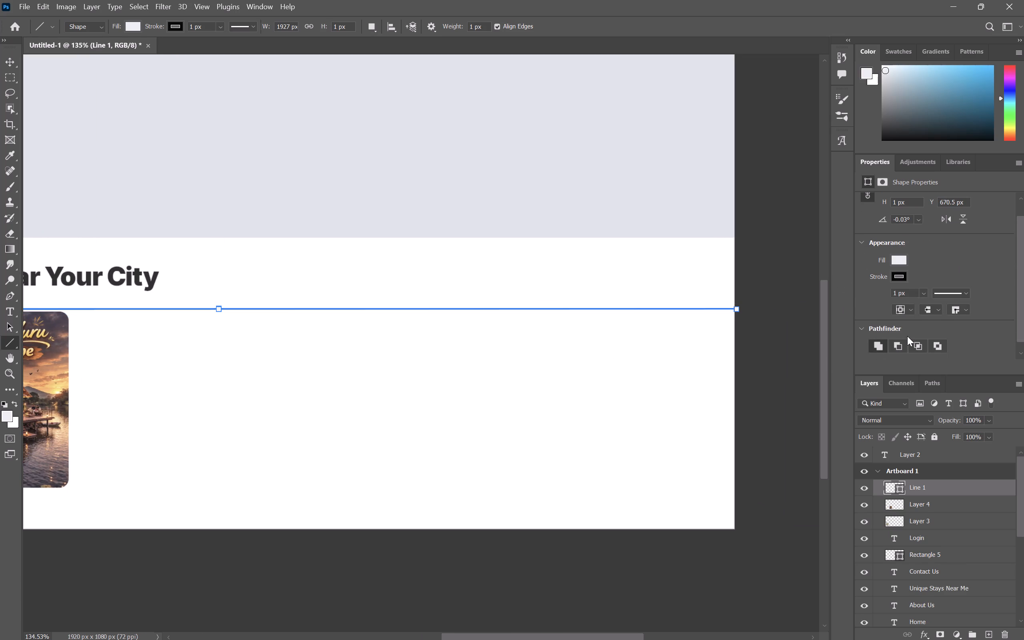
{"action": "scroll", "coordinate": [907, 336], "scroll_direction": "up", "scroll_amount": 1}
{"action": "left_click", "coordinate": [906, 247]}
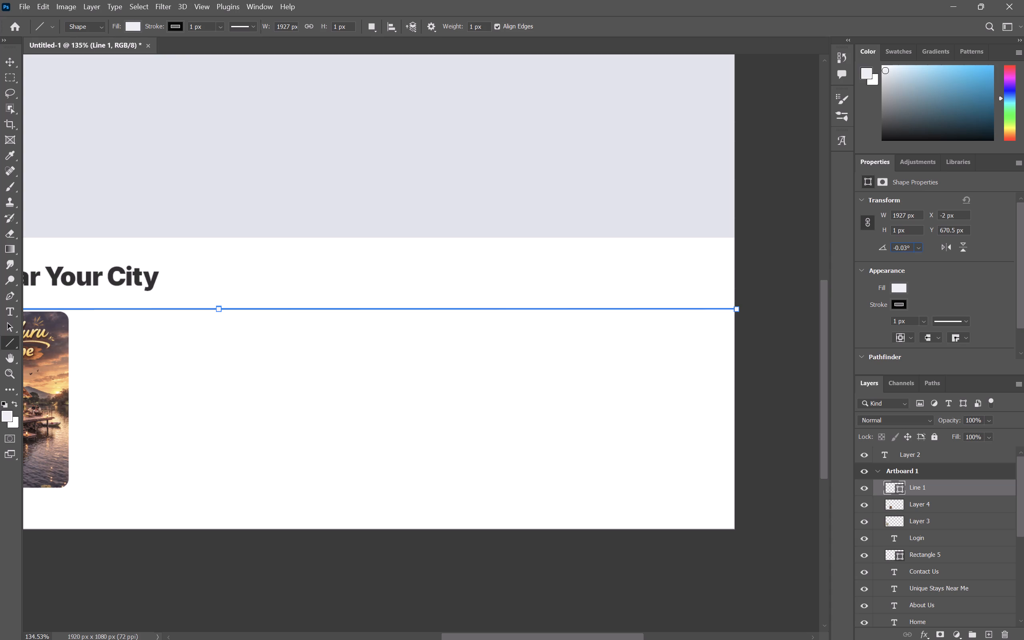
{"action": "left_click_drag", "start_coordinate": [912, 246], "coordinate": [882, 248]}
{"action": "key", "text": "Right"}
{"action": "key", "text": "0"}
{"action": "key", "text": "BackSpace"}
{"action": "key", "text": "BackSpace"}
{"action": "key", "text": "BackSpace"}
{"action": "key", "text": "BackSpace"}
{"action": "key", "text": "BackSpace"}
{"action": "key", "text": "BackSpace"}
{"action": "key", "text": "BackSpace"}
{"action": "key", "text": "BackSpace"}
{"action": "key", "text": "BackSpace"}
{"action": "key", "text": "0"}
{"action": "key", "text": "Return"}
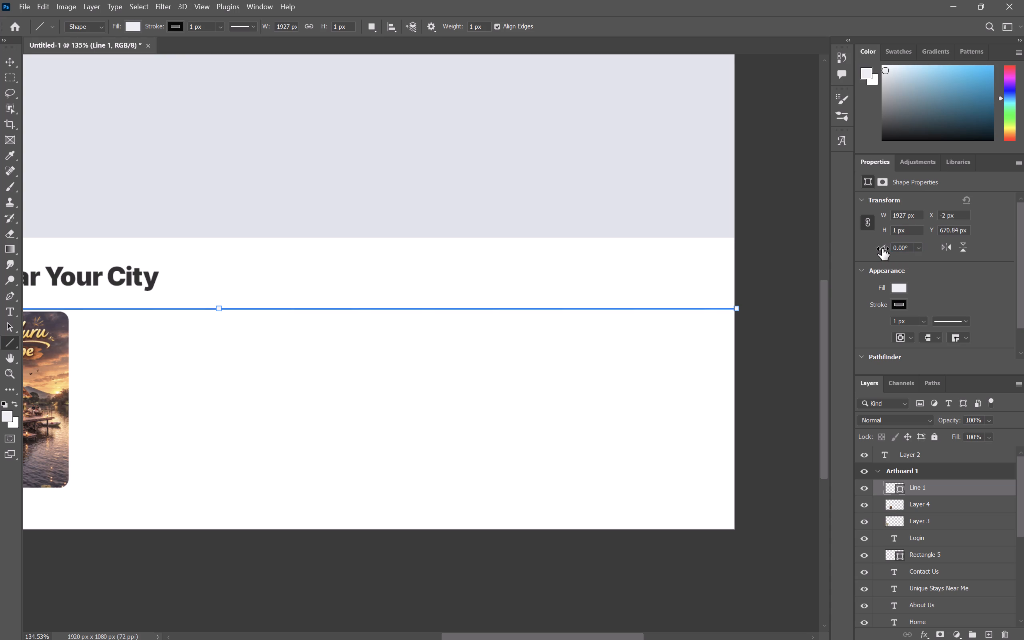
{"action": "left_click", "coordinate": [2, 60]}
{"action": "left_click", "coordinate": [775, 272]}
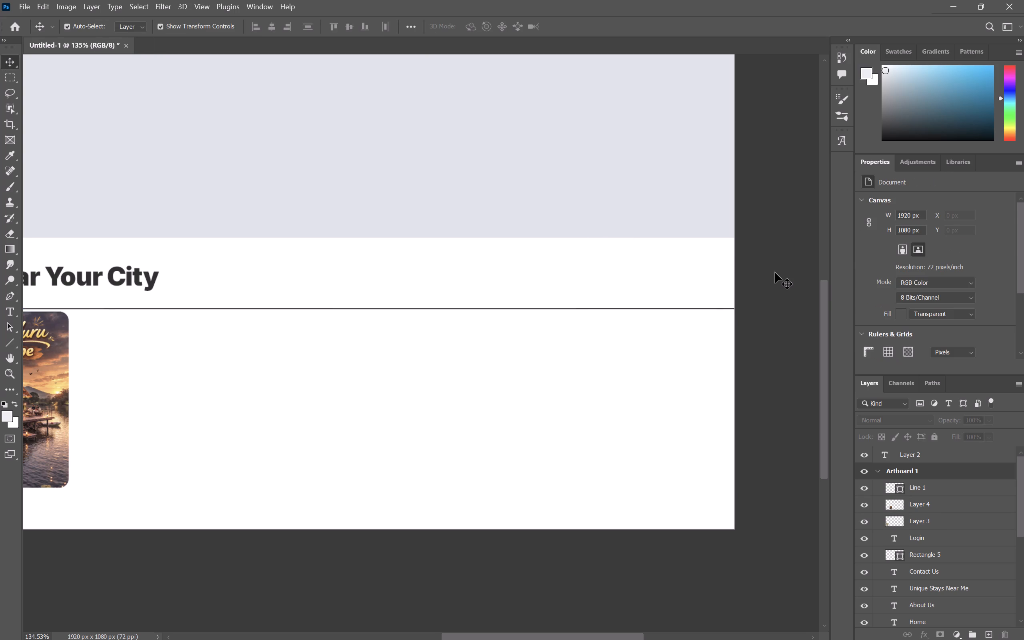
Draw a second 1 px black line about 2201 px long across the artboard, just below the two card images.
{"action": "scroll", "coordinate": [775, 272], "scroll_direction": "left", "scroll_amount": 5}
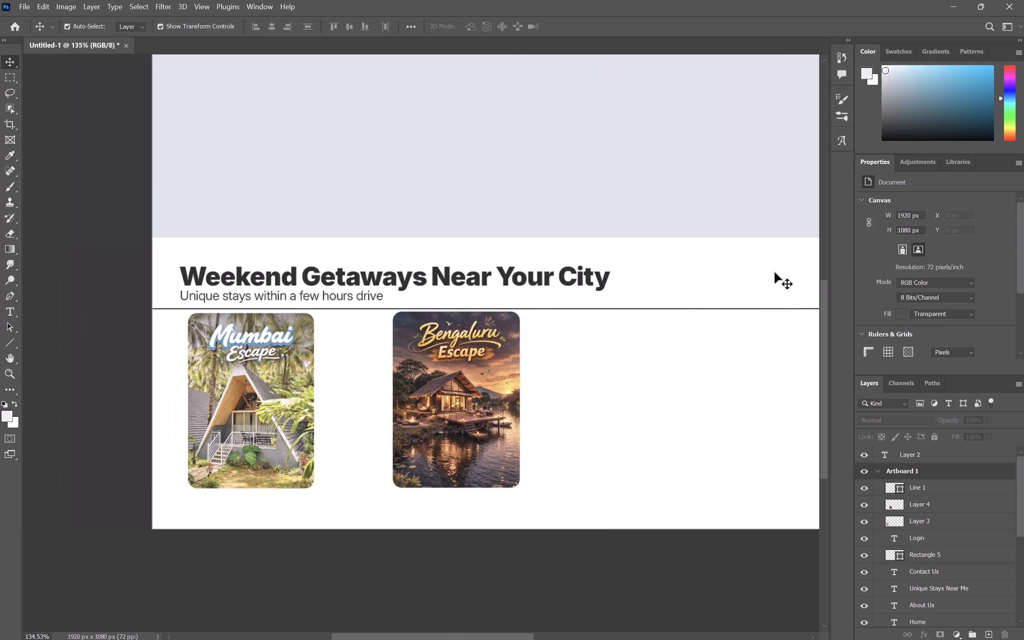
{"action": "left_click", "coordinate": [12, 347]}
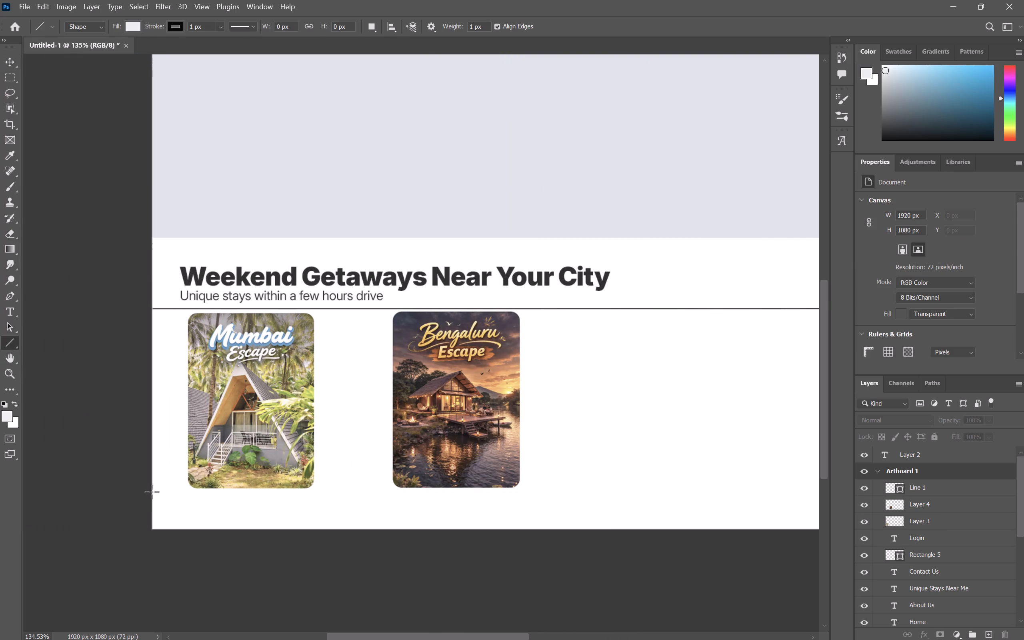
{"action": "left_click_drag", "start_coordinate": [147, 492], "coordinate": [731, 493]}
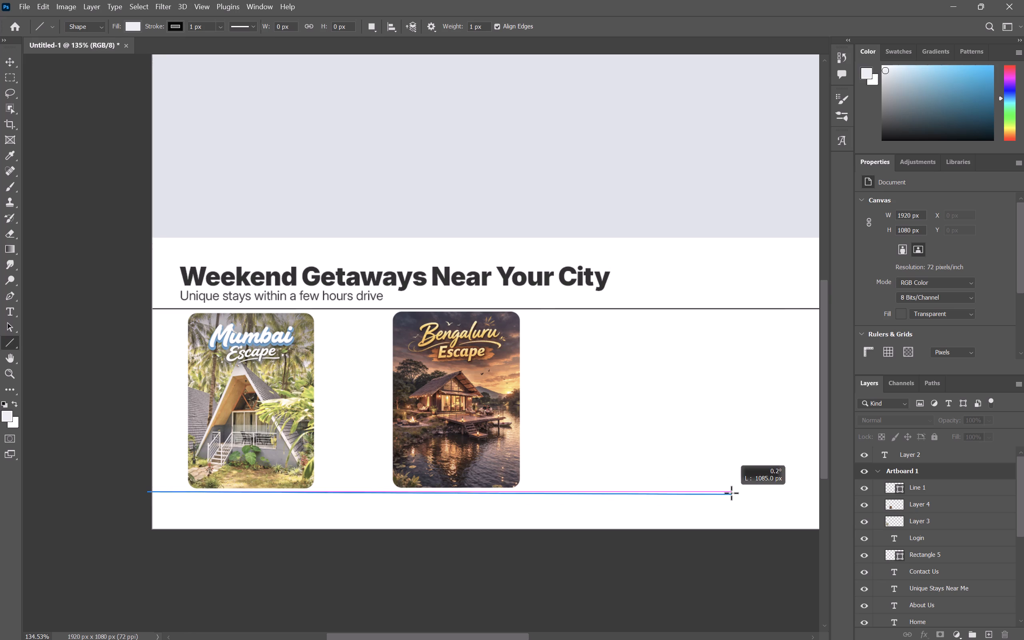
{"action": "left_click_drag", "start_coordinate": [731, 493], "coordinate": [840, 482]}
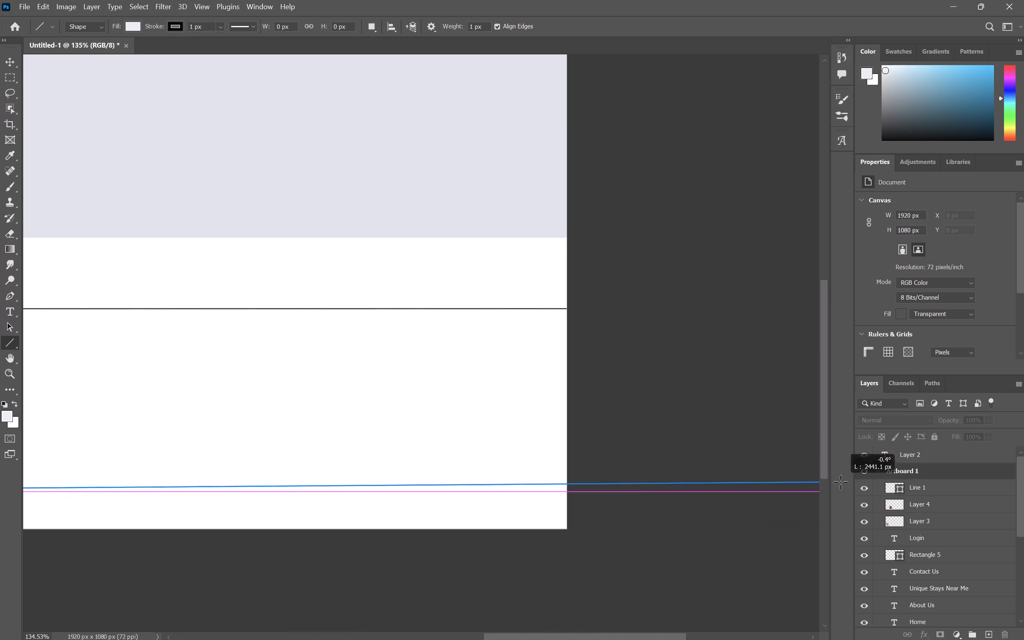
{"action": "left_click_drag", "start_coordinate": [840, 482], "coordinate": [678, 493]}
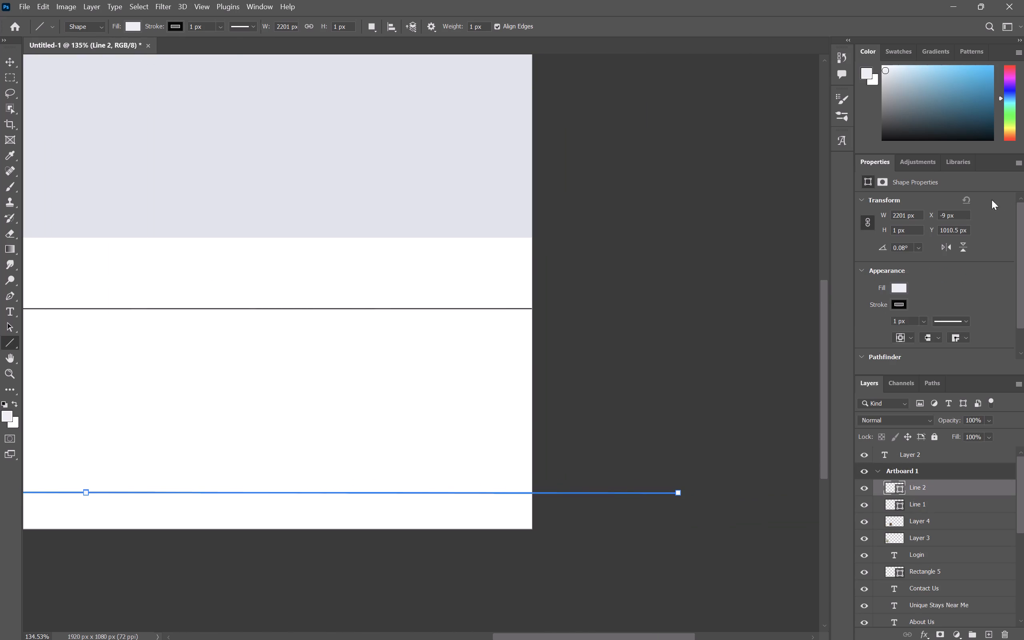
Set the rotation of the line below the cards to 0°.
{"action": "left_click", "coordinate": [905, 246]}
{"action": "left_click_drag", "start_coordinate": [905, 246], "coordinate": [889, 244]}
{"action": "key", "text": "0"}
{"action": "key", "text": "Return"}
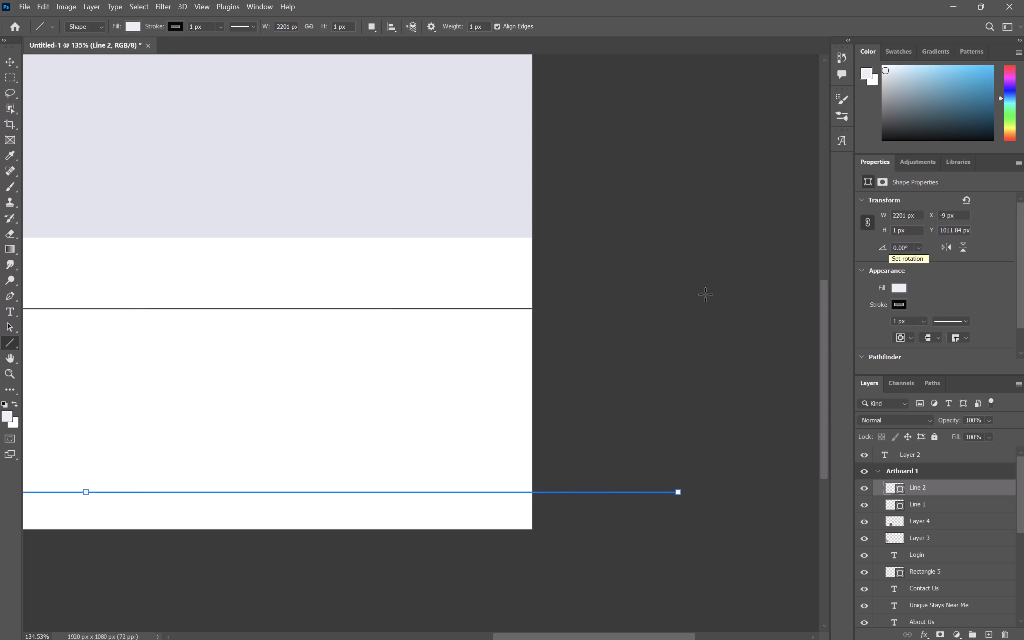
Align the Bengaluru Escape card between the two guide lines, level with the Mumbai card, at X 419 px, Y 662 px.
{"action": "left_click", "coordinate": [743, 320]}
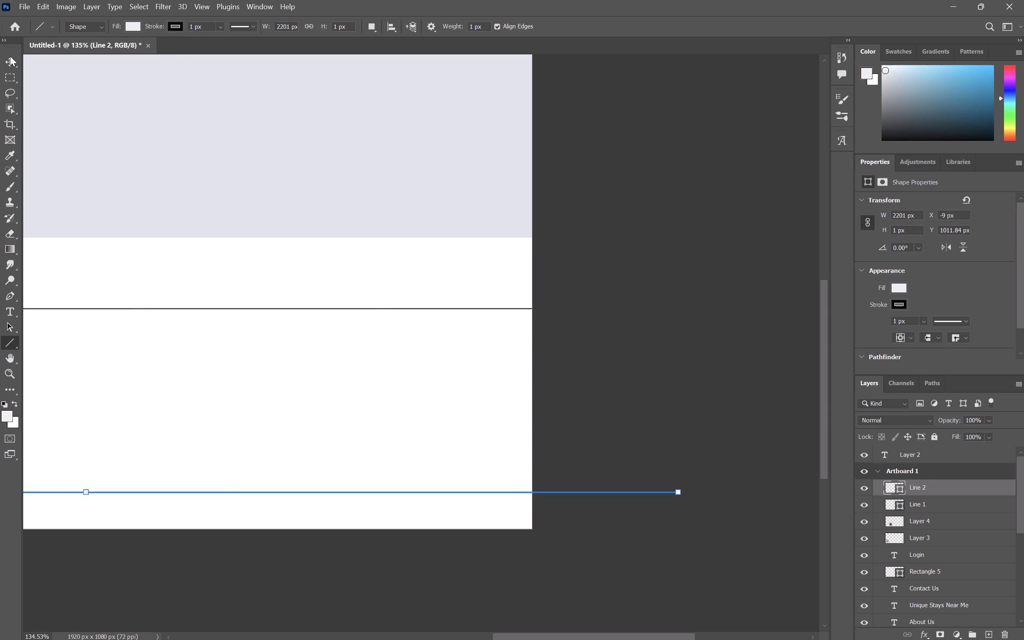
{"action": "left_click", "coordinate": [10, 56]}
{"action": "left_click", "coordinate": [753, 354]}
{"action": "scroll", "coordinate": [482, 373], "scroll_direction": "down", "scroll_amount": 1}
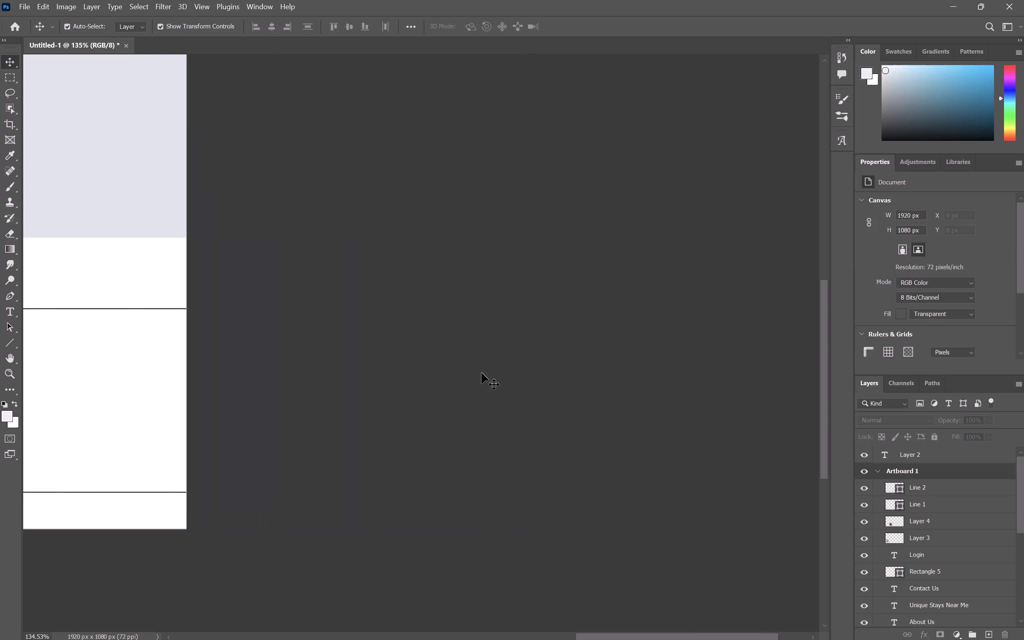
{"action": "scroll", "coordinate": [482, 373], "scroll_direction": "down", "scroll_amount": 1}
{"action": "scroll", "coordinate": [482, 373], "scroll_direction": "left", "scroll_amount": 5}
{"action": "scroll", "coordinate": [482, 373], "scroll_direction": "right", "scroll_amount": 3}
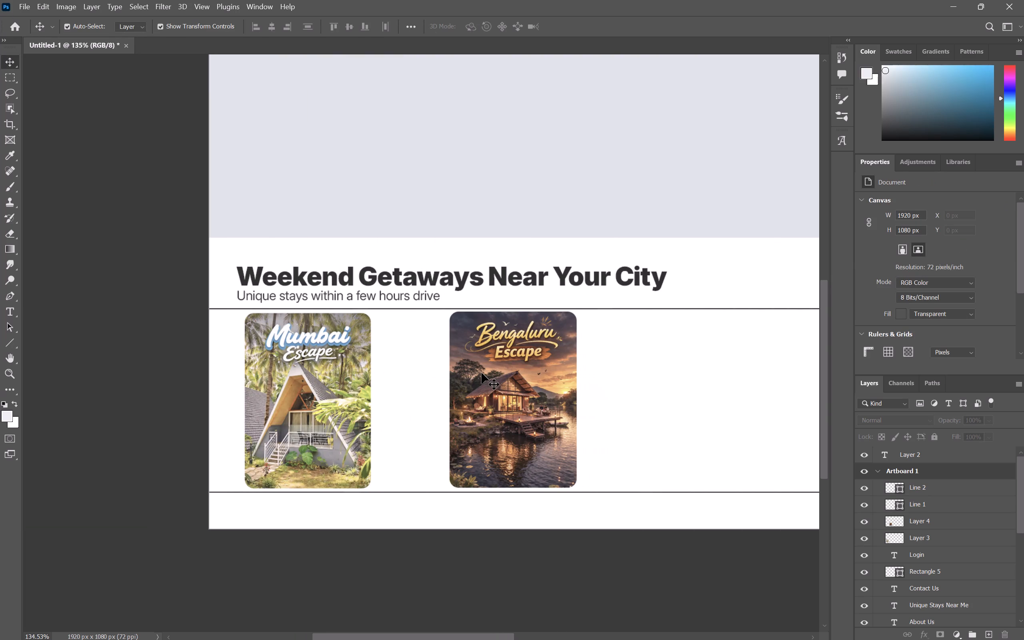
{"action": "scroll", "coordinate": [482, 373], "scroll_direction": "up", "scroll_amount": 4, "text": "alt"}
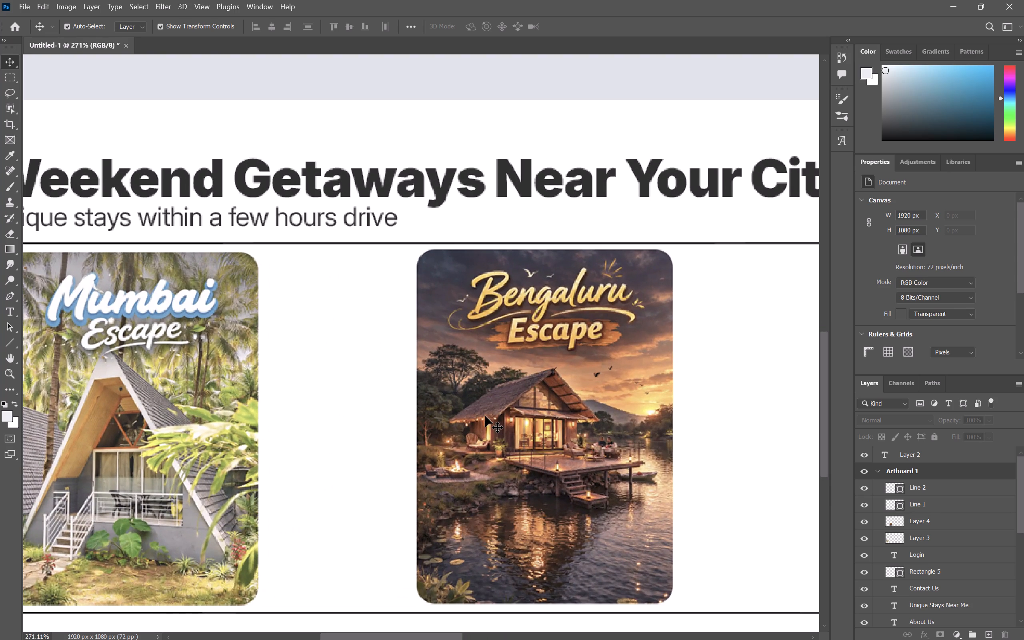
{"action": "left_click", "coordinate": [485, 416]}
{"action": "left_click_drag", "start_coordinate": [509, 390], "coordinate": [505, 392]}
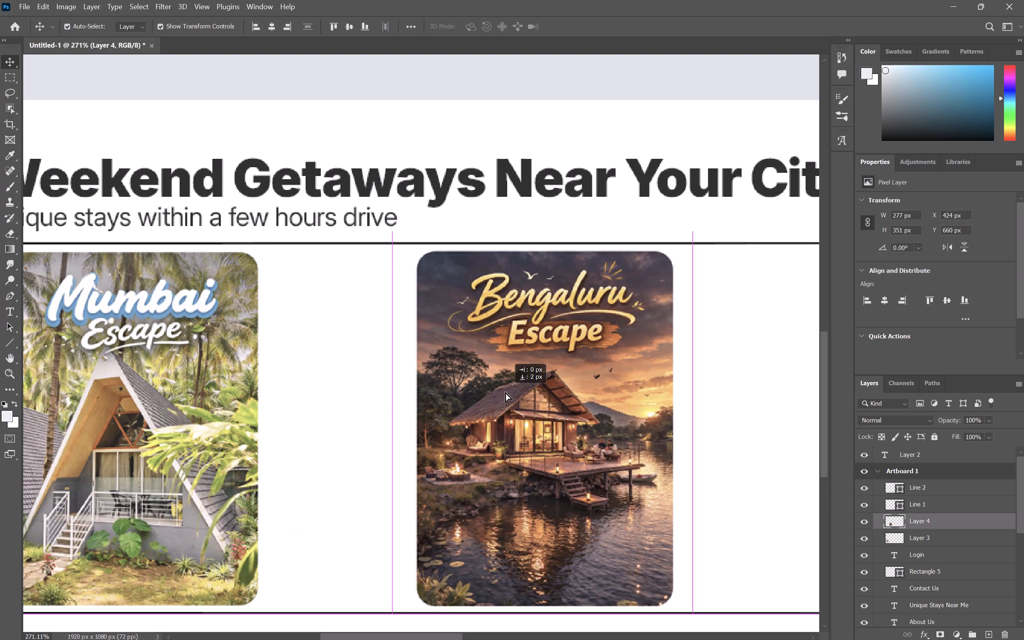
{"action": "left_click_drag", "start_coordinate": [505, 392], "coordinate": [504, 393]}
{"action": "key", "text": "Down"}
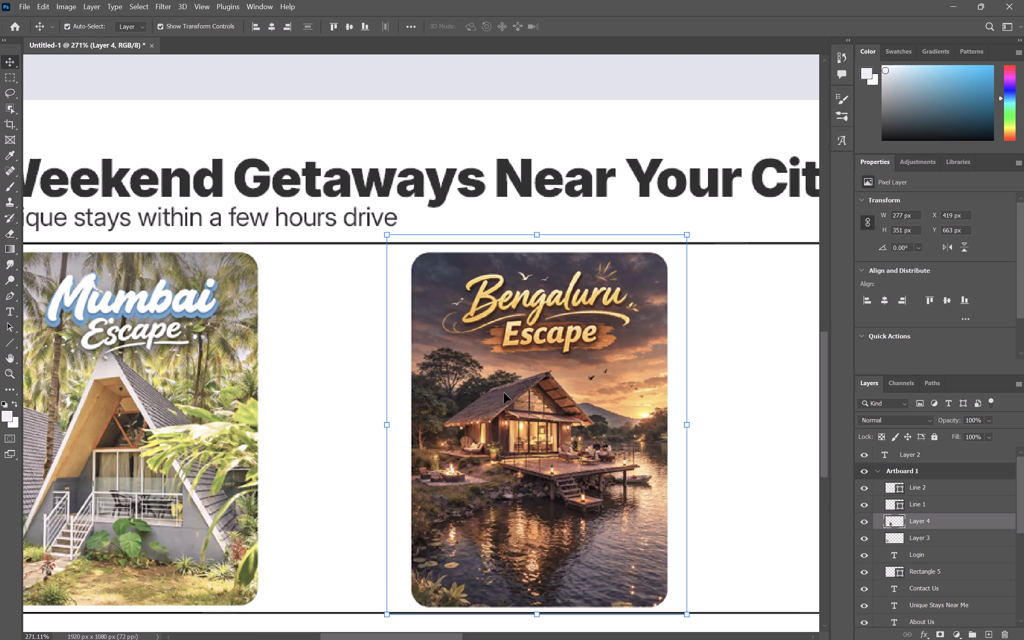
{"action": "left_click", "coordinate": [686, 134]}
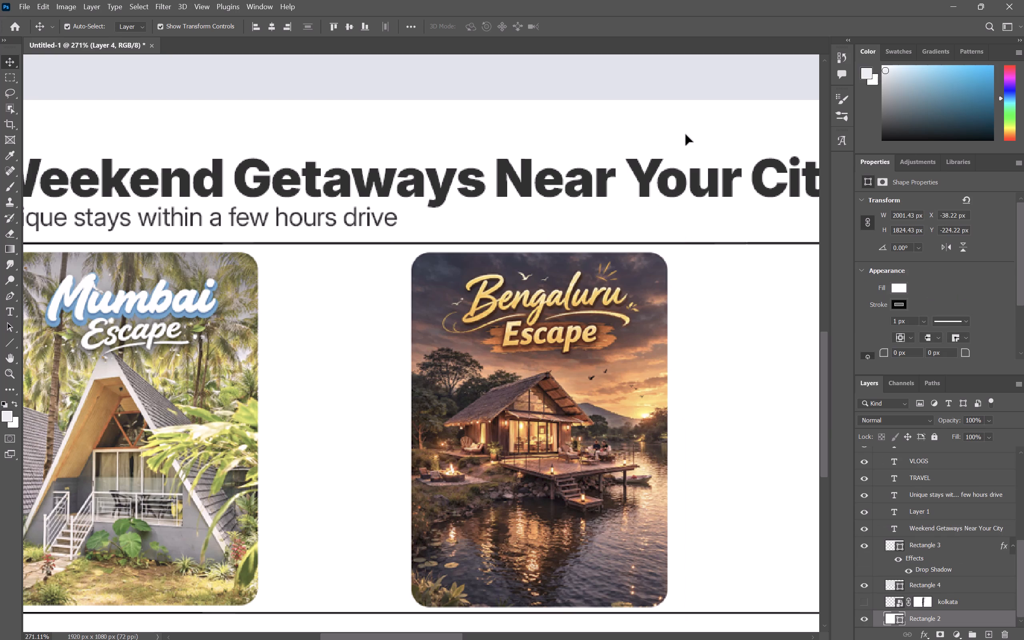
{"action": "left_click", "coordinate": [556, 356]}
{"action": "key", "text": "Up"}
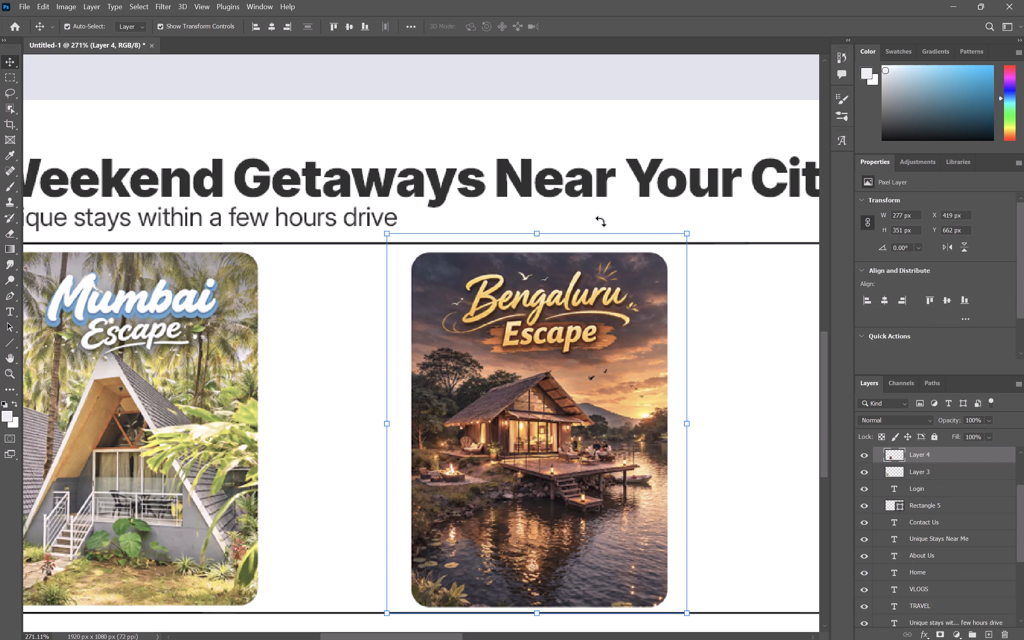
{"action": "left_click", "coordinate": [687, 137]}
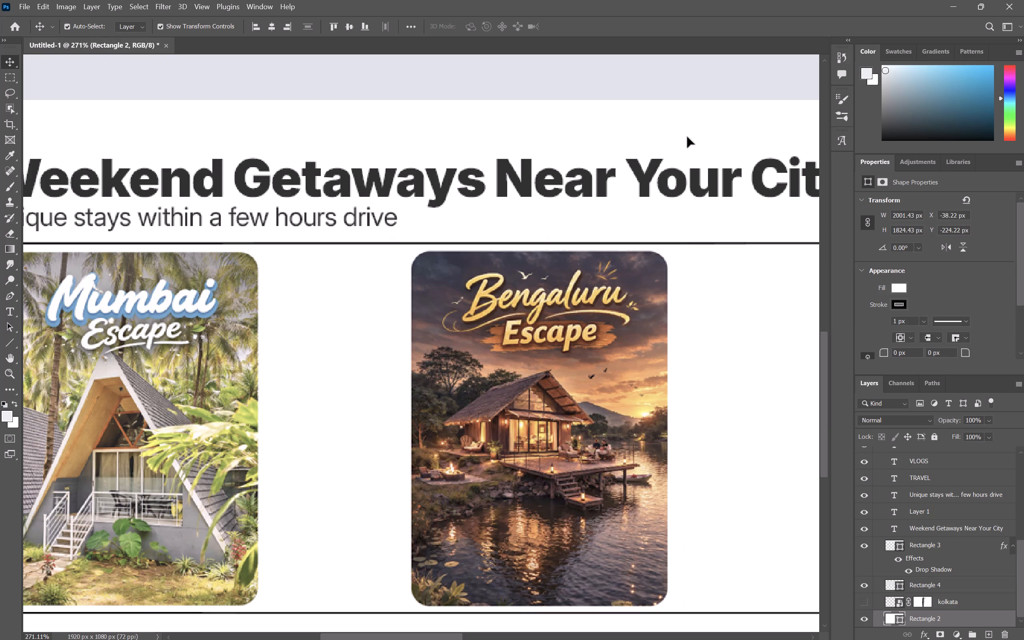
Capture a screenshot of the Delhi Escape card from the Culture Travel page in Chrome and return to Photoshop.
{"action": "scroll", "coordinate": [687, 137], "scroll_direction": "left", "scroll_amount": 1}
{"action": "scroll", "coordinate": [687, 137], "scroll_direction": "down", "scroll_amount": 1, "text": "alt"}
{"action": "scroll", "coordinate": [687, 137], "scroll_direction": "left", "scroll_amount": 1}
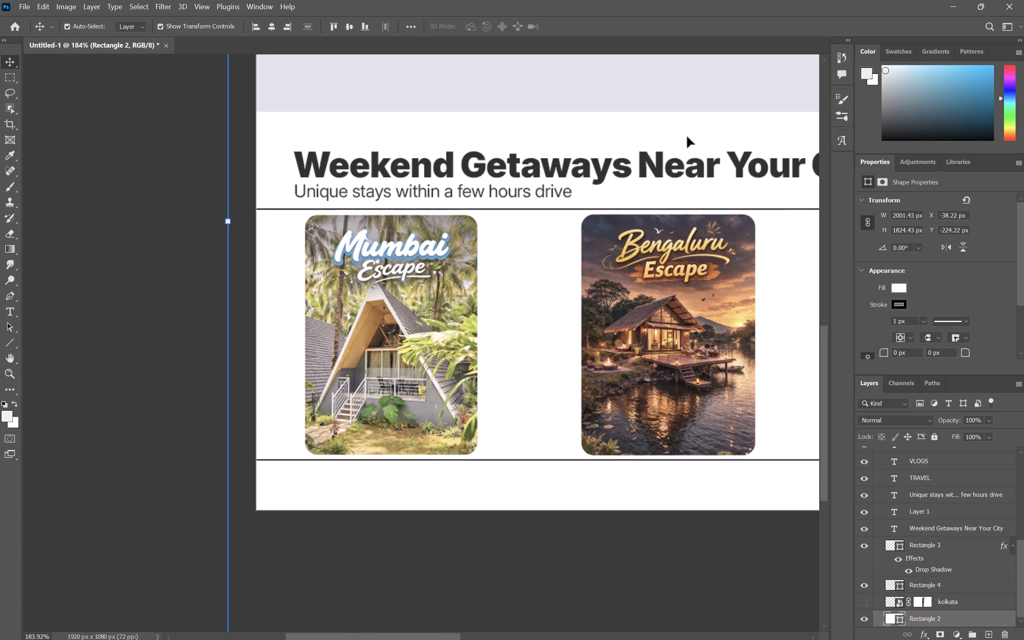
{"action": "scroll", "coordinate": [687, 137], "scroll_direction": "left", "scroll_amount": 2}
{"action": "scroll", "coordinate": [687, 137], "scroll_direction": "right", "scroll_amount": 5}
{"action": "key", "text": "alt+Tab"}
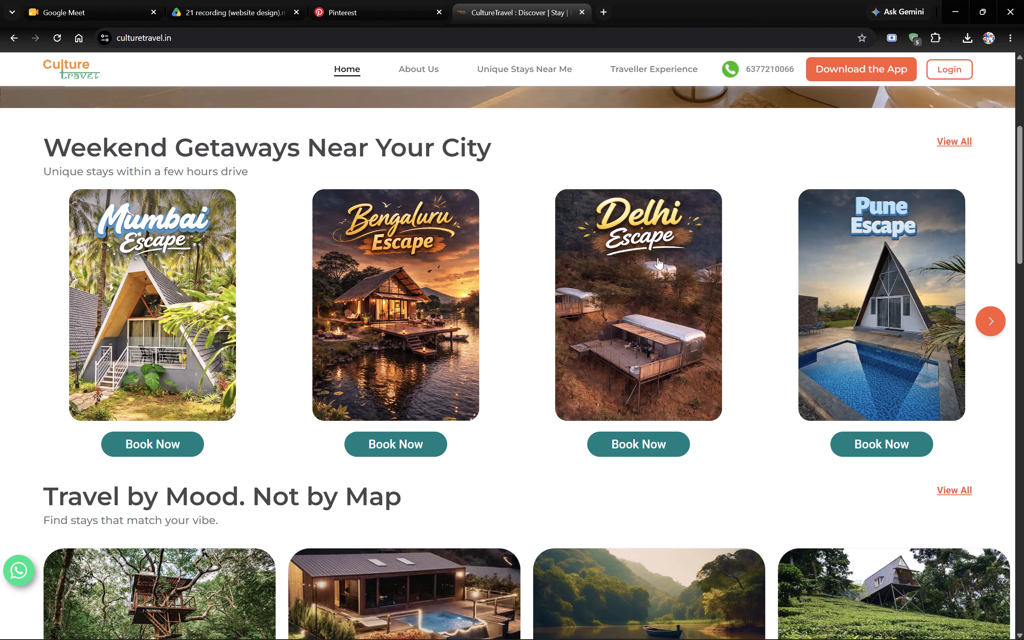
{"action": "key", "text": "Print"}
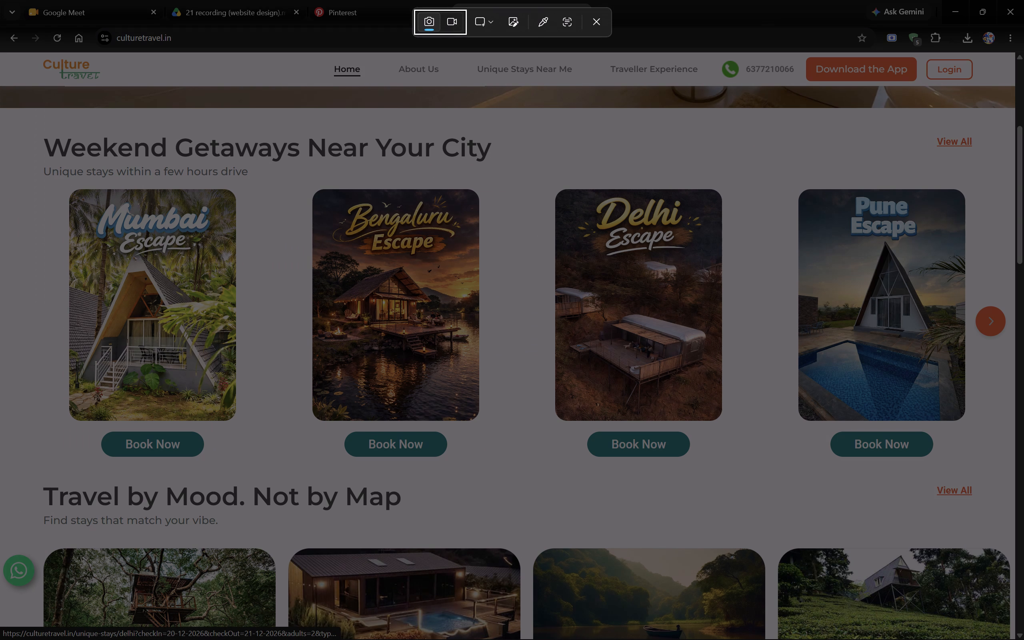
{"action": "left_click_drag", "start_coordinate": [542, 172], "coordinate": [740, 425]}
{"action": "key", "text": "alt+Tab"}
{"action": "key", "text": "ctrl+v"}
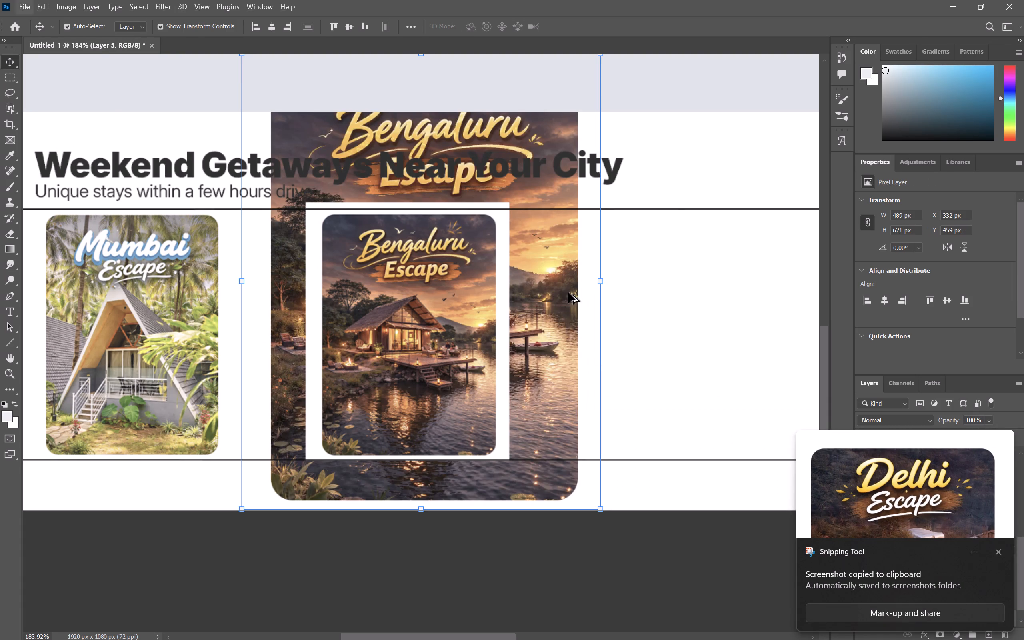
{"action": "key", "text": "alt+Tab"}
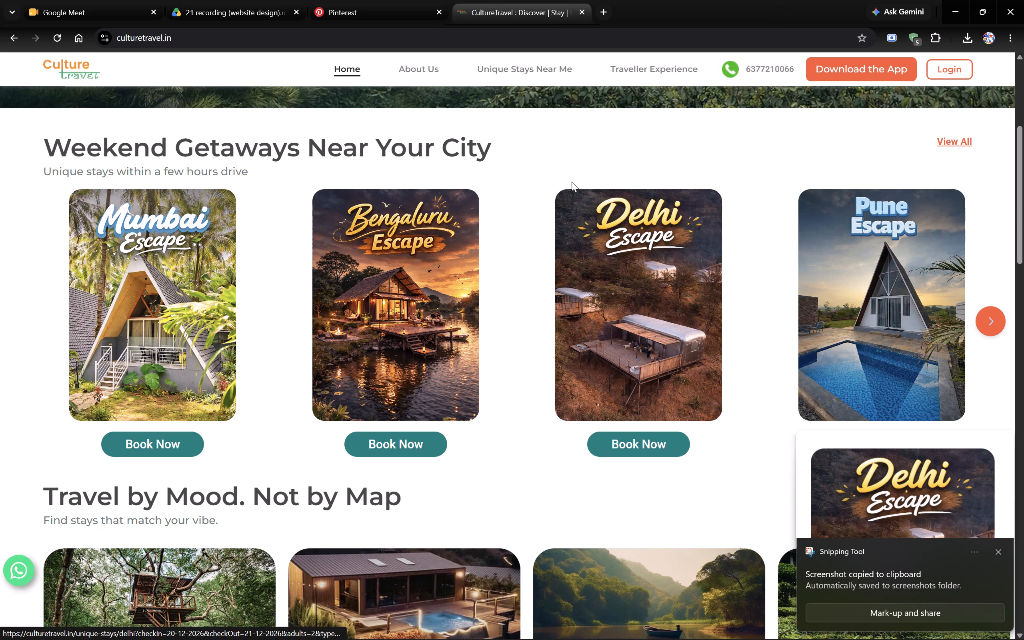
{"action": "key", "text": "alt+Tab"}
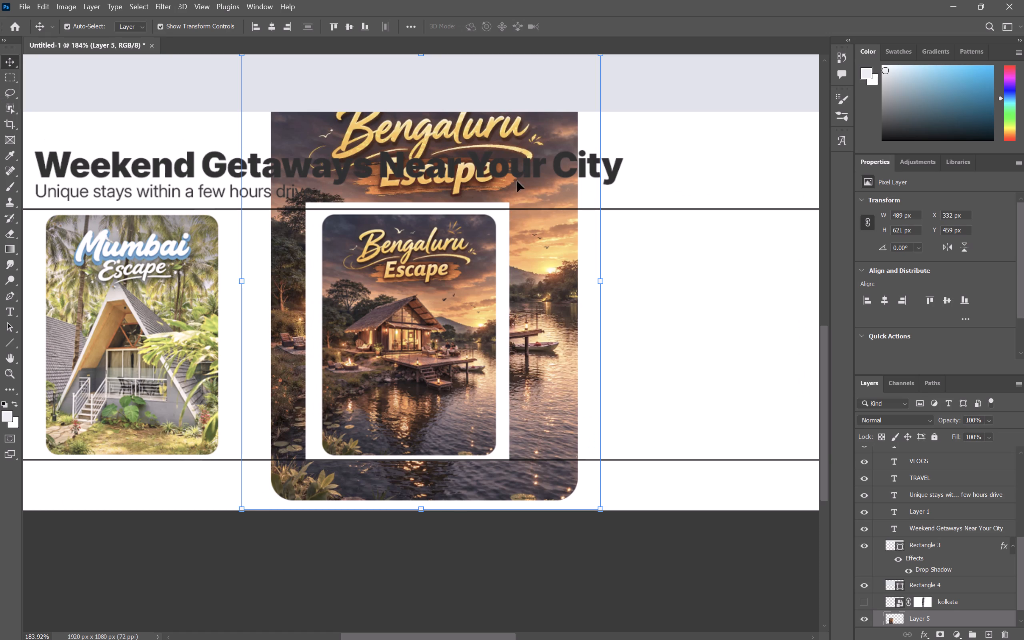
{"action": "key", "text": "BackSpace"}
Paste the Delhi Escape card capture and move it beside the Bengaluru card, to about X 729 px, Y 449 px.
{"action": "key", "text": "ctrl+v"}
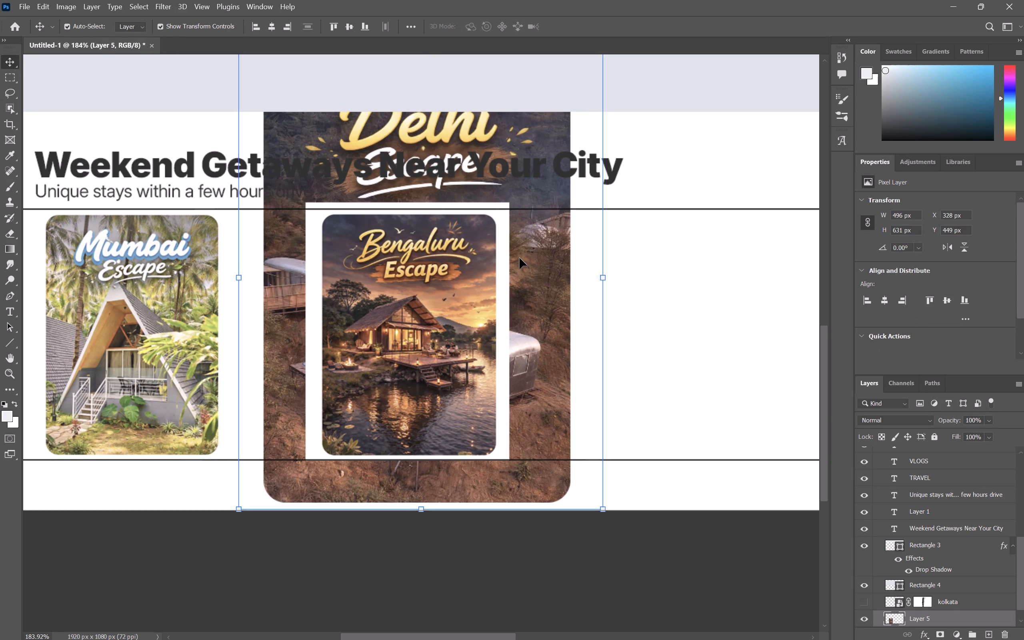
{"action": "left_click_drag", "start_coordinate": [548, 301], "coordinate": [584, 301]}
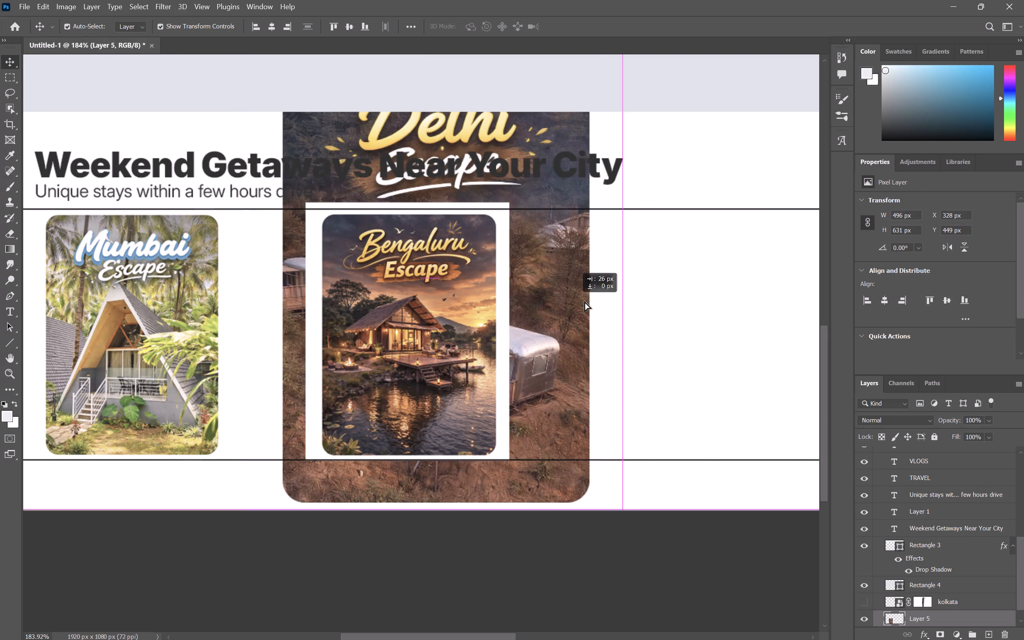
{"action": "left_click_drag", "start_coordinate": [584, 301], "coordinate": [777, 324]}
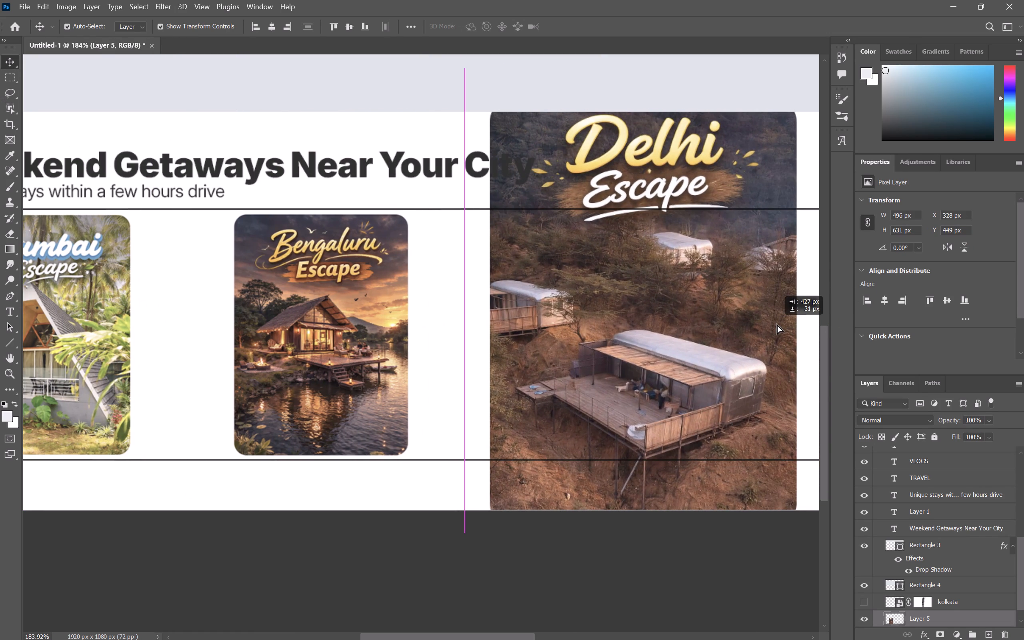
{"action": "left_click_drag", "start_coordinate": [777, 324], "coordinate": [752, 302]}
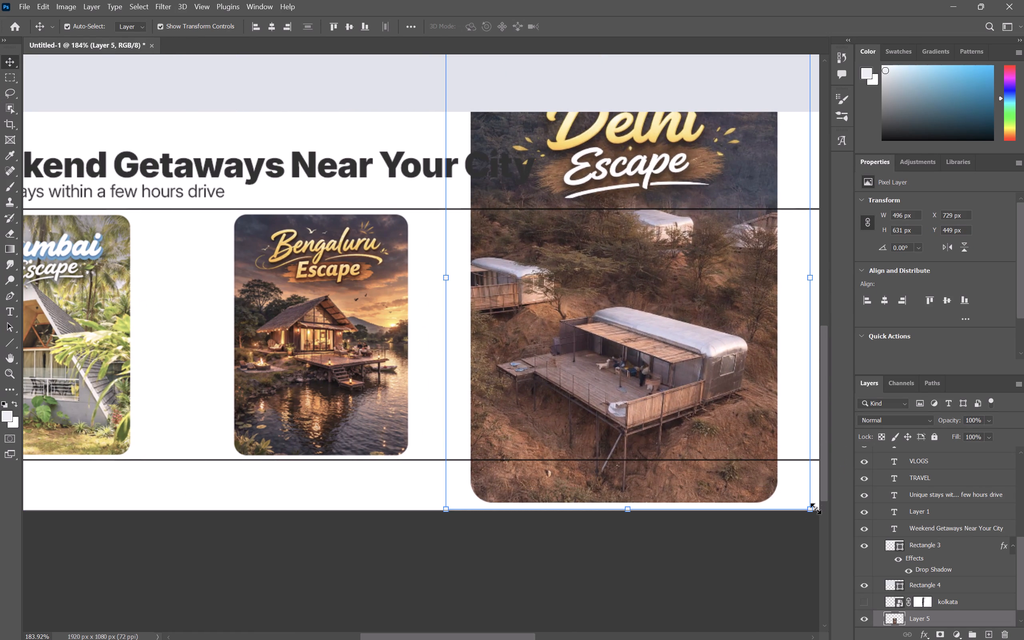
Scale the Delhi card proportionally to about 55.65% and place it near the upper guide line, beside the Bengaluru card.
{"action": "left_click_drag", "start_coordinate": [814, 507], "coordinate": [555, 304]}
{"action": "left_click_drag", "start_coordinate": [561, 244], "coordinate": [711, 338]}
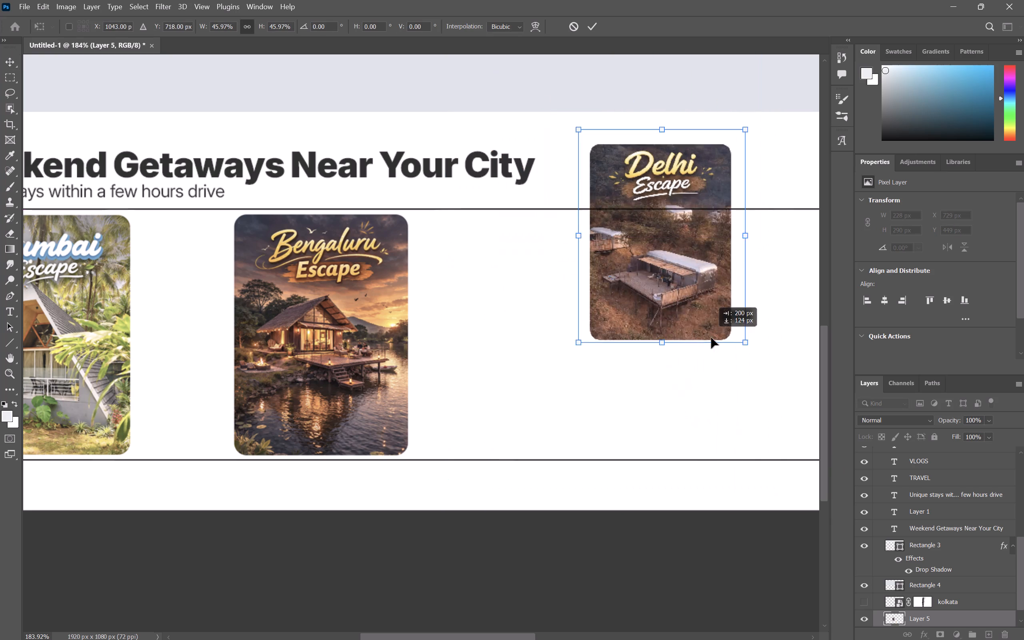
{"action": "left_click_drag", "start_coordinate": [711, 338], "coordinate": [618, 396]}
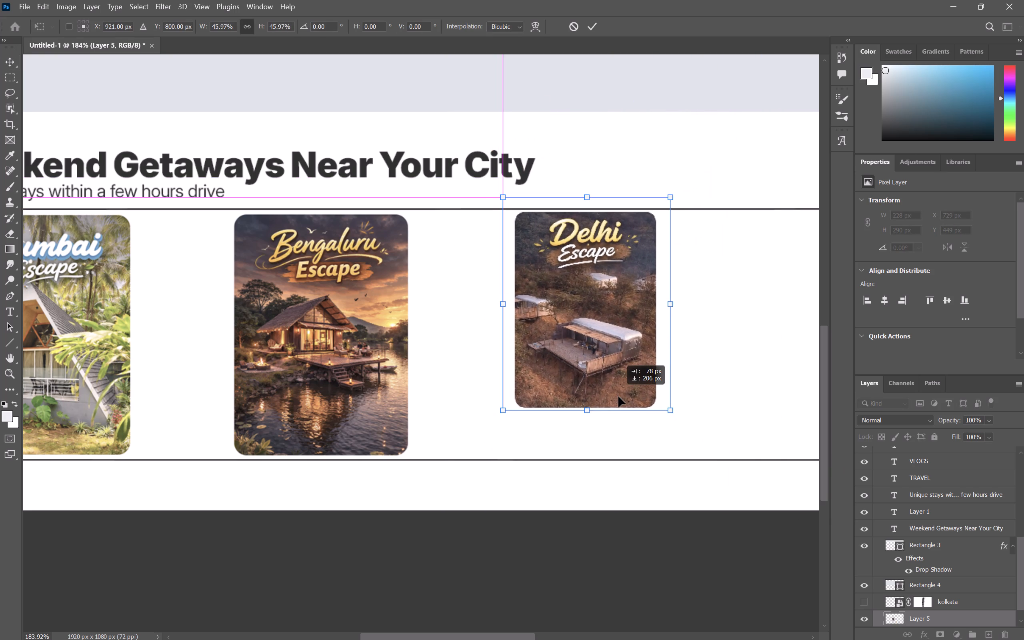
{"action": "left_click_drag", "start_coordinate": [618, 396], "coordinate": [618, 402]}
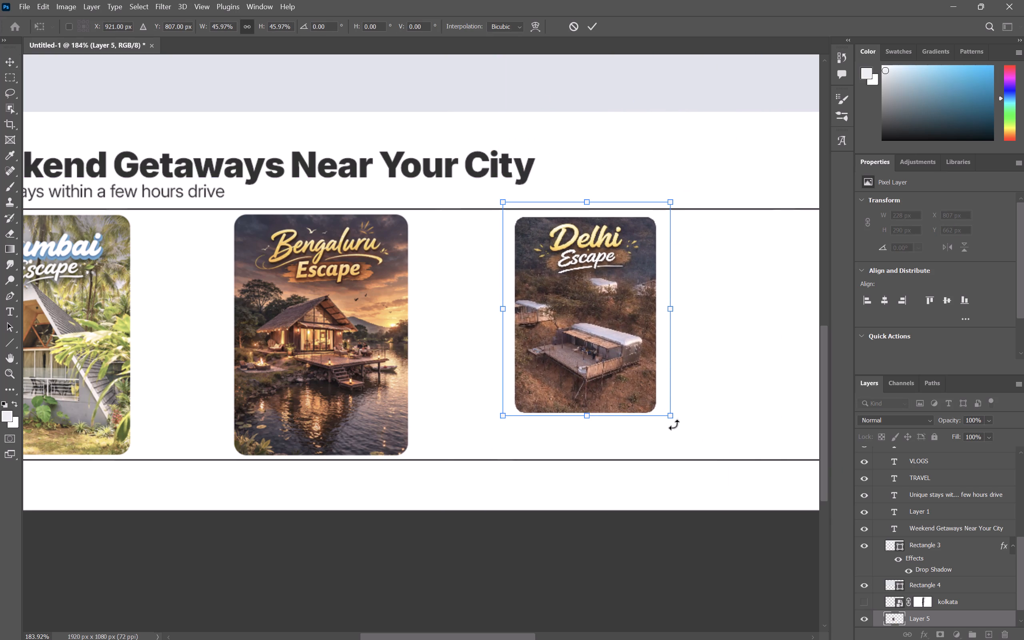
{"action": "left_click_drag", "start_coordinate": [674, 417], "coordinate": [736, 445]}
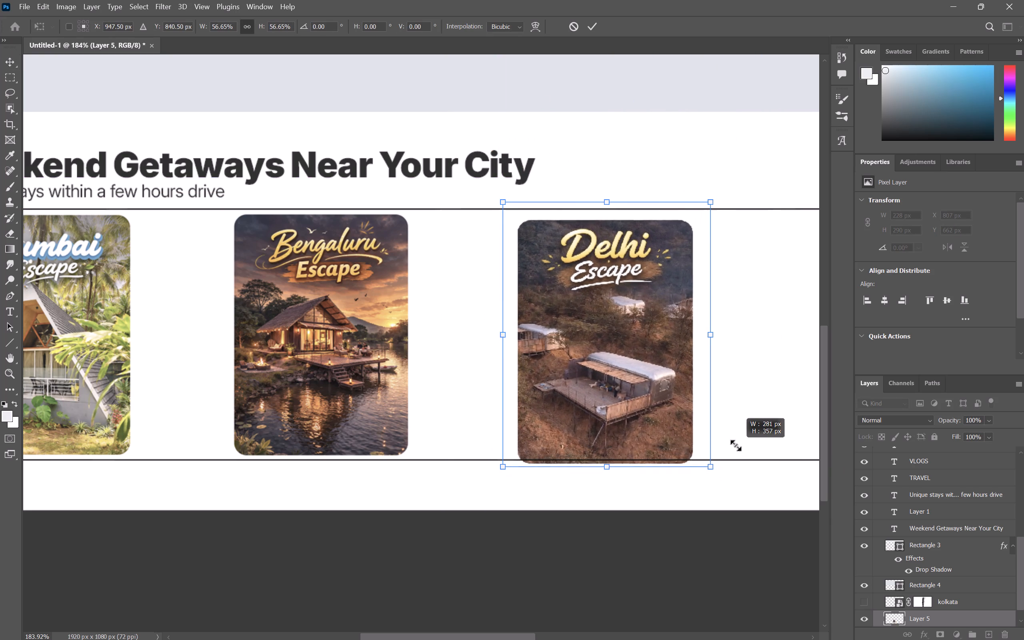
{"action": "left_click_drag", "start_coordinate": [736, 445], "coordinate": [734, 443]}
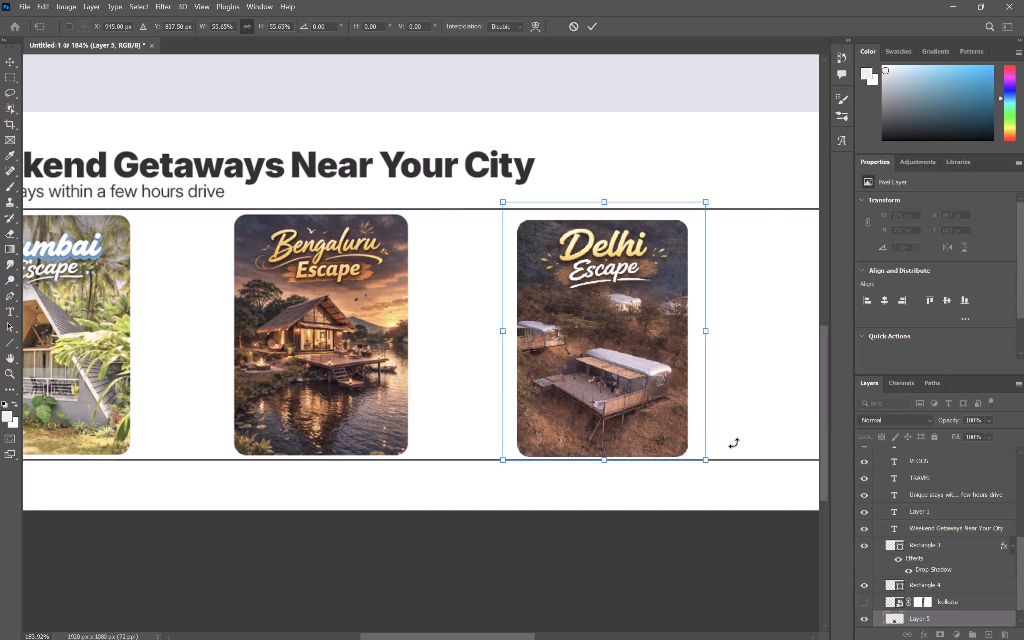
Nudge the Delhi card up 8 px to line up its top edge with the Bengaluru card.
{"action": "key", "text": "Up"}
{"action": "key", "text": "Up"}
{"action": "key", "text": "Up"}
{"action": "key", "text": "Up"}
{"action": "key", "text": "Up"}
{"action": "key", "text": "Up"}
{"action": "key", "text": "Up"}
{"action": "key", "text": "Up"}
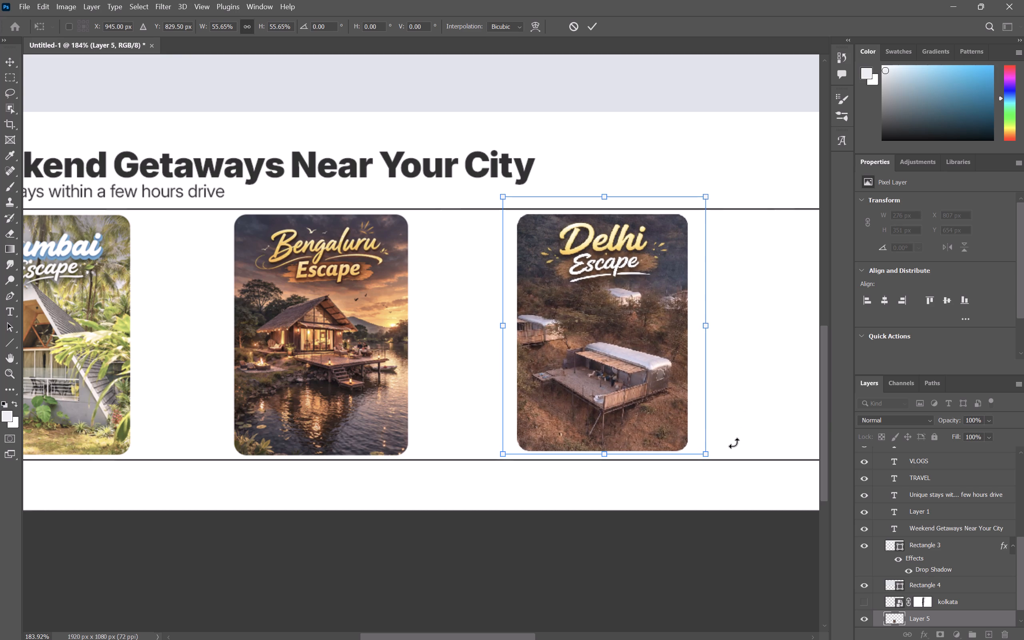
{"action": "key", "text": "Down"}
{"action": "key", "text": "Down"}
{"action": "key", "text": "Up"}
{"action": "key", "text": "Up"}
Enlarge the Delhi card to about 56.65% (281 x 357 px) to match the Bengaluru card's height, apply the transform and deselect.
{"action": "left_click_drag", "start_coordinate": [709, 453], "coordinate": [718, 456]}
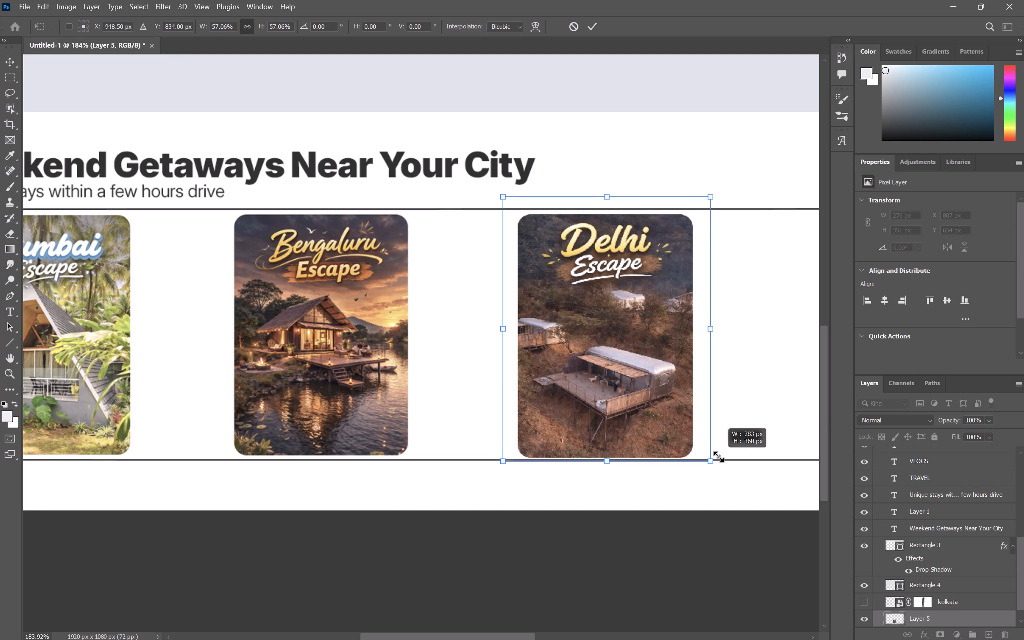
{"action": "left_click_drag", "start_coordinate": [718, 456], "coordinate": [718, 453]}
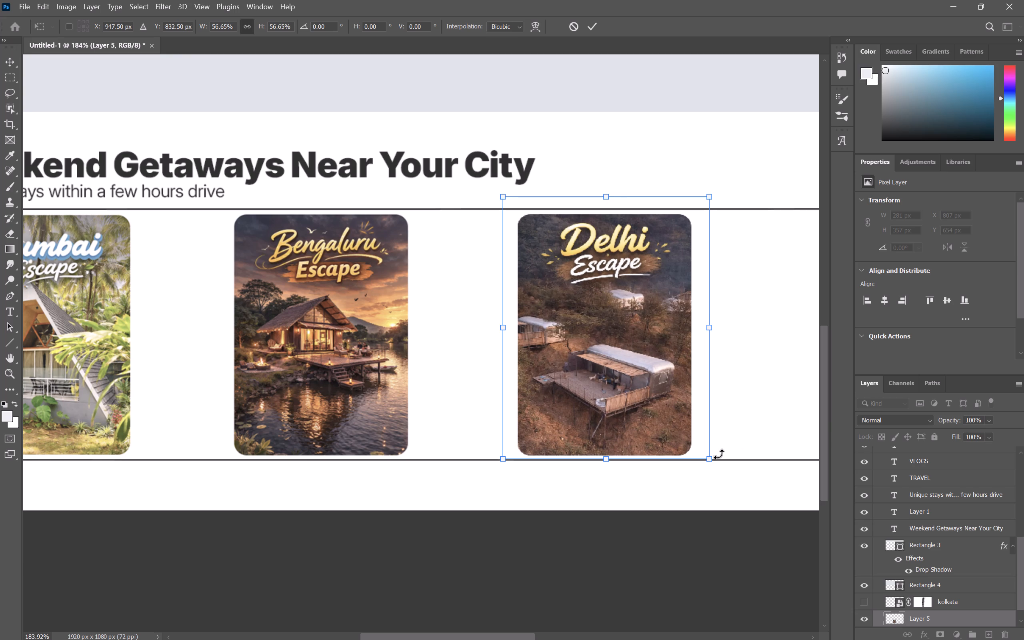
{"action": "left_click", "coordinate": [710, 462]}
{"action": "scroll", "coordinate": [568, 464], "scroll_direction": "up", "scroll_amount": 1, "text": "alt"}
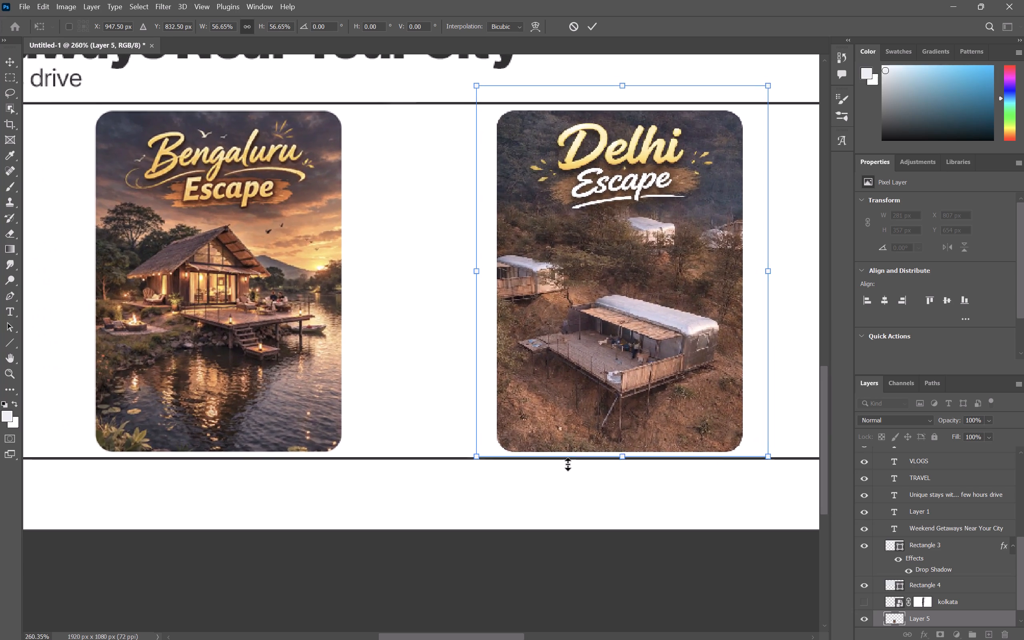
{"action": "scroll", "coordinate": [568, 464], "scroll_direction": "up", "scroll_amount": 1, "text": "alt"}
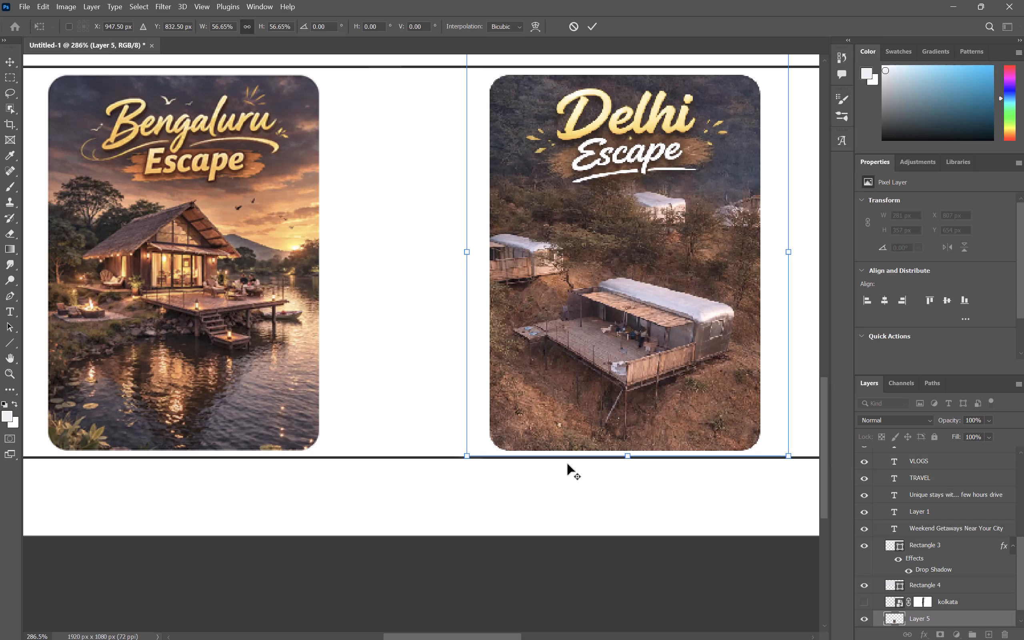
{"action": "scroll", "coordinate": [568, 464], "scroll_direction": "down", "scroll_amount": 2, "text": "alt"}
{"action": "left_click", "coordinate": [599, 589]}
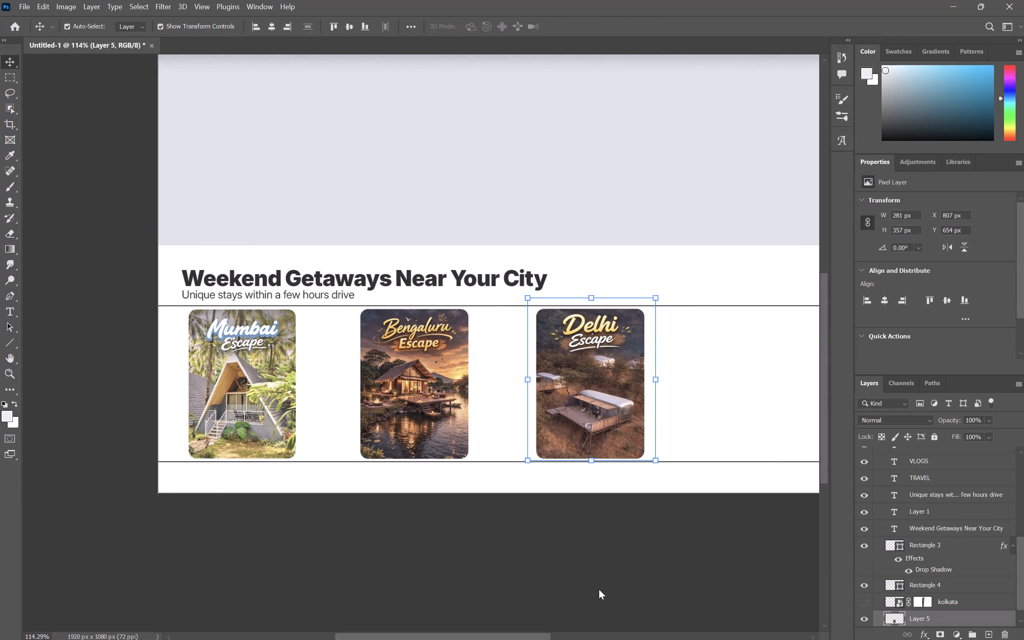
{"action": "left_click", "coordinate": [599, 589]}
{"action": "left_click", "coordinate": [383, 607]}
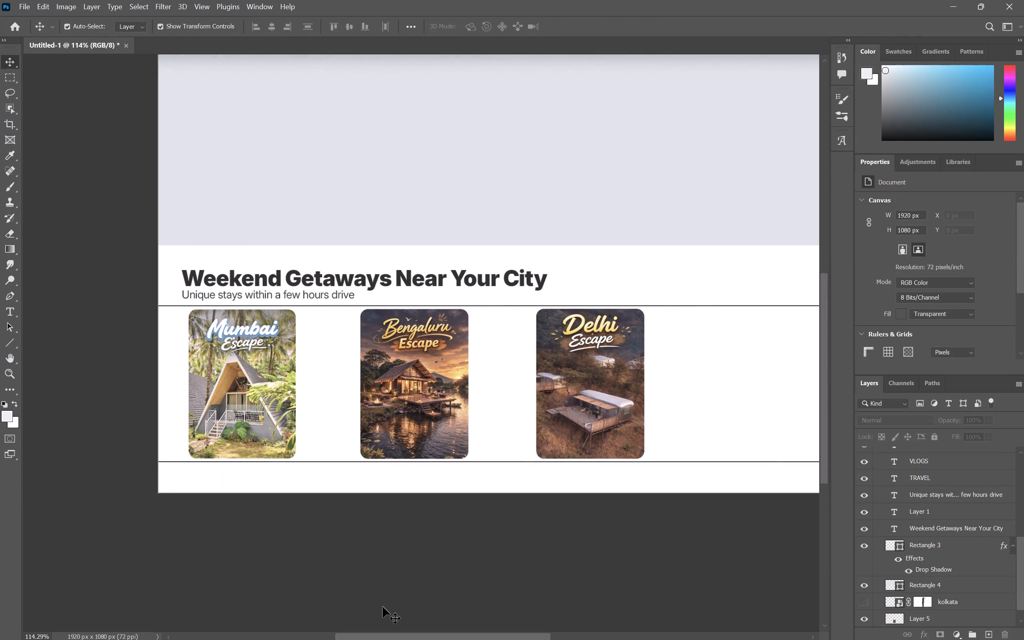
Nudge the Delhi card 5 px toward the Bengaluru card to even out the card spacing, then deselect it.
{"action": "left_click", "coordinate": [579, 418]}
{"action": "key", "text": "Left"}
{"action": "key", "text": "Left"}
{"action": "key", "text": "Left"}
{"action": "key", "text": "Left"}
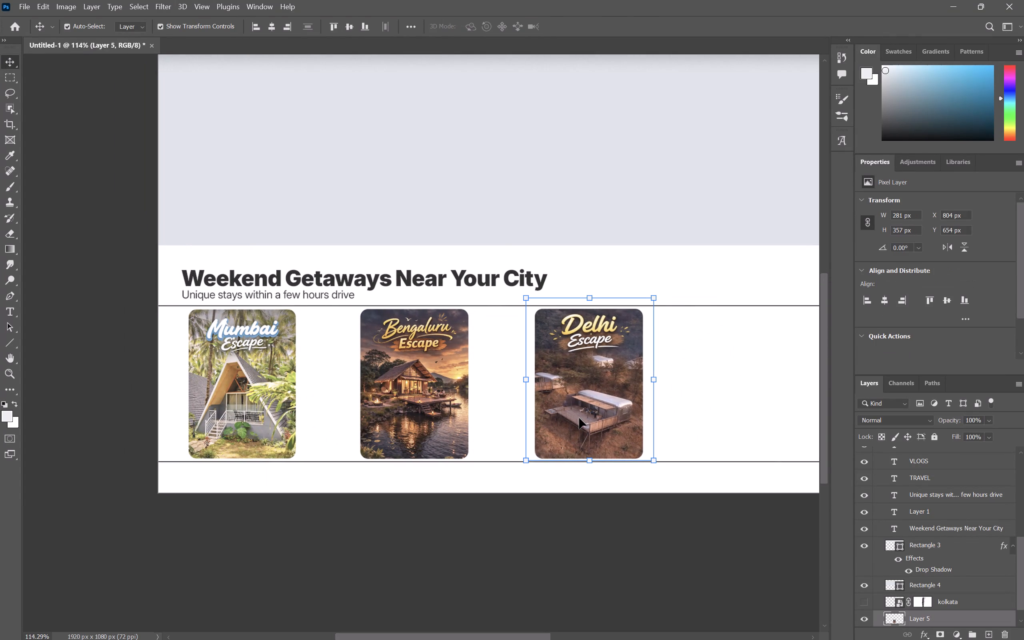
{"action": "key", "text": "Left"}
{"action": "left_click", "coordinate": [675, 585]}
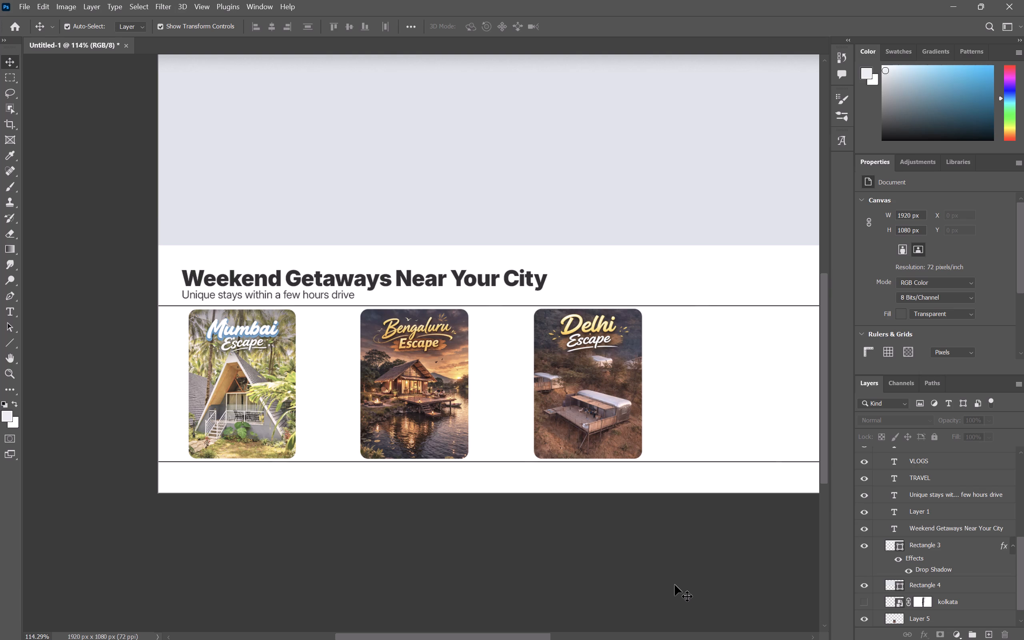
Capture the Pune Escape card from the Culture Travel website's Weekend Getaways carousel and paste it into the Photoshop page design.
{"action": "scroll", "coordinate": [675, 585], "scroll_direction": "down", "scroll_amount": 1, "text": "alt"}
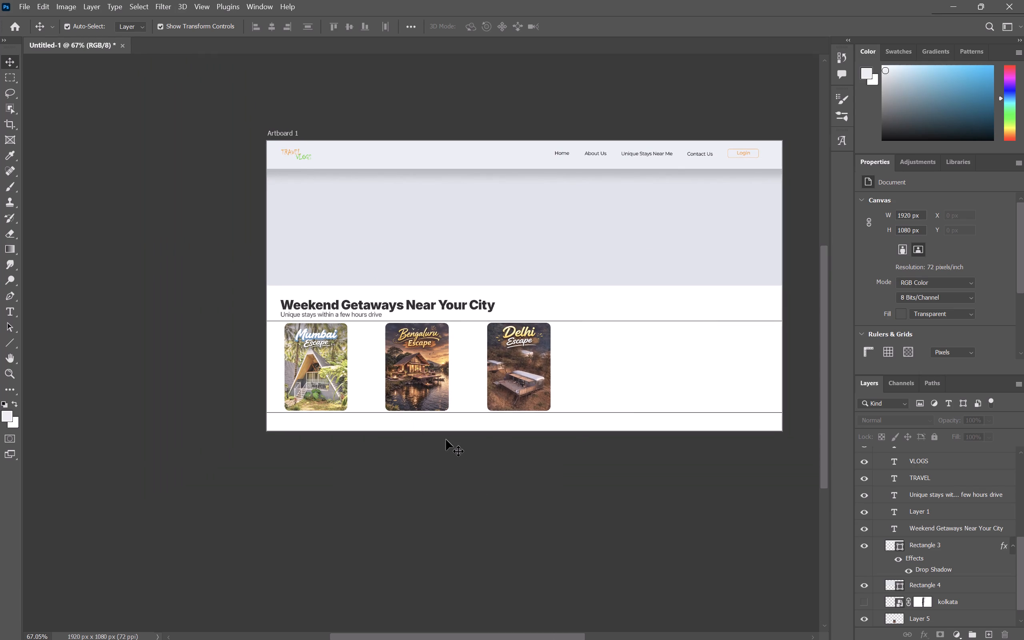
{"action": "key", "text": "alt+Tab"}
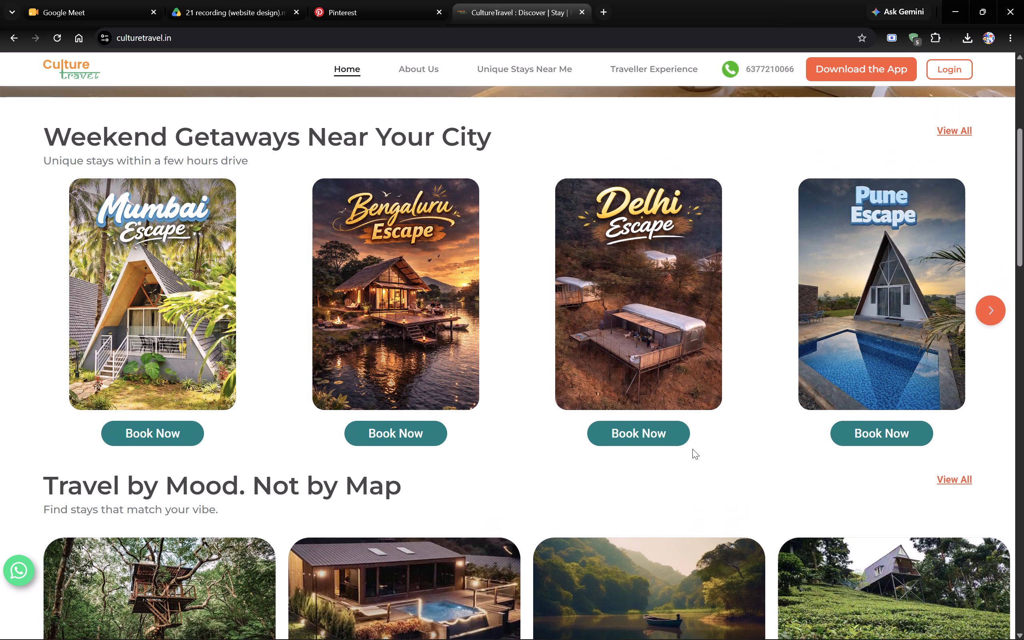
{"action": "left_click", "coordinate": [982, 299]}
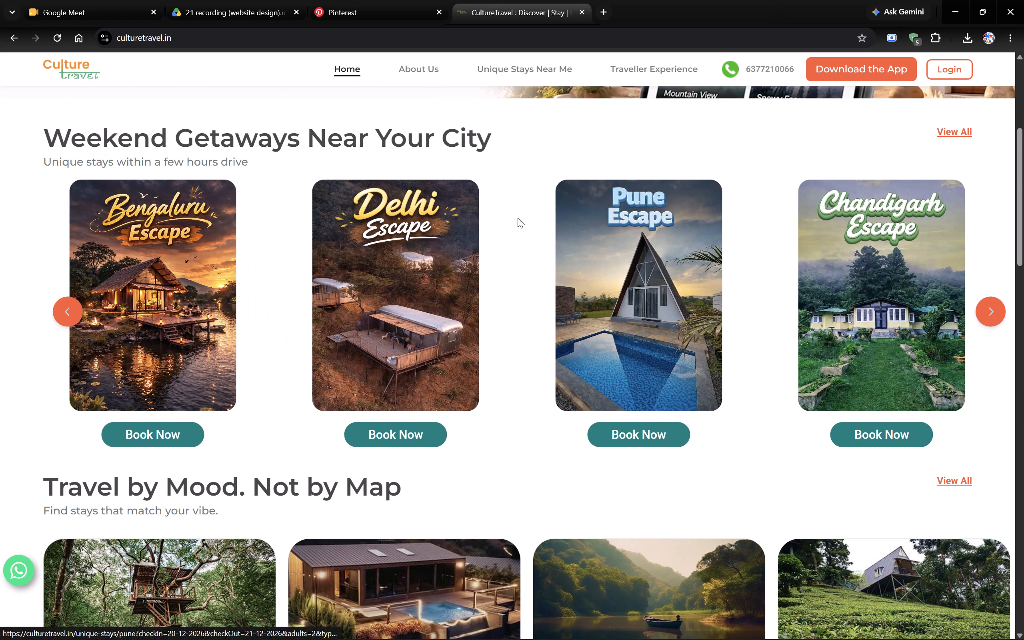
{"action": "key", "text": "Print"}
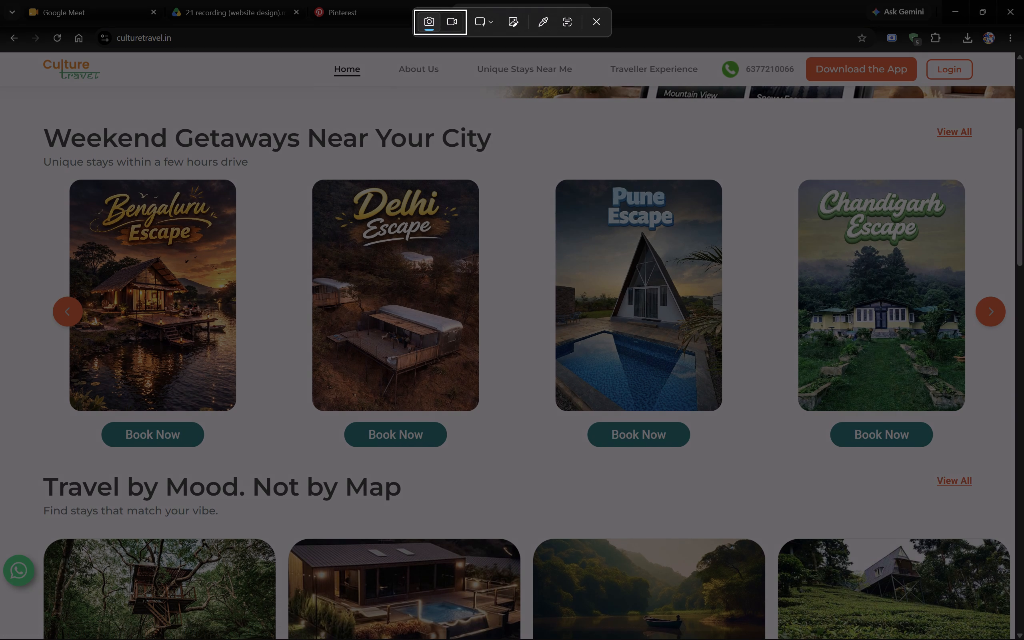
{"action": "left_click_drag", "start_coordinate": [538, 172], "coordinate": [738, 413]}
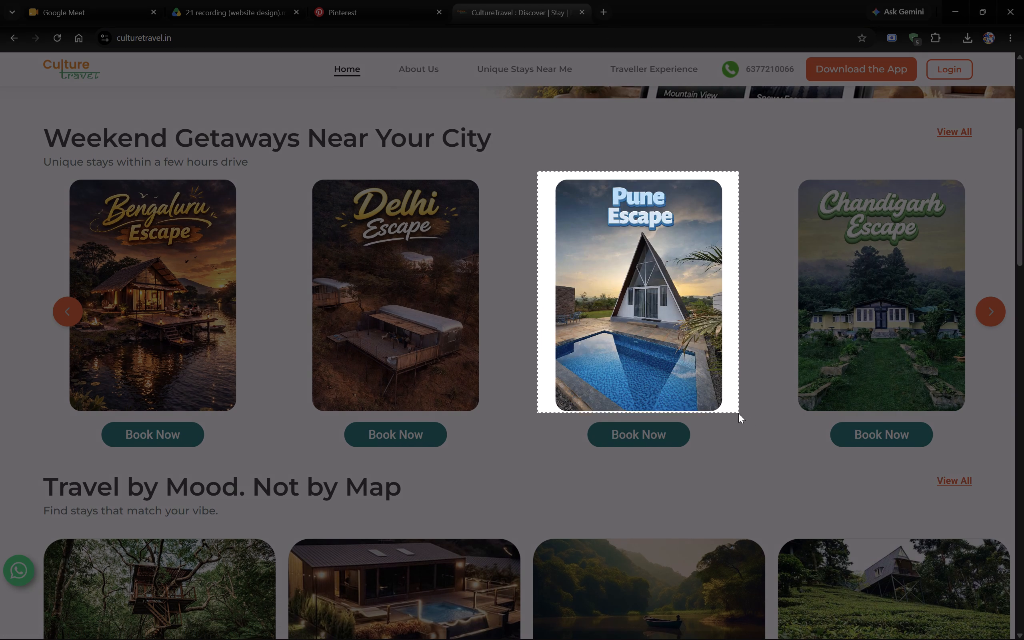
{"action": "left_click_drag", "start_coordinate": [738, 413], "coordinate": [736, 416]}
{"action": "key", "text": "alt+Tab"}
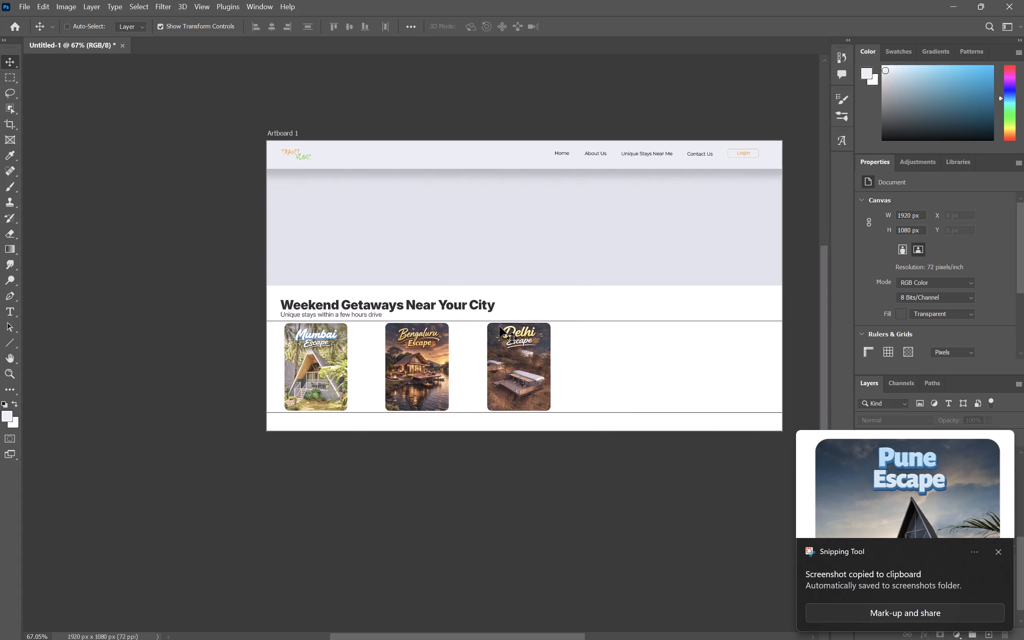
{"action": "key", "text": "ctrl+v"}
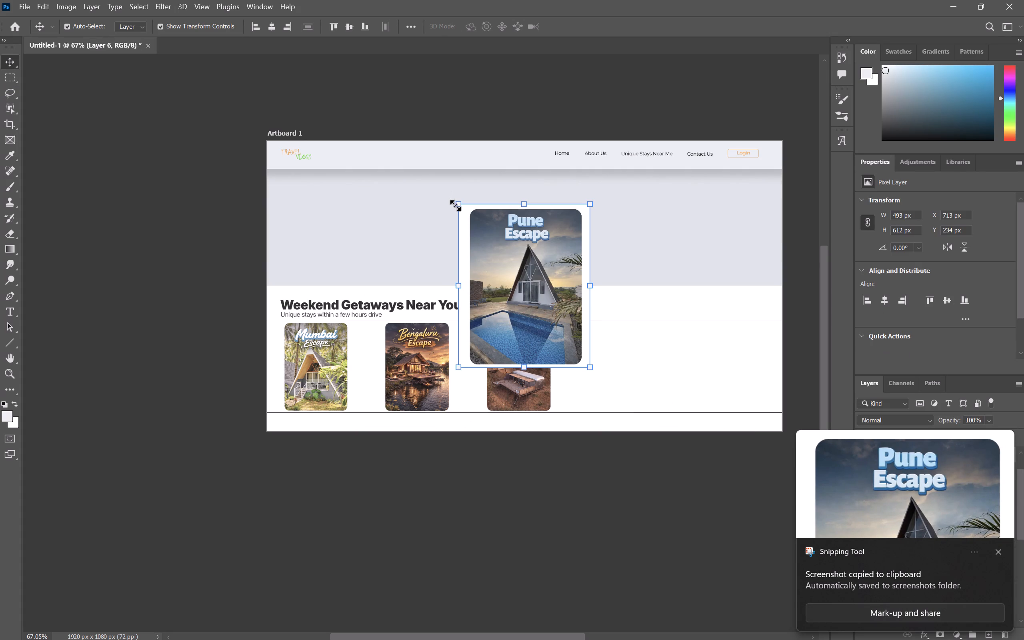
Scale the Pune card down to about 57.8% (285 x 353 px) and place it between the guide lines, beside the Delhi card.
{"action": "left_click_drag", "start_coordinate": [456, 206], "coordinate": [515, 265]}
{"action": "left_click_drag", "start_coordinate": [544, 314], "coordinate": [600, 365]}
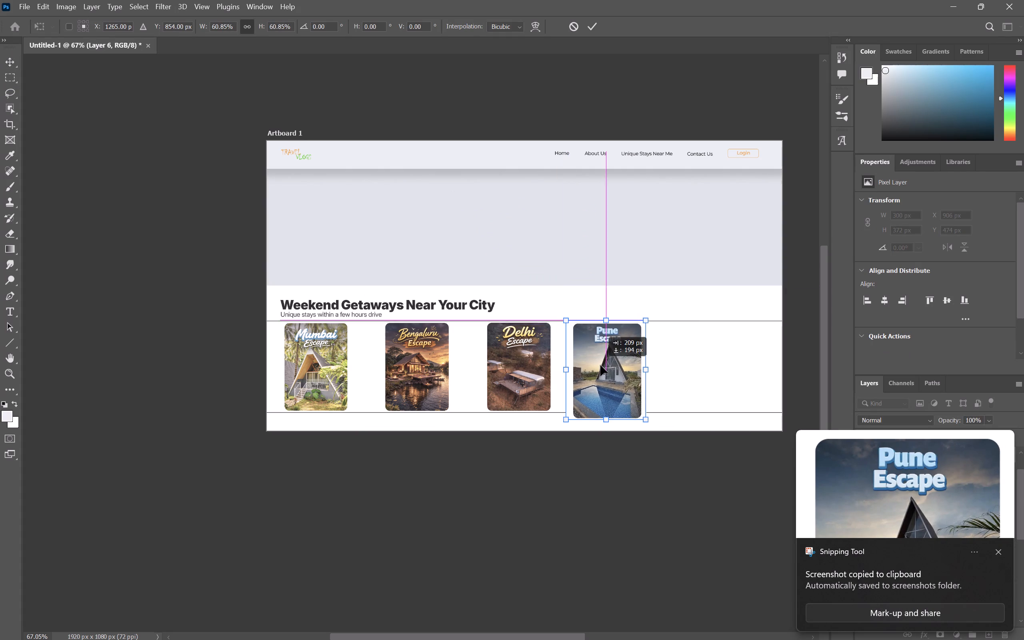
{"action": "left_click_drag", "start_coordinate": [600, 365], "coordinate": [599, 362]}
{"action": "scroll", "coordinate": [599, 362], "scroll_direction": "up", "scroll_amount": 4, "text": "alt"}
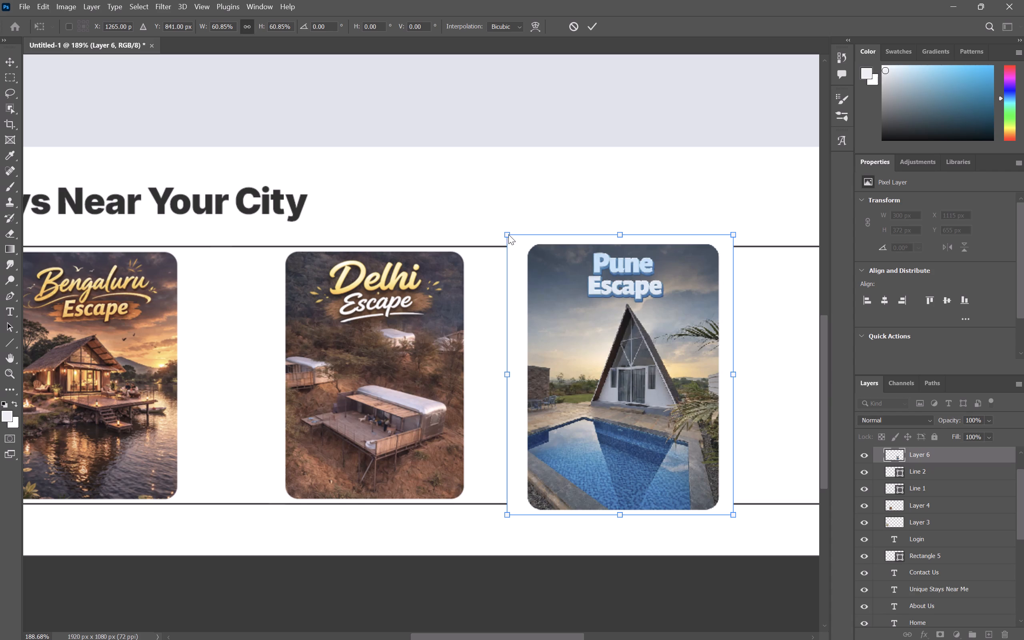
{"action": "left_click_drag", "start_coordinate": [510, 234], "coordinate": [517, 242]}
{"action": "left_click_drag", "start_coordinate": [505, 232], "coordinate": [520, 252]}
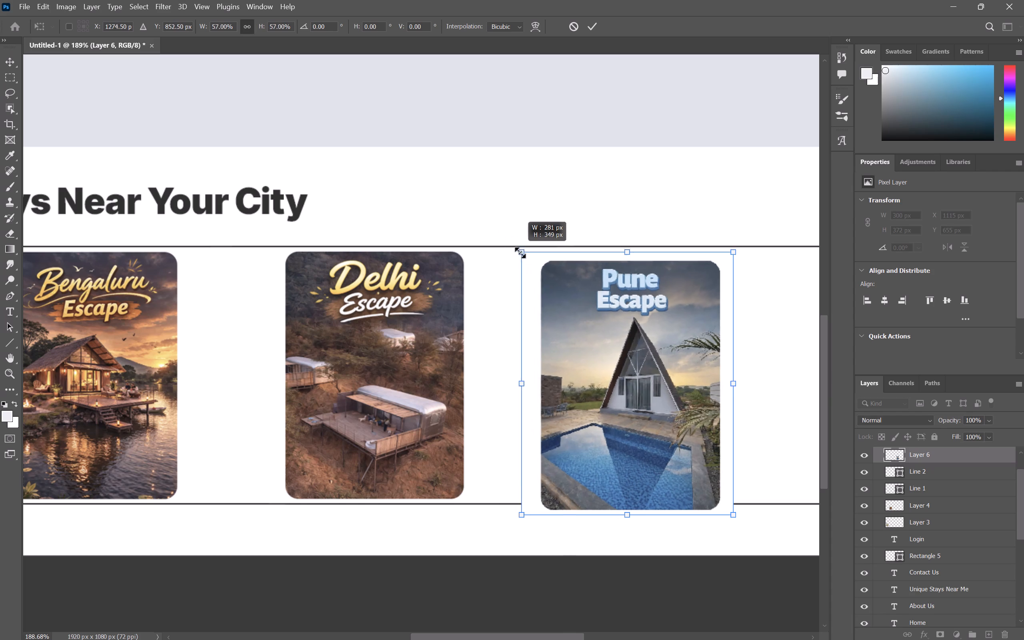
{"action": "left_click_drag", "start_coordinate": [520, 252], "coordinate": [516, 246]}
{"action": "left_click_drag", "start_coordinate": [607, 317], "coordinate": [607, 309]}
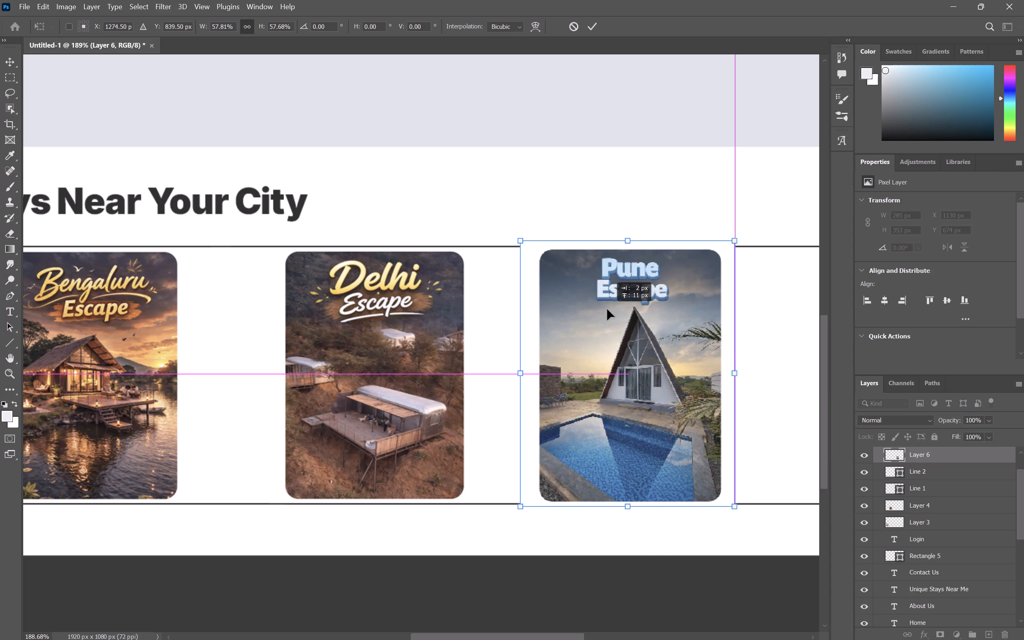
{"action": "left_click_drag", "start_coordinate": [607, 309], "coordinate": [620, 310]}
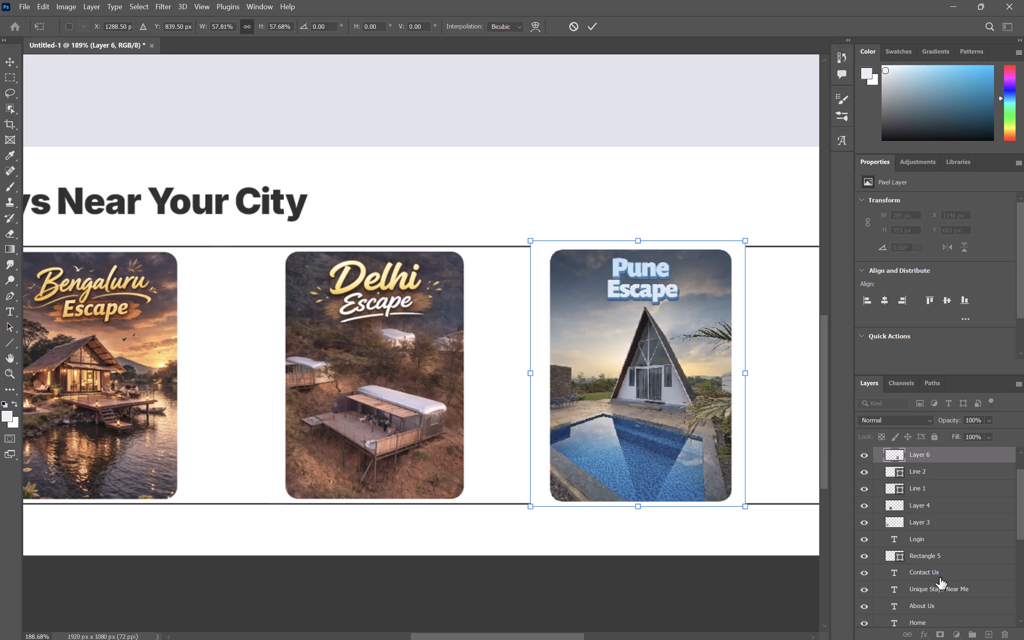
Apply the Pune card's transform and move its layer below the Line 1 and Line 2 layers.
{"action": "left_click", "coordinate": [916, 489]}
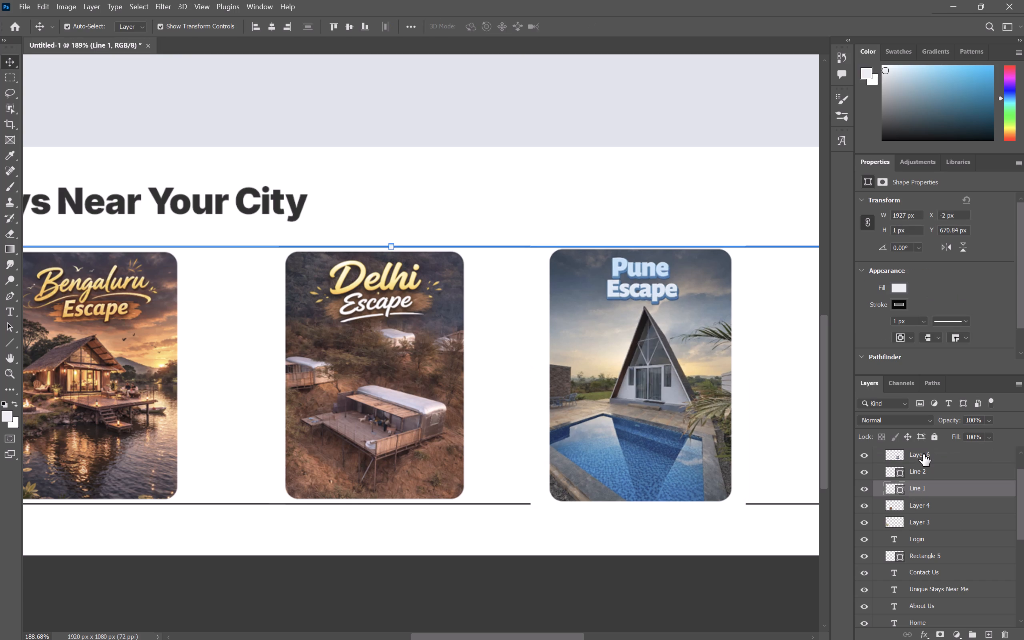
{"action": "left_click_drag", "start_coordinate": [923, 454], "coordinate": [926, 496]}
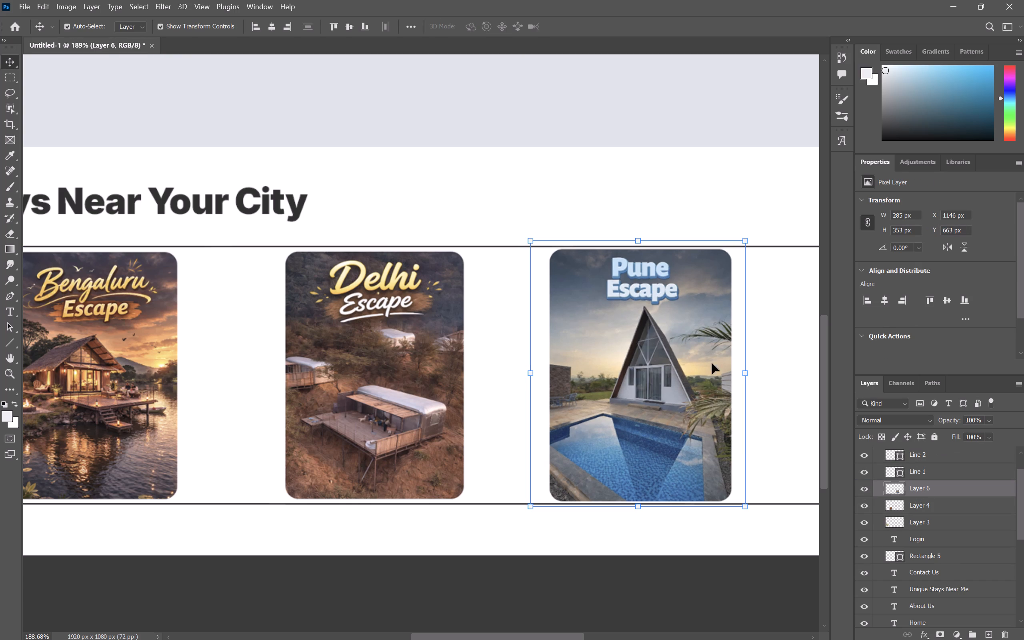
Move the Pune card about 17 px farther from the Delhi card to even out the card spacing.
{"action": "left_click_drag", "start_coordinate": [677, 379], "coordinate": [690, 379]}
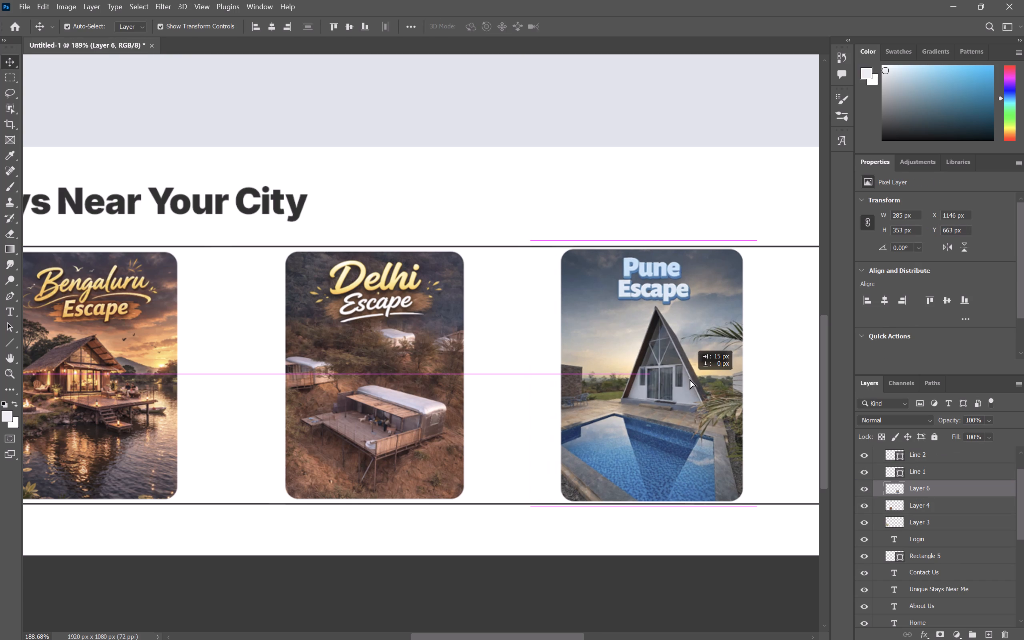
{"action": "left_click_drag", "start_coordinate": [690, 379], "coordinate": [688, 379]}
{"action": "left_click_drag", "start_coordinate": [688, 379], "coordinate": [689, 379]}
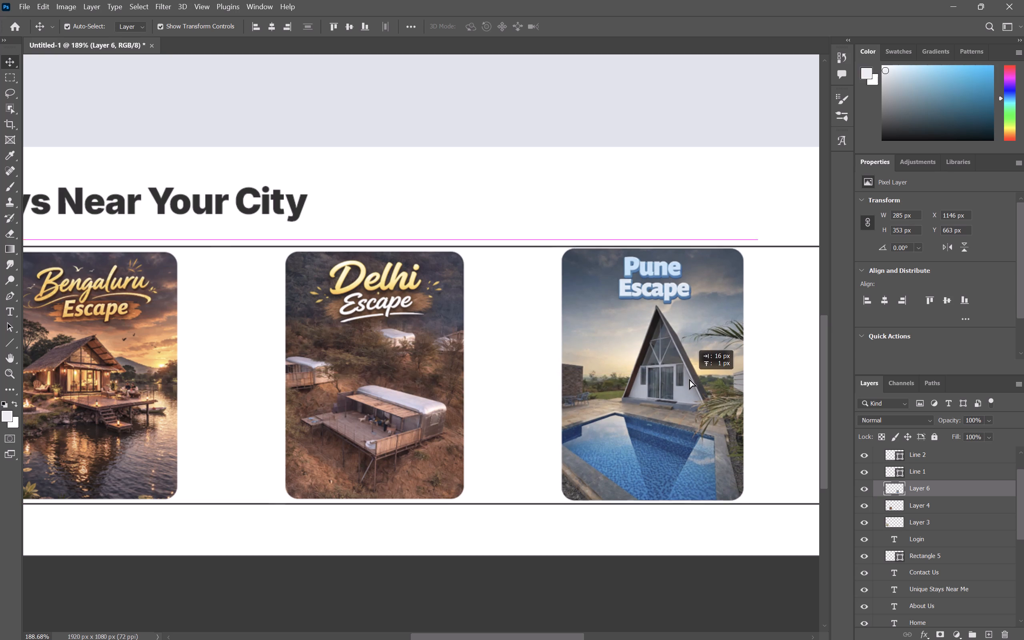
{"action": "left_click_drag", "start_coordinate": [689, 379], "coordinate": [690, 382]}
Shrink the Pune card to about 279 x 346 px and nudge it up 2 px to align with the Delhi card.
{"action": "left_click_drag", "start_coordinate": [760, 512], "coordinate": [757, 506]}
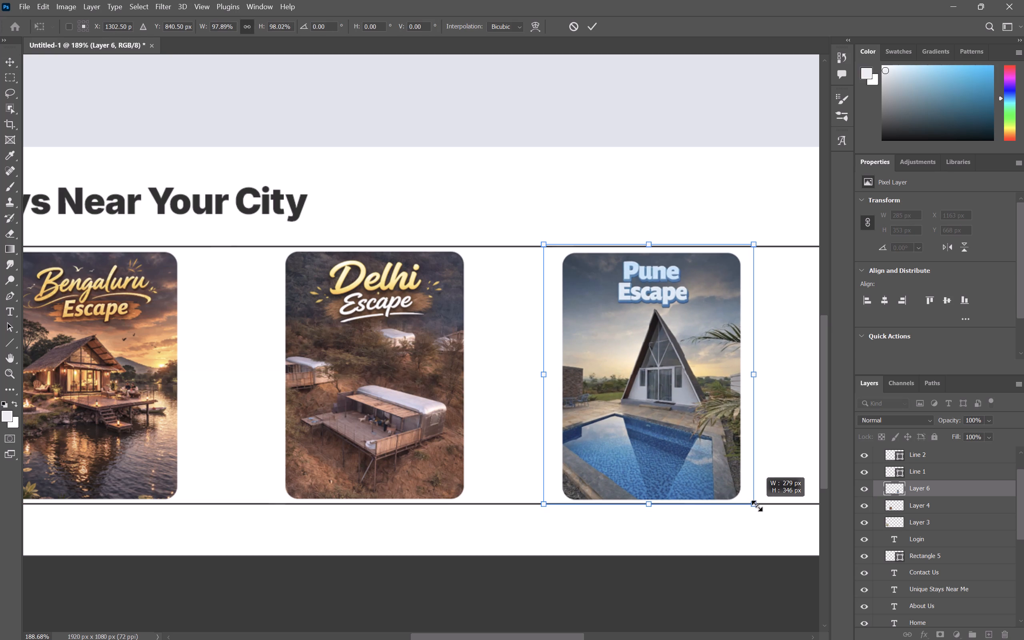
{"action": "left_click_drag", "start_coordinate": [757, 506], "coordinate": [758, 505]}
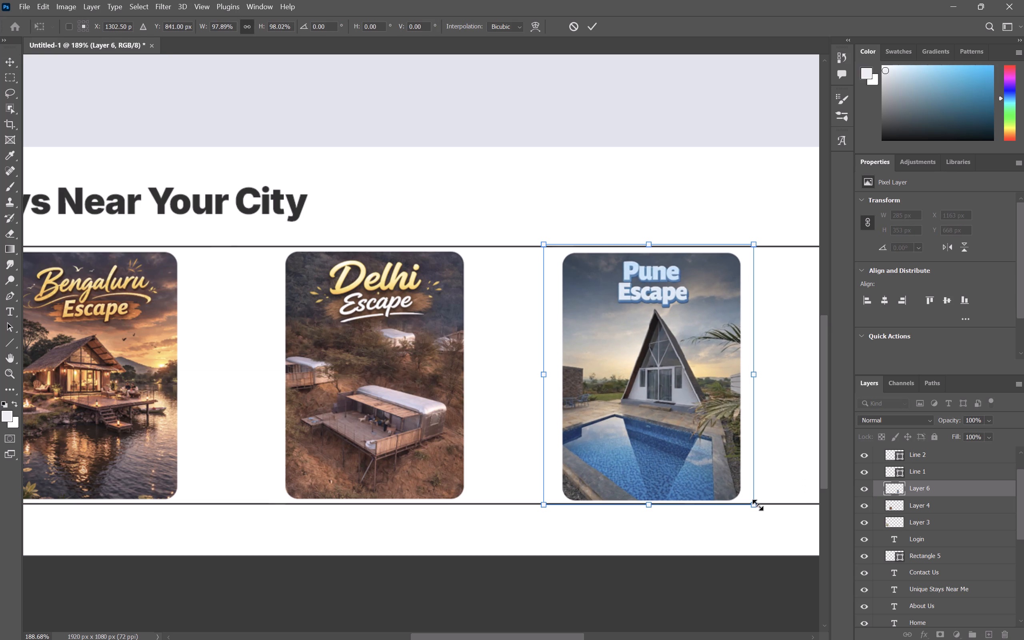
{"action": "key", "text": "Up"}
{"action": "key", "text": "Up"}
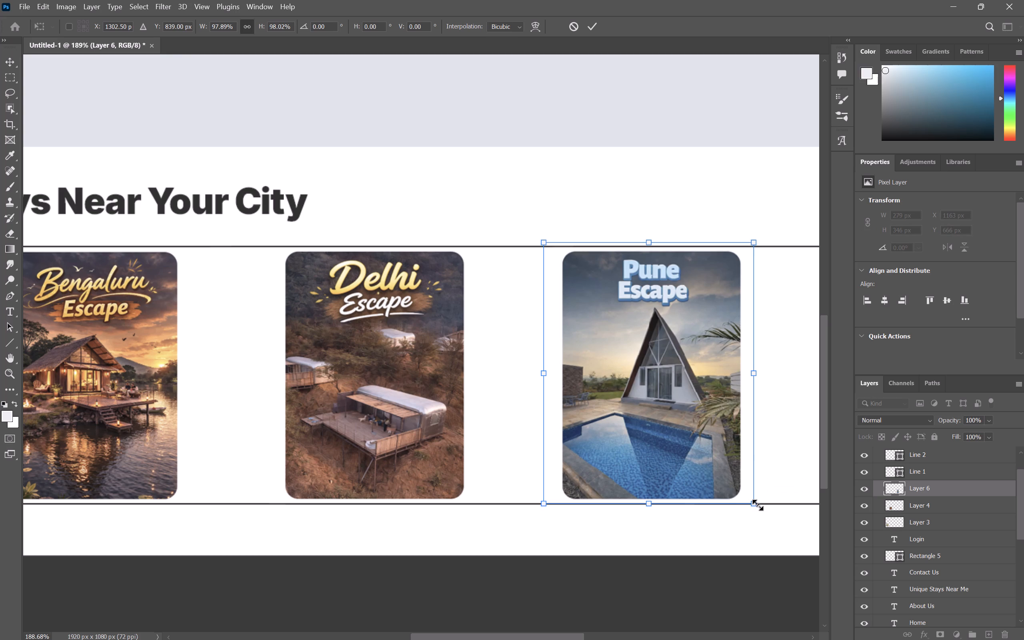
Switch to the browser with the Culture Travel reference page.
{"action": "key", "text": "alt+Tab"}
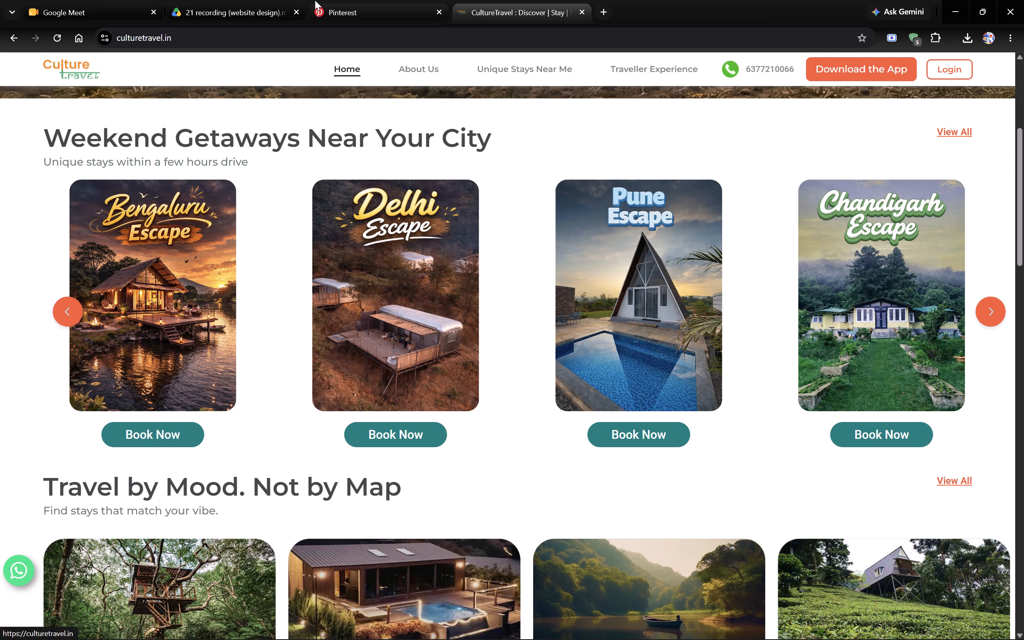